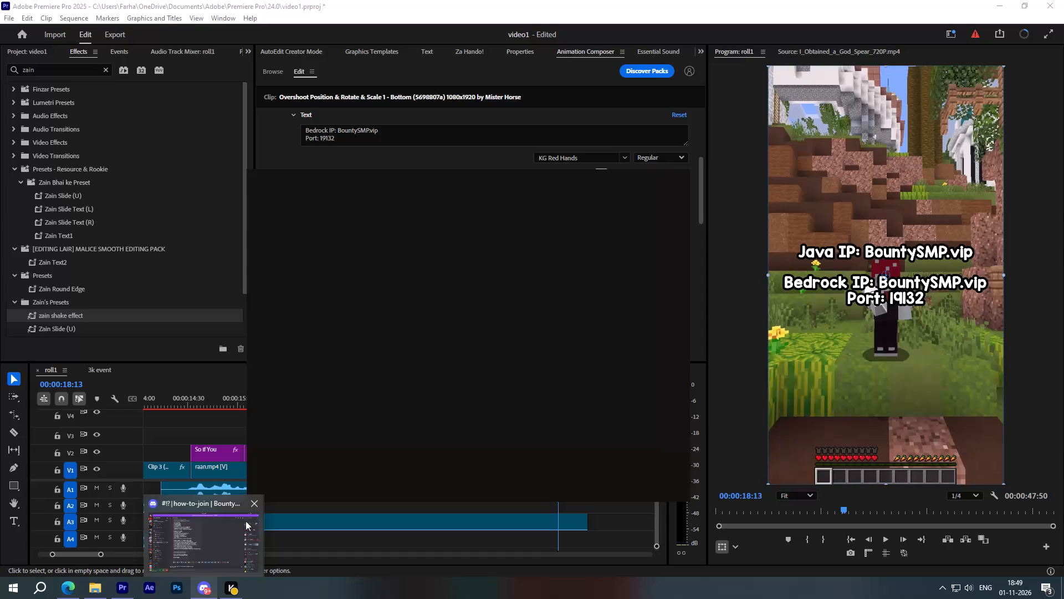
# Close the Discord how-to-join window from its taskbar preview.
pyautogui.click(252, 505)
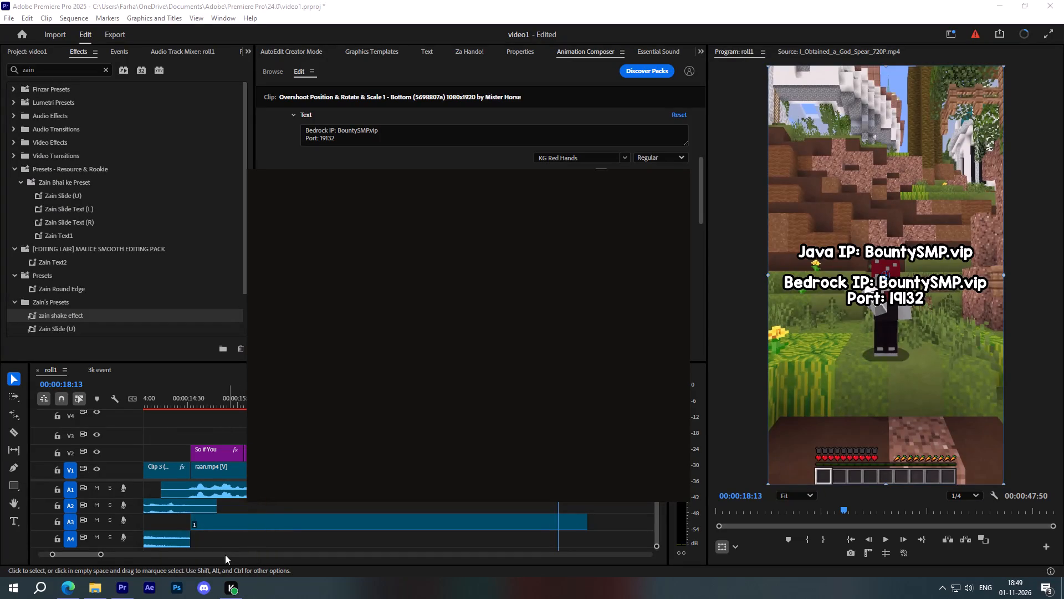
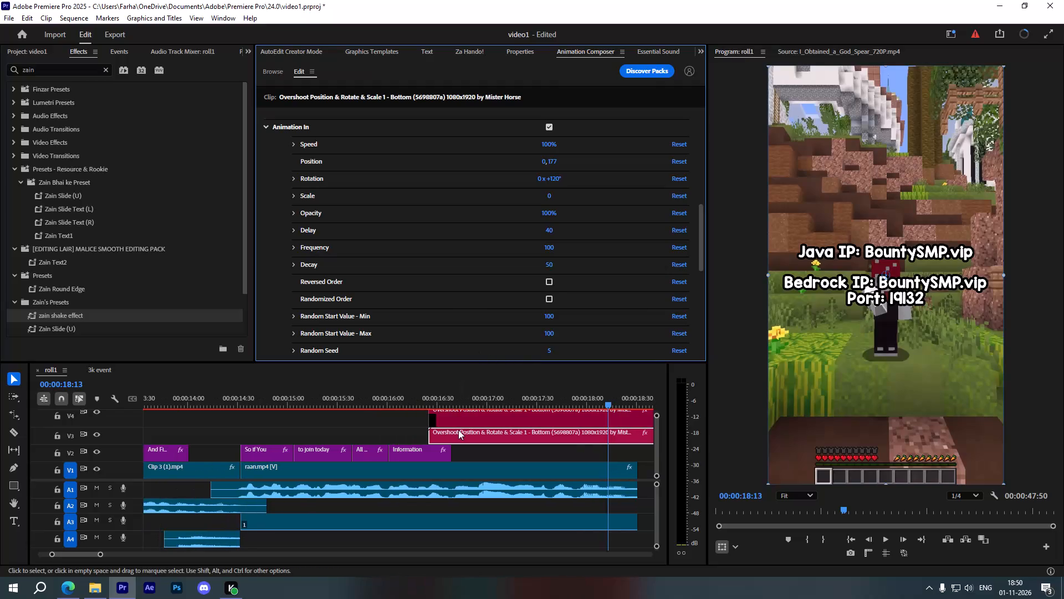
# Play back the tail of the Java and Bedrock join text, and scrub through it between about 00:00:16:17 and 00:00:17:44.
pyautogui.scroll(3, 357, 453)
pyautogui.scroll(-7, 358, 453)
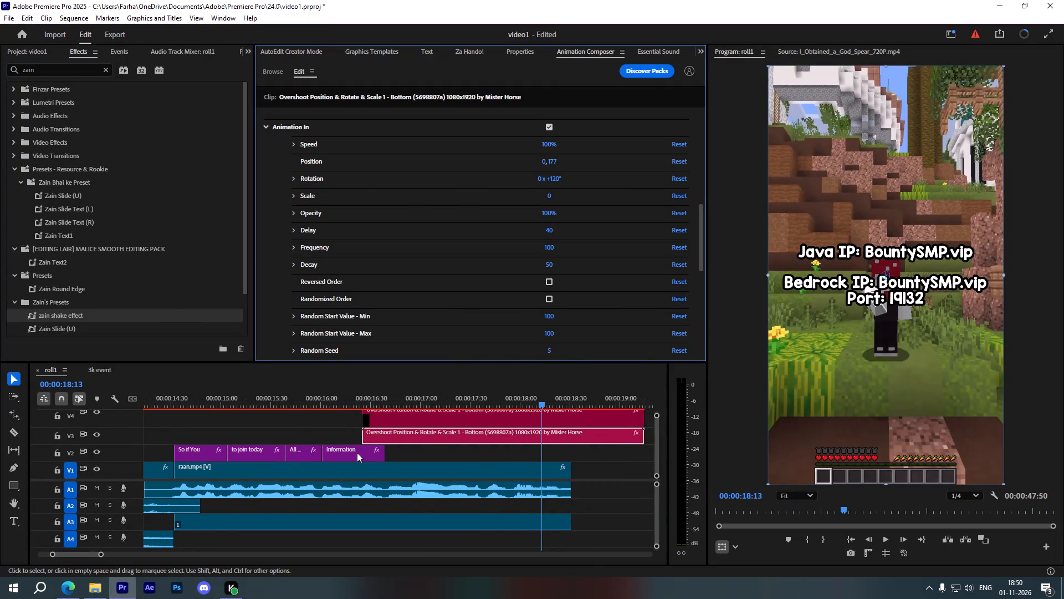
pyautogui.scroll(-11, 355, 451)
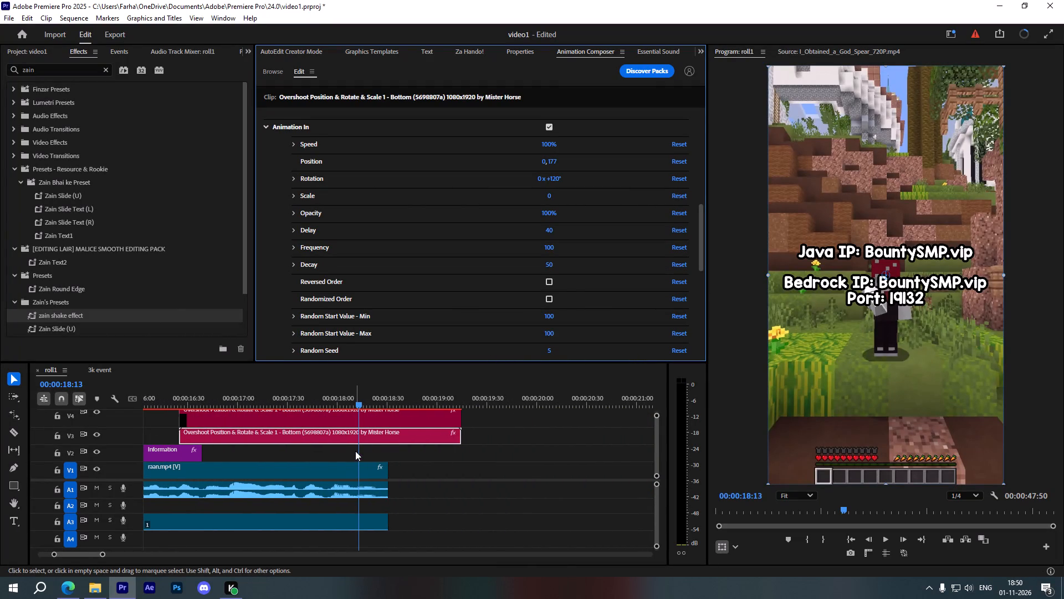
pyautogui.keyDown('alt'); pyautogui.scroll(-5, 373, 445); pyautogui.keyUp('alt')
pyautogui.keyDown('ctrl'); pyautogui.scroll(3, 421, 455); pyautogui.keyUp('ctrl')
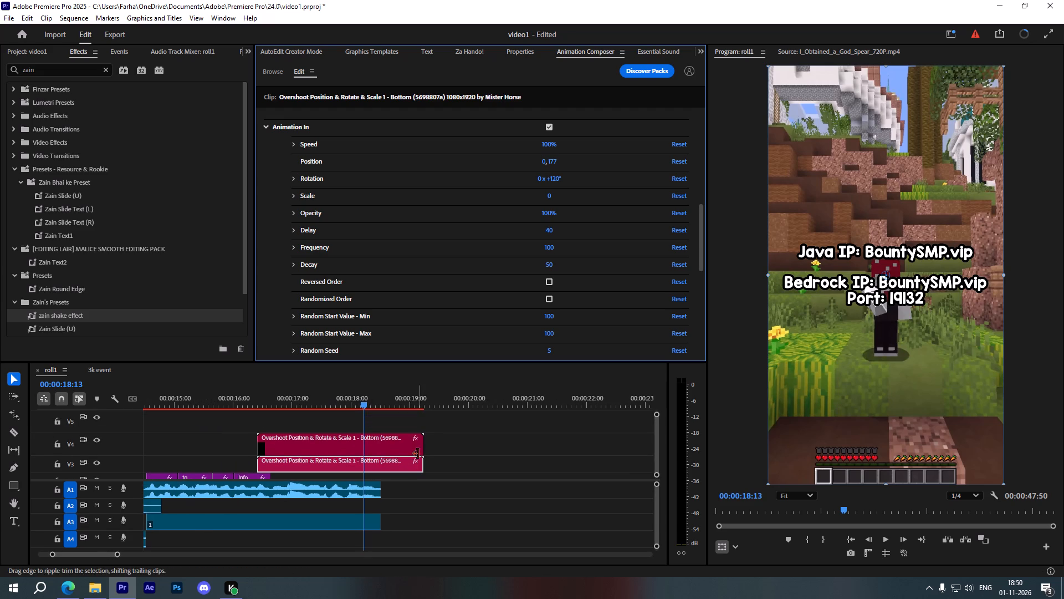
pyautogui.keyDown('alt'); pyautogui.scroll(-2, 416, 453); pyautogui.keyUp('alt')
pyautogui.press('space')
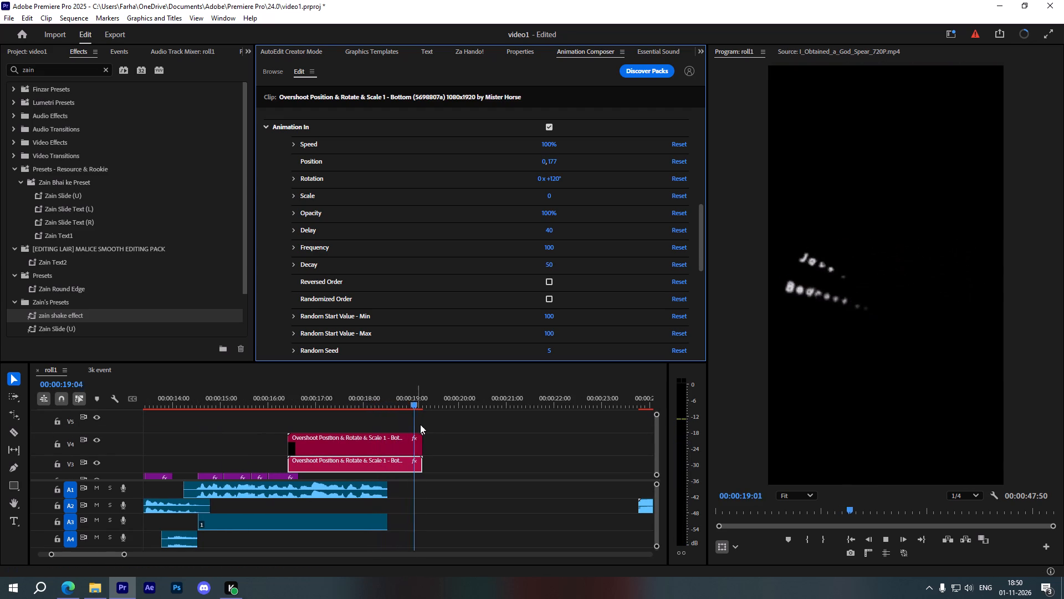
pyautogui.moveTo(365, 397); pyautogui.dragTo(283, 408)
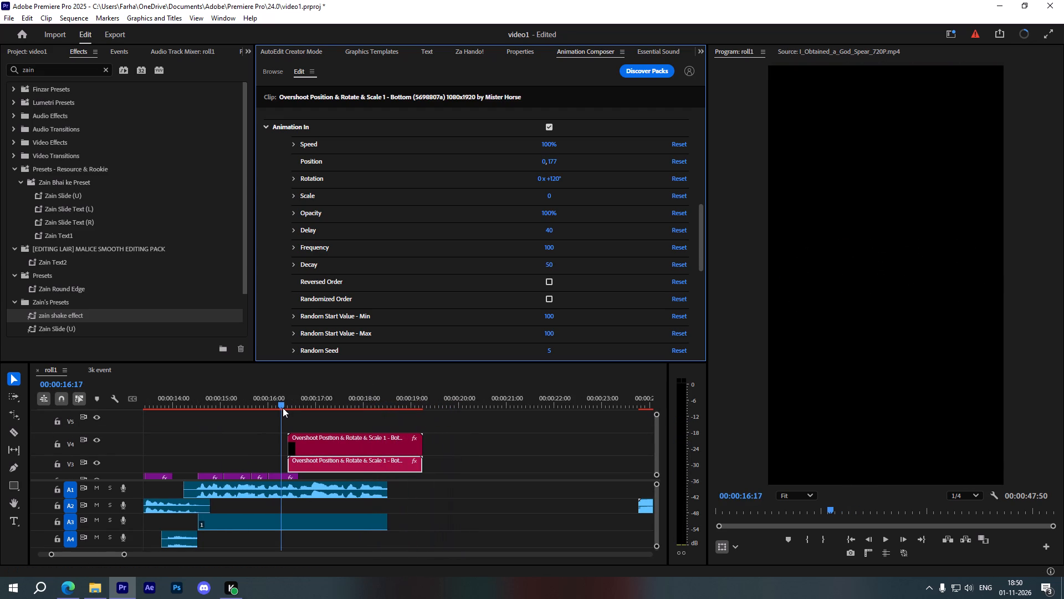
pyautogui.moveTo(283, 408); pyautogui.dragTo(352, 418)
# Turn off Animation Out for the selected Overshoot Position & Rotate & Scale 1 text clip on V3 and collapse its settings.
pyautogui.scroll(3, 318, 246)
pyautogui.scroll(-2, 318, 245)
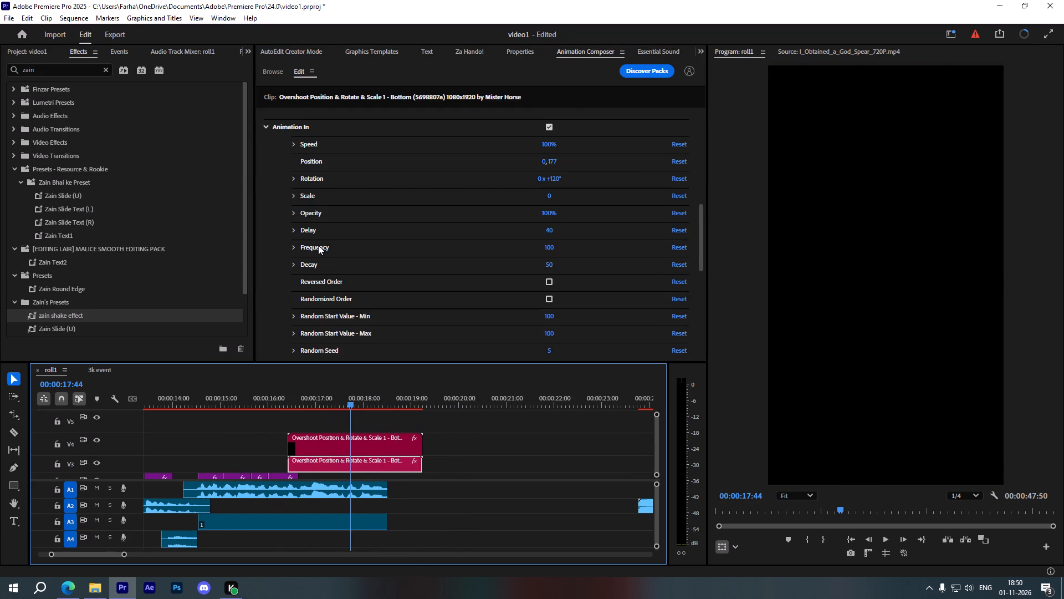
pyautogui.scroll(-6, 318, 245)
pyautogui.scroll(2, 504, 184)
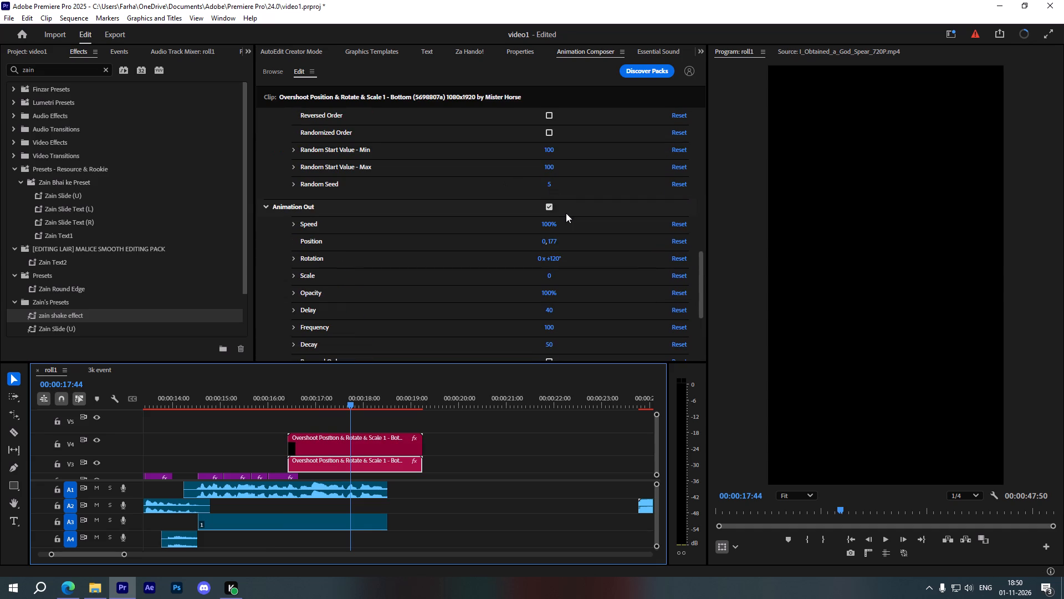
pyautogui.click(547, 205)
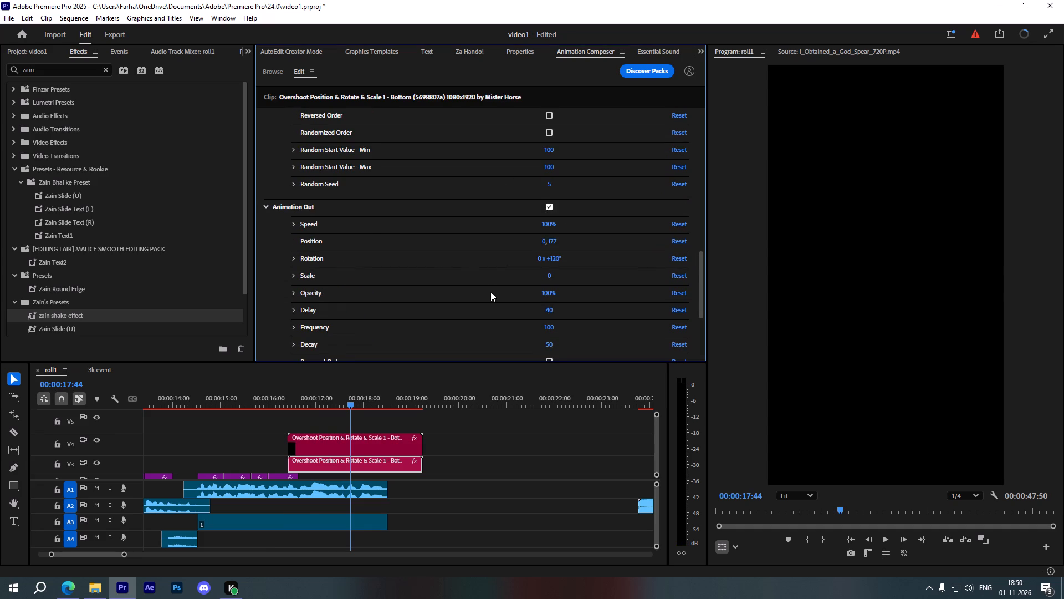
pyautogui.click(268, 208)
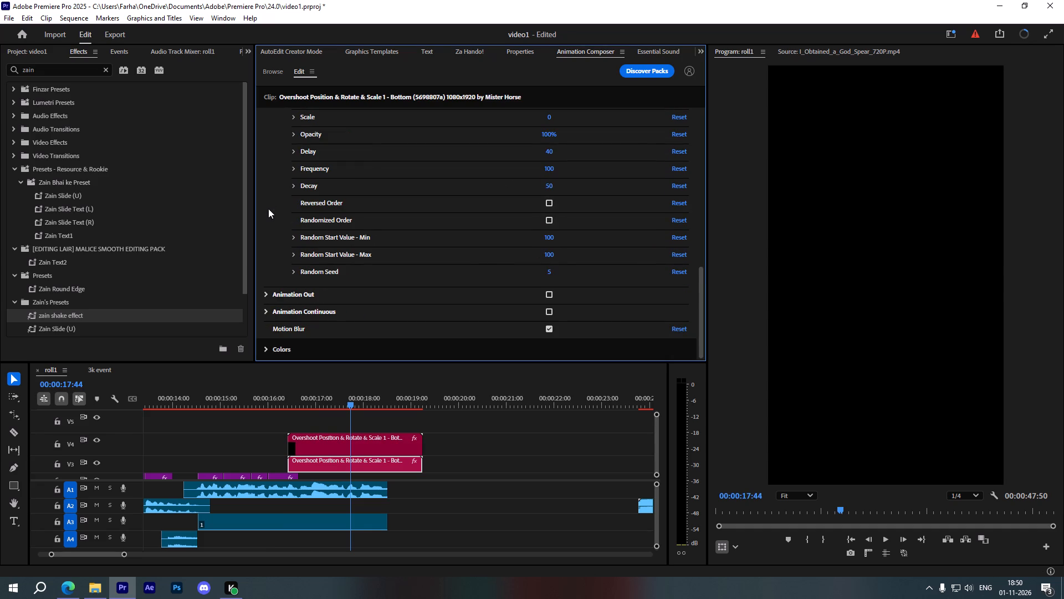
pyautogui.scroll(-3, 423, 284)
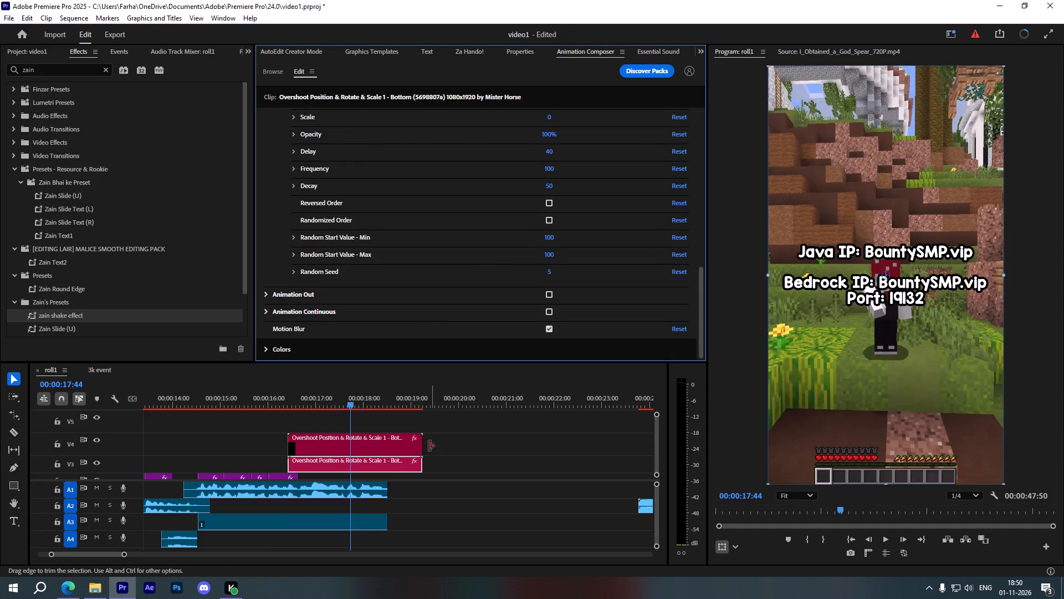
# Trim the ends of the join text clips on V4 and V3 to match the end of the raan.mp4 clip.
pyautogui.moveTo(421, 444); pyautogui.dragTo(390, 444)
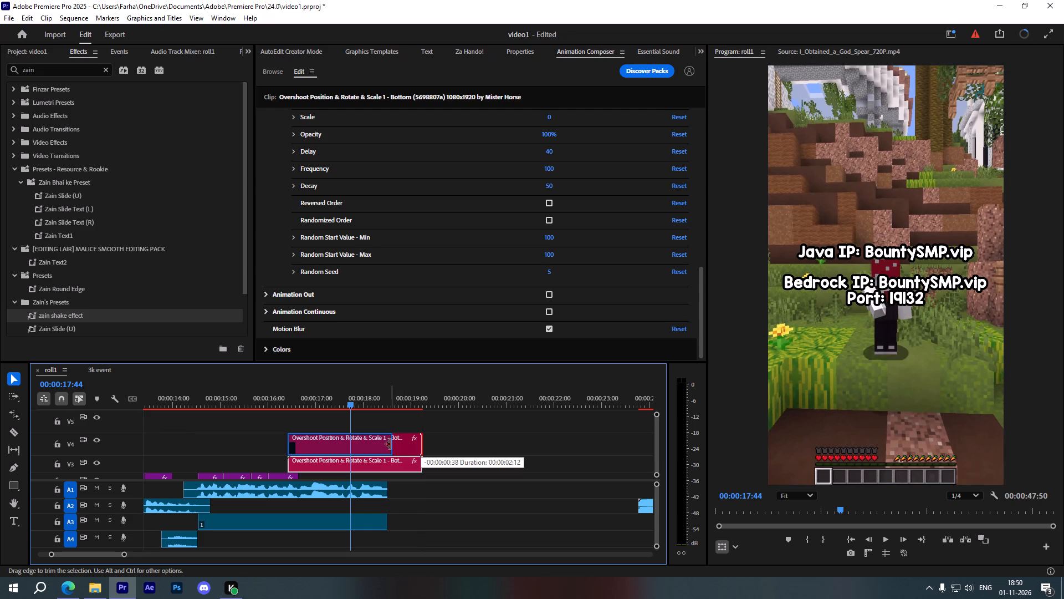
pyautogui.moveTo(390, 444); pyautogui.dragTo(386, 444)
pyautogui.click(422, 473)
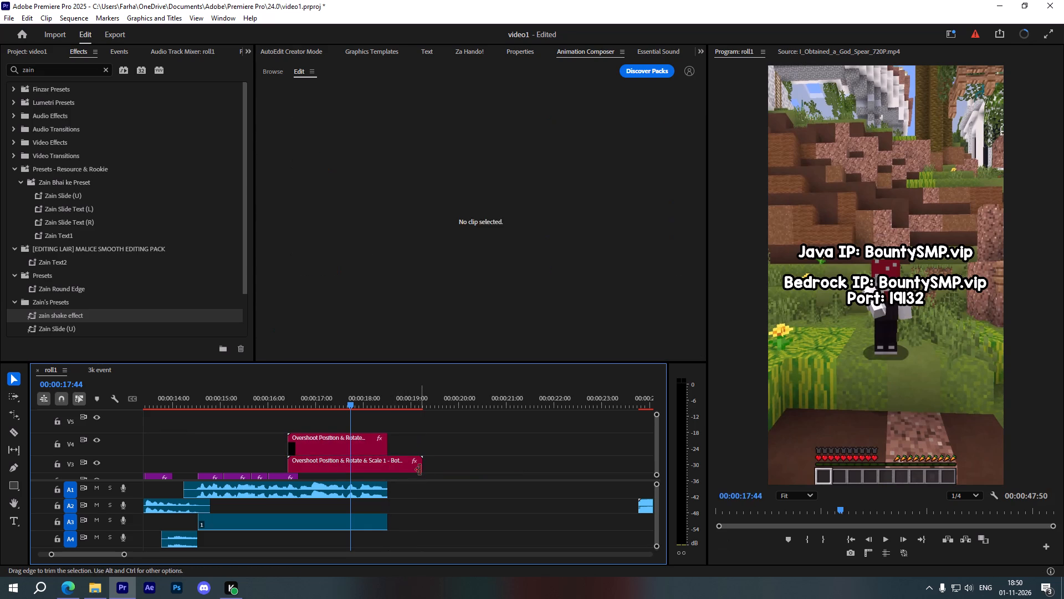
pyautogui.moveTo(422, 466); pyautogui.dragTo(387, 466)
# Play the sequence from 00:00:14:23 through the captions to the start of the join text to check the timing.
pyautogui.keyDown('alt'); pyautogui.scroll(-3, 403, 451); pyautogui.keyUp('alt')
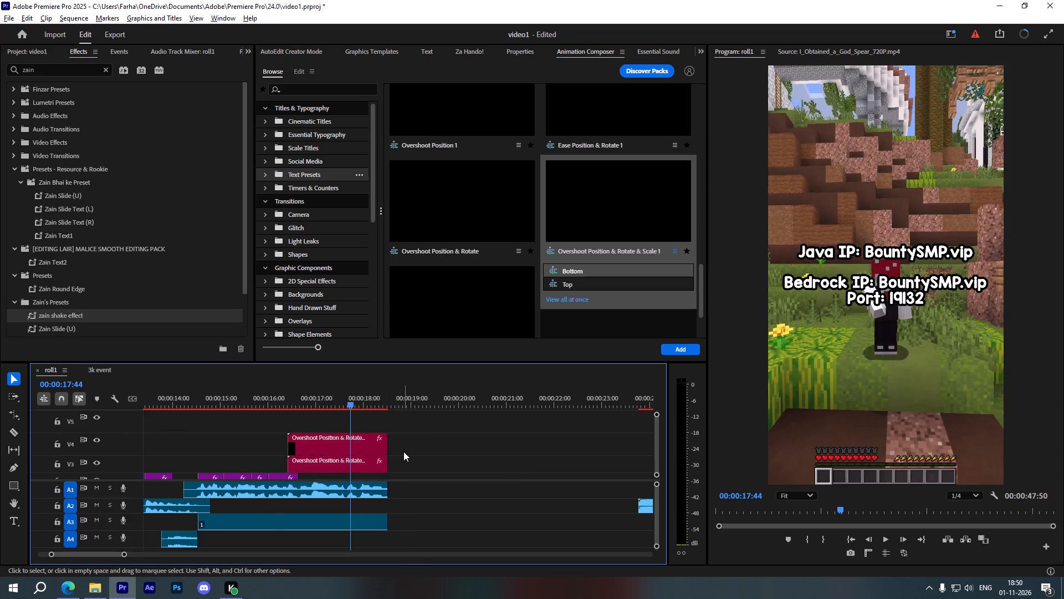
pyautogui.keyDown('alt'); pyautogui.scroll(-1, 403, 451); pyautogui.keyUp('alt')
pyautogui.keyDown('ctrl'); pyautogui.scroll(-6, 403, 451); pyautogui.keyUp('ctrl')
pyautogui.keyDown('alt'); pyautogui.scroll(-7, 402, 451); pyautogui.keyUp('alt')
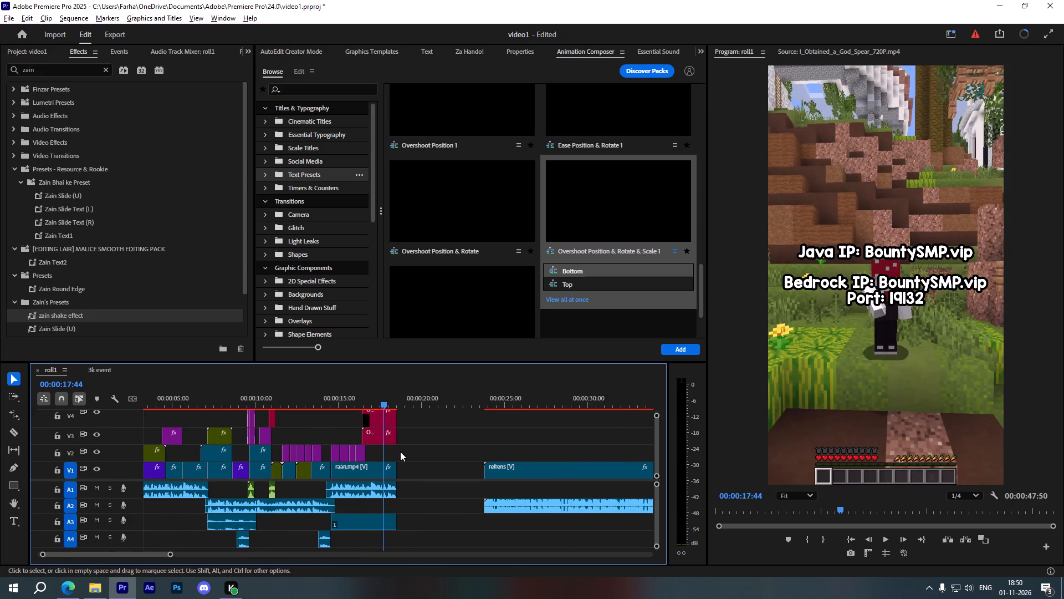
pyautogui.click(337, 409)
pyautogui.click(337, 403)
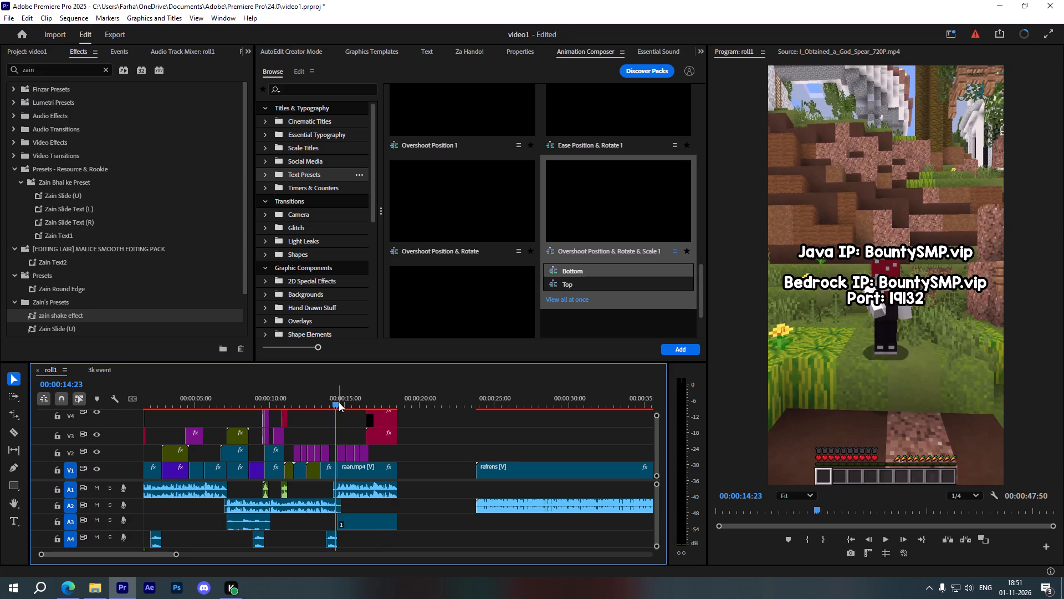
pyautogui.keyDown('alt'); pyautogui.scroll(13, 340, 444); pyautogui.keyUp('alt')
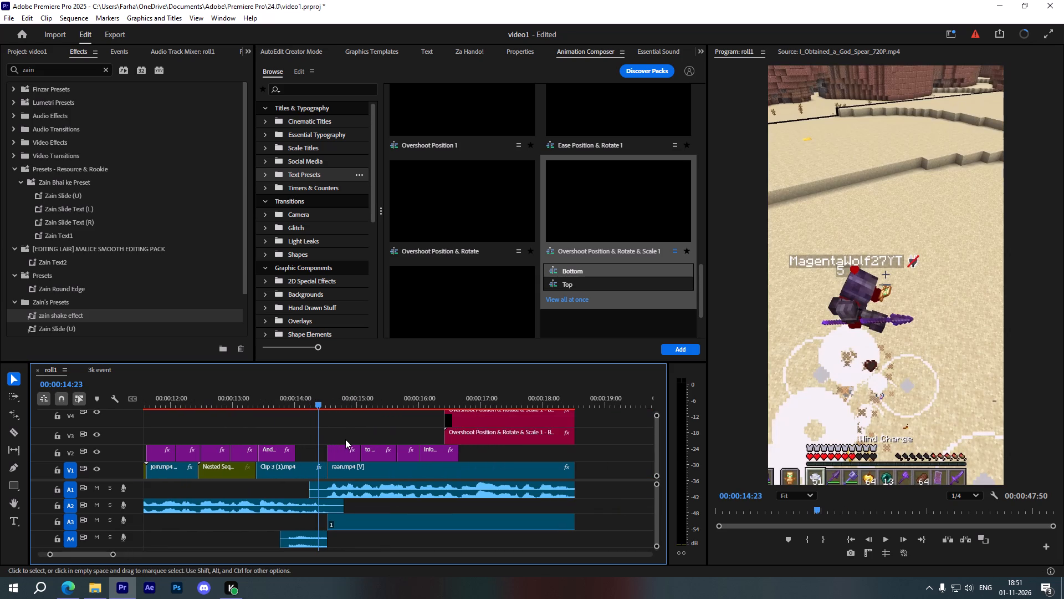
pyautogui.press('space')
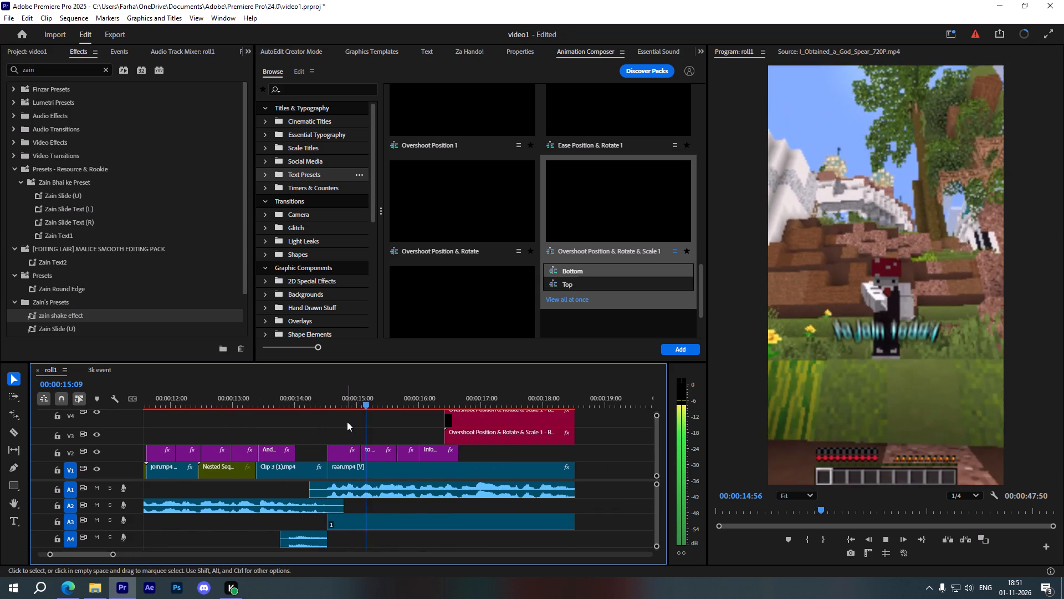
pyautogui.scroll(-2, 347, 422)
pyautogui.keyDown('alt'); pyautogui.scroll(-1, 347, 422); pyautogui.keyUp('alt')
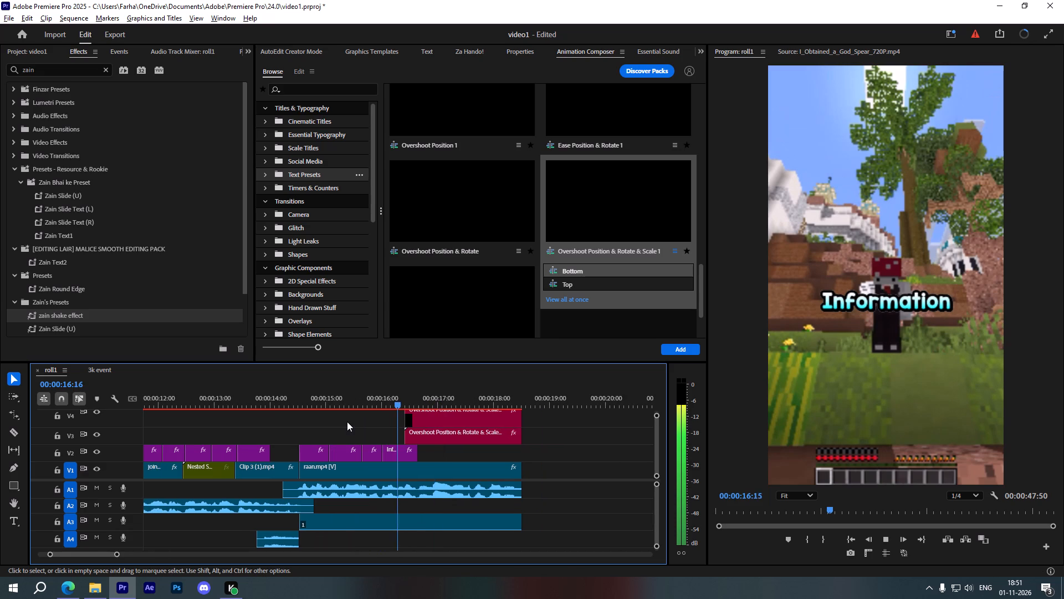
pyautogui.scroll(-2, 347, 422)
pyautogui.press('space')
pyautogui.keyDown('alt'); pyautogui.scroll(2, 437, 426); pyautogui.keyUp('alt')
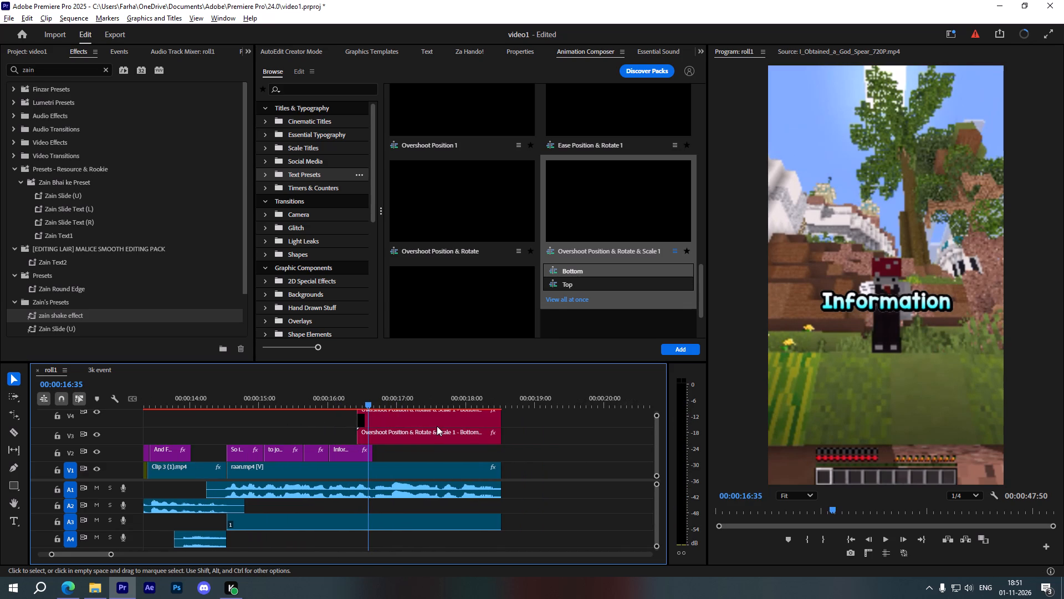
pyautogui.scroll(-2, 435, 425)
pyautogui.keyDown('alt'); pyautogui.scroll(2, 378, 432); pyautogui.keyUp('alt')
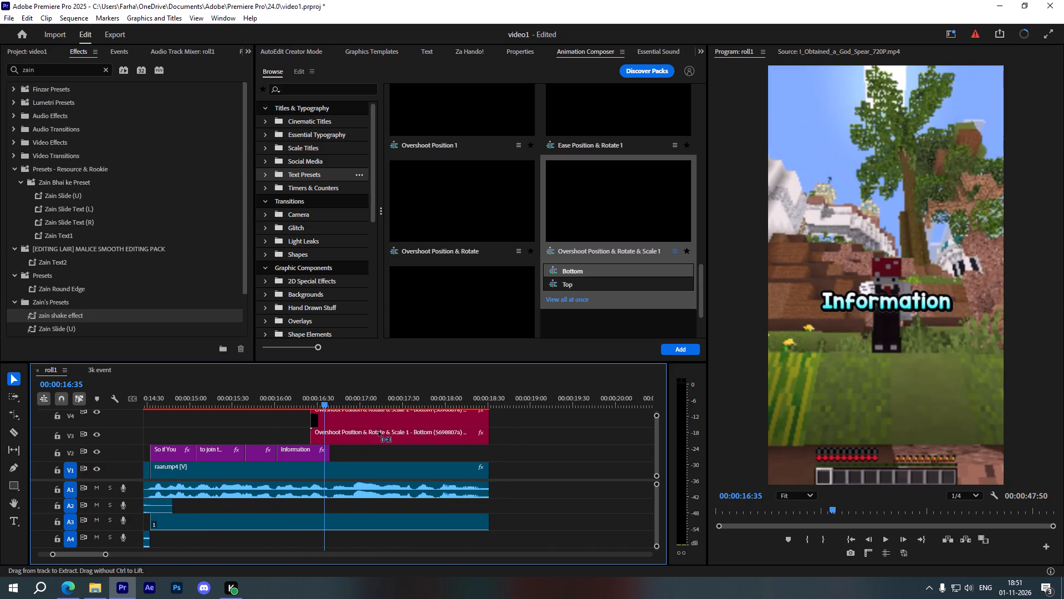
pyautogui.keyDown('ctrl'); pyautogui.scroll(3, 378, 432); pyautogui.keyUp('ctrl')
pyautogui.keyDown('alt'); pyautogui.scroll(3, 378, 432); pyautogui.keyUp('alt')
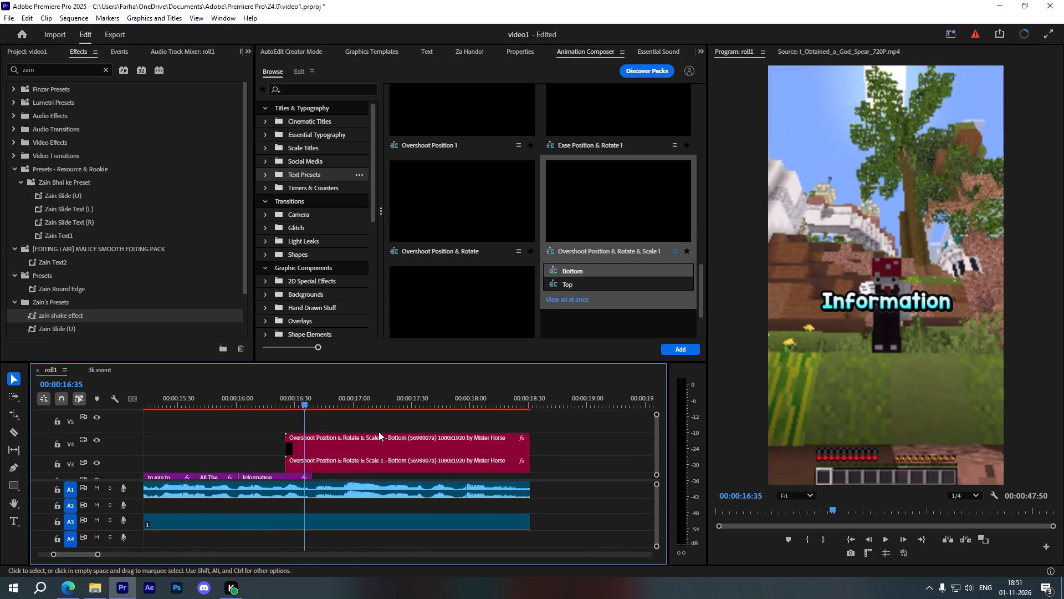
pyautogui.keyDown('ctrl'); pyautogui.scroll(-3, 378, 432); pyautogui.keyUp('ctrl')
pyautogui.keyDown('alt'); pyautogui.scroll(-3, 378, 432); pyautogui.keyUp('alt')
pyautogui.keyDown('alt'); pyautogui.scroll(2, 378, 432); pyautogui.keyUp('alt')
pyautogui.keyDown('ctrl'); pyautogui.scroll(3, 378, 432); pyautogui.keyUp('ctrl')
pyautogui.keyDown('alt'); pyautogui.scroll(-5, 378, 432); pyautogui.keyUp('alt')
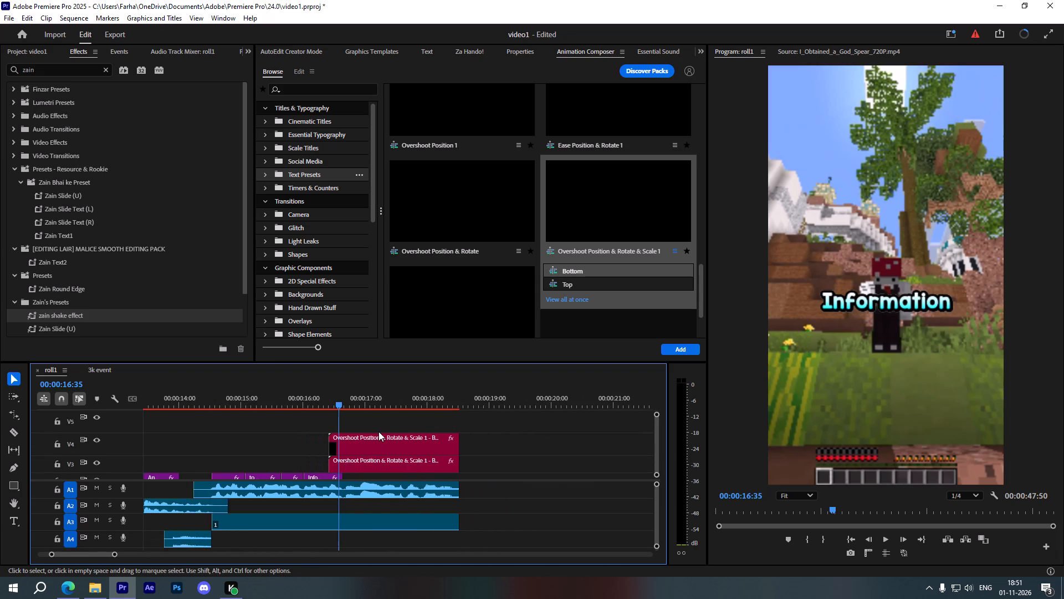
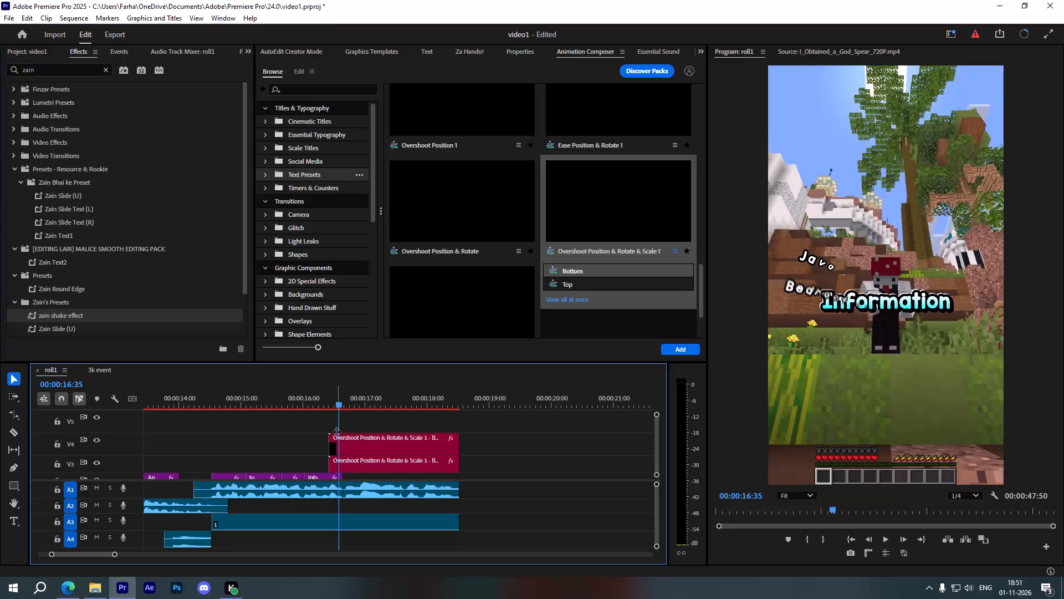
# Play back the Java and Bedrock join text from 00:00:16:35 to about 00:00:17:47.
pyautogui.press('space')
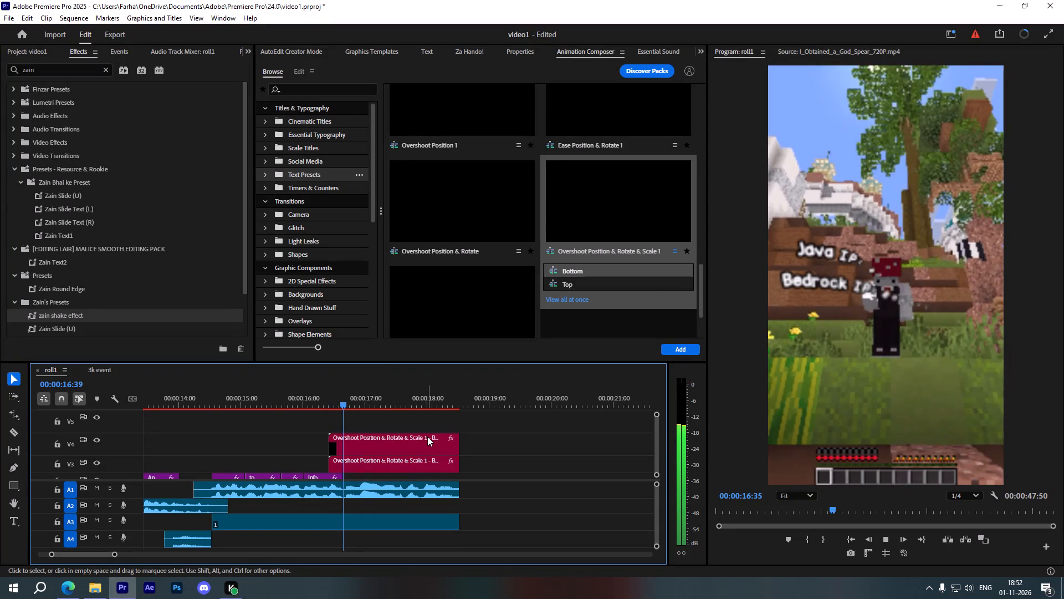
pyautogui.press('space')
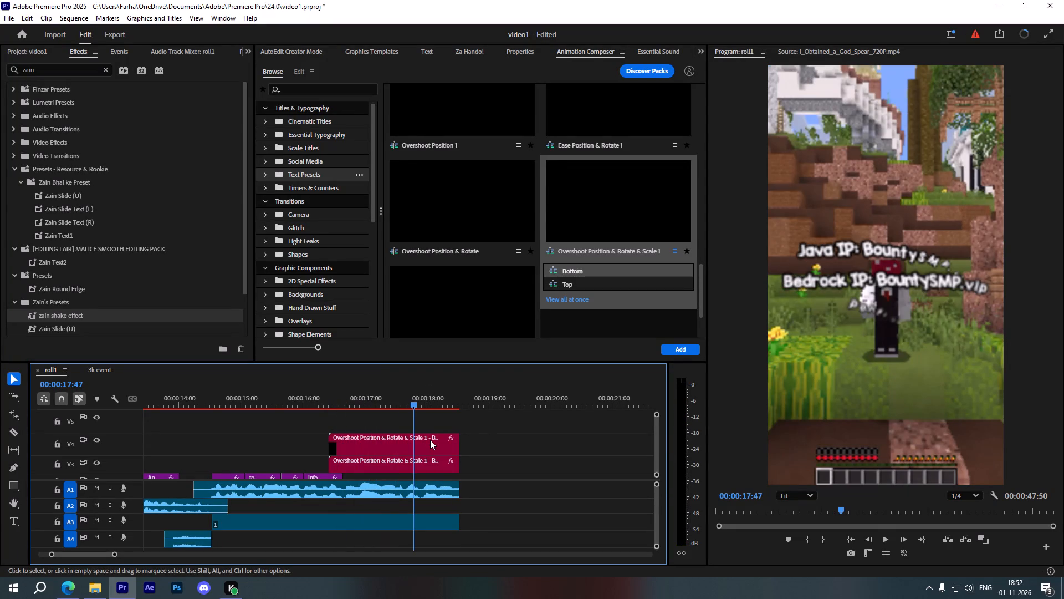
# Nest the two join text clips on V4 and V3 together, keeping the default sequence name.
pyautogui.moveTo(479, 426); pyautogui.dragTo(447, 466)
pyautogui.rightClick(437, 468)
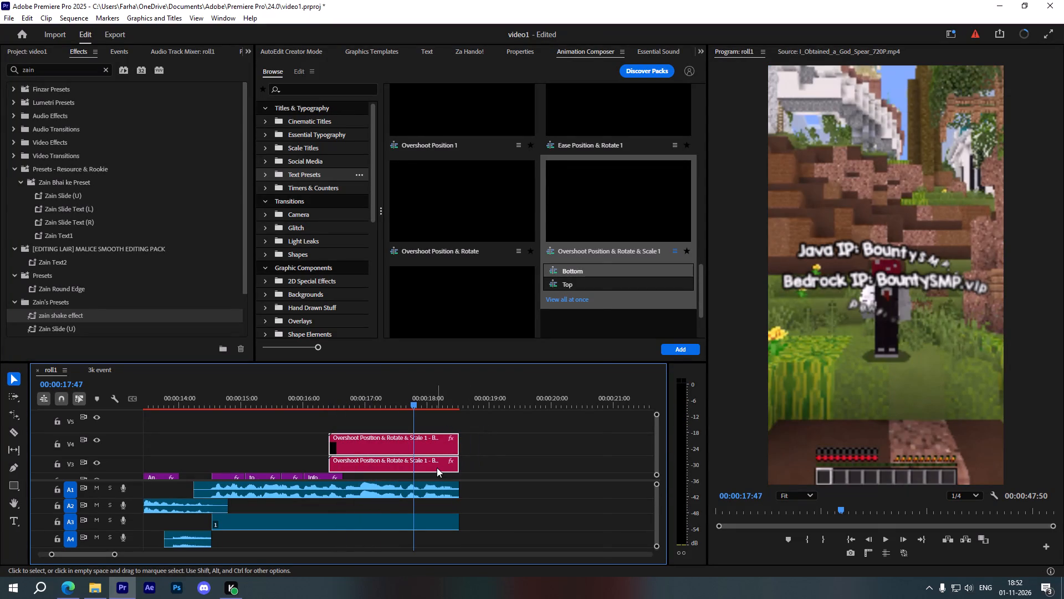
pyautogui.click(474, 315)
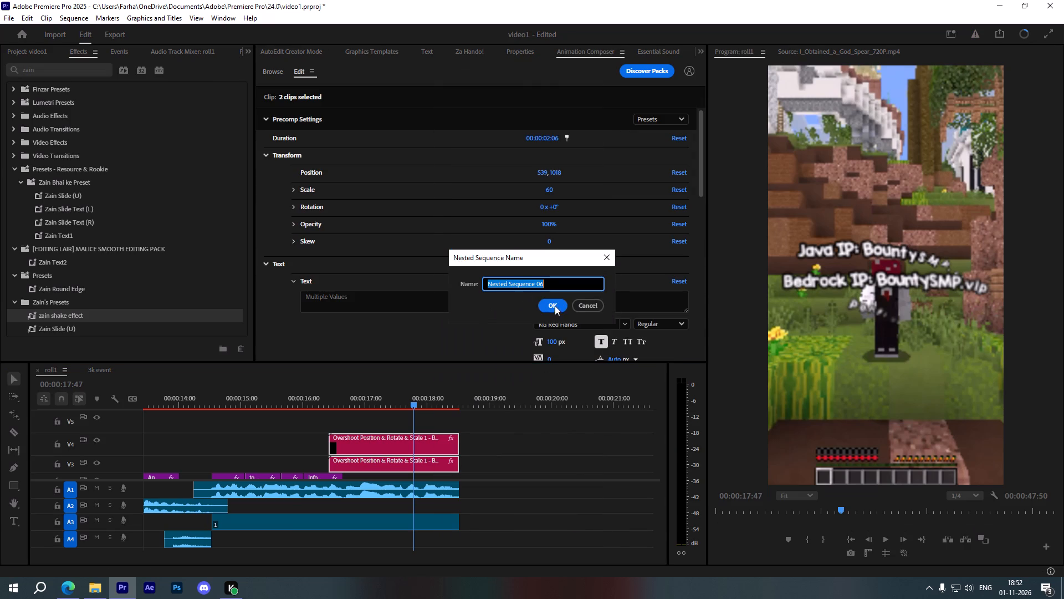
pyautogui.click(556, 307)
# Apply the Zain Round Edge and zain shake effect presets to the nested join text clip on V3.
pyautogui.scroll(2, 393, 446)
pyautogui.moveTo(422, 390); pyautogui.dragTo(380, 397)
pyautogui.keyDown('alt'); pyautogui.scroll(-3, 403, 411); pyautogui.keyUp('alt')
pyautogui.click(415, 464)
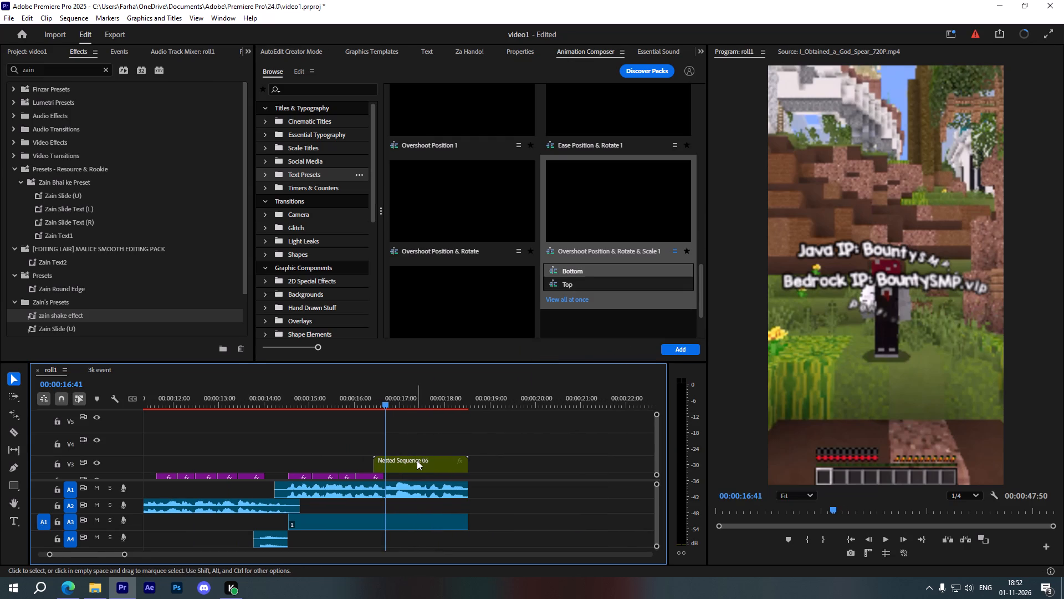
pyautogui.click(415, 459)
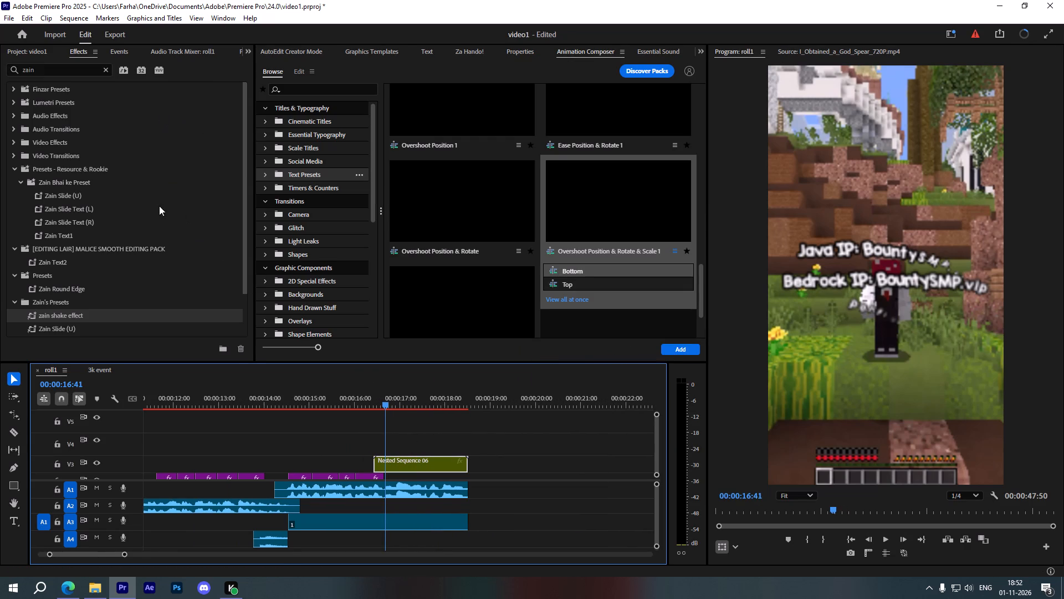
pyautogui.click(77, 283)
pyautogui.moveTo(79, 286); pyautogui.dragTo(79, 285)
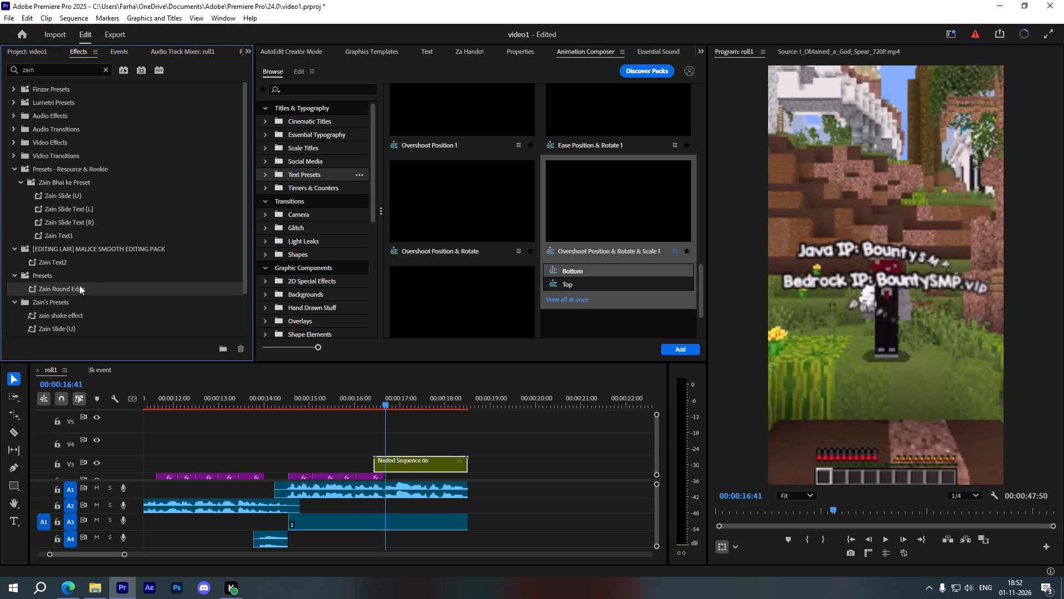
pyautogui.moveTo(79, 285); pyautogui.dragTo(398, 459)
pyautogui.moveTo(75, 314); pyautogui.dragTo(387, 463)
# Delete the Roughen Edges (Zain Round Edge) effect from the nested join text clip.
pyautogui.scroll(8, 315, 47)
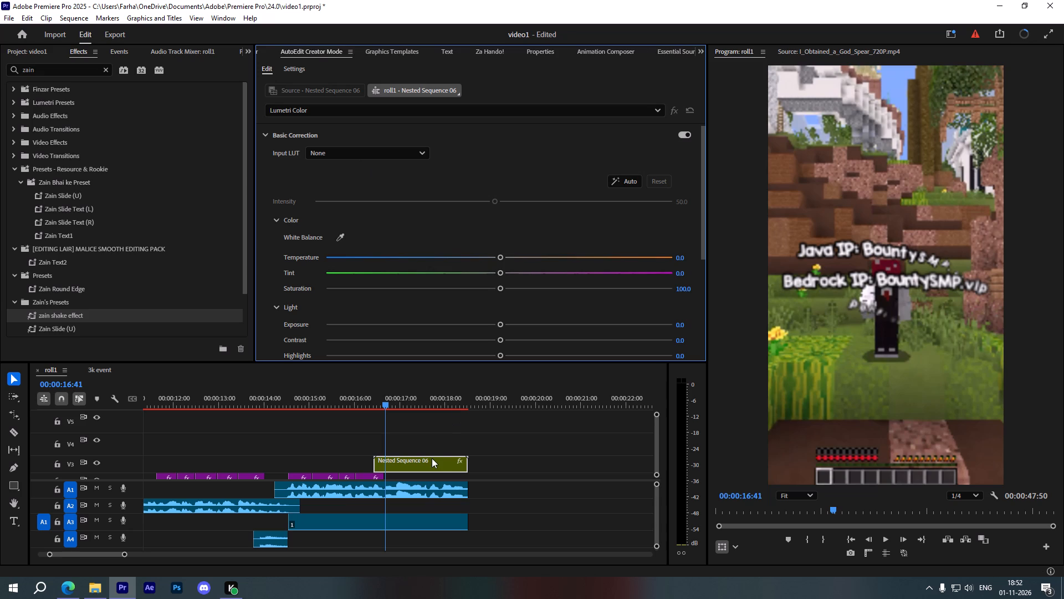
pyautogui.click(431, 460)
pyautogui.scroll(-1, 355, 202)
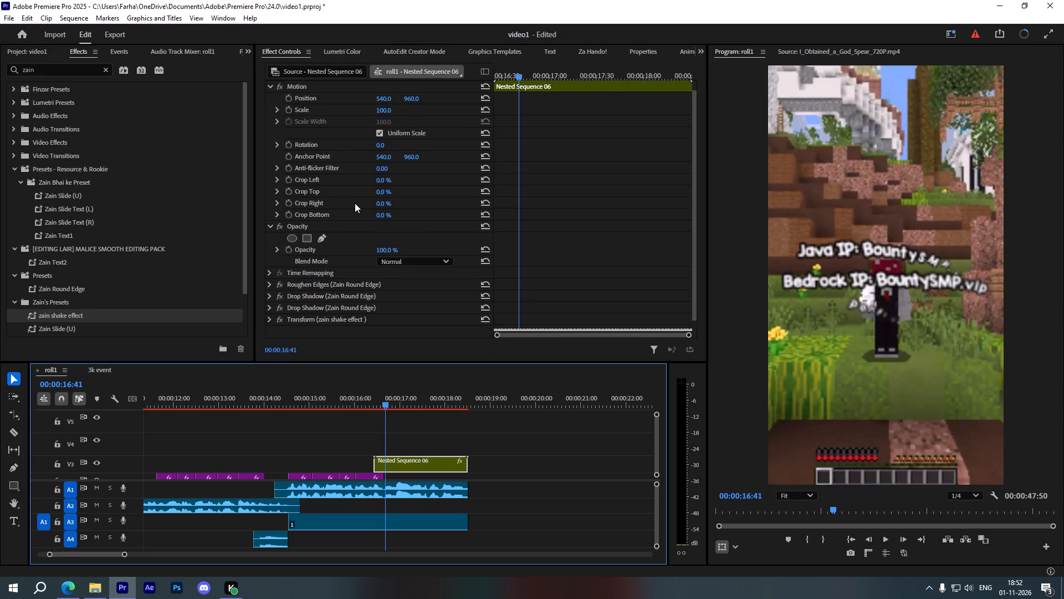
pyautogui.scroll(-2, 355, 203)
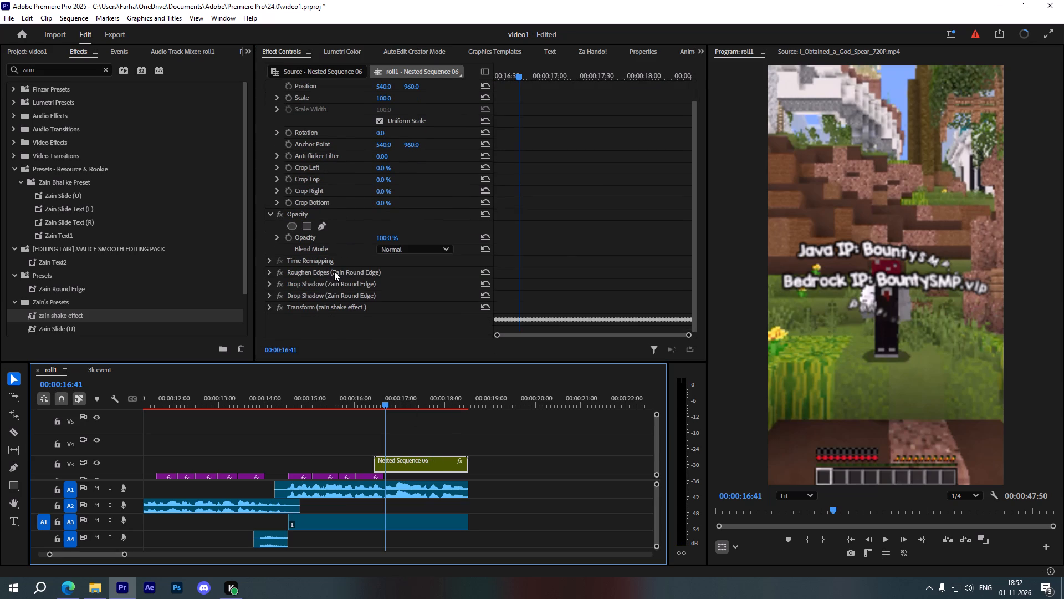
pyautogui.click(334, 271)
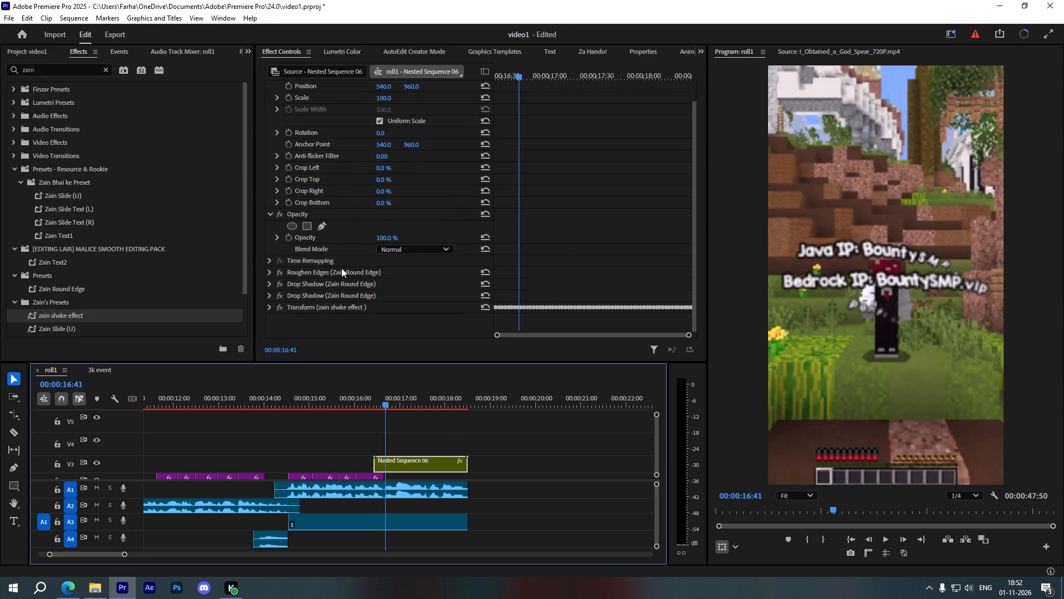
pyautogui.click(348, 270)
pyautogui.press('Delete')
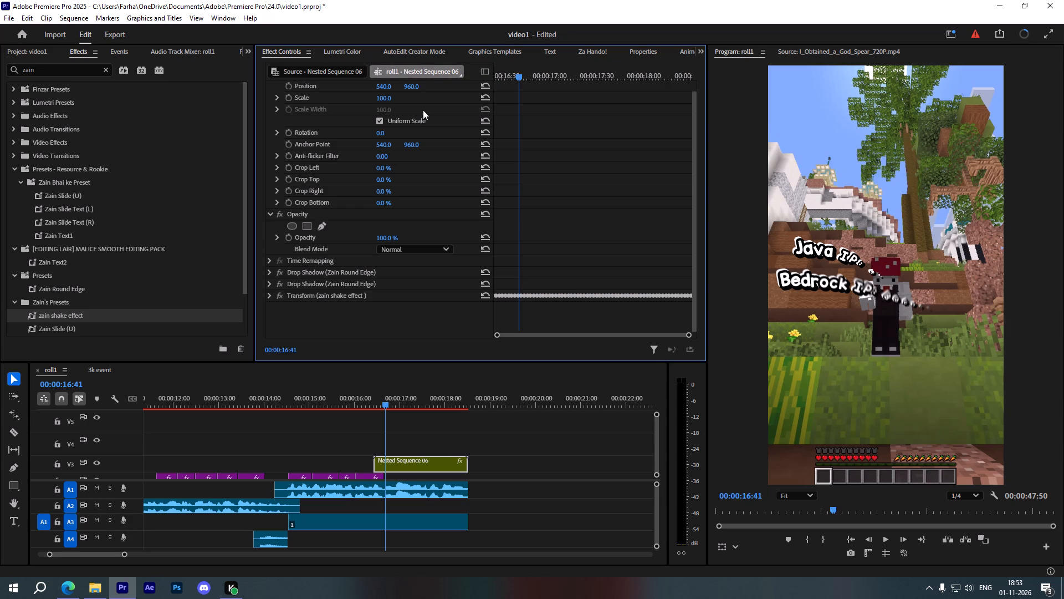
# Deselect the nested clip and play the sequence from 00:00:11:27 to about 00:00:13:35 to review the captions.
pyautogui.scroll(-1, 468, 308)
pyautogui.keyDown('alt'); pyautogui.scroll(-3, 399, 424); pyautogui.keyUp('alt')
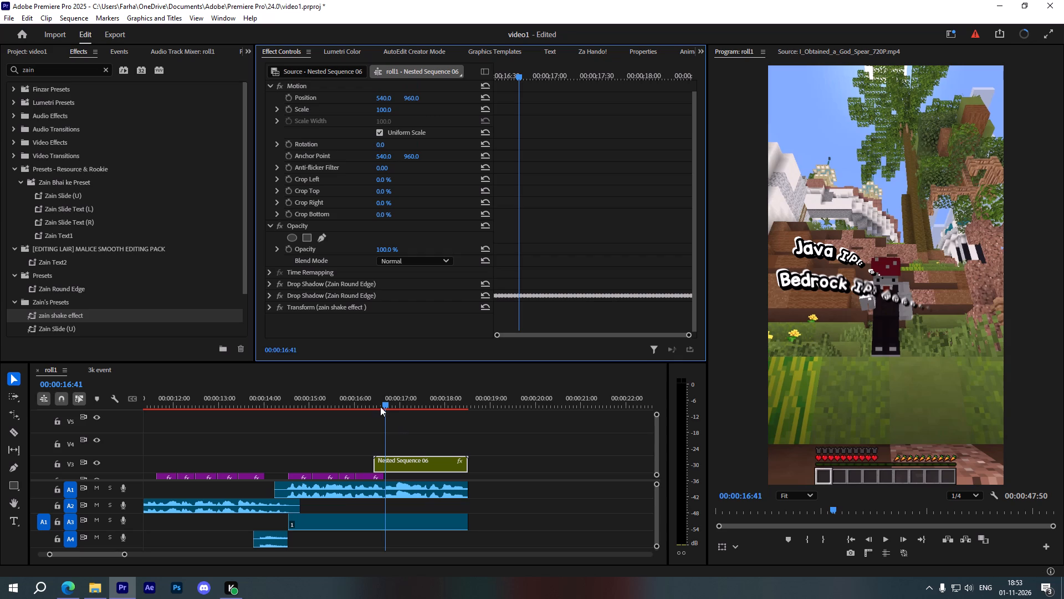
pyautogui.keyDown('alt'); pyautogui.scroll(-3, 408, 418); pyautogui.keyUp('alt')
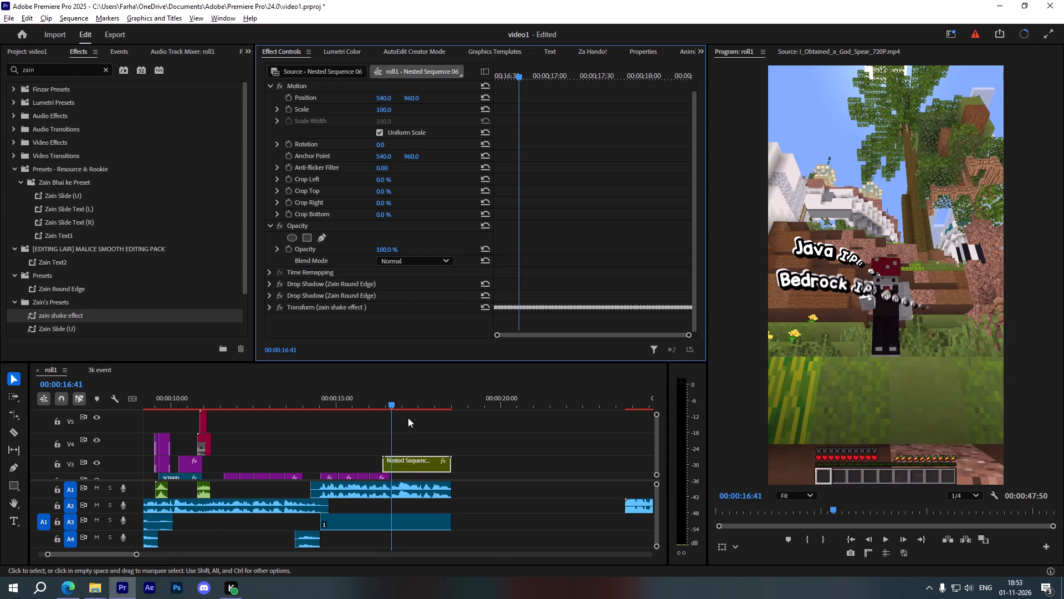
pyautogui.keyDown('ctrl'); pyautogui.scroll(-7, 428, 433); pyautogui.keyUp('ctrl')
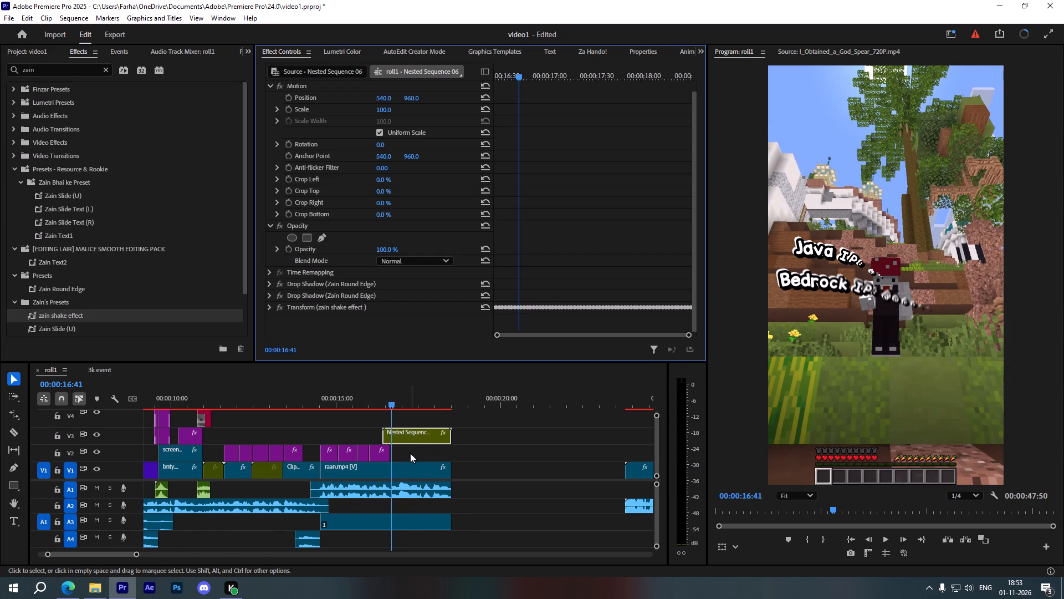
pyautogui.keyDown('alt'); pyautogui.scroll(2, 408, 453); pyautogui.keyUp('alt')
pyautogui.keyDown('alt'); pyautogui.scroll(-3, 407, 452); pyautogui.keyUp('alt')
pyautogui.click(353, 431)
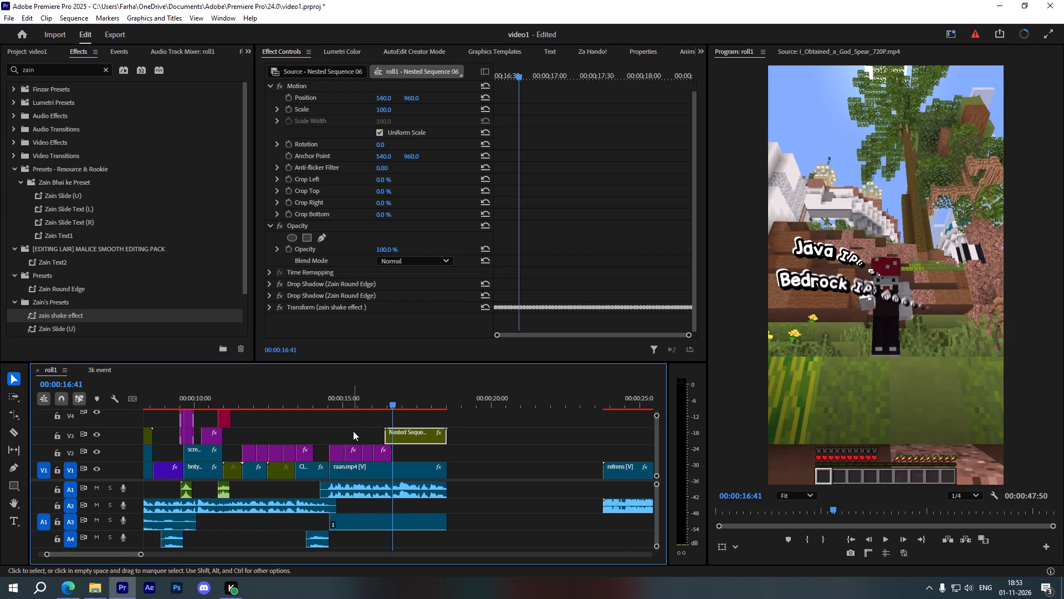
pyautogui.click(309, 416)
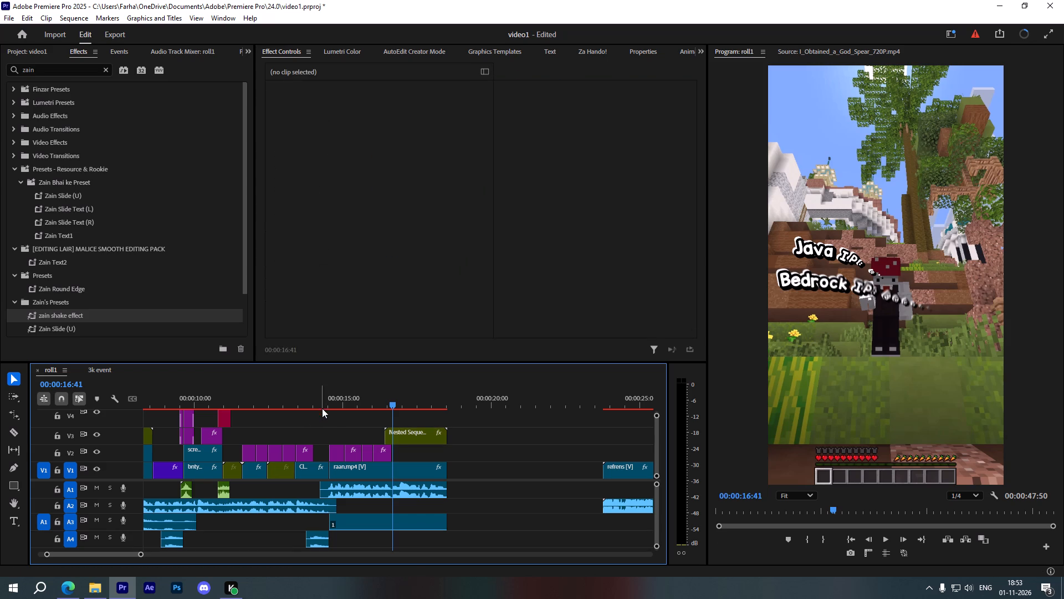
pyautogui.keyDown('alt'); pyautogui.scroll(-3, 329, 426); pyautogui.keyUp('alt')
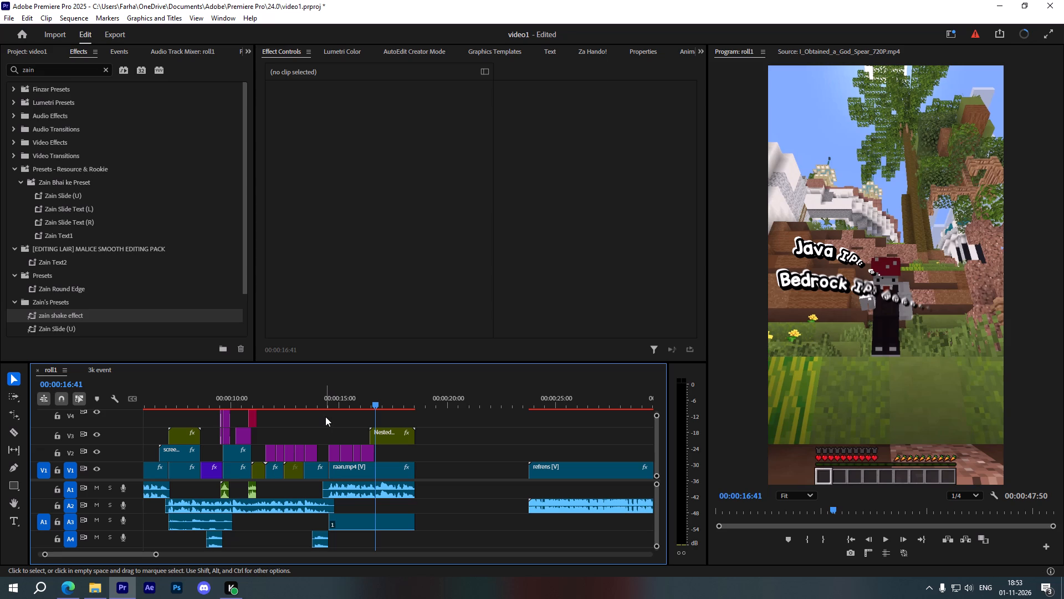
pyautogui.keyDown('alt'); pyautogui.scroll(-1, 324, 424); pyautogui.keyUp('alt')
pyautogui.moveTo(289, 407); pyautogui.dragTo(279, 408)
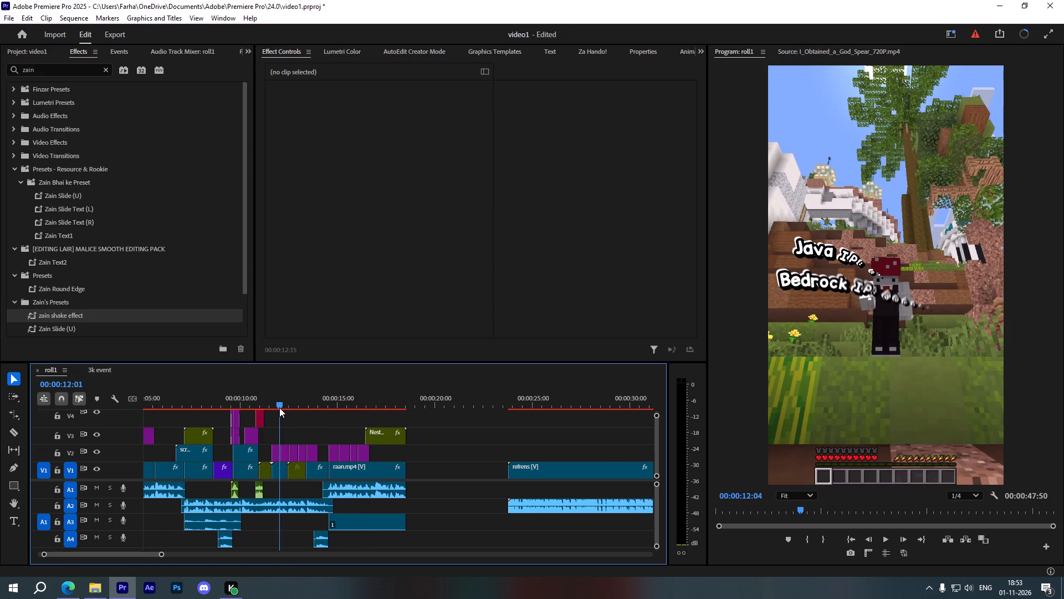
pyautogui.moveTo(279, 408); pyautogui.dragTo(269, 411)
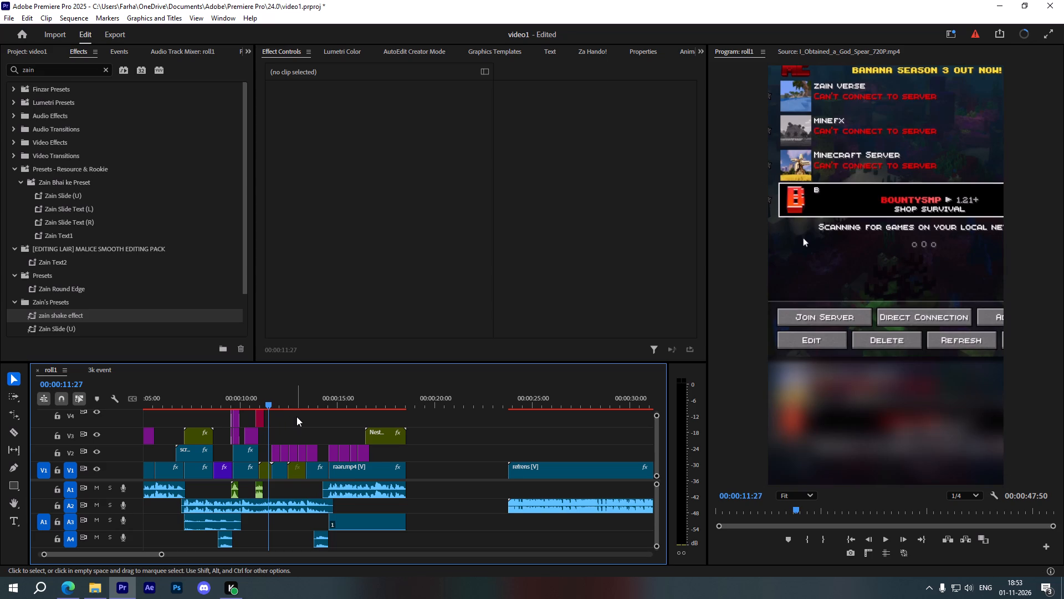
pyautogui.press('space')
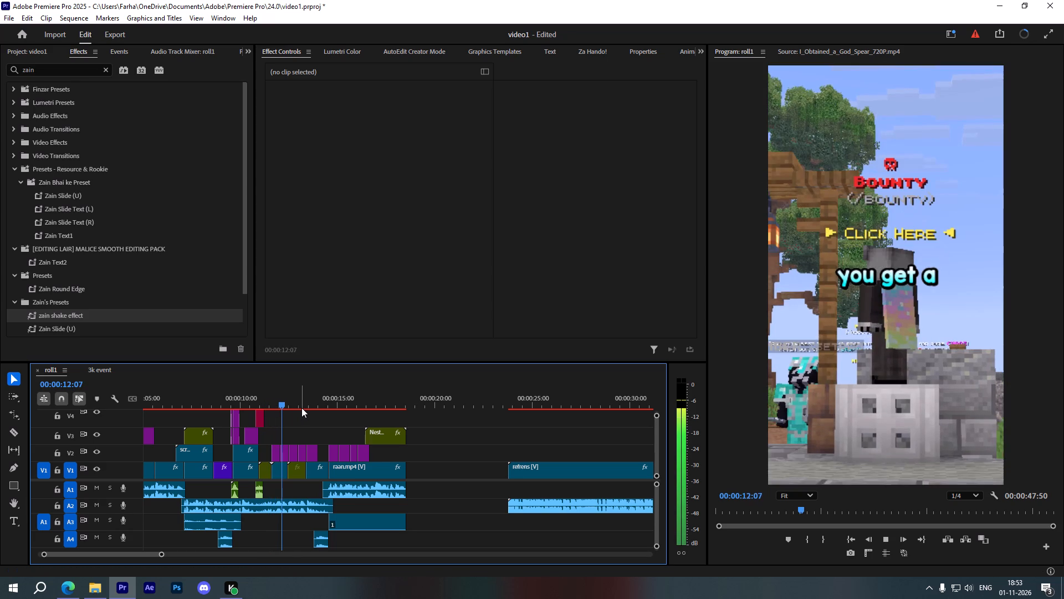
pyautogui.press('space')
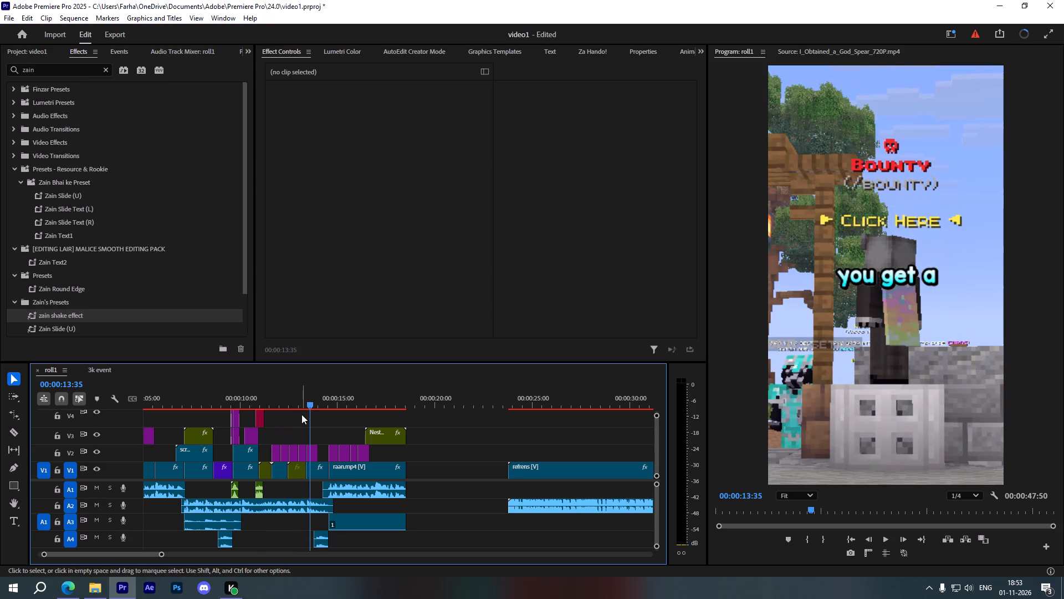
# Move the Spear & Mace caption below the hotbar by setting its Vector Motion vertical position to 1712.8.
pyautogui.keyDown('alt'); pyautogui.scroll(4, 313, 427); pyautogui.keyUp('alt')
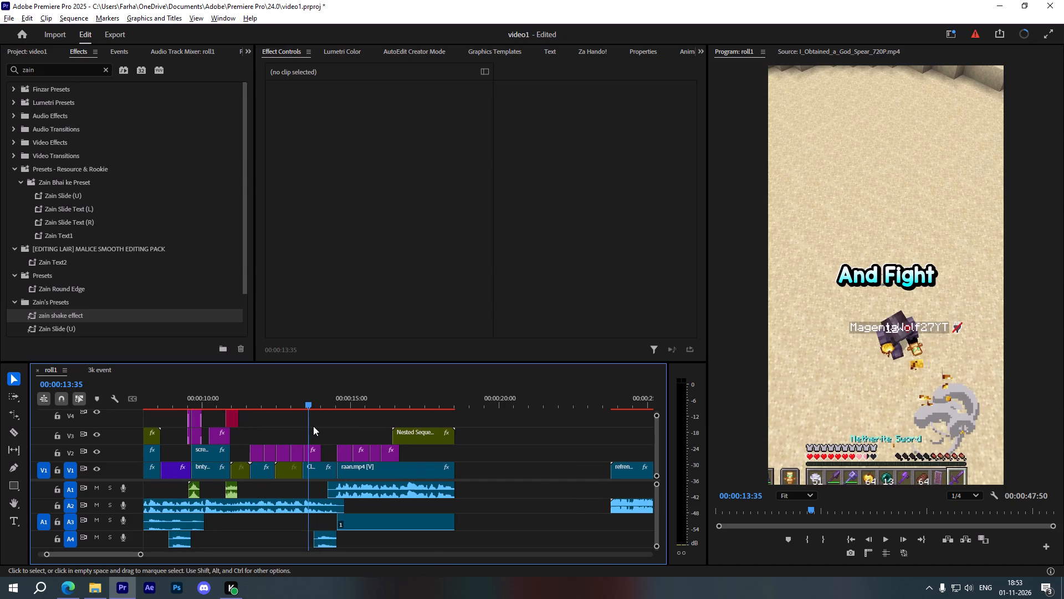
pyautogui.click(290, 397)
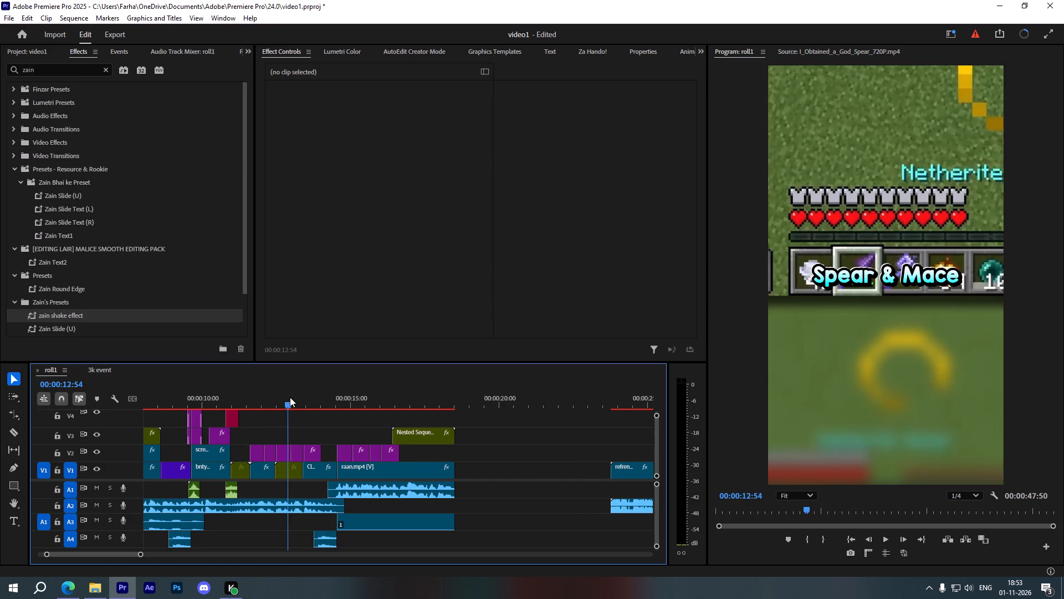
pyautogui.click(282, 450)
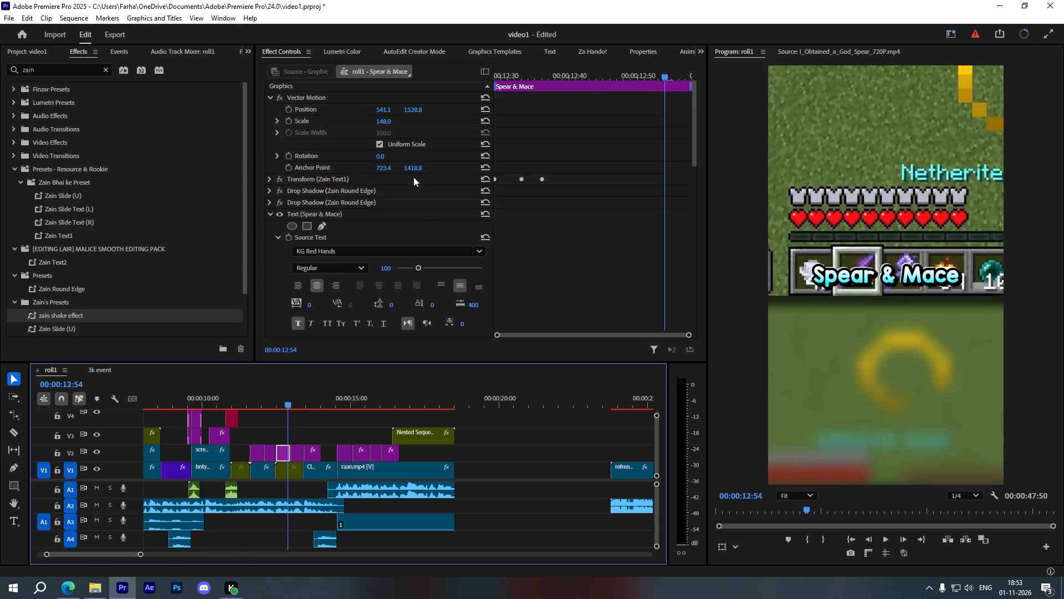
pyautogui.click(349, 97)
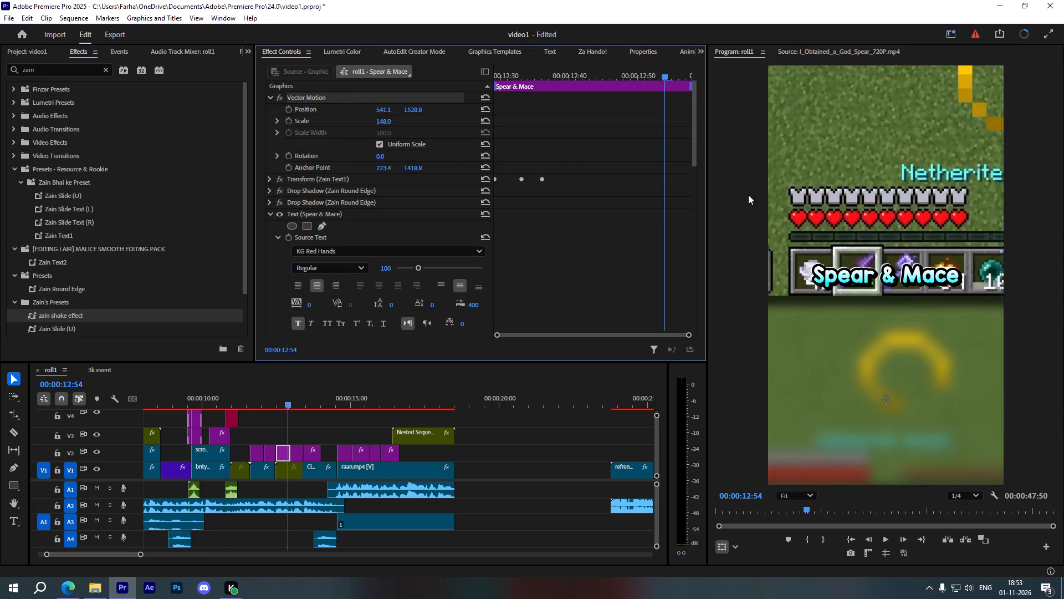
pyautogui.moveTo(411, 111); pyautogui.dragTo(416, 111)
pyautogui.moveTo(416, 111); pyautogui.dragTo(499, 115)
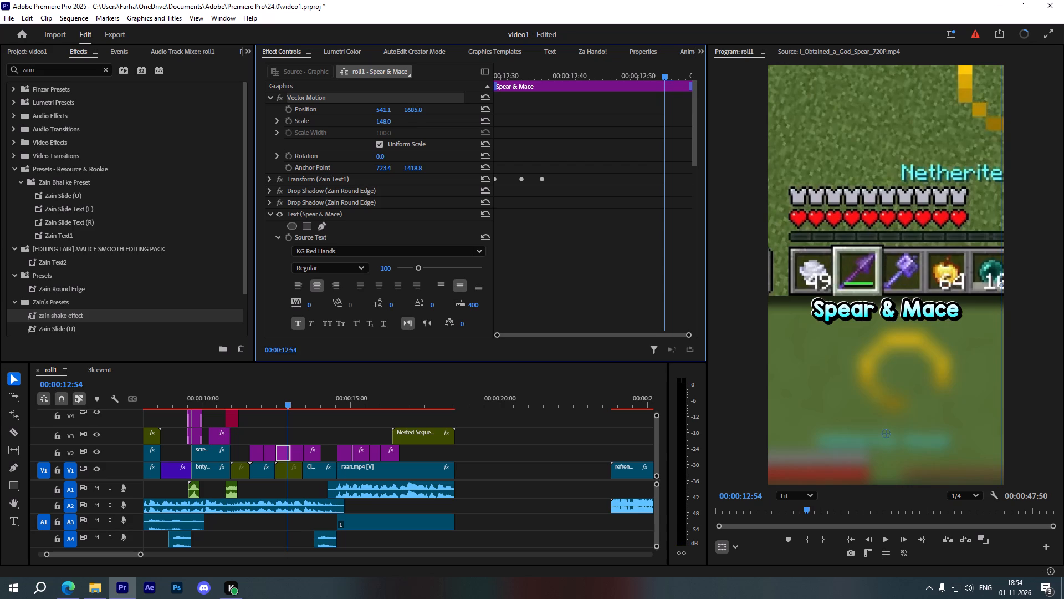
pyautogui.moveTo(499, 115); pyautogui.dragTo(514, 116)
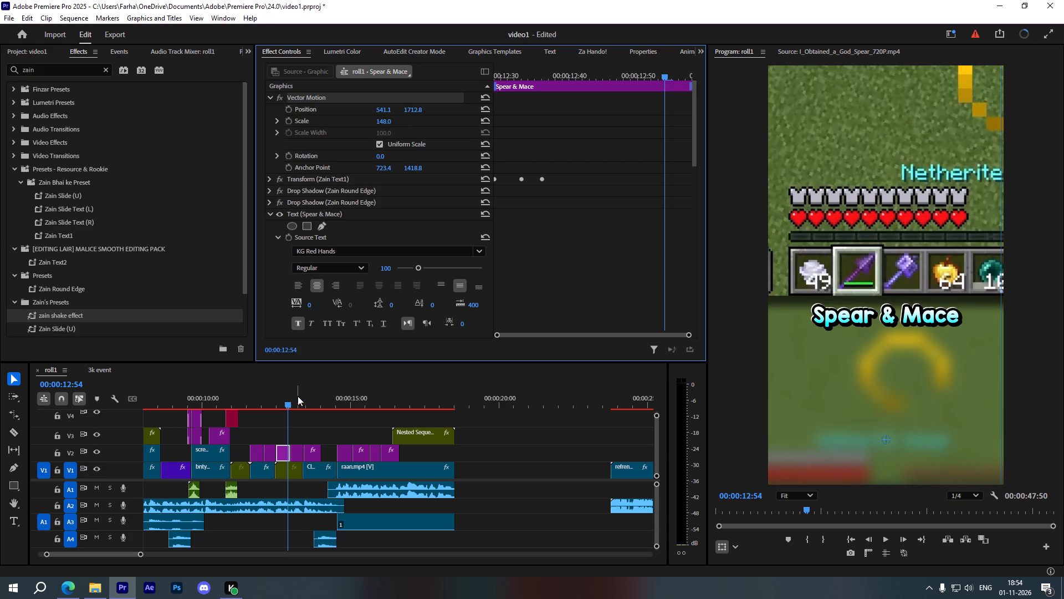
# Play from 00:00:12:22 to about 00:00:13:11 to check the placement of the Spear & Mace caption.
pyautogui.moveTo(289, 401); pyautogui.dragTo(274, 400)
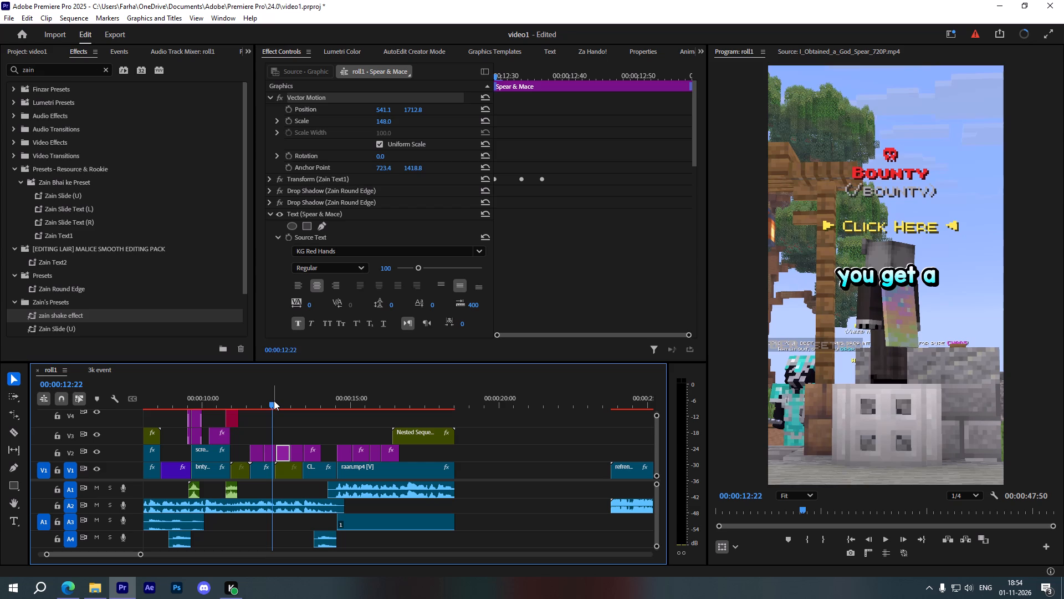
pyautogui.press('space')
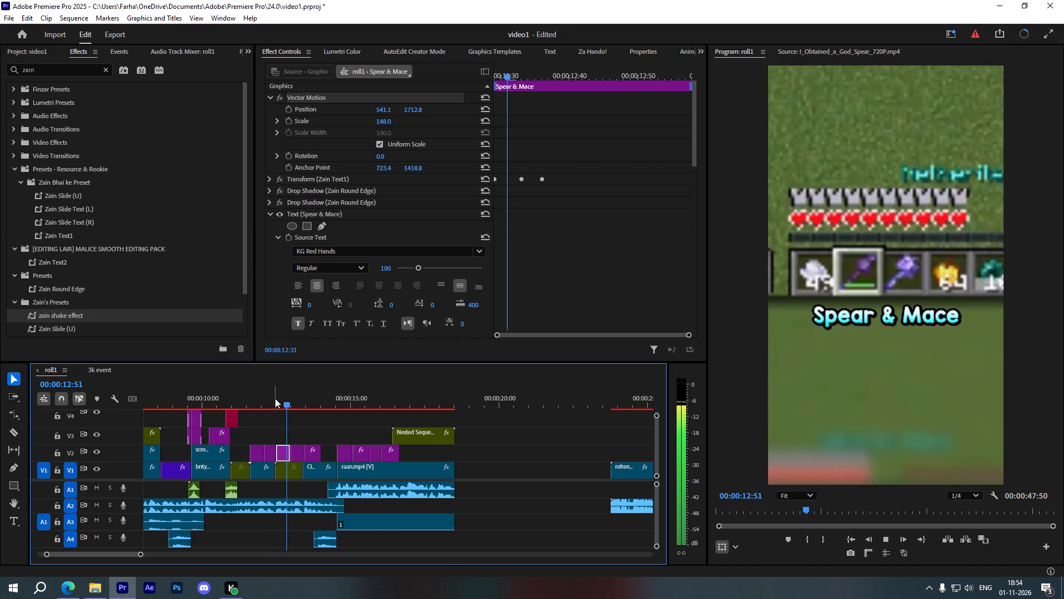
pyautogui.press('space')
# Move the "to go on" caption below the hotbar by setting its Vector Motion vertical position to 1679.8.
pyautogui.keyDown('alt'); pyautogui.scroll(4, 282, 410); pyautogui.keyUp('alt')
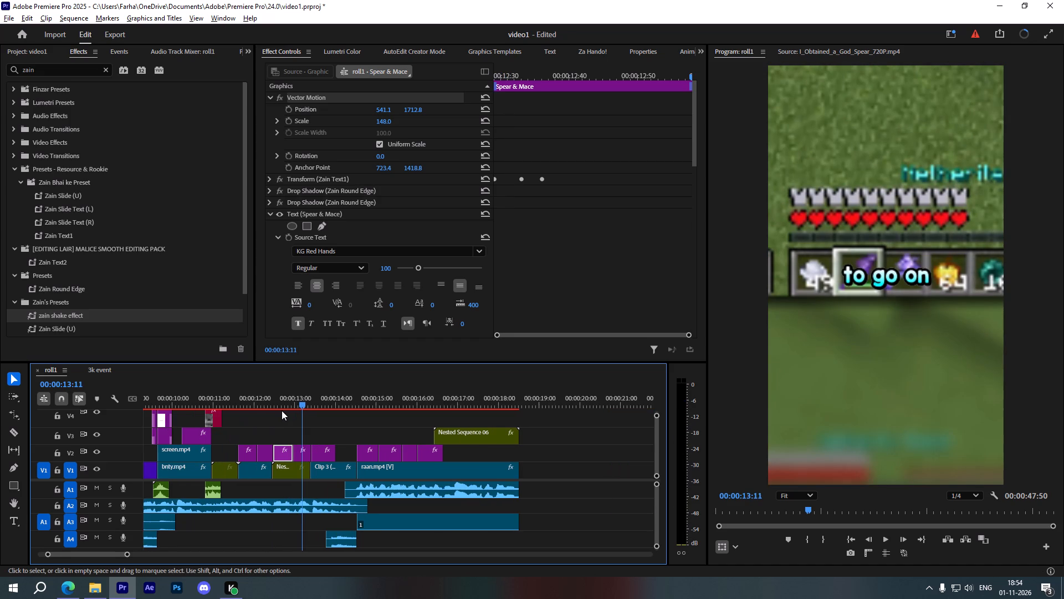
pyautogui.click(307, 455)
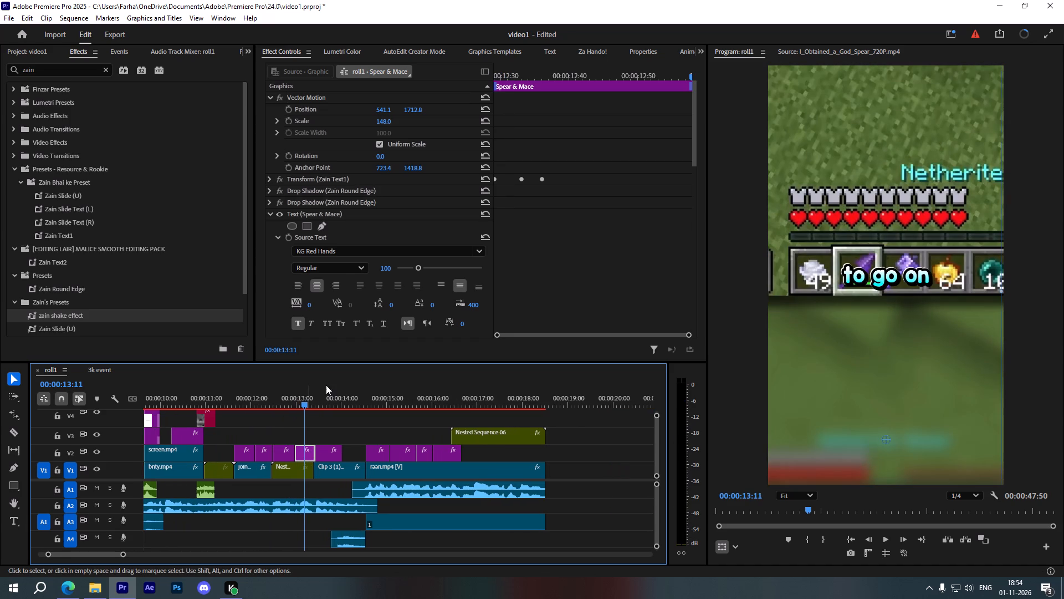
pyautogui.moveTo(410, 111); pyautogui.dragTo(453, 111)
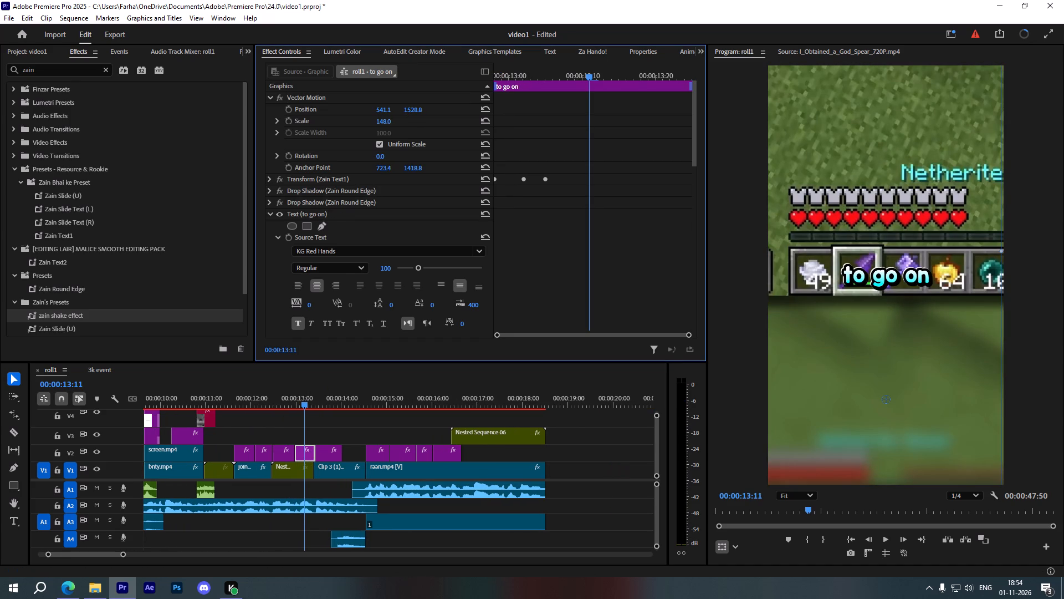
pyautogui.moveTo(453, 111); pyautogui.dragTo(478, 111)
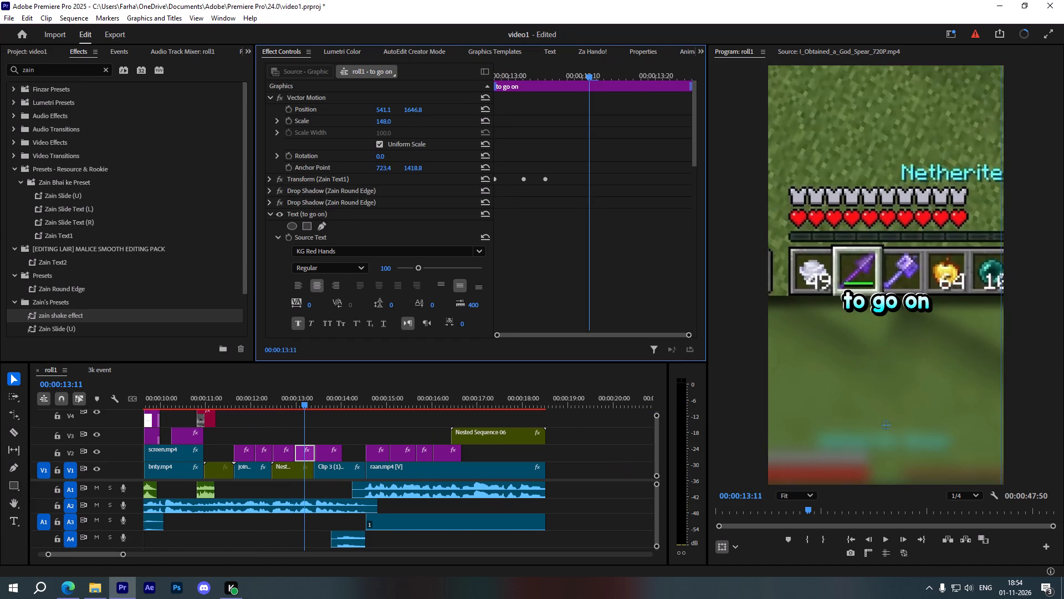
pyautogui.moveTo(478, 111); pyautogui.dragTo(494, 111)
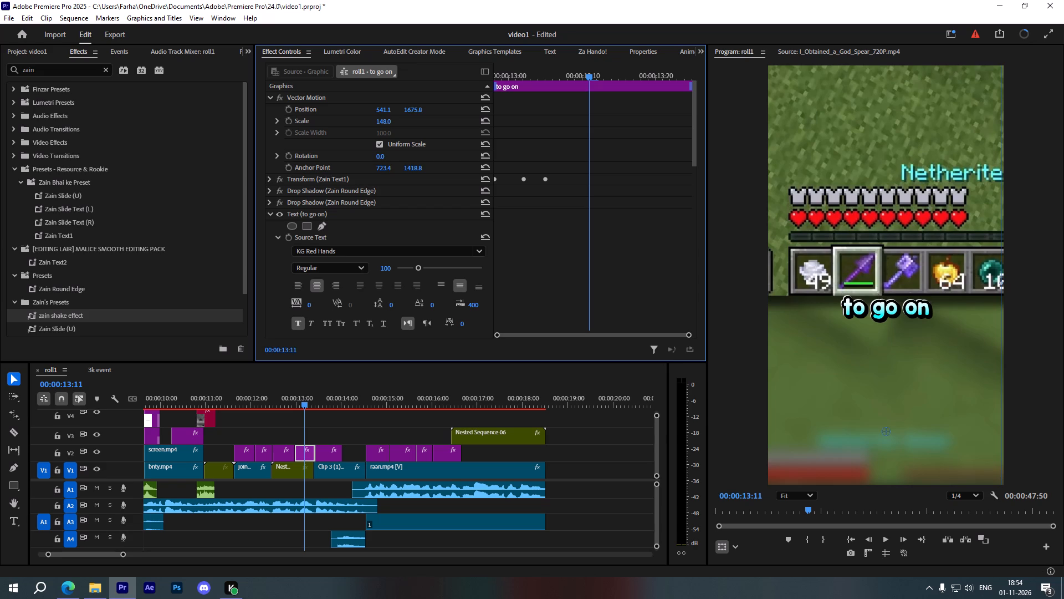
pyautogui.moveTo(494, 111); pyautogui.dragTo(511, 111)
pyautogui.moveTo(511, 111); pyautogui.dragTo(507, 111)
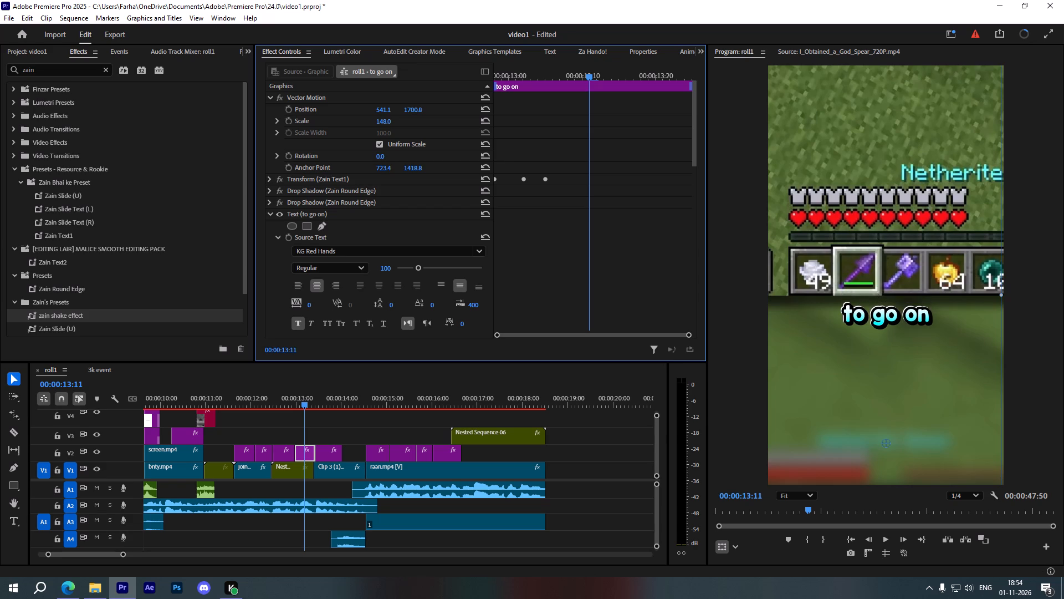
pyautogui.moveTo(507, 111); pyautogui.dragTo(495, 109)
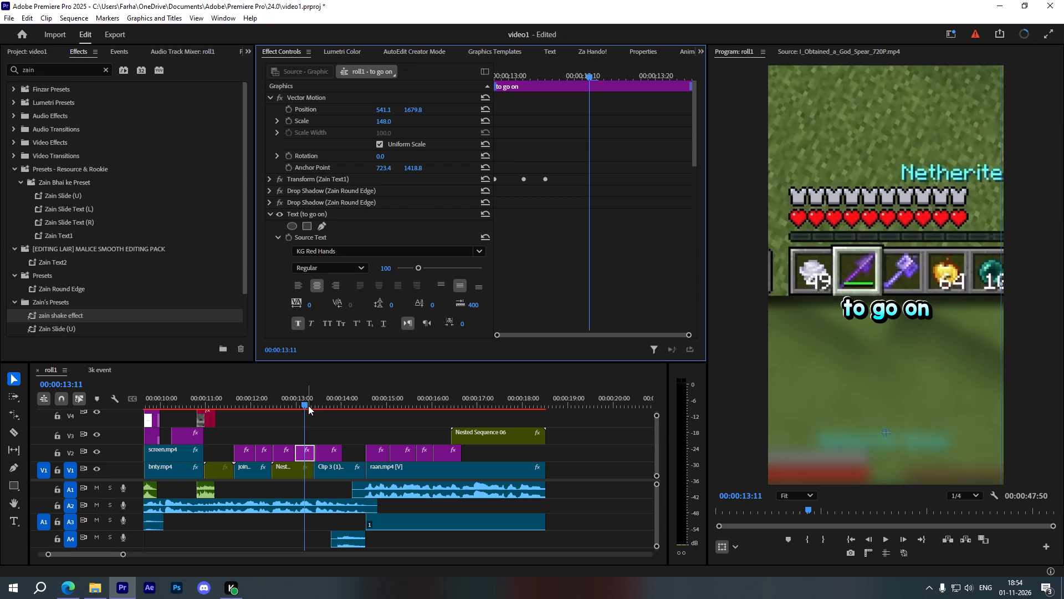
# Hide track V1, play the captions alone from 00:00:12:49 to about 00:00:13:47, and show V1 again.
pyautogui.moveTo(308, 405); pyautogui.dragTo(289, 406)
pyautogui.click(97, 465)
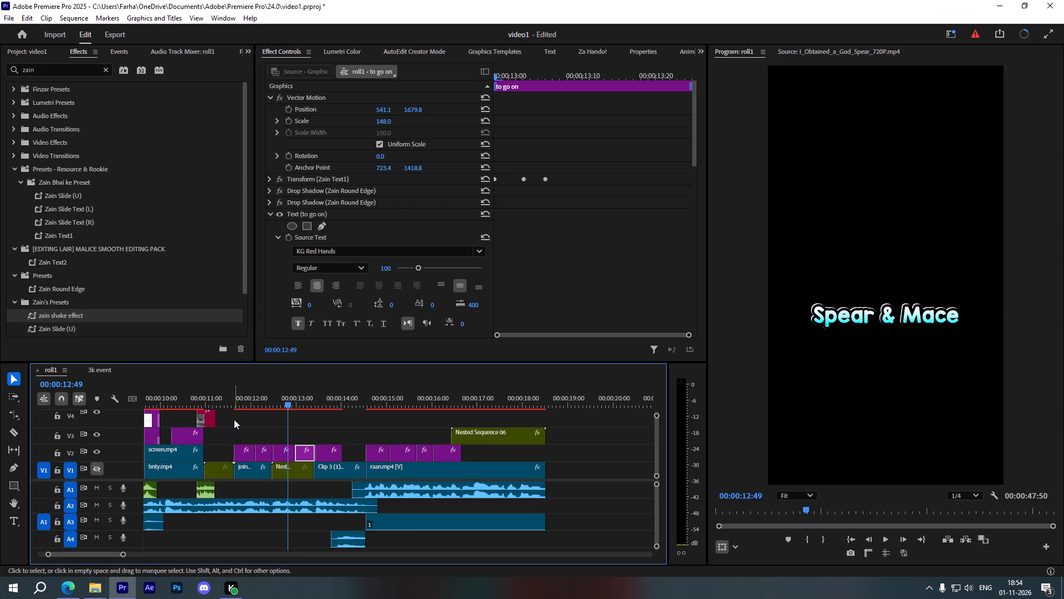
pyautogui.press('space')
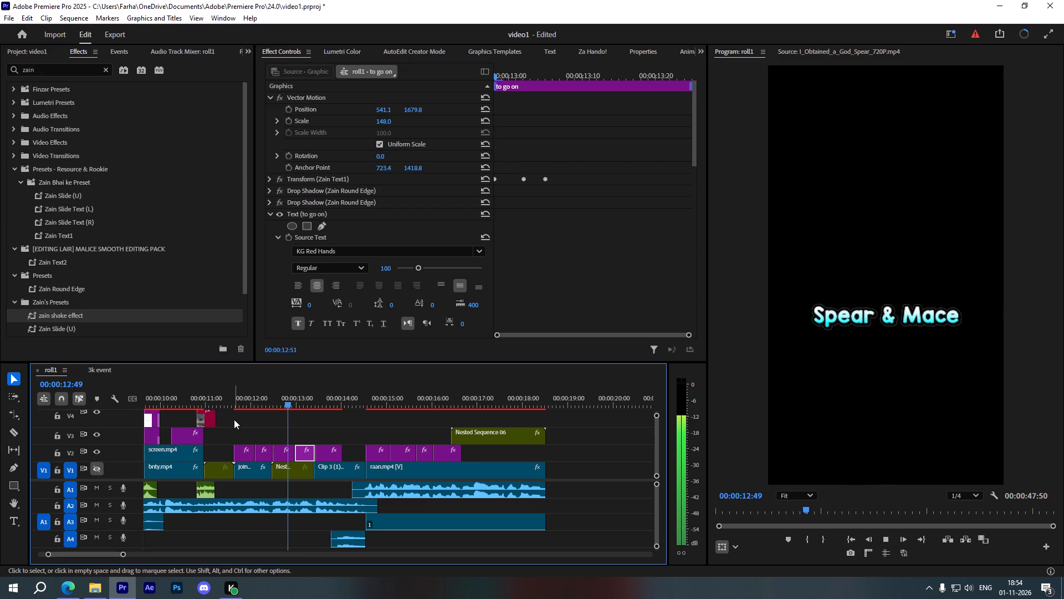
pyautogui.press('space')
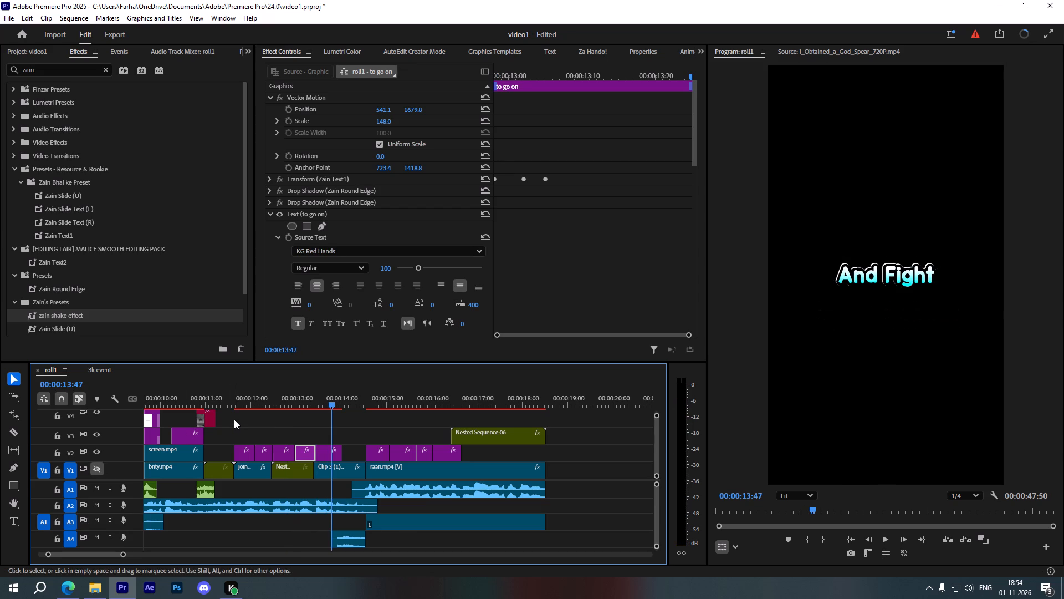
pyautogui.click(95, 474)
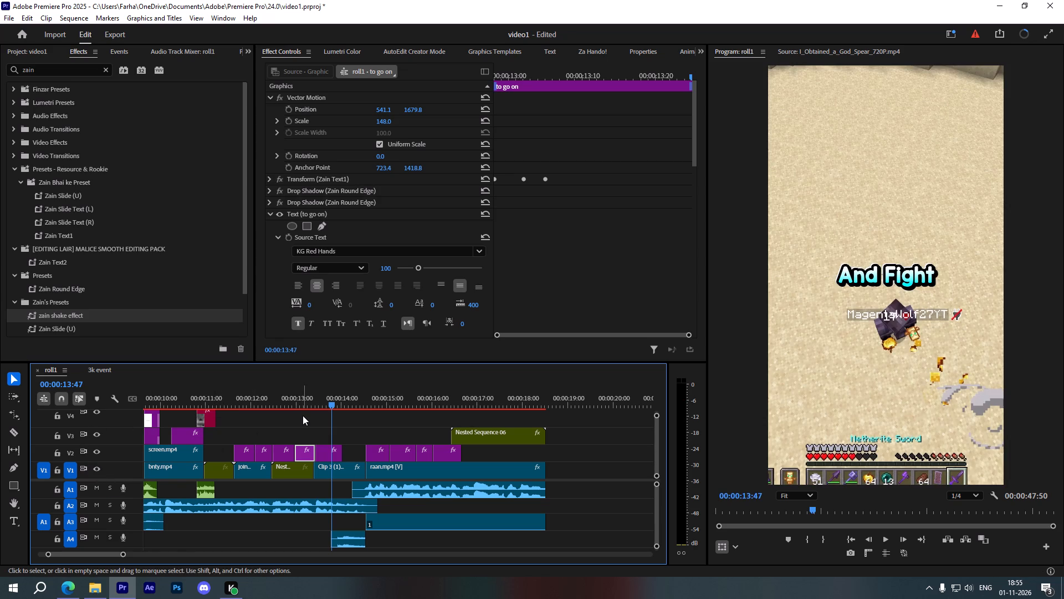
# Play from 00:00:13:47 to about 00:00:15:49 to review the captions and the cut into raan.mp4.
pyautogui.press('space')
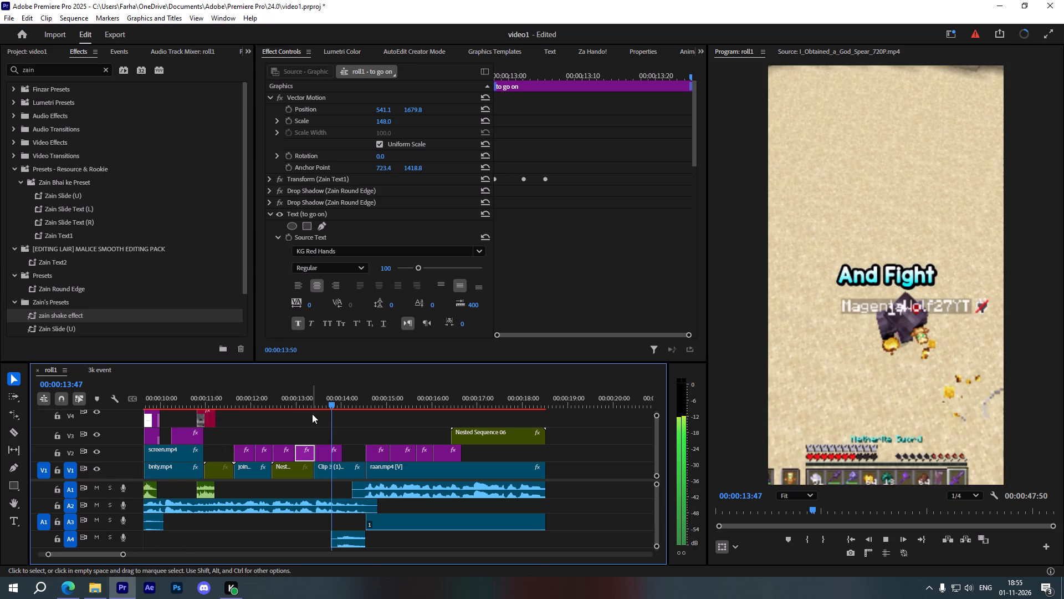
pyautogui.scroll(-5, 344, 432)
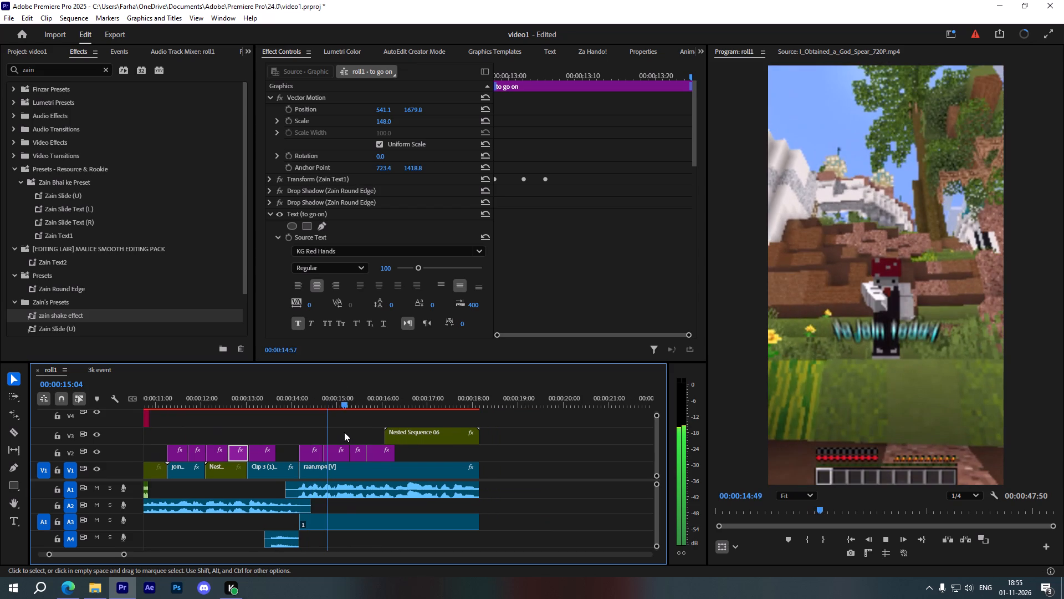
pyautogui.scroll(-1, 344, 432)
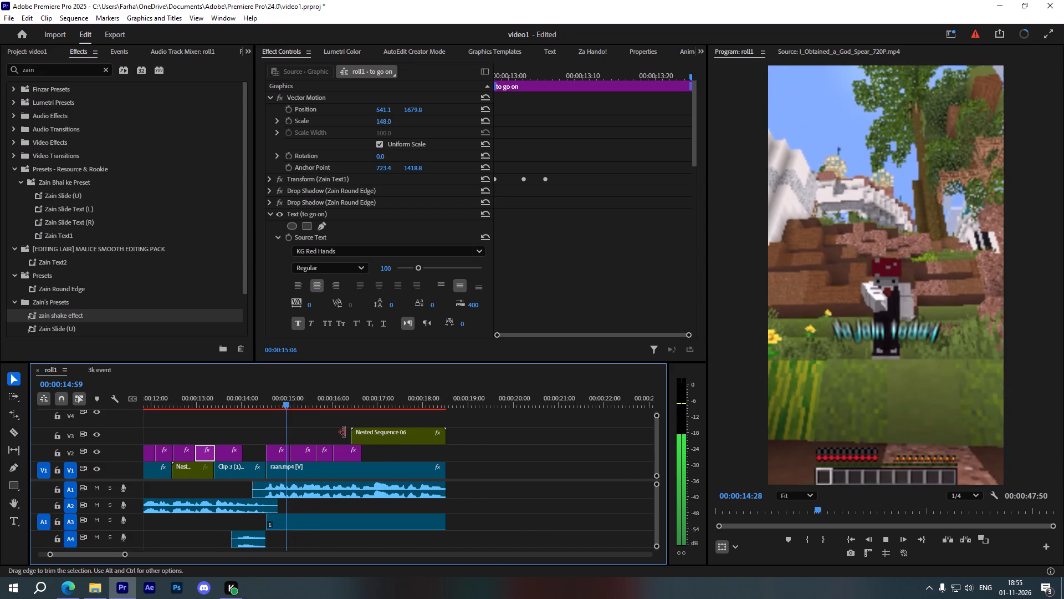
pyautogui.scroll(-3, 344, 432)
pyautogui.press('space')
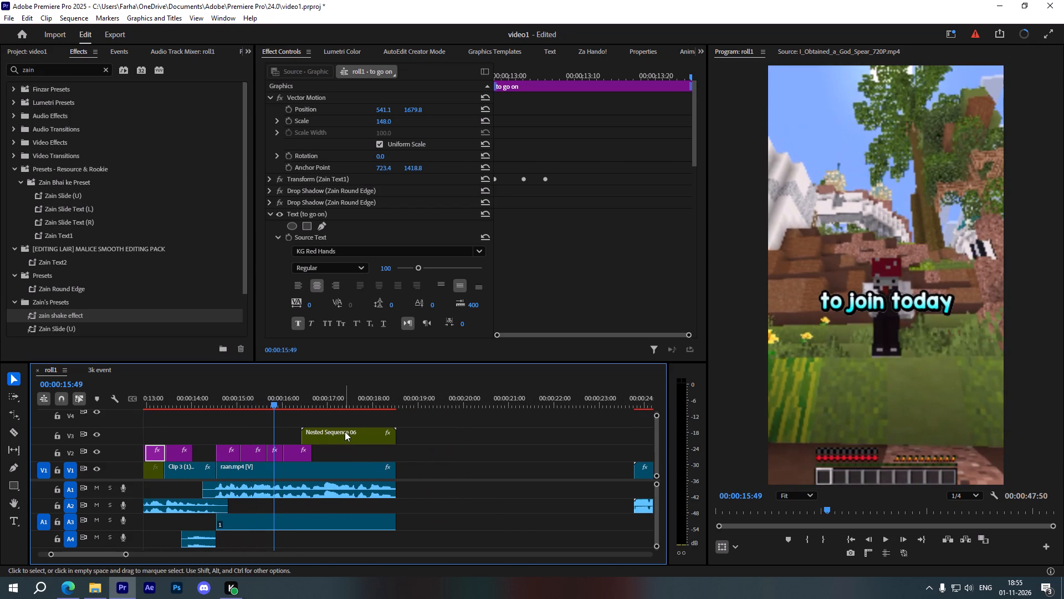
# Set the playhead to the cut at 00:00:14:32 and duplicate the Map - Digital 1 v2 transition clips with sound into empty space near 00:00:19:29.
pyautogui.keyDown('alt'); pyautogui.scroll(4, 237, 445); pyautogui.keyUp('alt')
pyautogui.scroll(3, 235, 443)
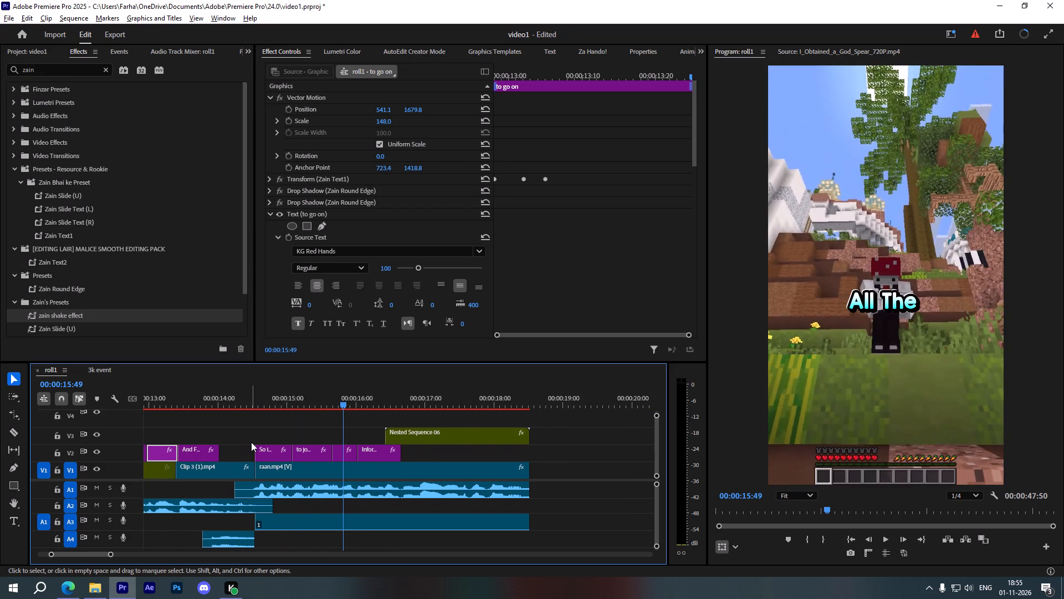
pyautogui.keyDown('alt'); pyautogui.scroll(4, 251, 442); pyautogui.keyUp('alt')
pyautogui.moveTo(266, 408); pyautogui.dragTo(257, 405)
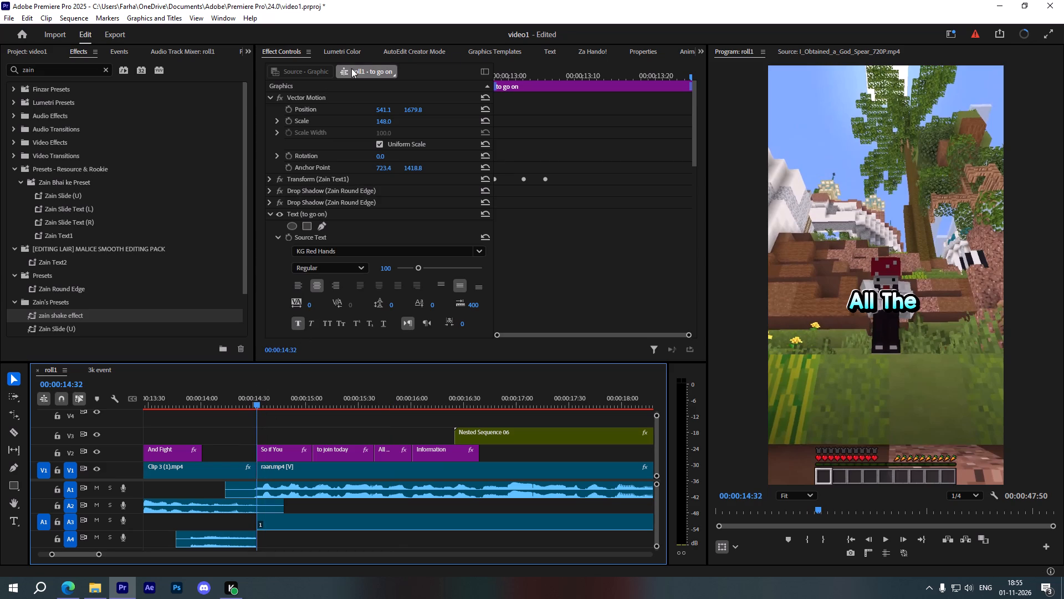
pyautogui.scroll(-1, 455, 53)
pyautogui.scroll(8, 311, 419)
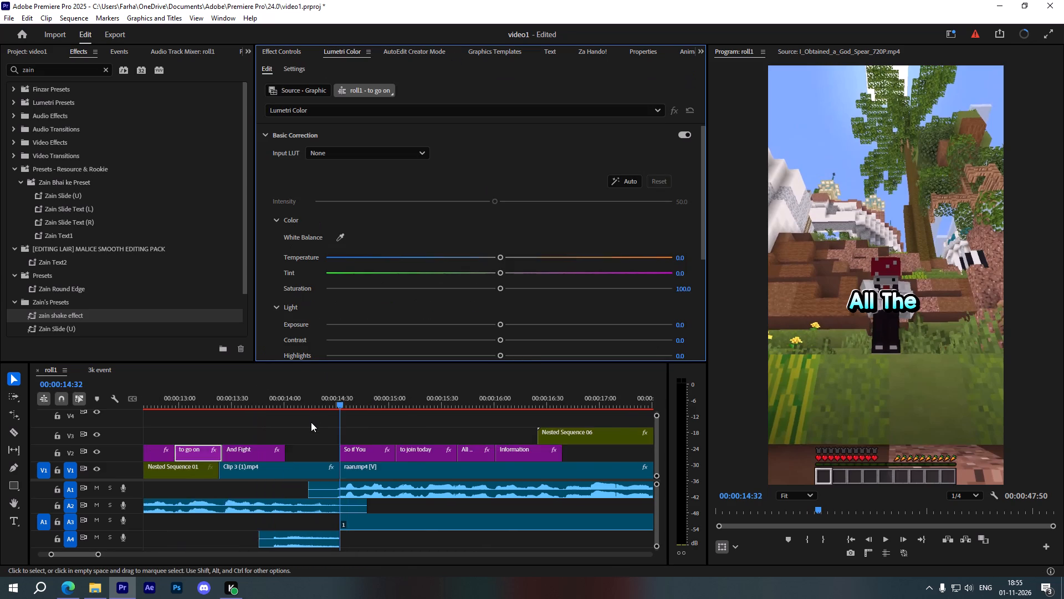
pyautogui.scroll(2, 311, 422)
pyautogui.keyDown('alt'); pyautogui.scroll(-7, 308, 424); pyautogui.keyUp('alt')
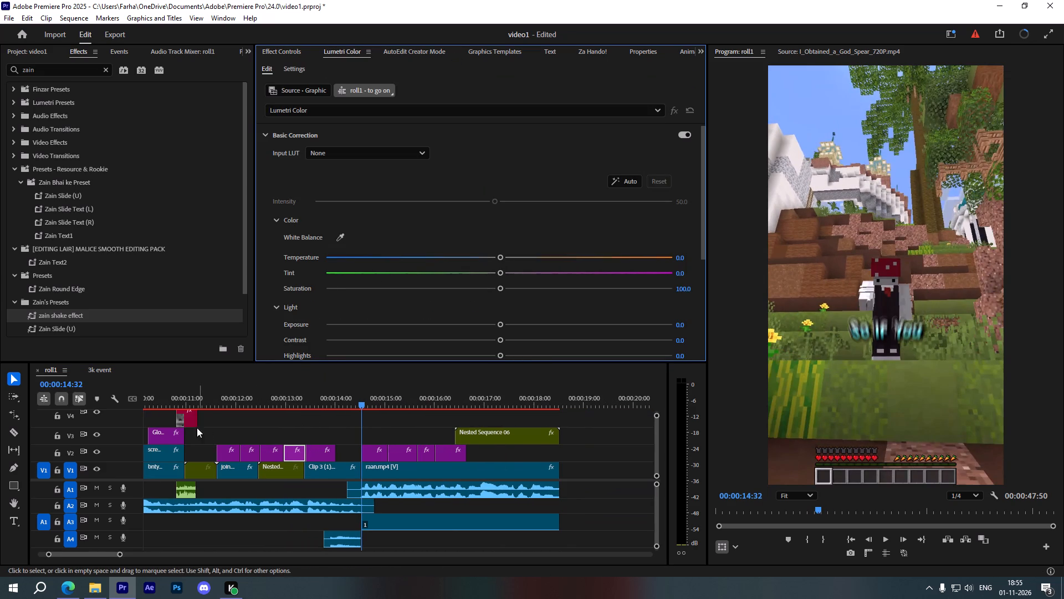
pyautogui.moveTo(190, 420); pyautogui.dragTo(340, 418)
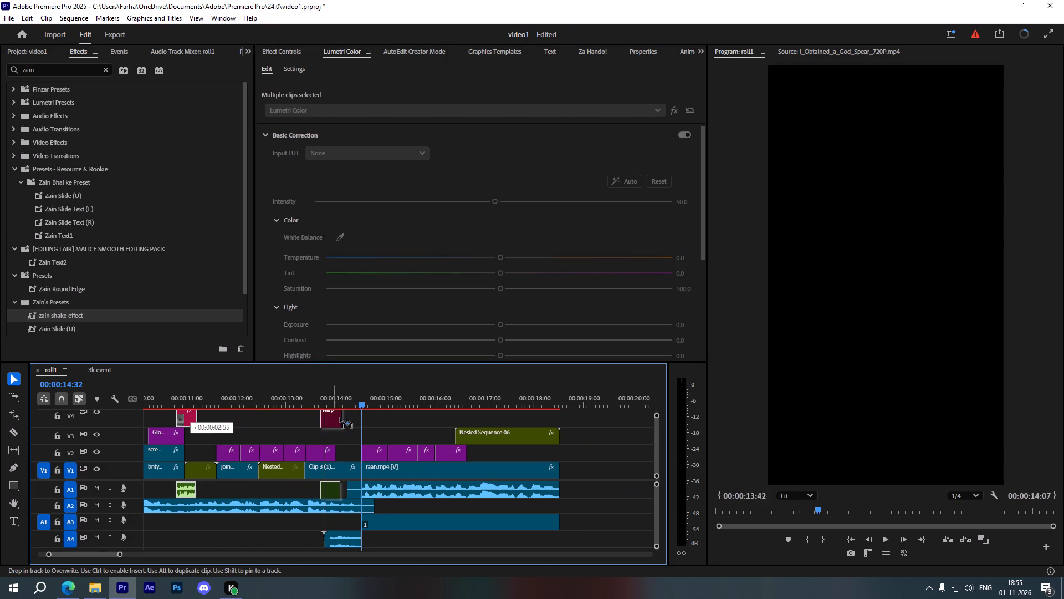
pyautogui.moveTo(340, 418); pyautogui.dragTo(365, 418)
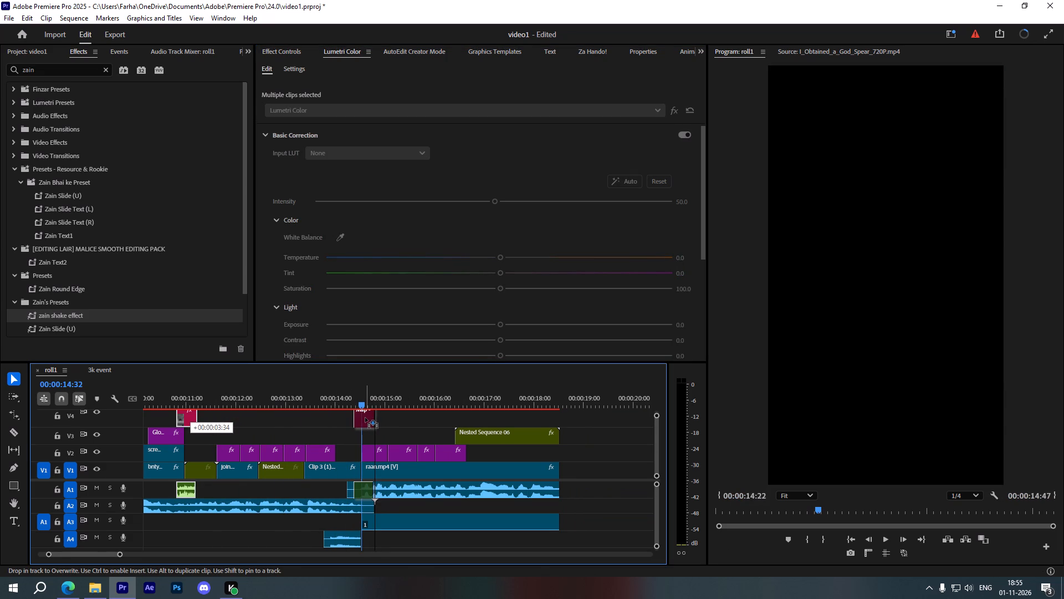
pyautogui.moveTo(365, 418); pyautogui.dragTo(365, 418)
pyautogui.moveTo(365, 418); pyautogui.dragTo(366, 429)
pyautogui.moveTo(366, 429); pyautogui.dragTo(350, 432)
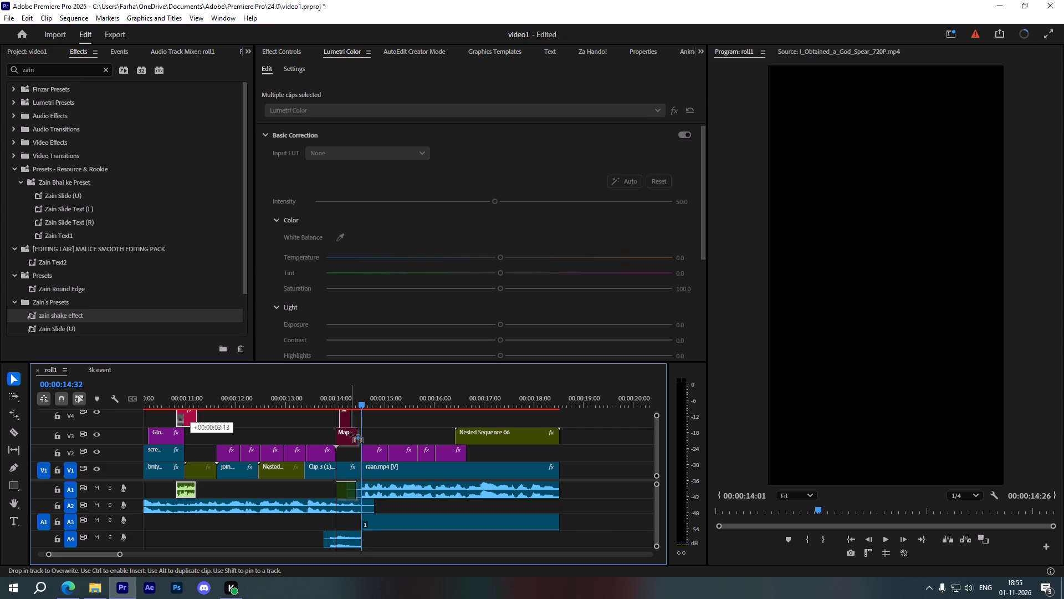
pyautogui.moveTo(350, 432); pyautogui.dragTo(621, 435)
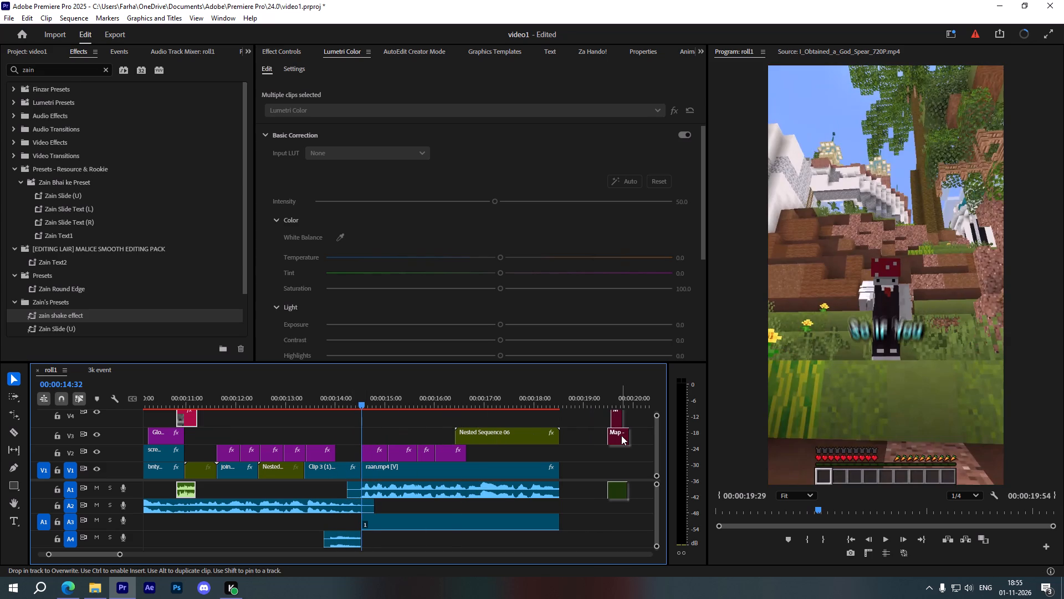
# Move the copied transition over the cut from Clip 3 (1).mp4 to raan.mp4, starting at 00:00:14:22 on V3 and V4 with its sound on A3.
pyautogui.moveTo(617, 494); pyautogui.dragTo(615, 533)
pyautogui.moveTo(617, 439); pyautogui.dragTo(385, 428)
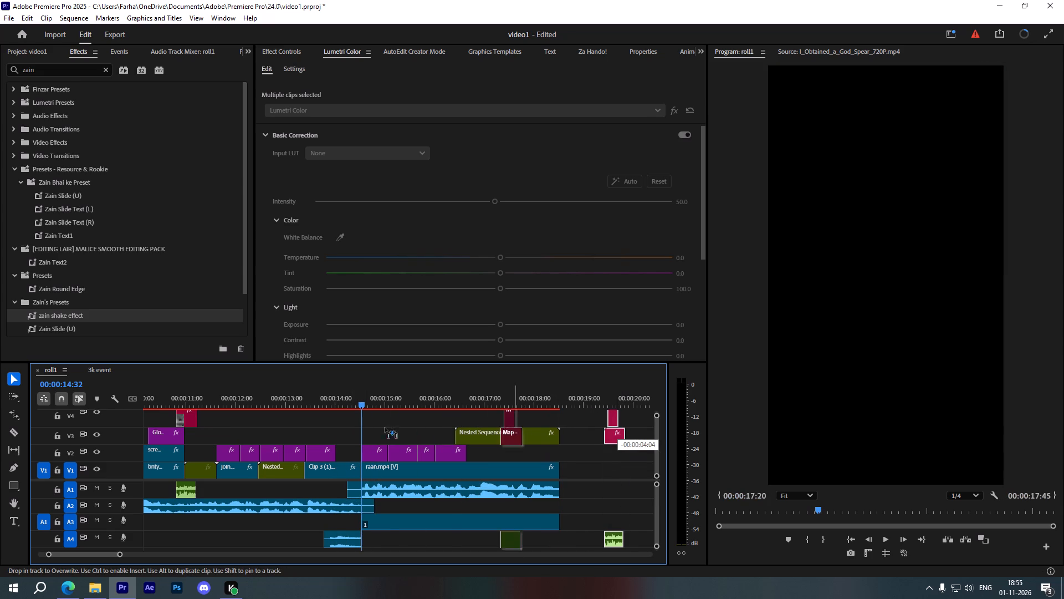
pyautogui.moveTo(385, 428); pyautogui.dragTo(381, 437)
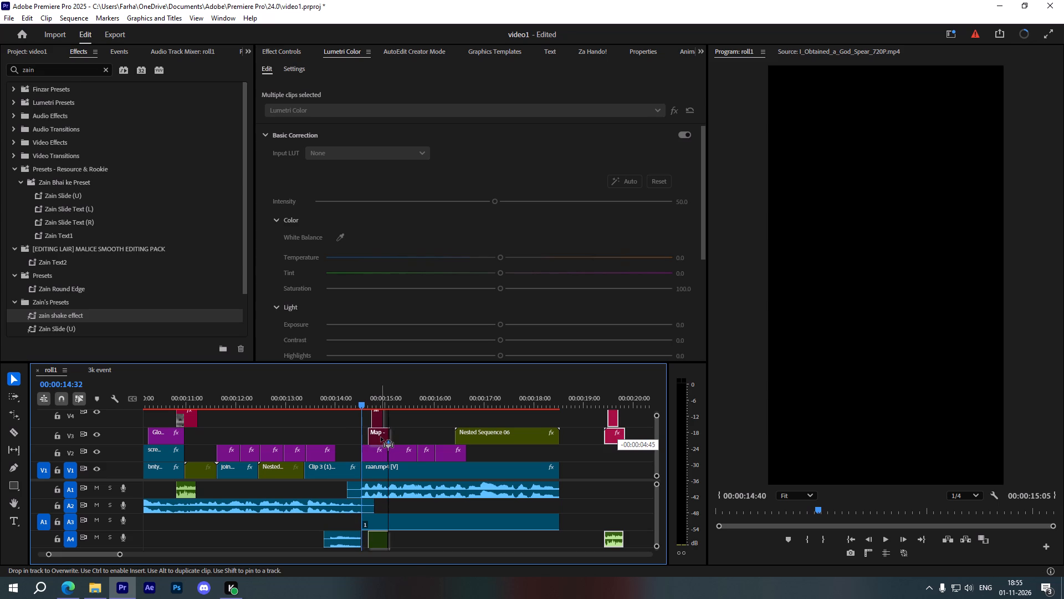
pyautogui.moveTo(381, 437); pyautogui.dragTo(380, 437)
pyautogui.keyDown('alt'); pyautogui.scroll(5, 380, 449); pyautogui.keyUp('alt')
pyautogui.keyDown('alt'); pyautogui.scroll(-1, 374, 443); pyautogui.keyUp('alt')
pyautogui.keyDown('alt'); pyautogui.scroll(4, 373, 442); pyautogui.keyUp('alt')
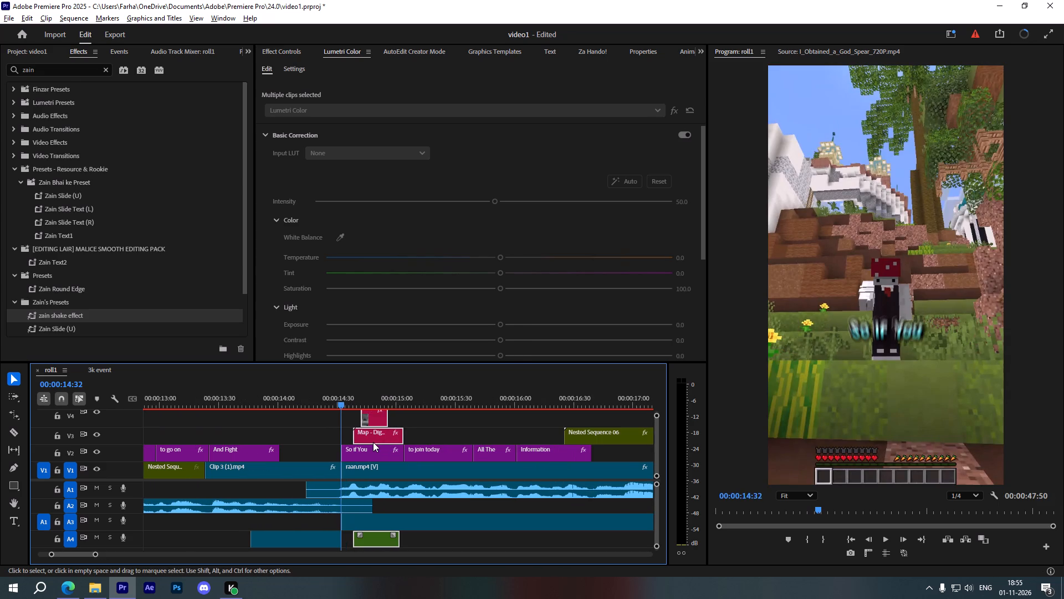
pyautogui.moveTo(368, 540); pyautogui.dragTo(368, 542)
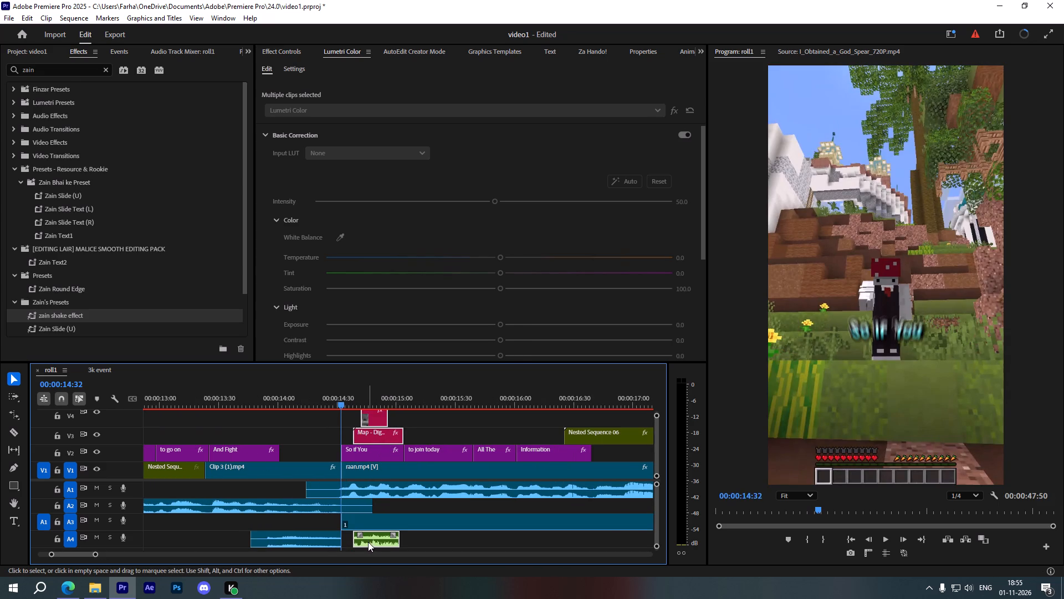
pyautogui.moveTo(368, 542); pyautogui.dragTo(335, 522)
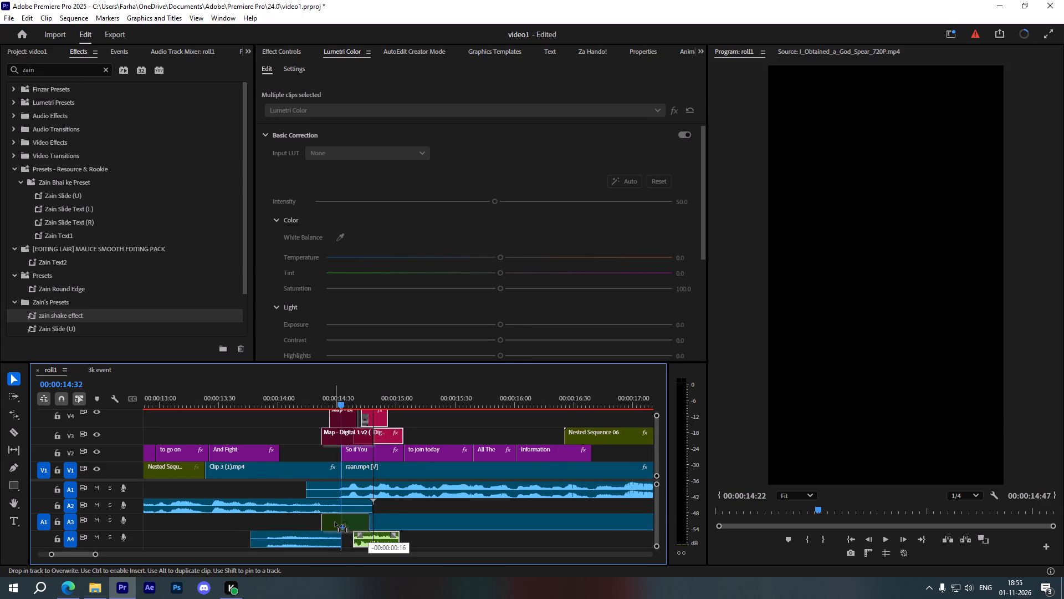
pyautogui.moveTo(335, 522); pyautogui.dragTo(334, 522)
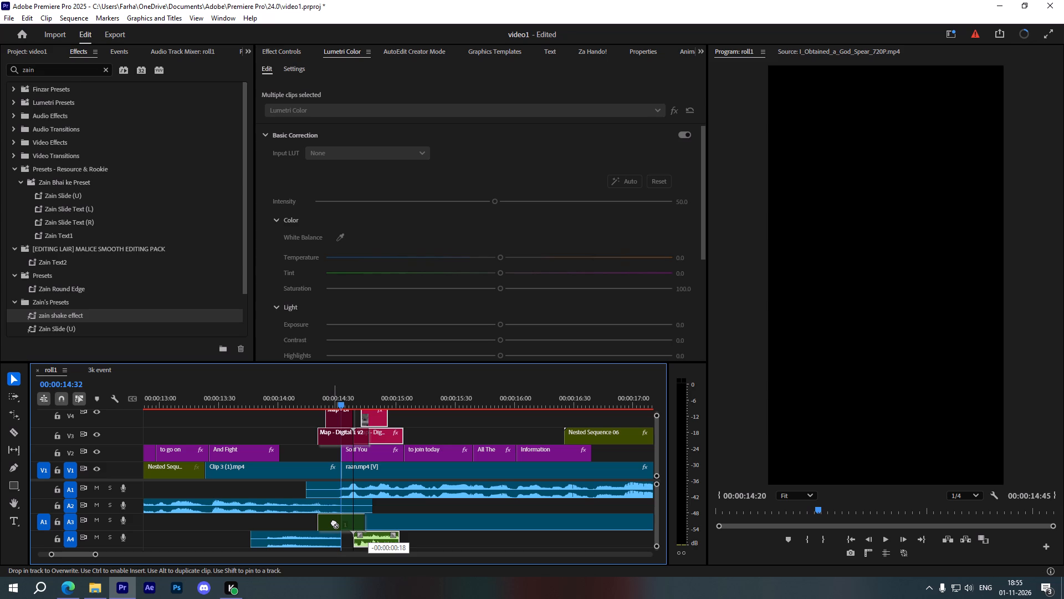
pyautogui.click(353, 436)
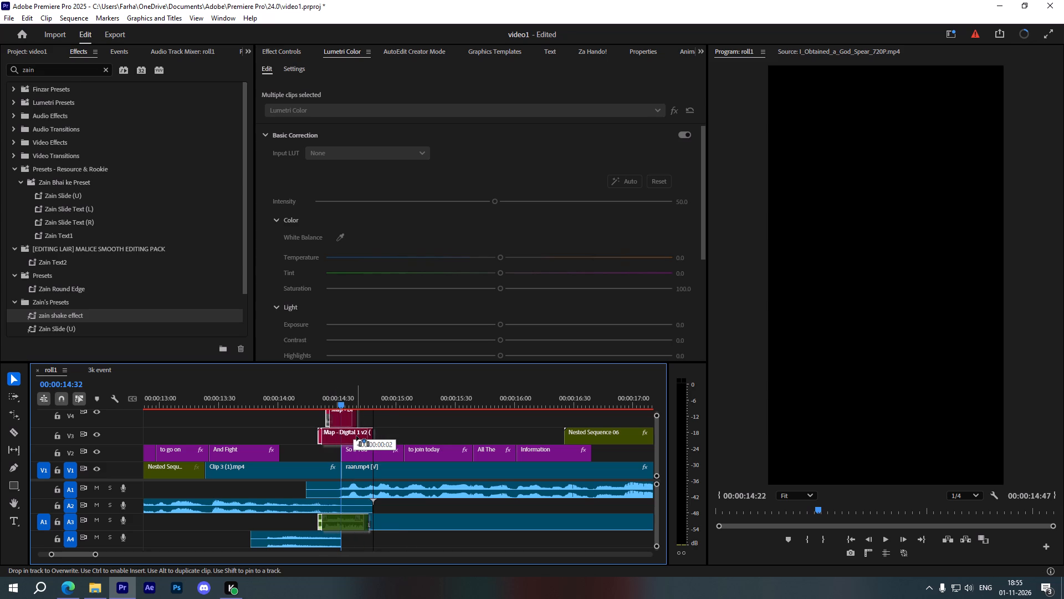
# Play from 00:00:14:22 to about 00:00:15:51 to review the transition over the cut into raan.mp4.
pyautogui.click(323, 401)
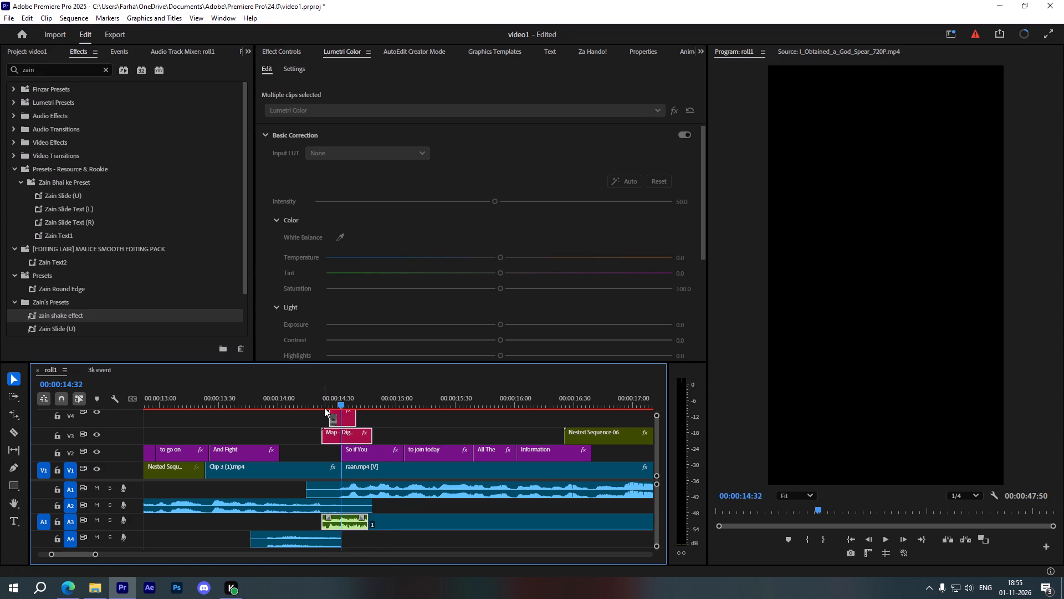
pyautogui.keyDown('alt'); pyautogui.scroll(-4, 370, 427); pyautogui.keyUp('alt')
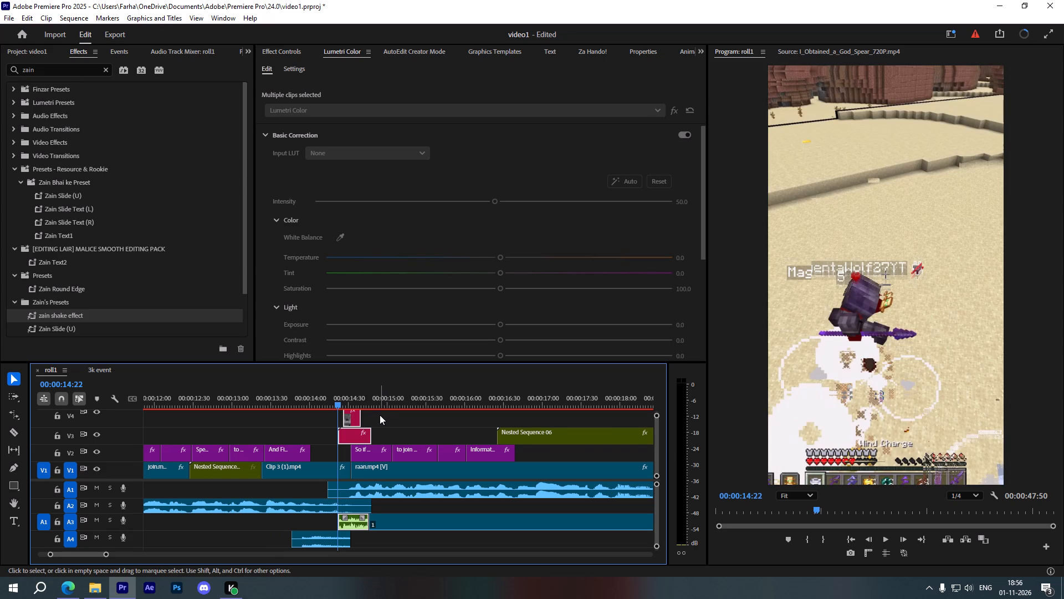
pyautogui.press('space')
pyautogui.click(399, 422)
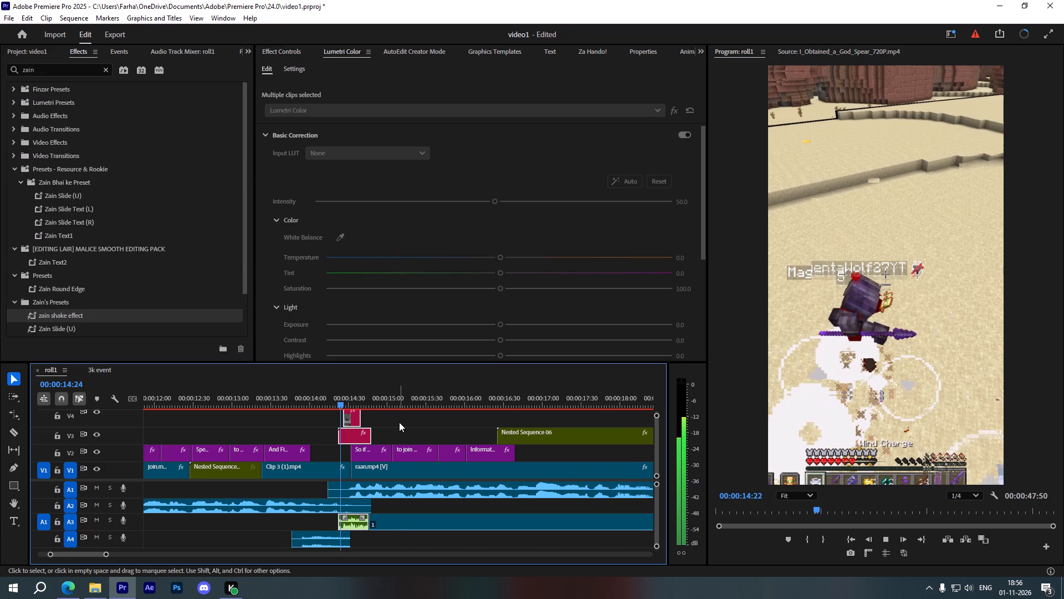
pyautogui.press('space')
pyautogui.keyDown('alt'); pyautogui.scroll(-2, 399, 416); pyautogui.keyUp('alt')
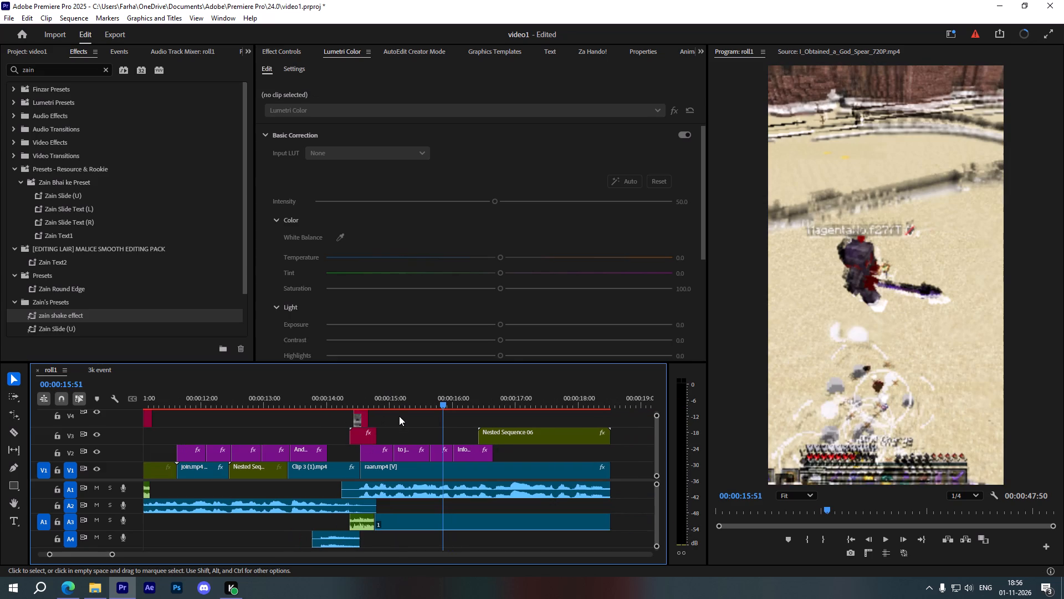
pyautogui.keyDown('alt'); pyautogui.scroll(-2, 399, 416); pyautogui.keyUp('alt')
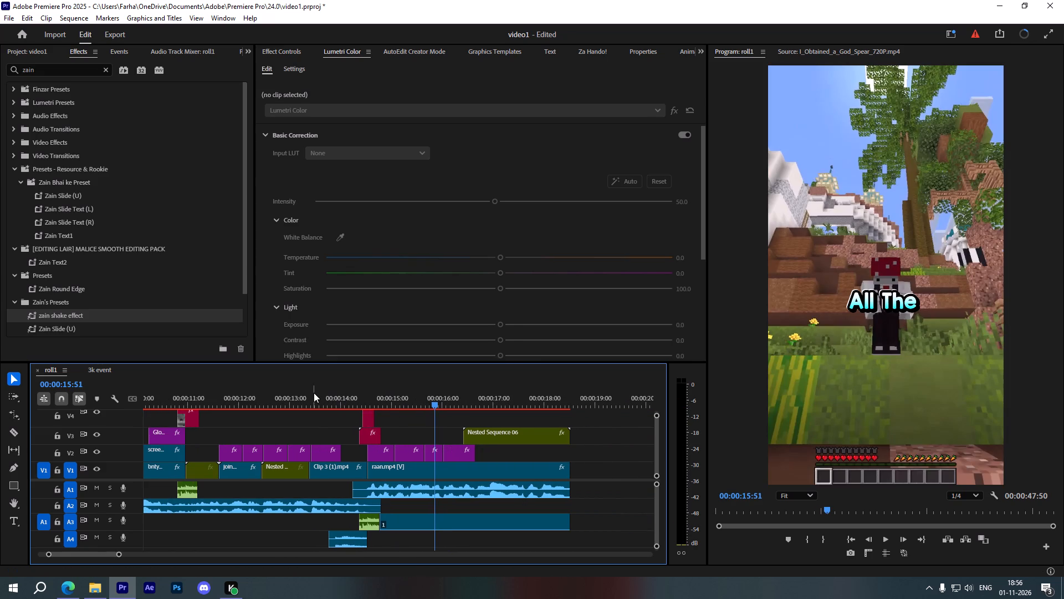
# Play from 00:00:13:27 to about 00:00:17:33 to review the transition, the captions and the join-details text.
pyautogui.click(314, 393)
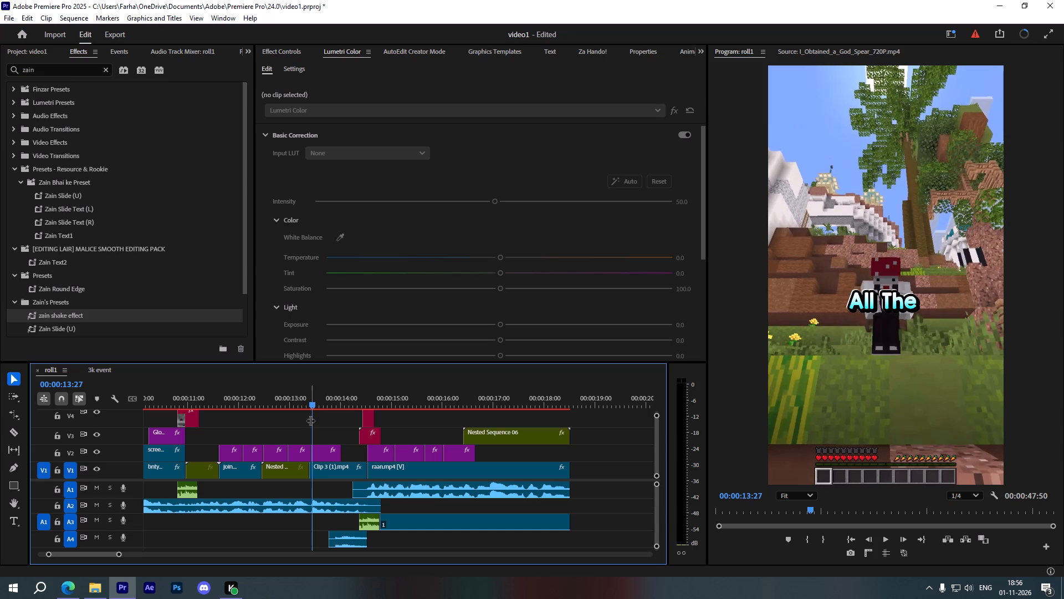
pyautogui.press('space')
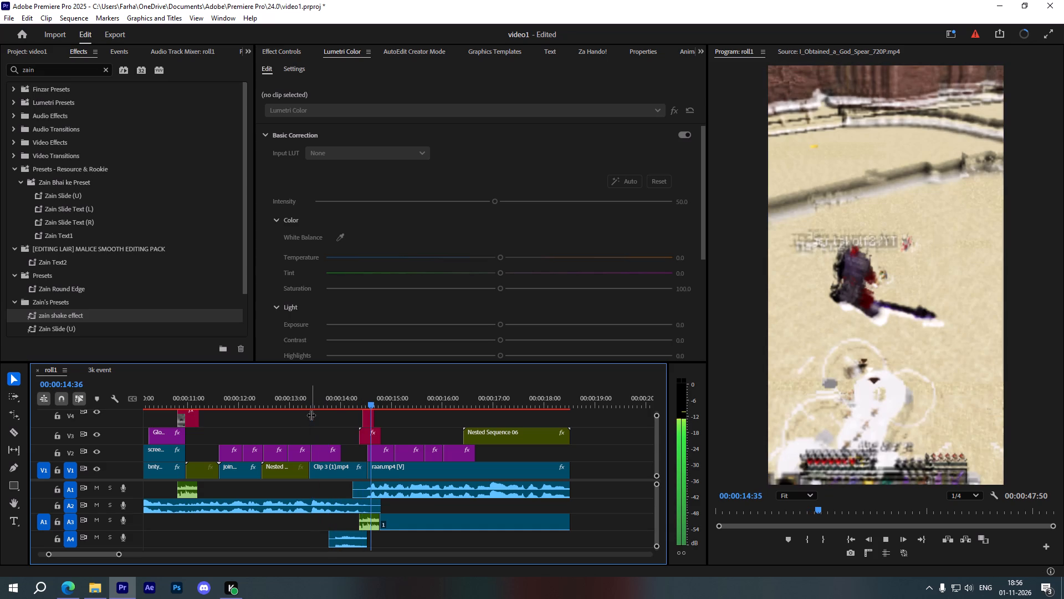
pyautogui.scroll(-2, 319, 418)
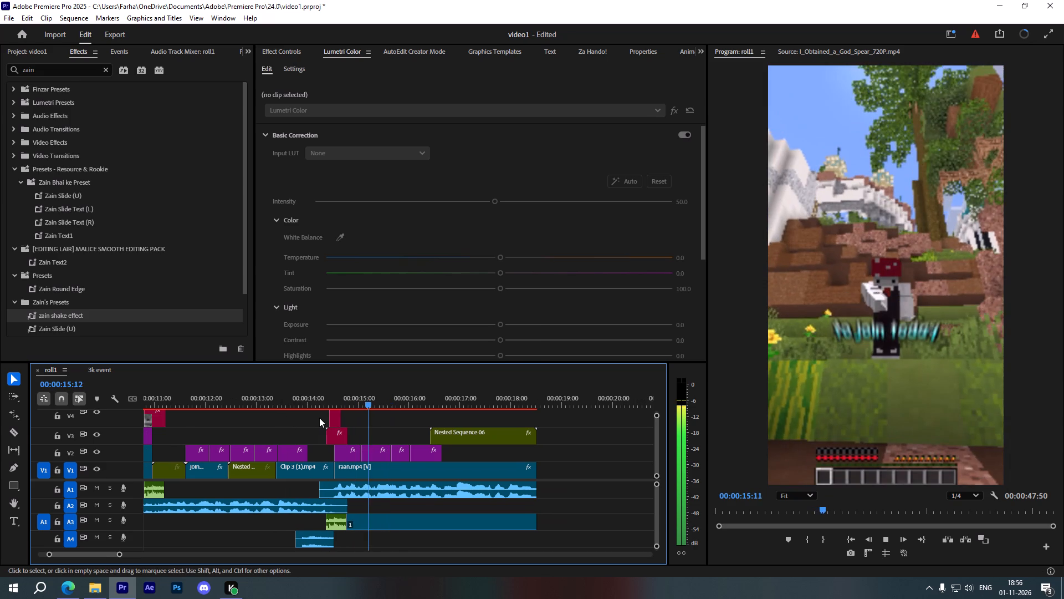
pyautogui.scroll(-2, 319, 418)
pyautogui.press('space')
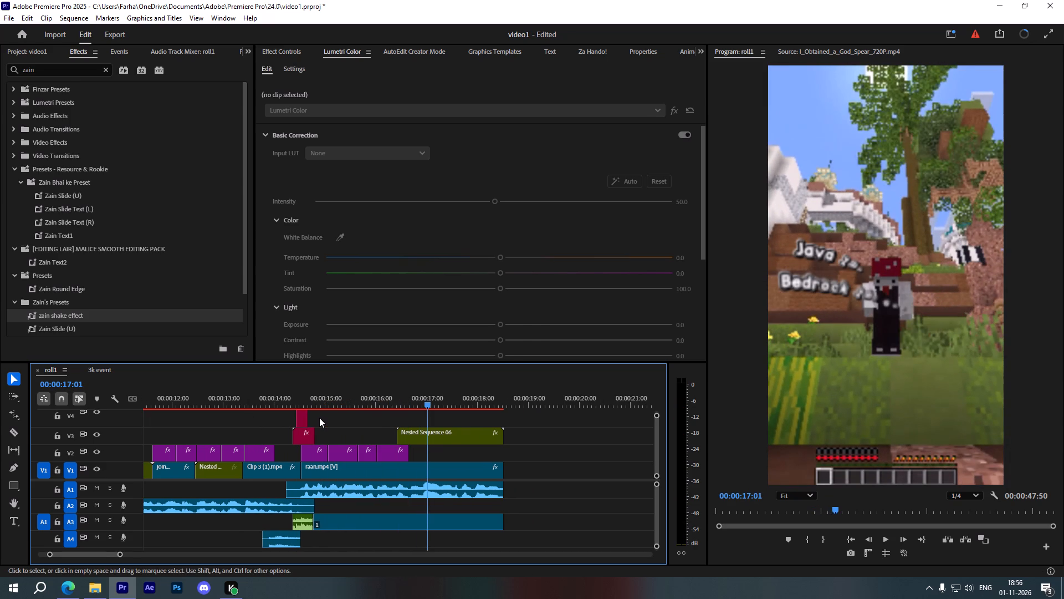
pyautogui.keyDown('alt'); pyautogui.scroll(-2, 392, 439); pyautogui.keyUp('alt')
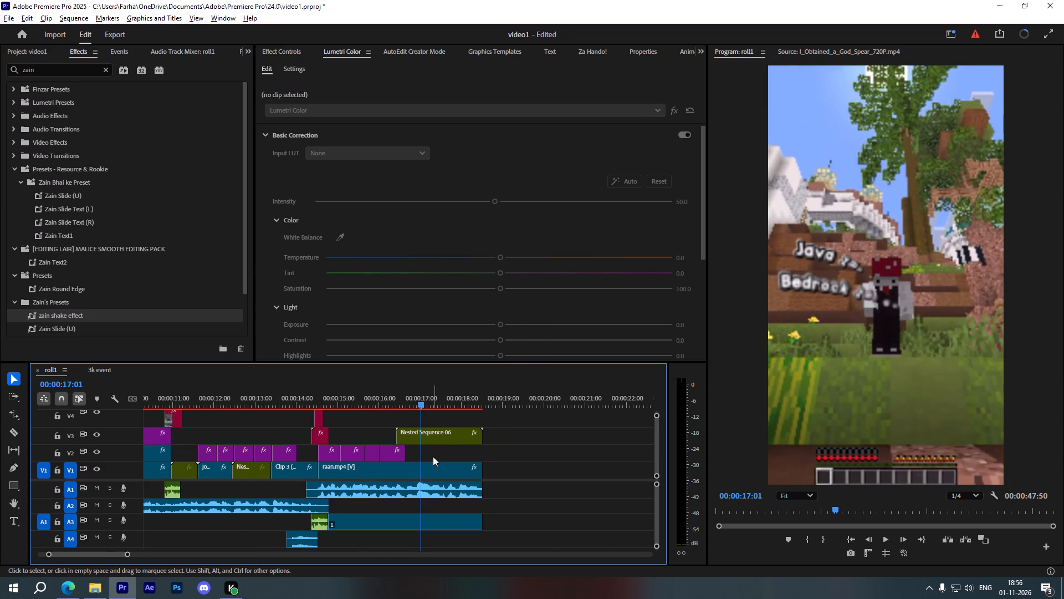
pyautogui.keyDown('alt'); pyautogui.scroll(-2, 433, 456); pyautogui.keyUp('alt')
pyautogui.press('space')
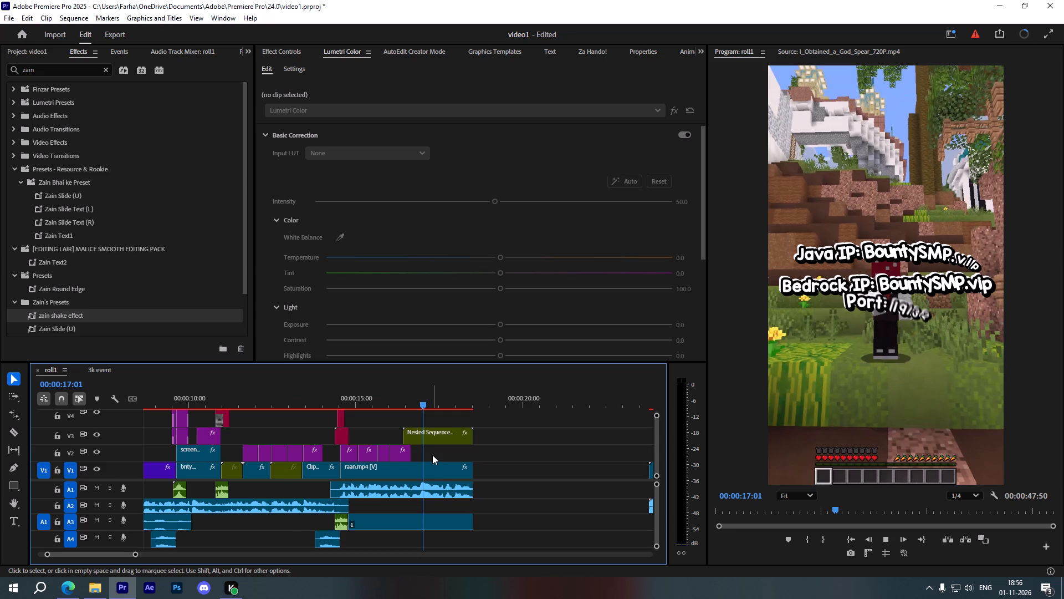
pyautogui.press('space')
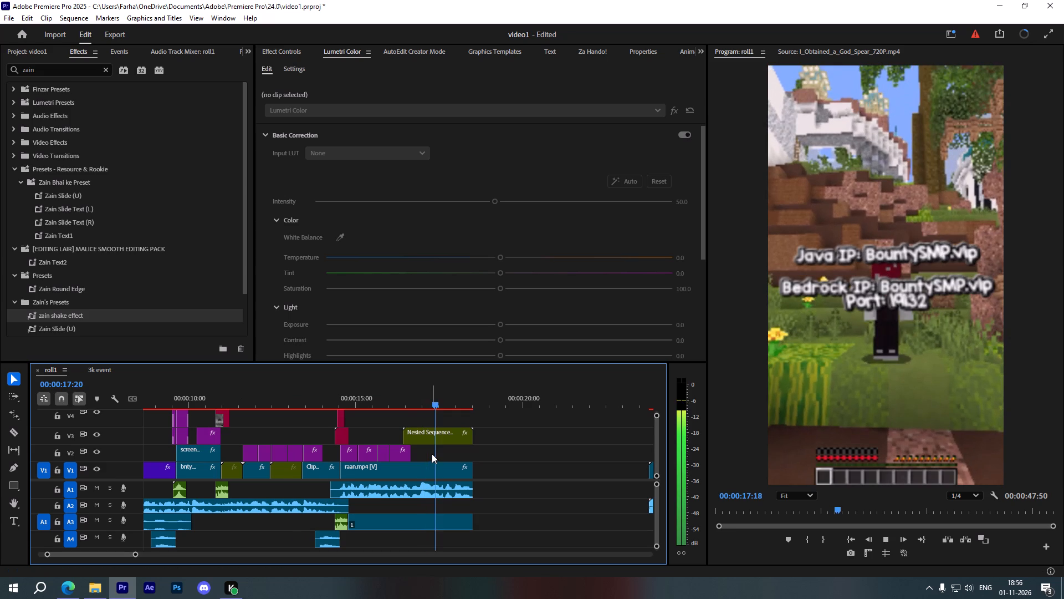
# Extend the ends of the A1 audio clip and of raan.mp4 with its linked audio to about 00:00:18:48.
pyautogui.keyDown('alt'); pyautogui.scroll(4, 480, 463); pyautogui.keyUp('alt')
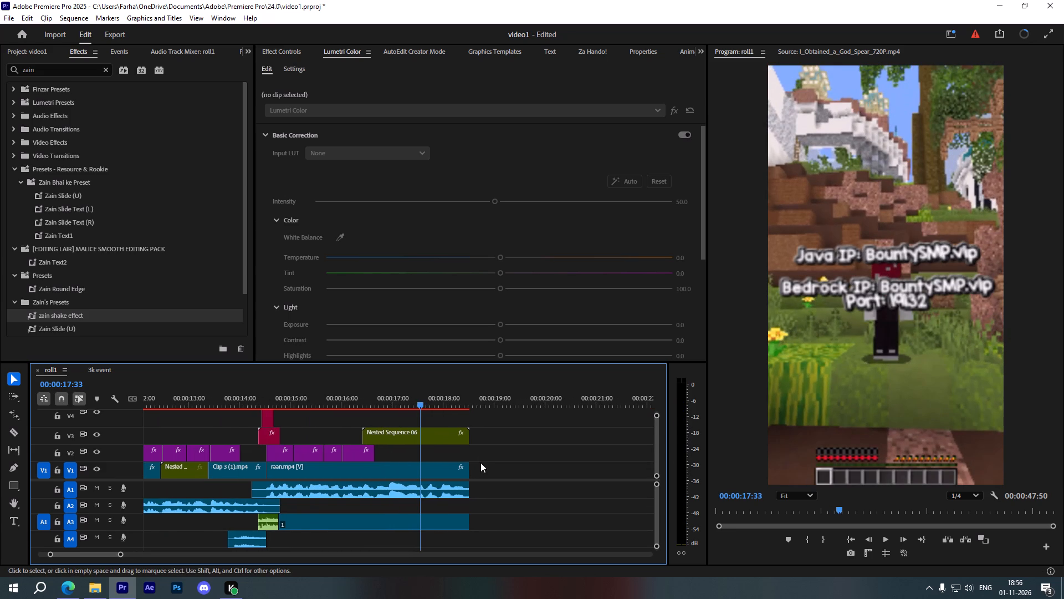
pyautogui.moveTo(473, 484); pyautogui.dragTo(524, 486)
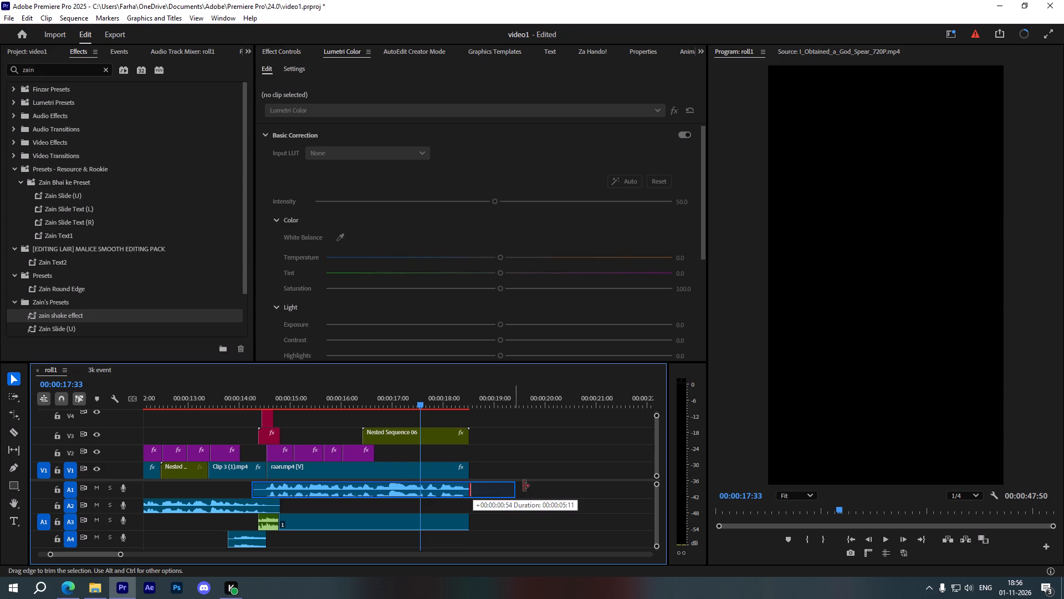
pyautogui.moveTo(524, 486); pyautogui.dragTo(488, 488)
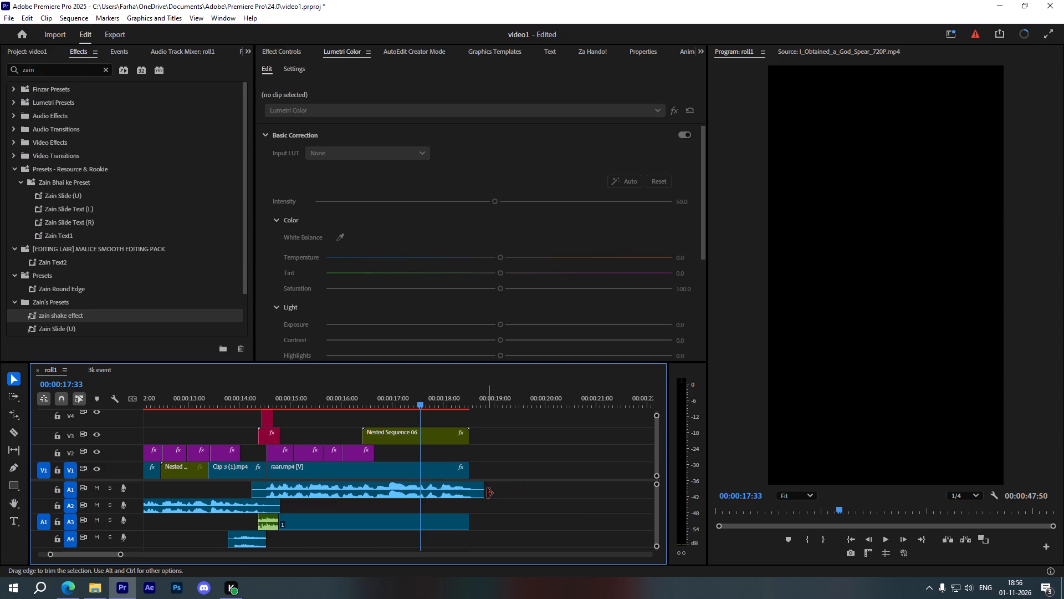
pyautogui.keyDown('alt'); pyautogui.scroll(2, 469, 509); pyautogui.keyUp('alt')
pyautogui.moveTo(472, 471); pyautogui.dragTo(487, 469)
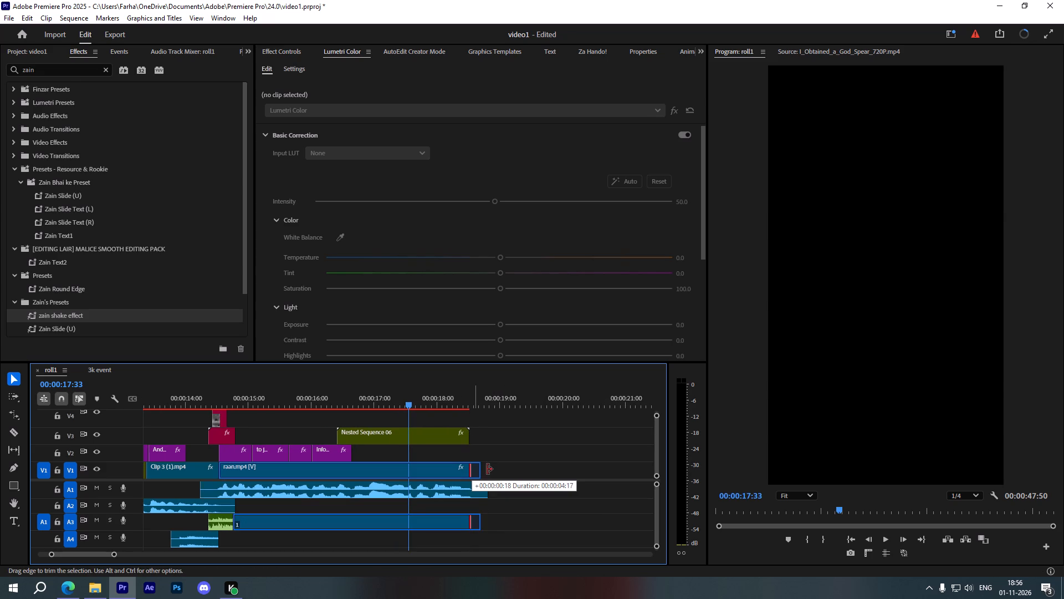
pyautogui.moveTo(487, 469); pyautogui.dragTo(486, 469)
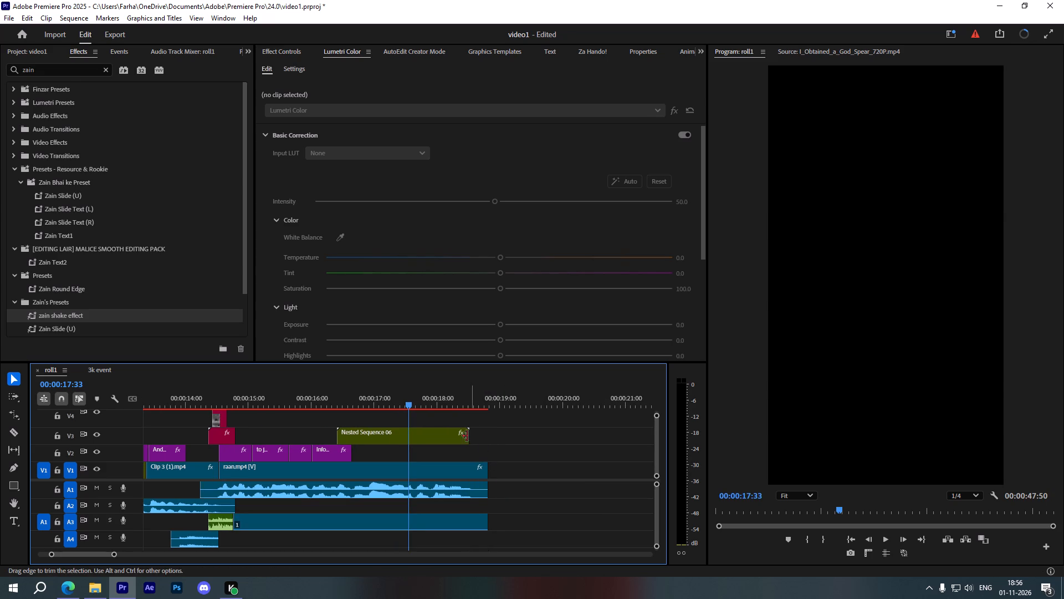
# Rate-stretch Nested Sequence 06 on V3 to 87.5% speed so it ends together with raan.mp4.
pyautogui.moveTo(465, 435); pyautogui.dragTo(490, 438)
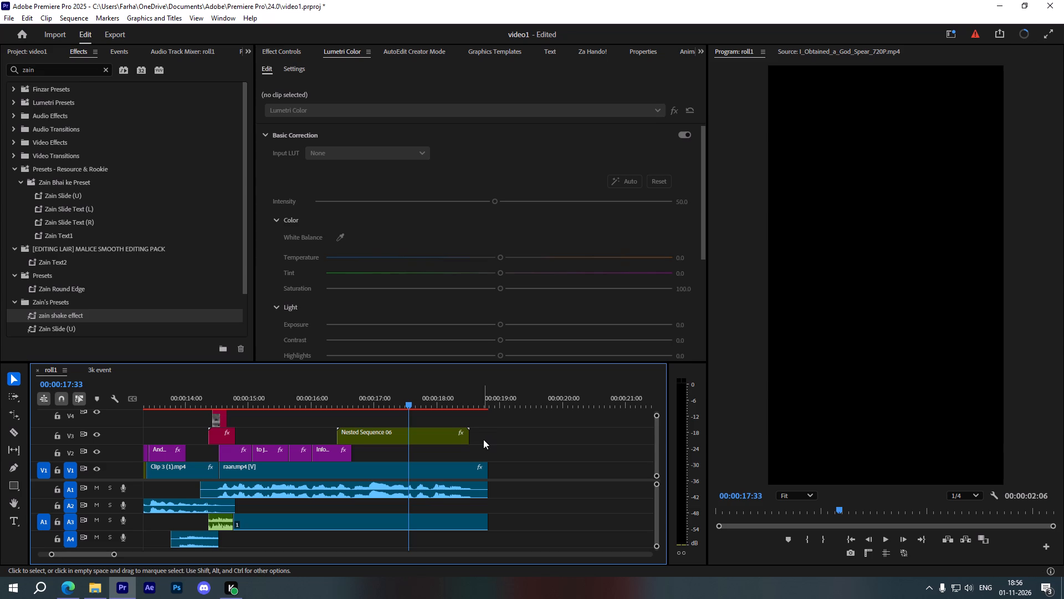
pyautogui.press('r')
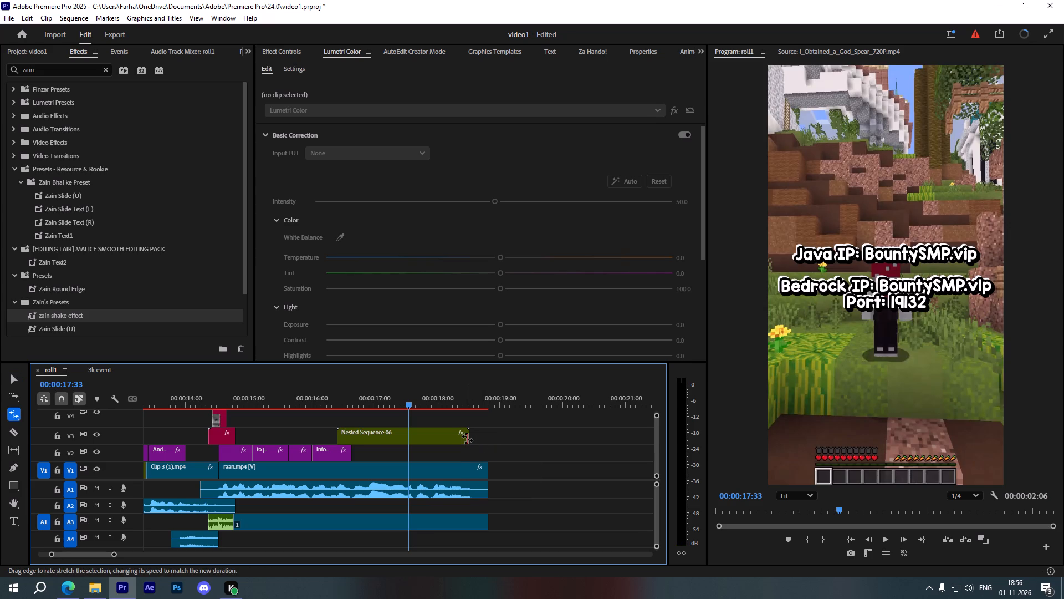
pyautogui.moveTo(467, 438); pyautogui.dragTo(482, 434)
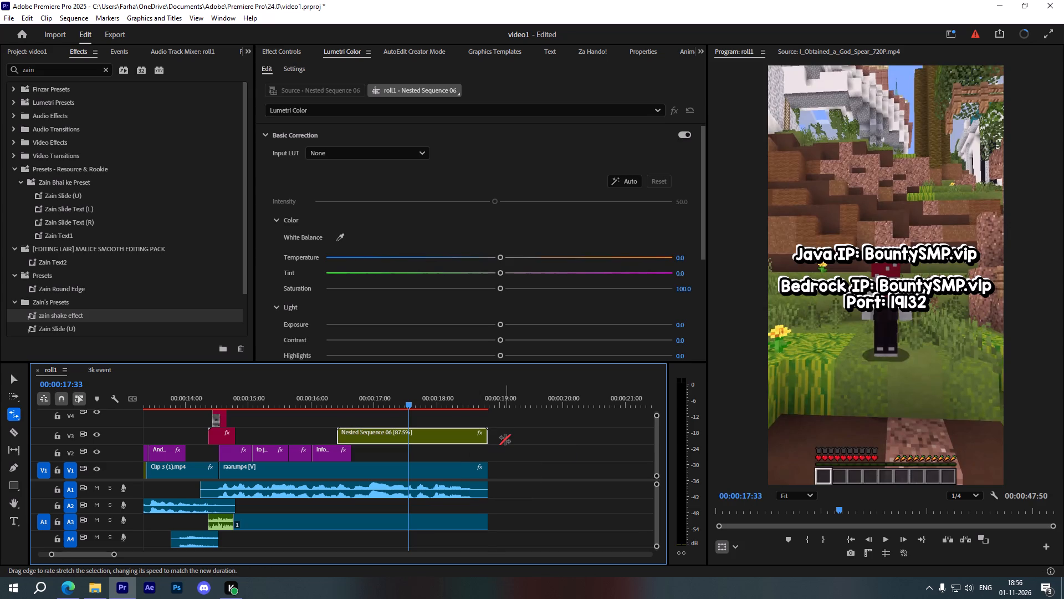
pyautogui.press('r')
pyautogui.press('v')
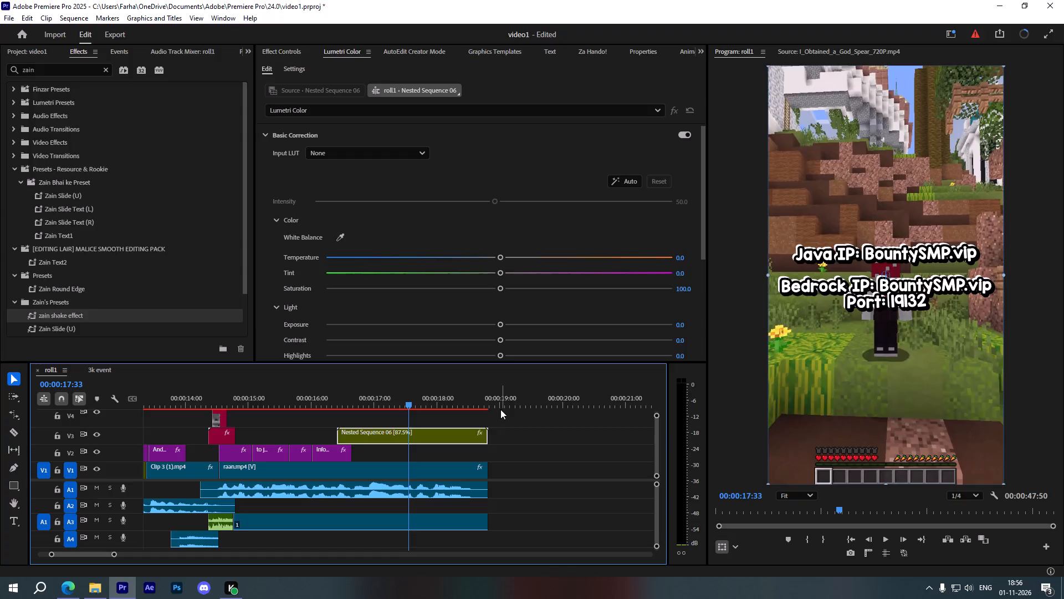
# Play from 00:00:17:33 to about 00:00:18:17 to review the slowed join-details text.
pyautogui.press('space')
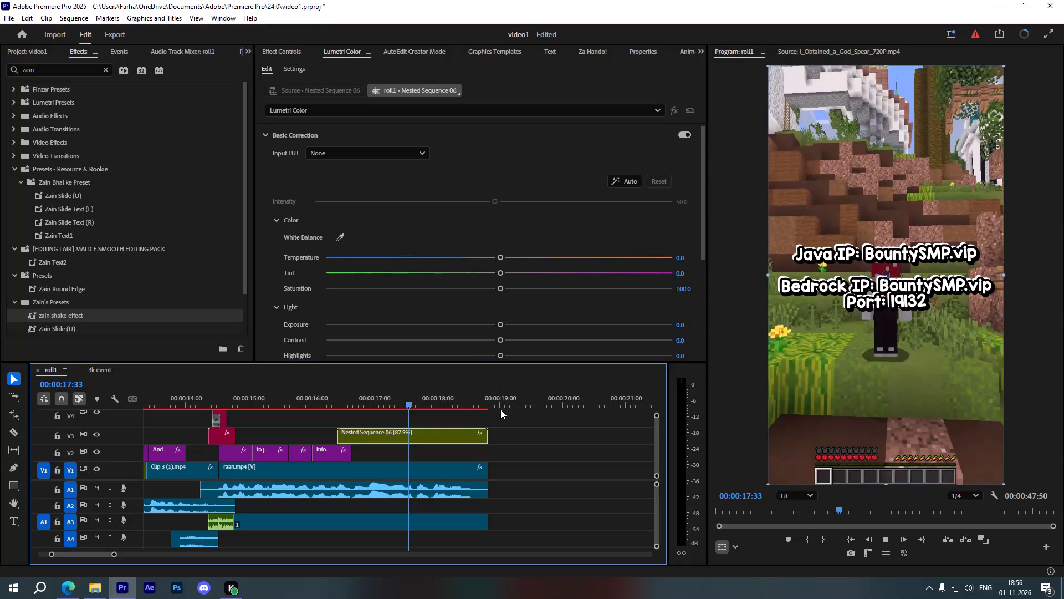
pyautogui.press('space')
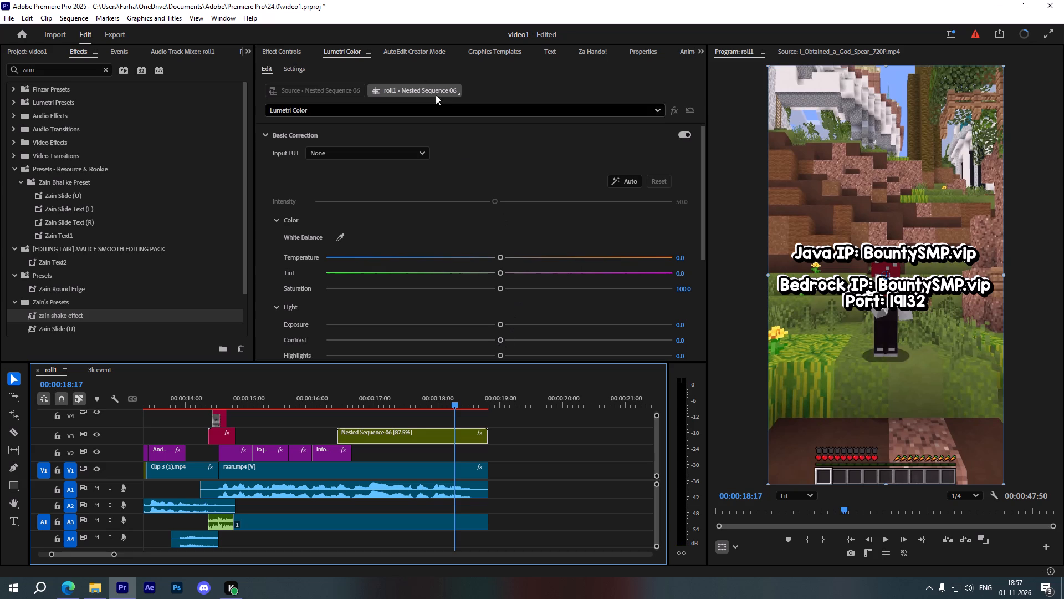
# Look through Nested Sequence 06's effect controls and the text graphics listed for the roll1 sequence.
pyautogui.scroll(3, 426, 50)
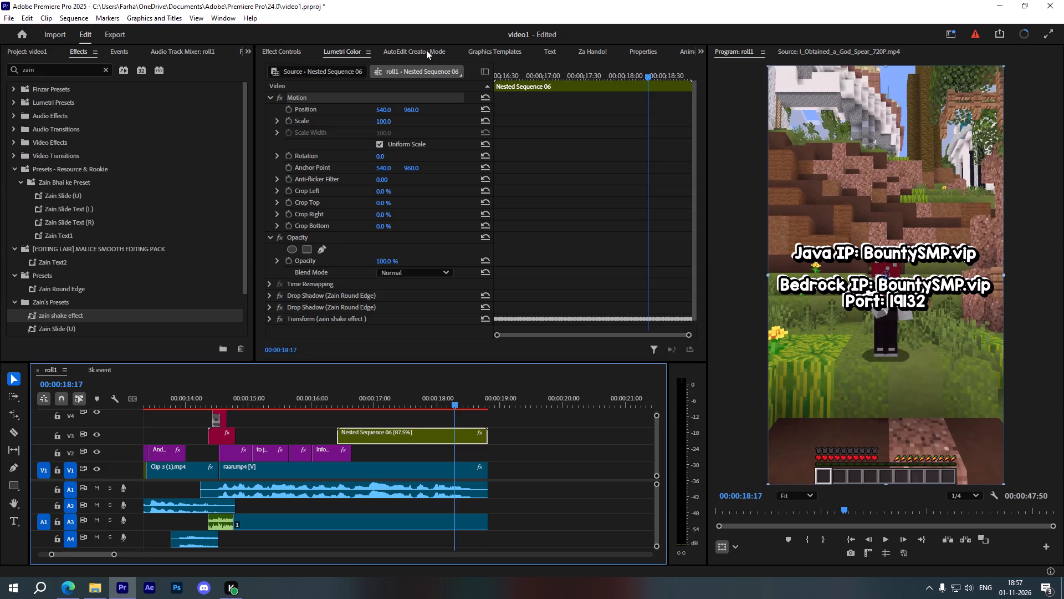
pyautogui.scroll(-8, 391, 216)
pyautogui.scroll(5, 391, 216)
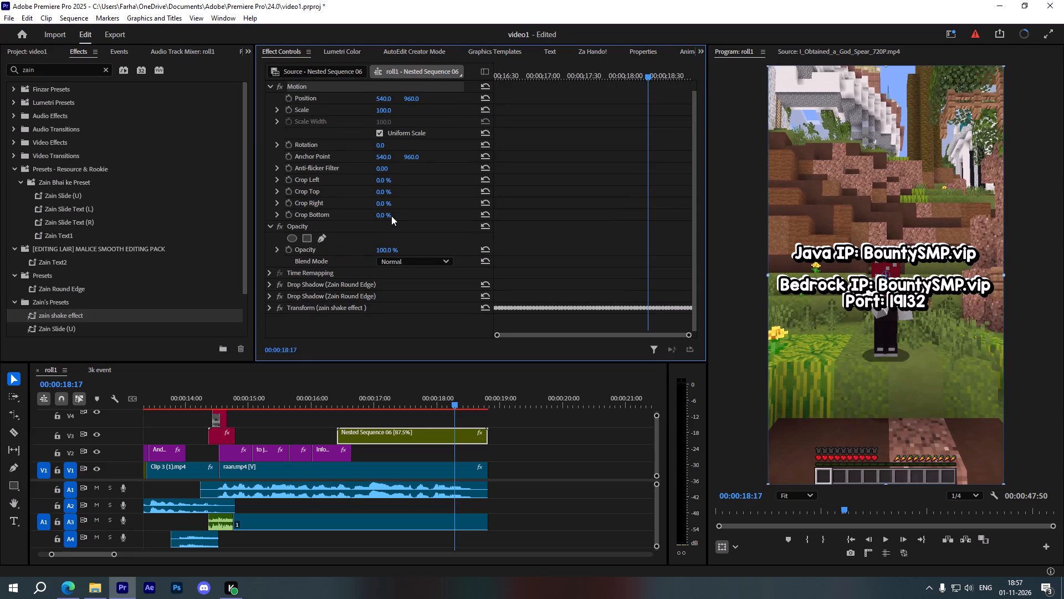
pyautogui.scroll(4, 391, 216)
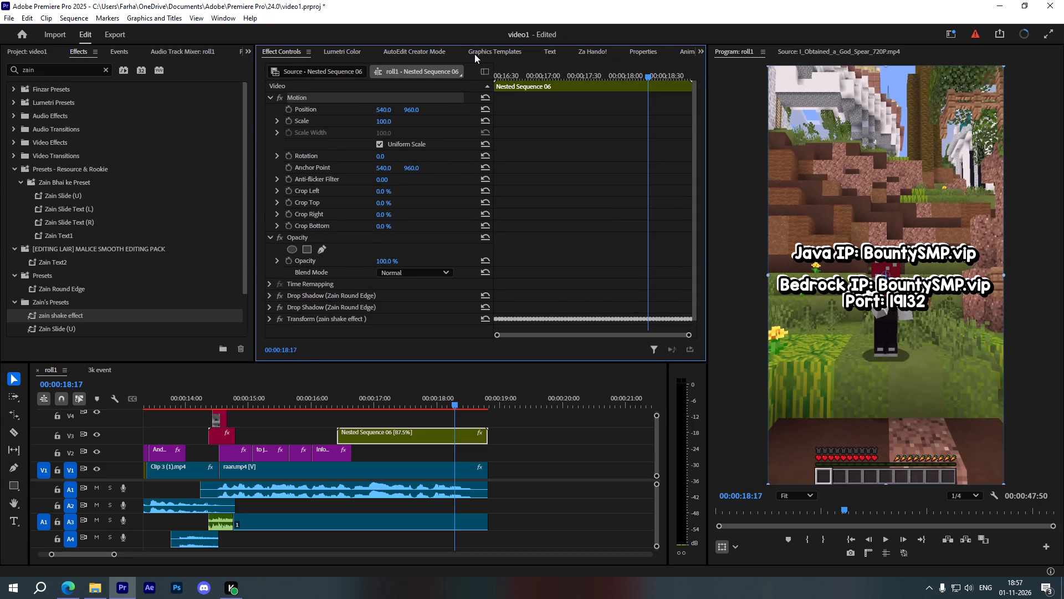
pyautogui.scroll(-4, 474, 54)
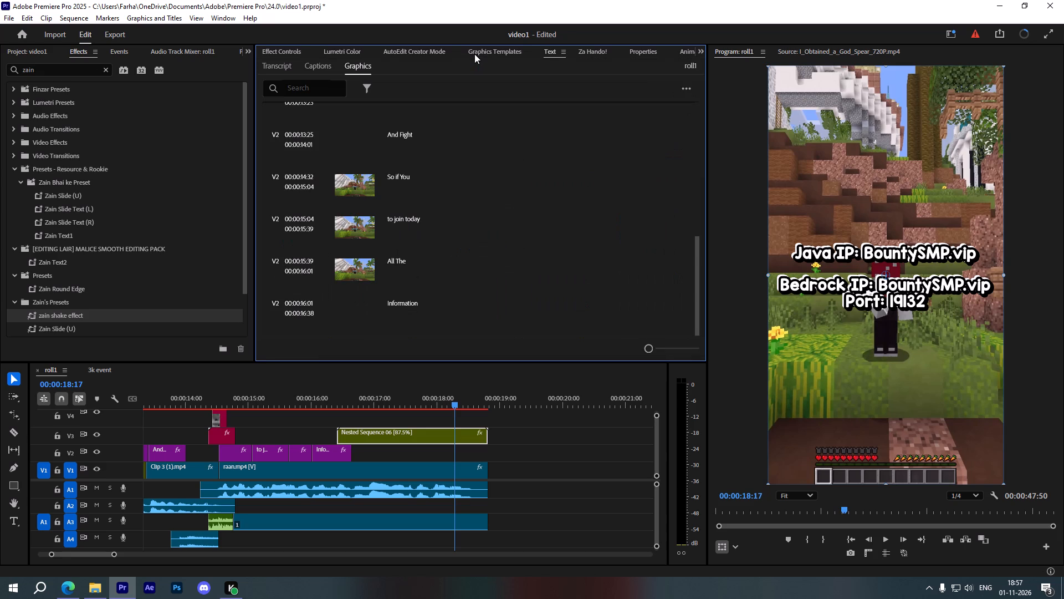
# Open Nested Sequence 06, inspect the effect settings of its text graphic on V3, and close it to return to roll1.
pyautogui.doubleClick(434, 439)
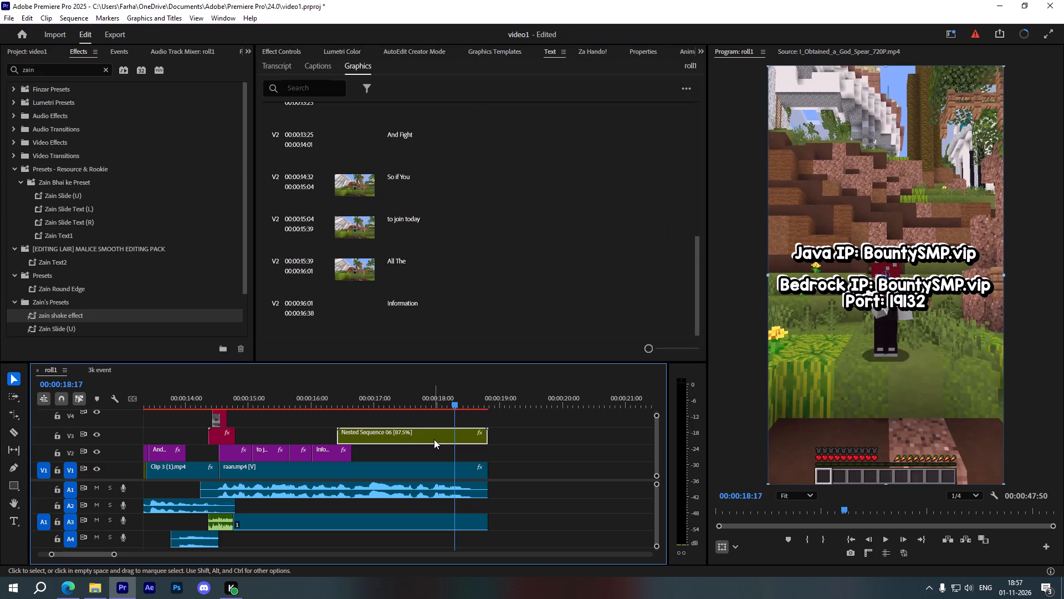
pyautogui.click(224, 418)
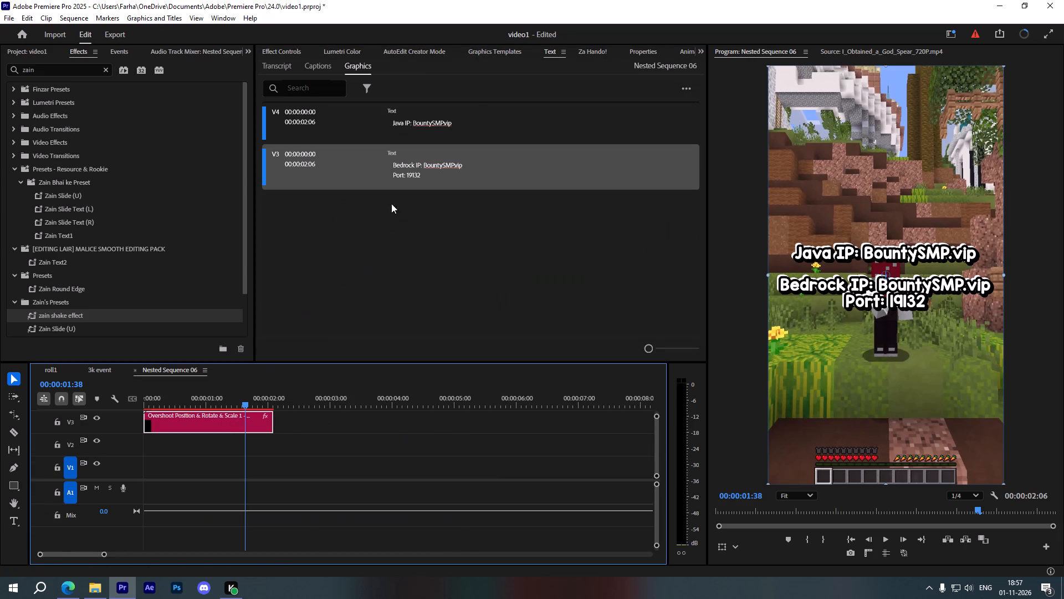
pyautogui.scroll(8, 352, 52)
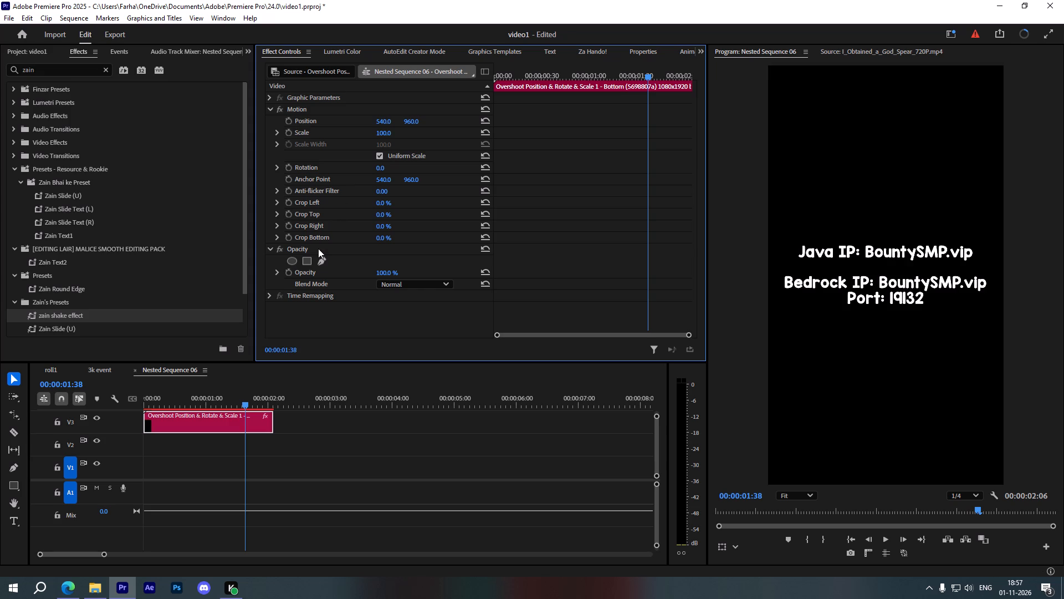
pyautogui.scroll(-4, 318, 248)
pyautogui.click(131, 372)
pyautogui.click(53, 372)
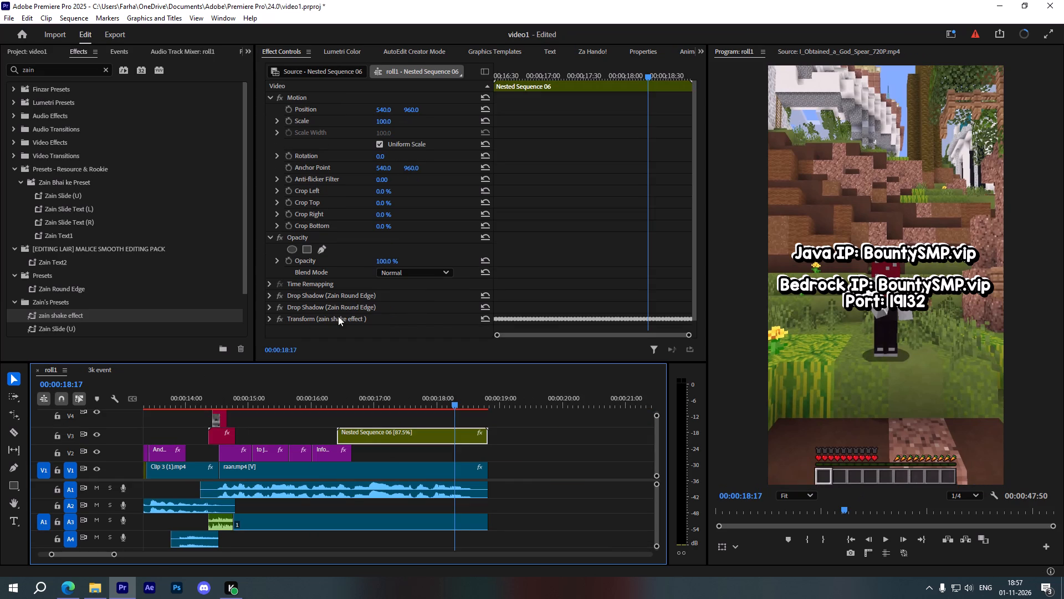
# Set the distance of Nested Sequence 06's white Drop Shadow (Zain Round Edge) effect to 5.
pyautogui.click(271, 295)
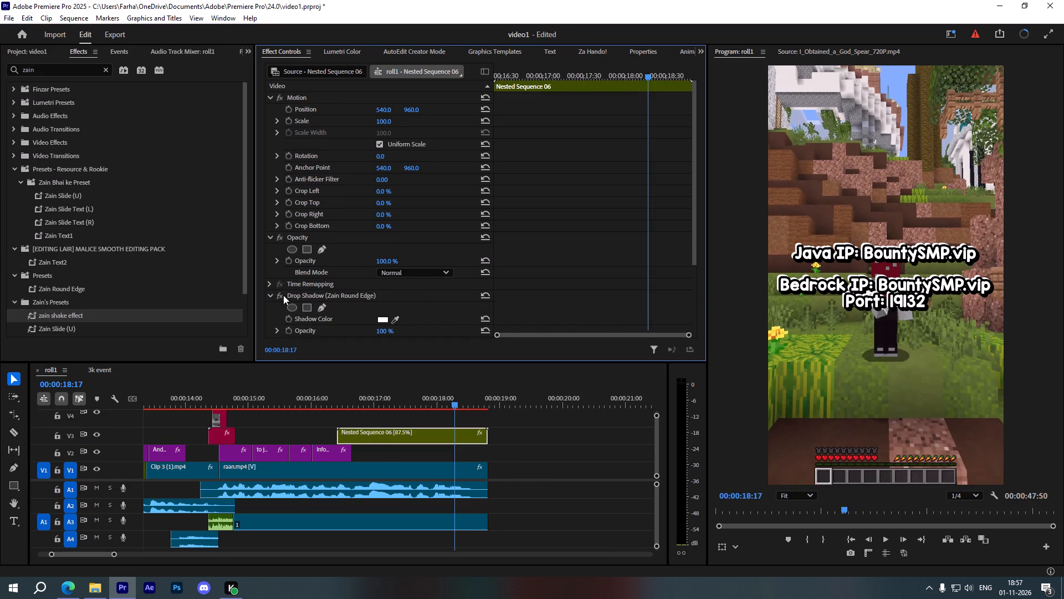
pyautogui.scroll(-7, 377, 308)
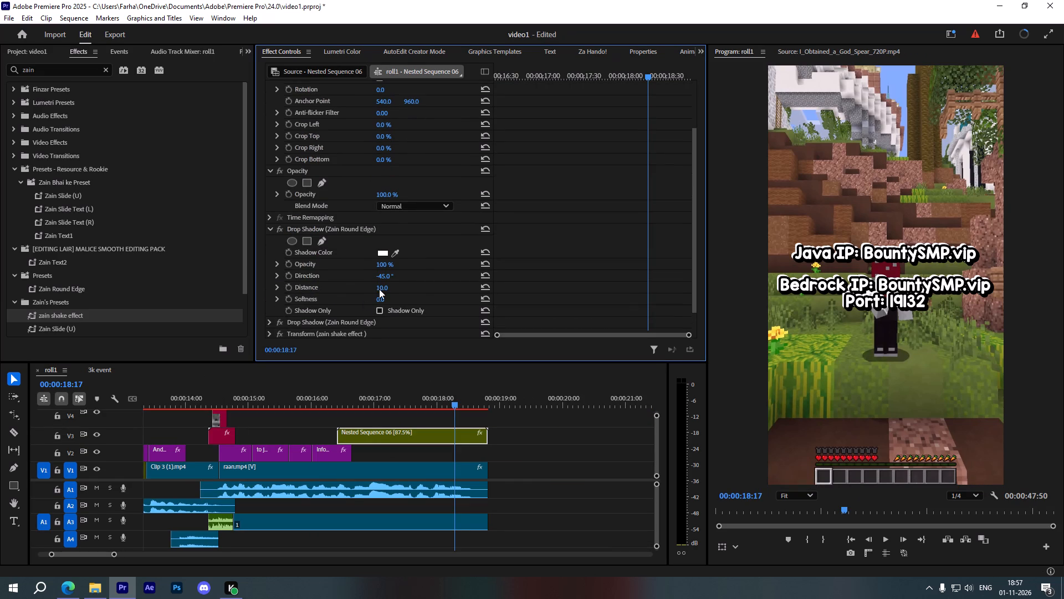
pyautogui.click(381, 276)
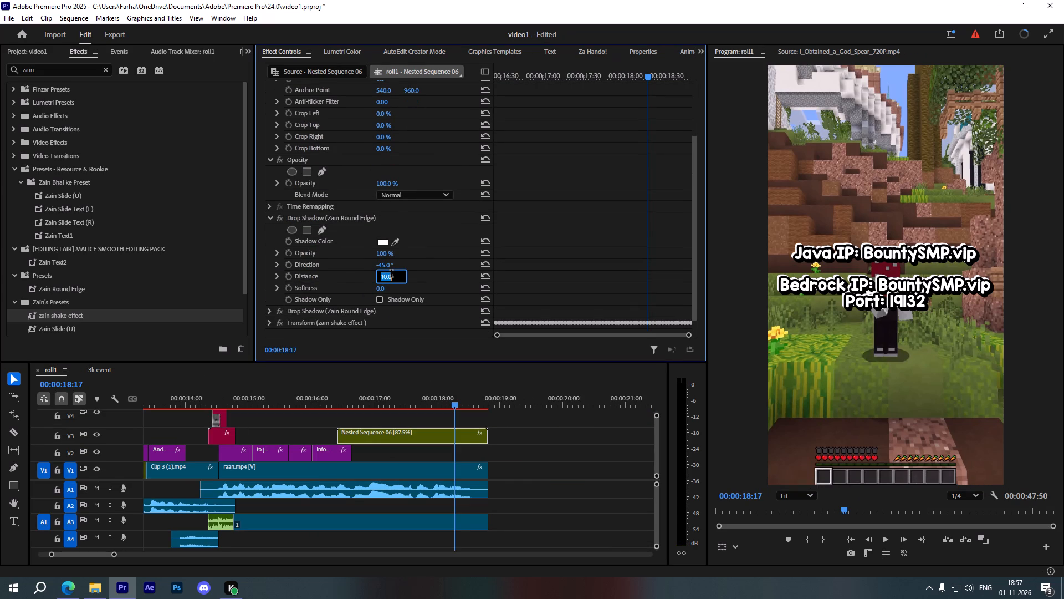
pyautogui.press('5')
pyautogui.press('Return')
pyautogui.click(273, 219)
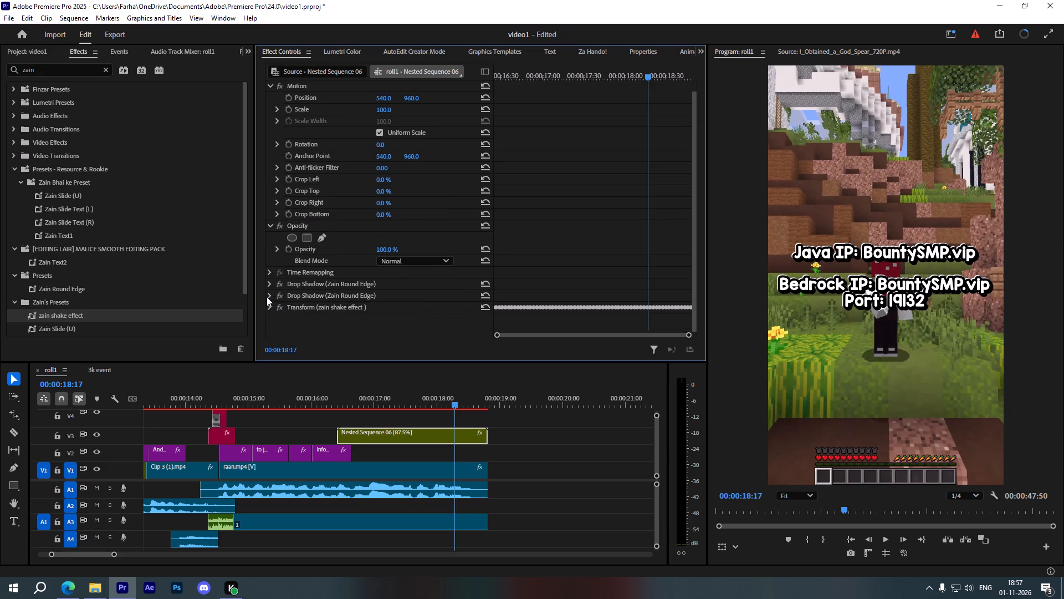
# Set the distance of Nested Sequence 06's black Drop Shadow (Zain Round Edge) effect to 5.
pyautogui.click(269, 294)
pyautogui.scroll(-2, 366, 312)
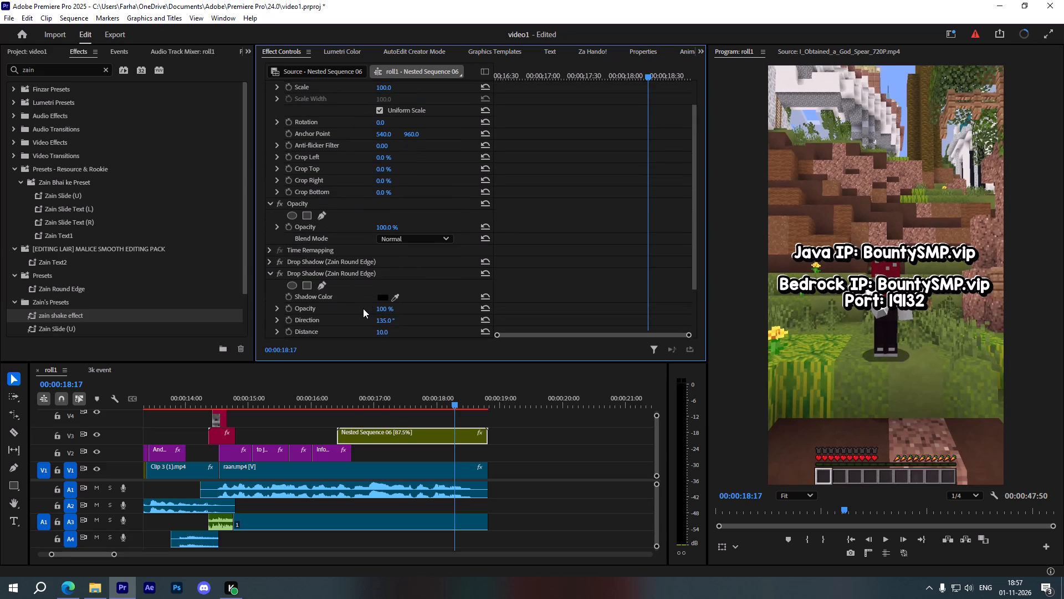
pyautogui.scroll(-1, 366, 310)
pyautogui.click(380, 320)
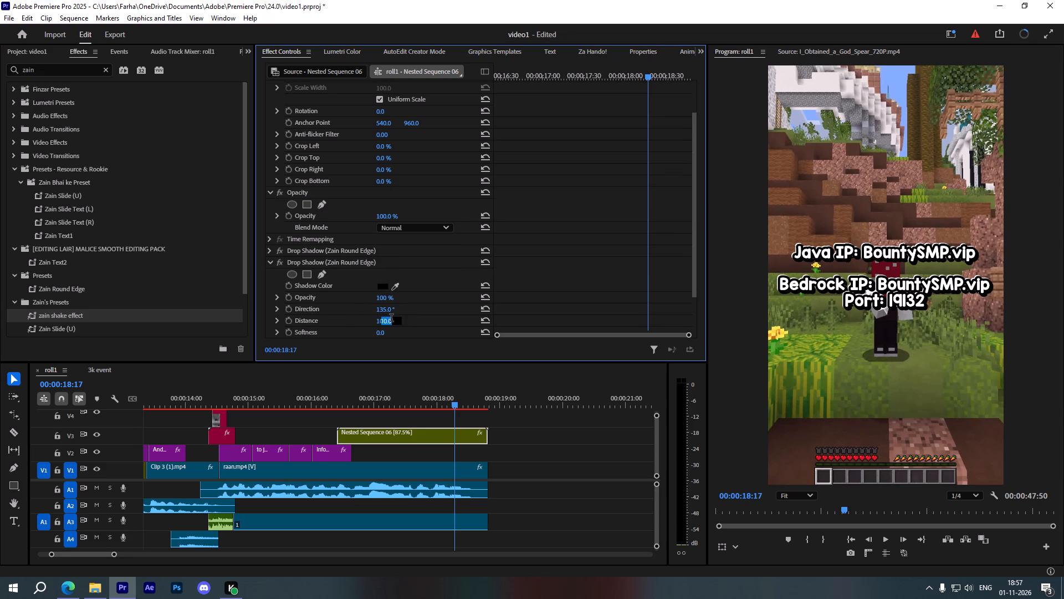
pyautogui.press('5')
pyautogui.press('Return')
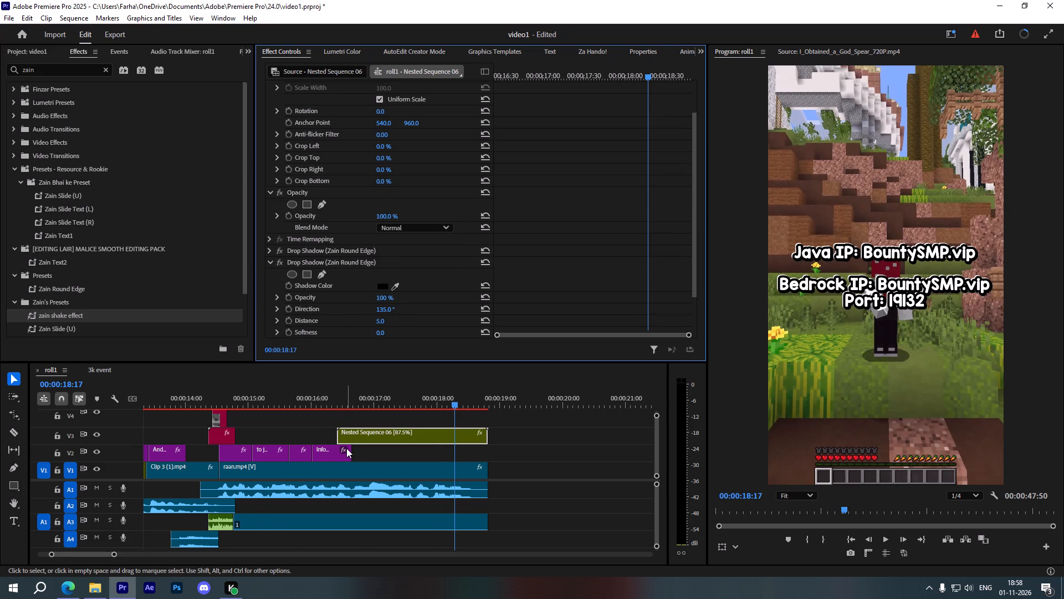
# Mark the roll1 sequence's Out point at 00:00:19:17, just past the end of raan.mp4.
pyautogui.keyDown('alt'); pyautogui.scroll(-20, 346, 448); pyautogui.keyUp('alt')
pyautogui.moveTo(283, 400); pyautogui.dragTo(293, 400)
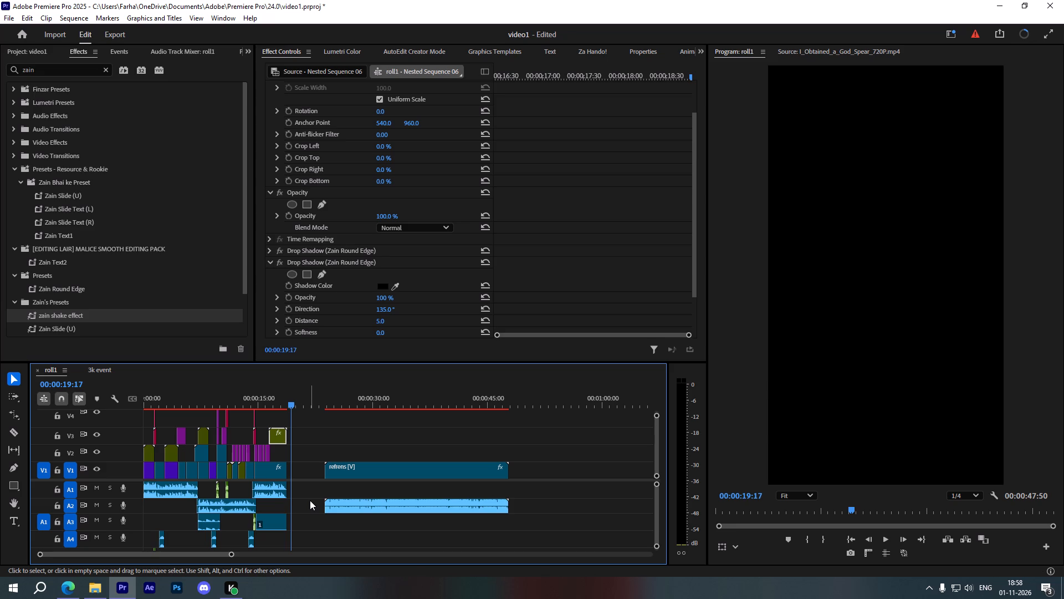
pyautogui.press('o')
# Start rendering video previews for the marked range of roll1 and check the render details.
pyautogui.scroll(4, 268, 448)
pyautogui.scroll(-2, 268, 448)
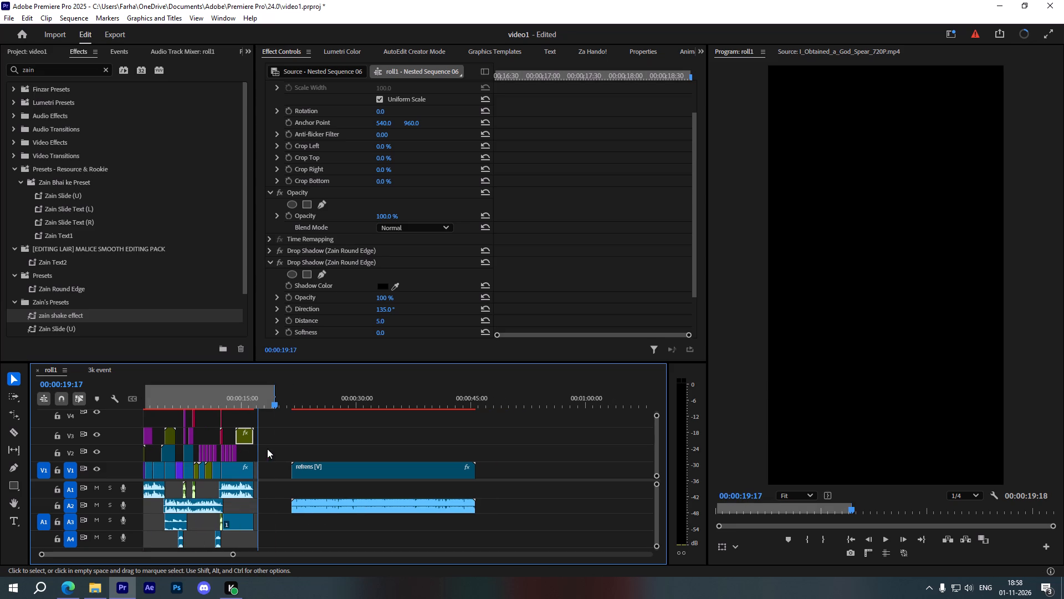
pyautogui.scroll(-1, 253, 464)
pyautogui.scroll(8, 252, 465)
pyautogui.keyDown('alt'); pyautogui.scroll(10, 233, 501); pyautogui.keyUp('alt')
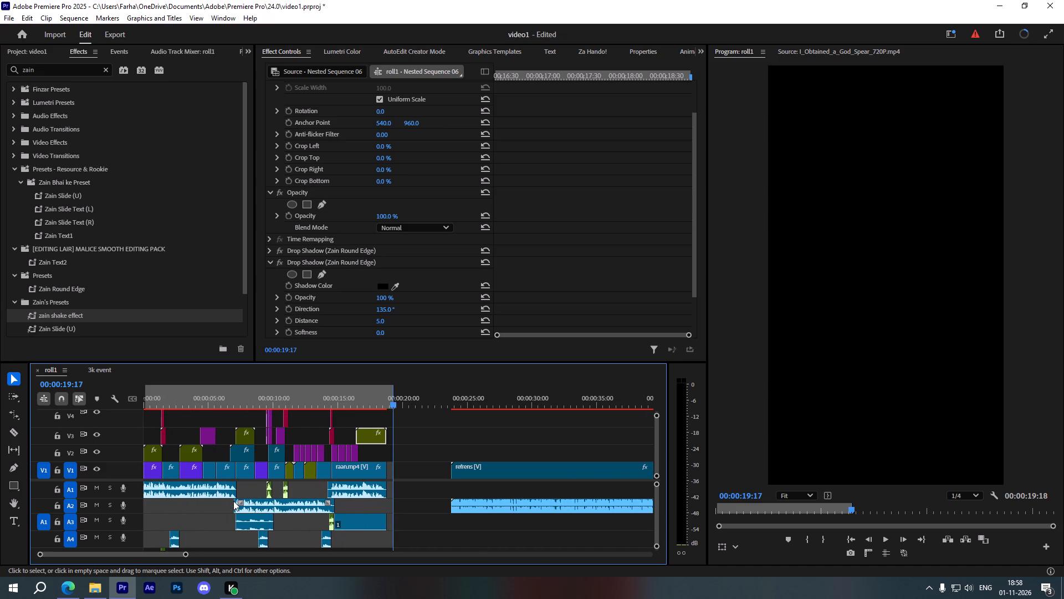
pyautogui.keyDown('alt'); pyautogui.scroll(4, 233, 501); pyautogui.keyUp('alt')
pyautogui.press('Return')
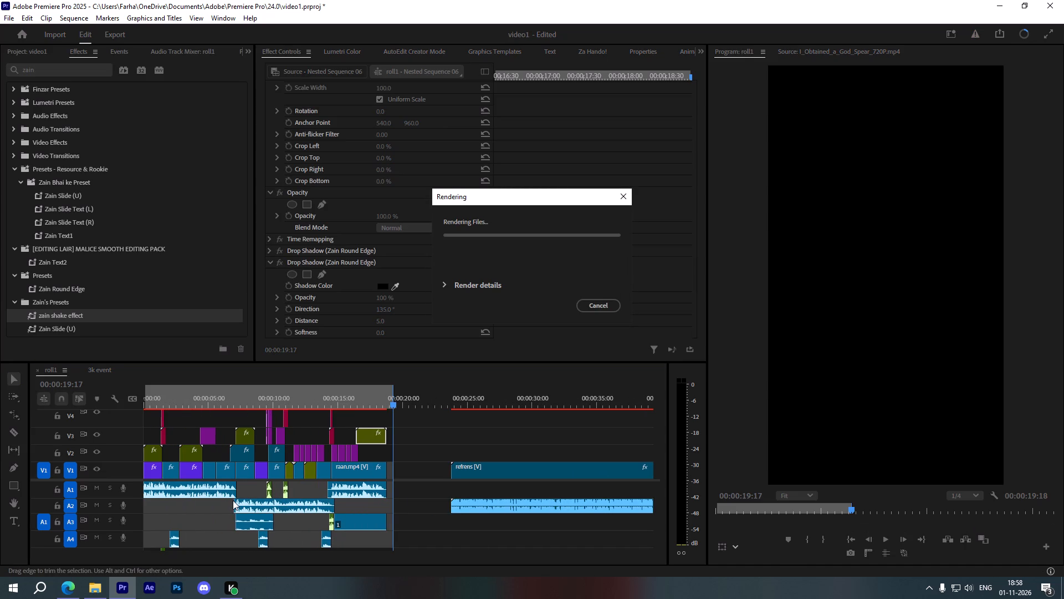
pyautogui.click(447, 285)
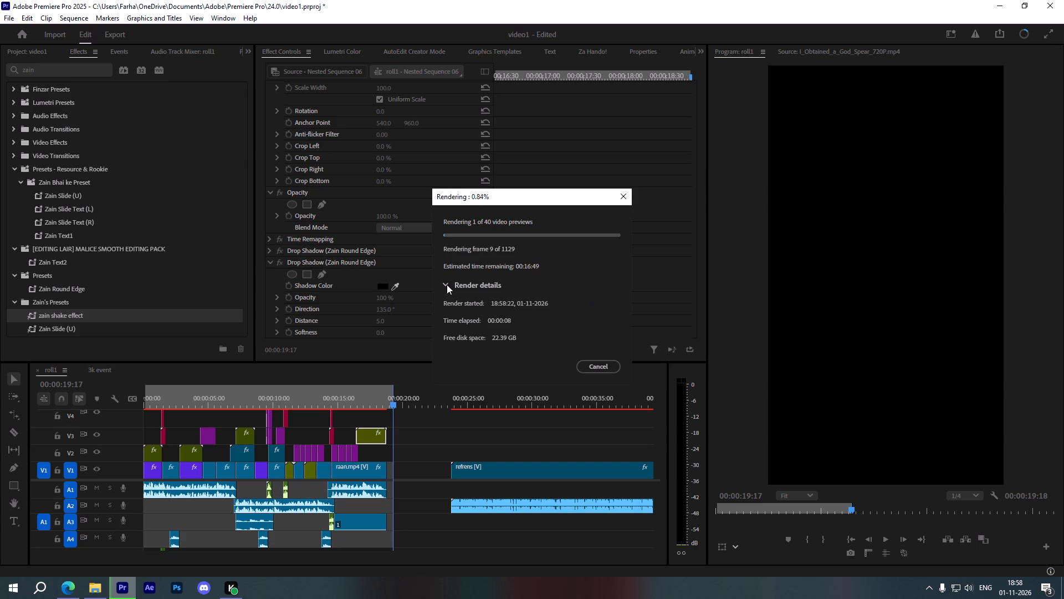
pyautogui.click(447, 285)
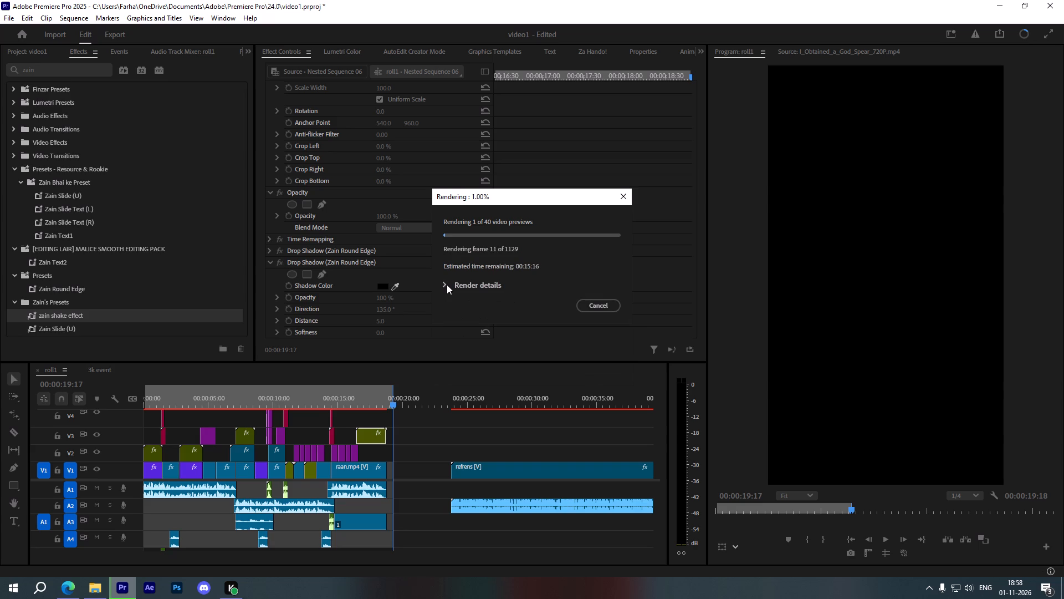
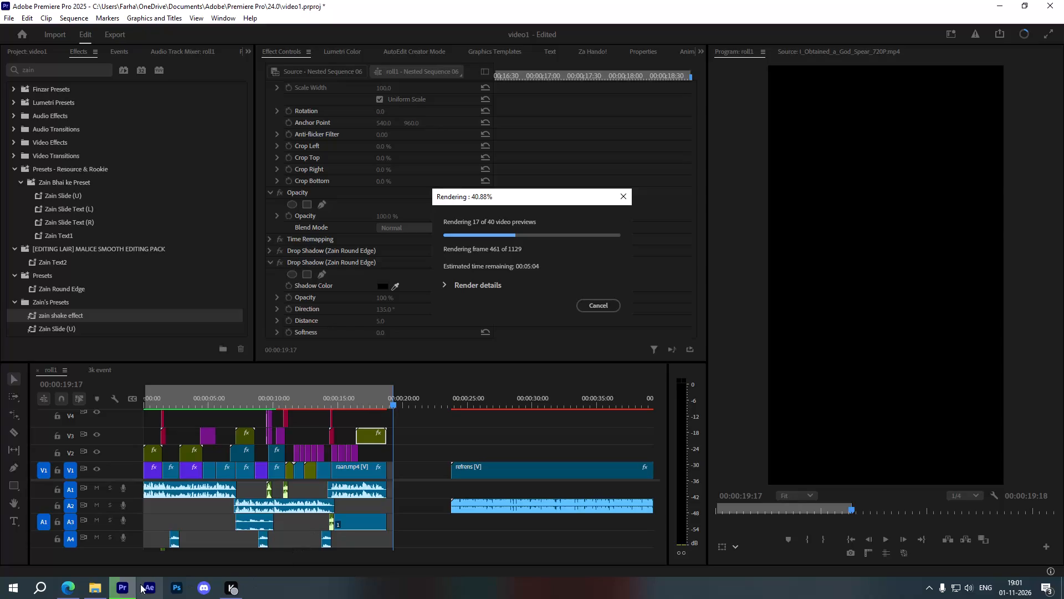
# Switch to Discord while the roll1 video previews are rendering.
pyautogui.click(199, 591)
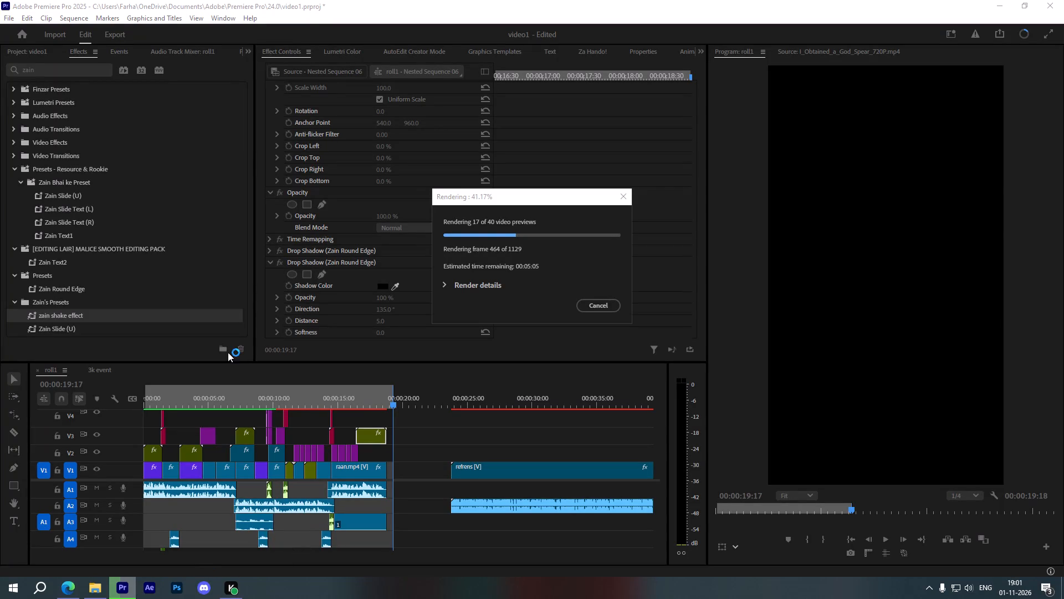
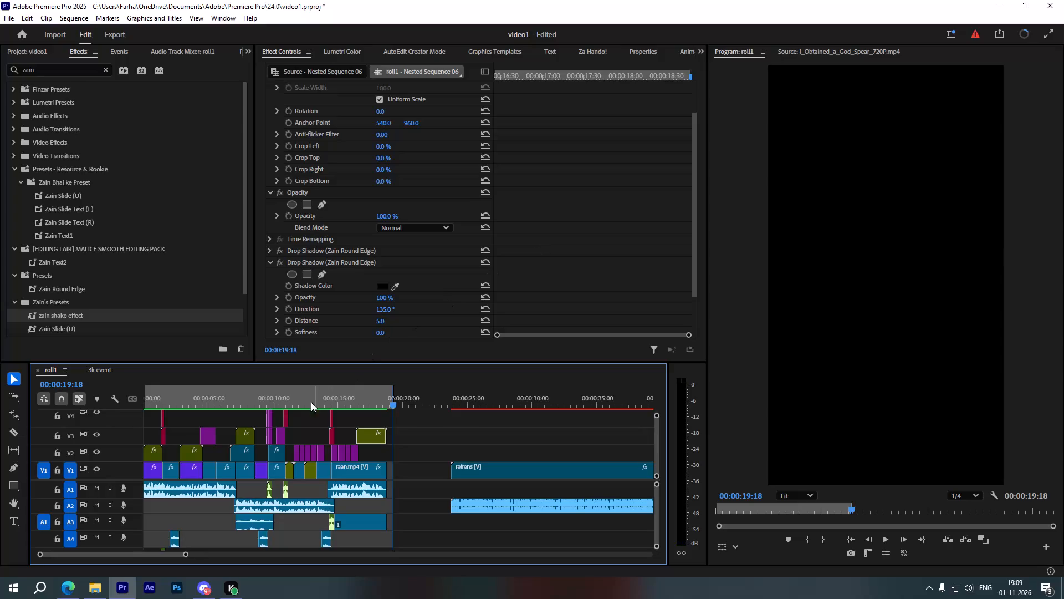
# Play the rendered roll1 sequence from 00:00:00:00 through the closing join-details text to review the finished edit.
pyautogui.moveTo(309, 386); pyautogui.dragTo(127, 394)
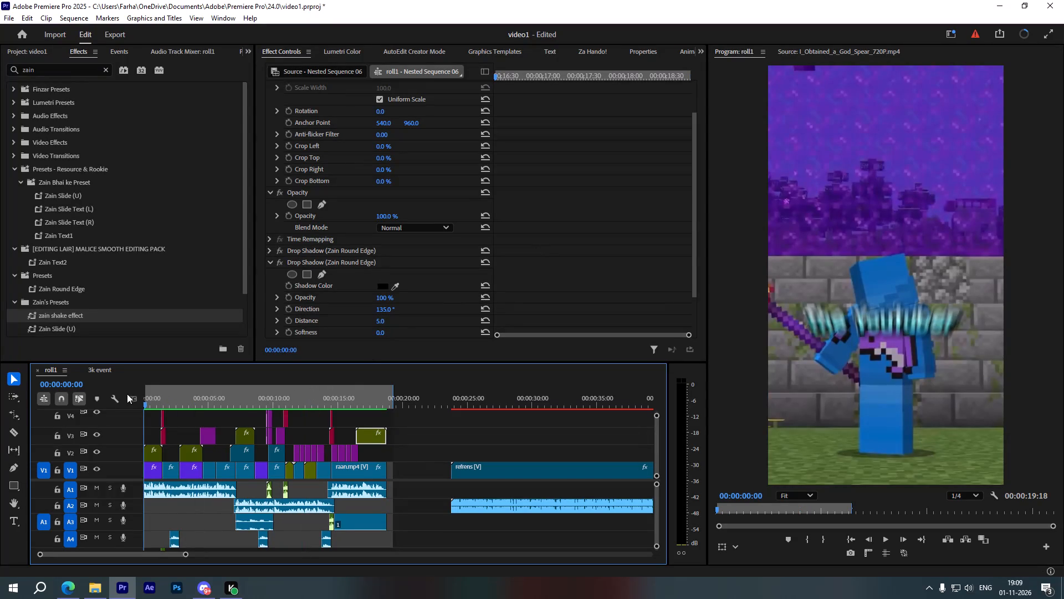
pyautogui.press('space')
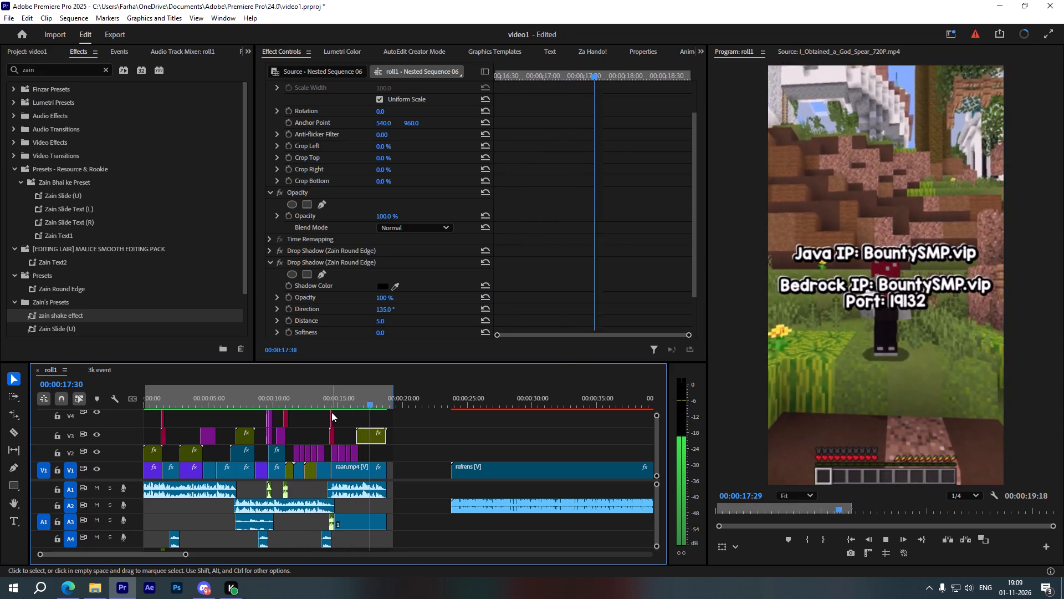
pyautogui.press('space')
pyautogui.press('space')
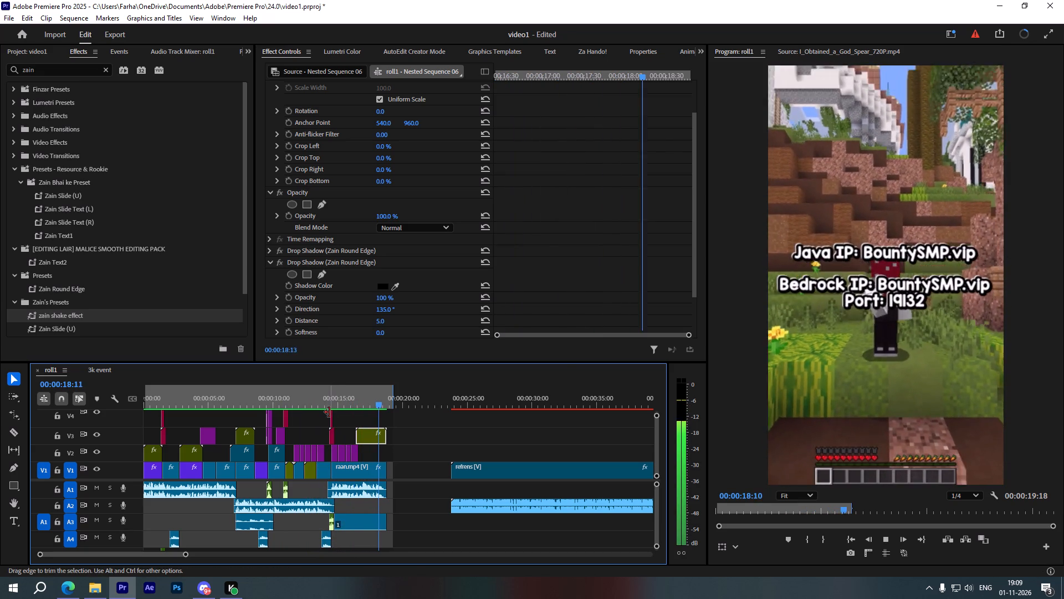
pyautogui.press('space')
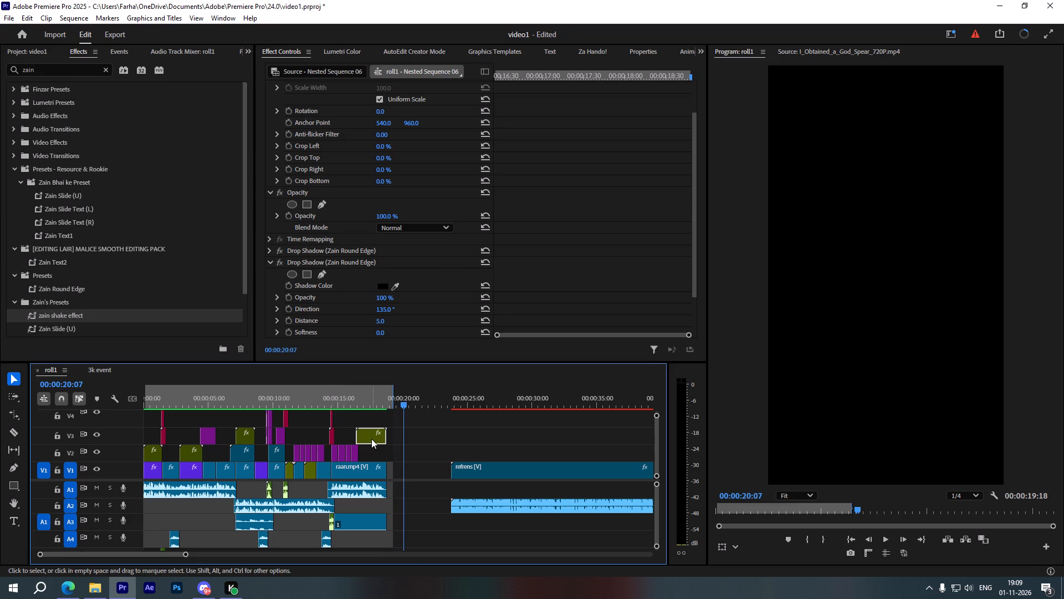
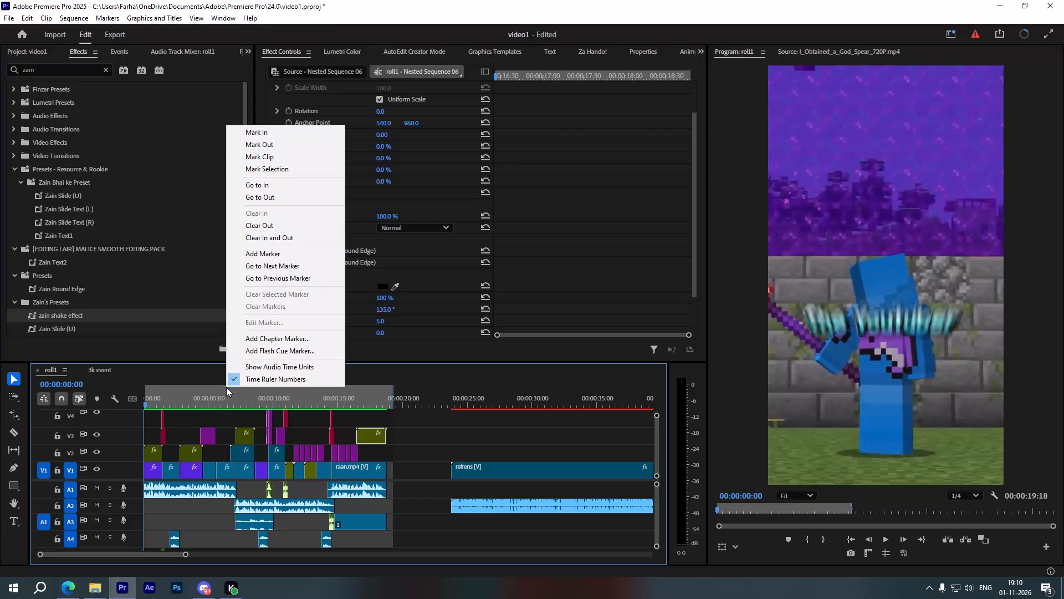
# Clear both the In and Out points of the roll1 sequence.
pyautogui.click(256, 240)
# Play roll1 from 00:00:00:00 up to the "to go on" caption, pausing along the way, to check the clips, transitions and audio.
pyautogui.keyDown('alt'); pyautogui.scroll(3, 316, 472); pyautogui.keyUp('alt')
pyautogui.keyDown('alt'); pyautogui.scroll(-2, 316, 472); pyautogui.keyUp('alt')
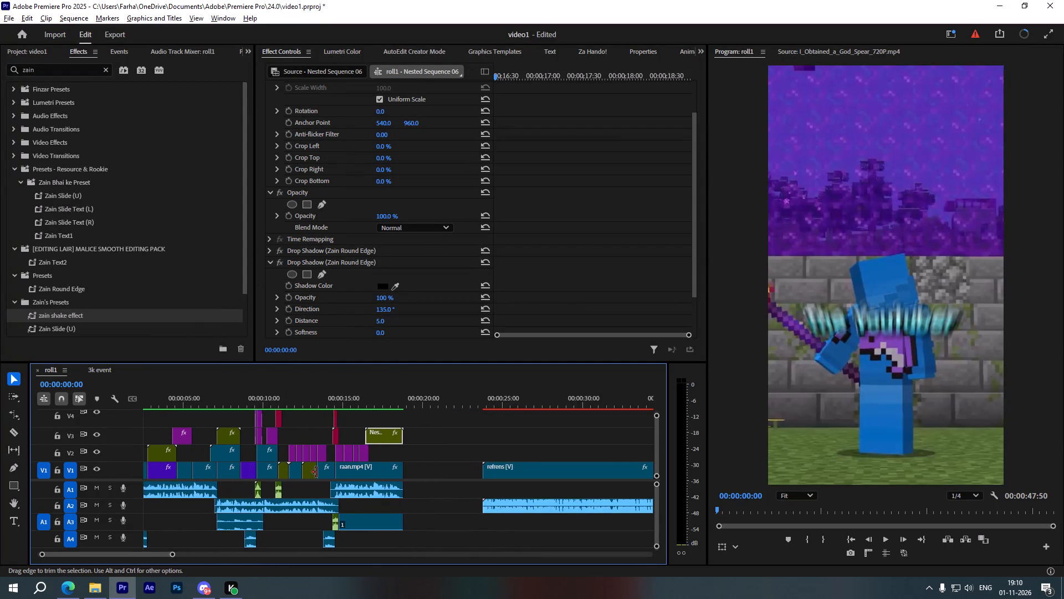
pyautogui.keyDown('alt'); pyautogui.scroll(-2, 316, 472); pyautogui.keyUp('alt')
pyautogui.press('space')
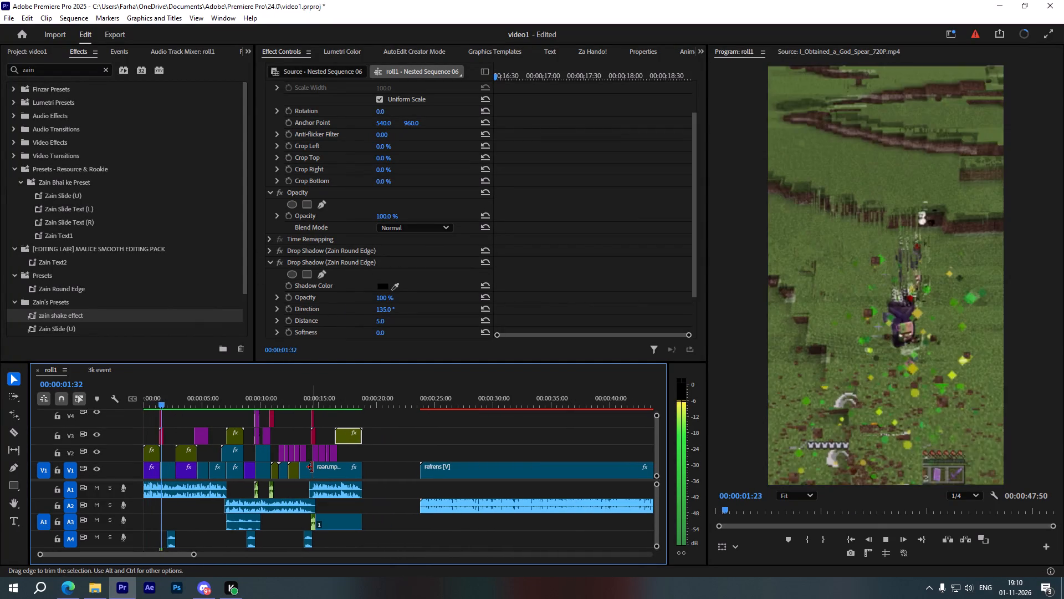
pyautogui.press('space')
pyautogui.keyDown('alt'); pyautogui.scroll(8, 156, 476); pyautogui.keyUp('alt')
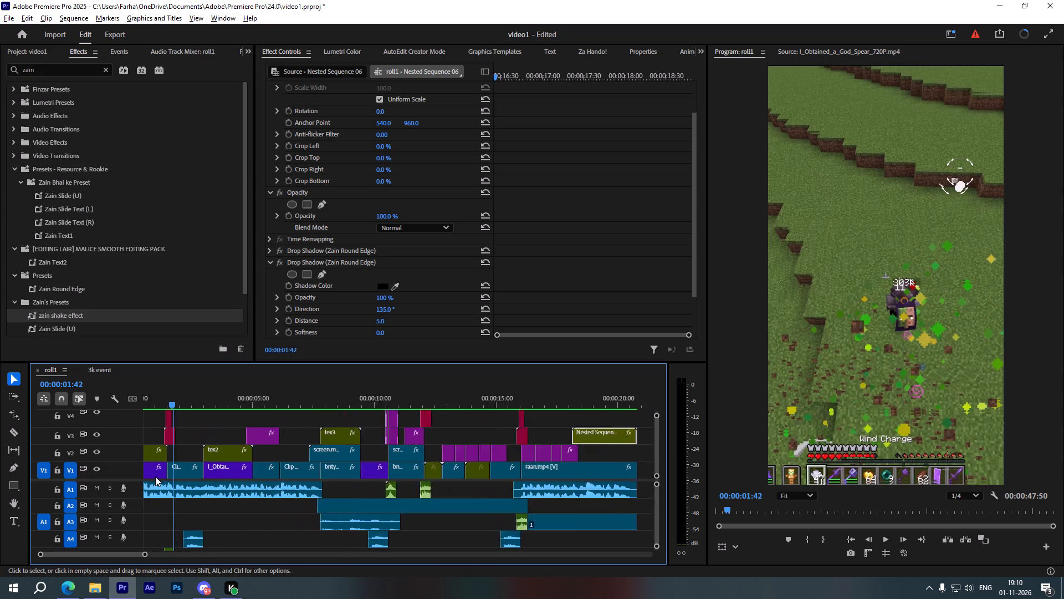
pyautogui.keyDown('alt'); pyautogui.scroll(2, 155, 476); pyautogui.keyUp('alt')
pyautogui.scroll(8, 155, 476)
pyautogui.keyDown('alt'); pyautogui.scroll(-2, 156, 475); pyautogui.keyUp('alt')
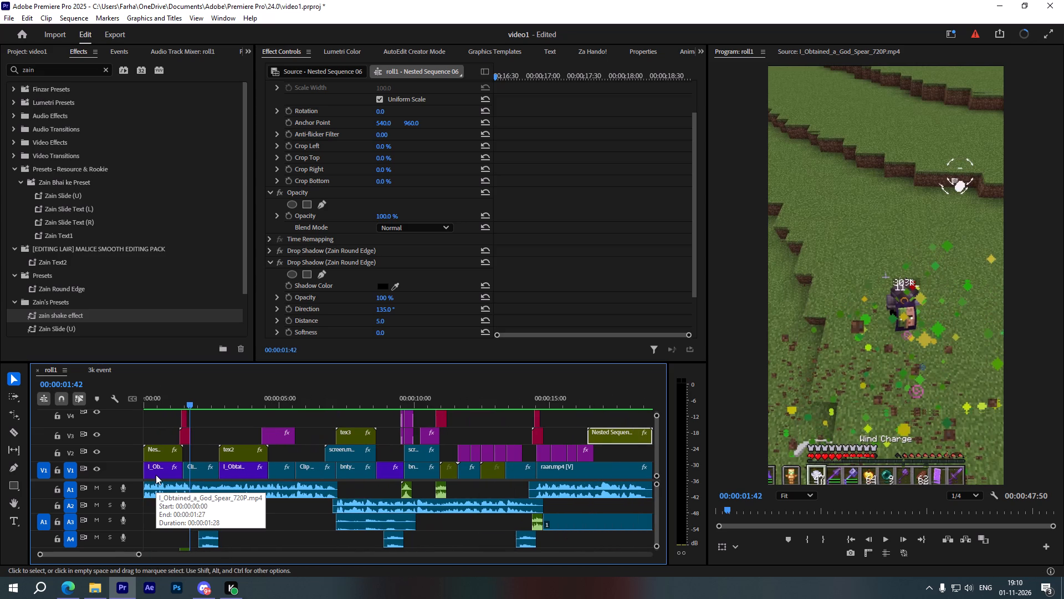
pyautogui.press('space')
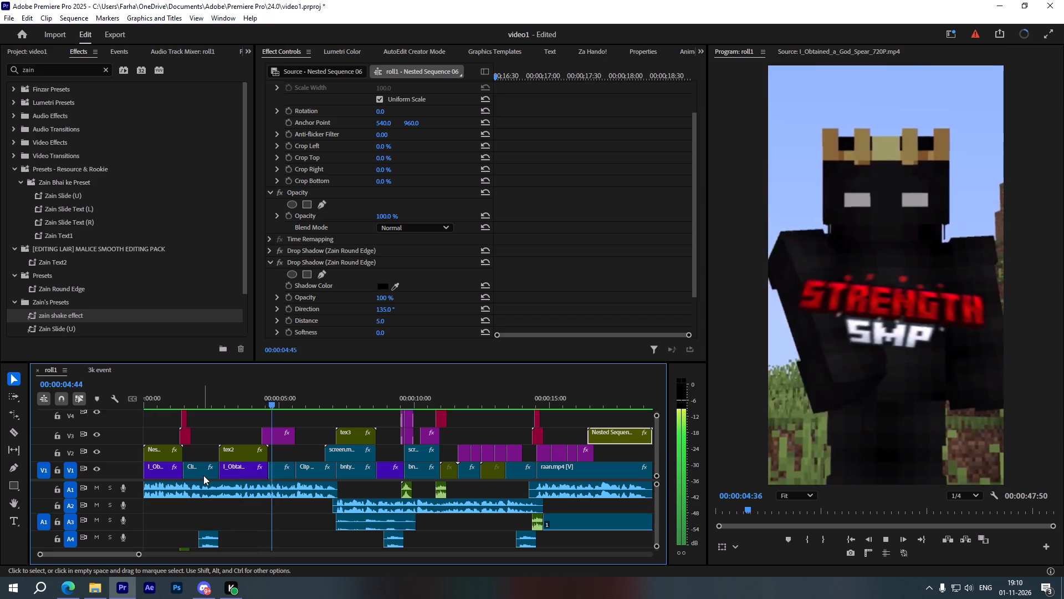
pyautogui.press('space')
pyautogui.press('space')
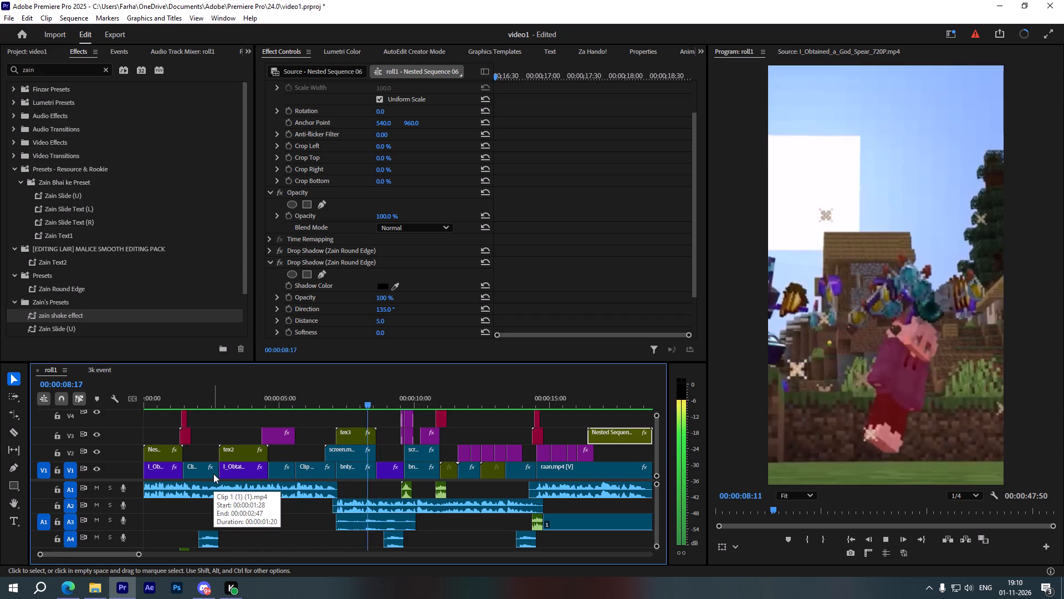
pyautogui.keyDown('alt'); pyautogui.scroll(-5, 236, 481); pyautogui.keyUp('alt')
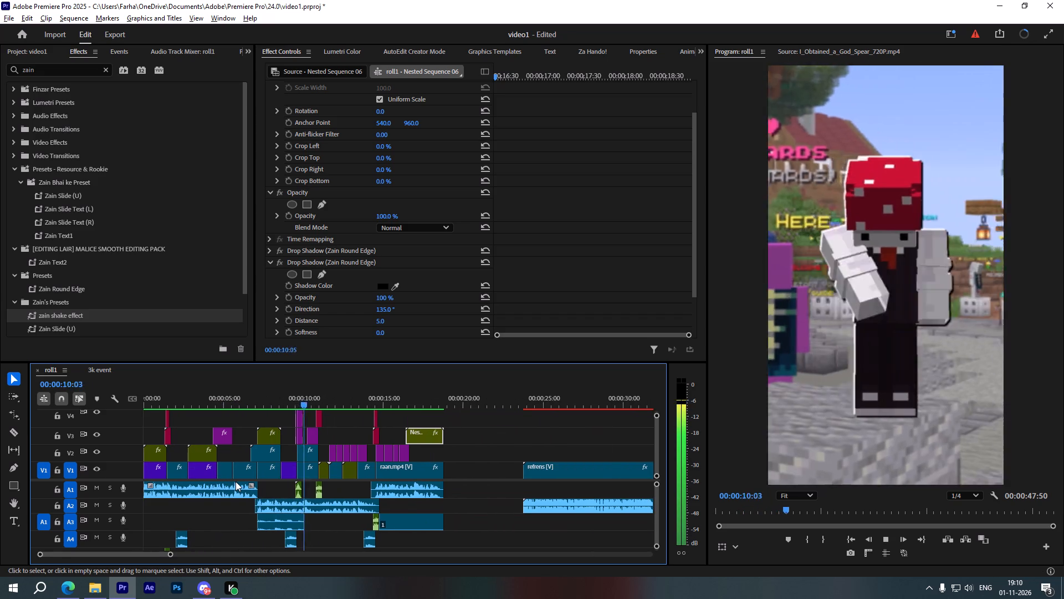
pyautogui.press('space')
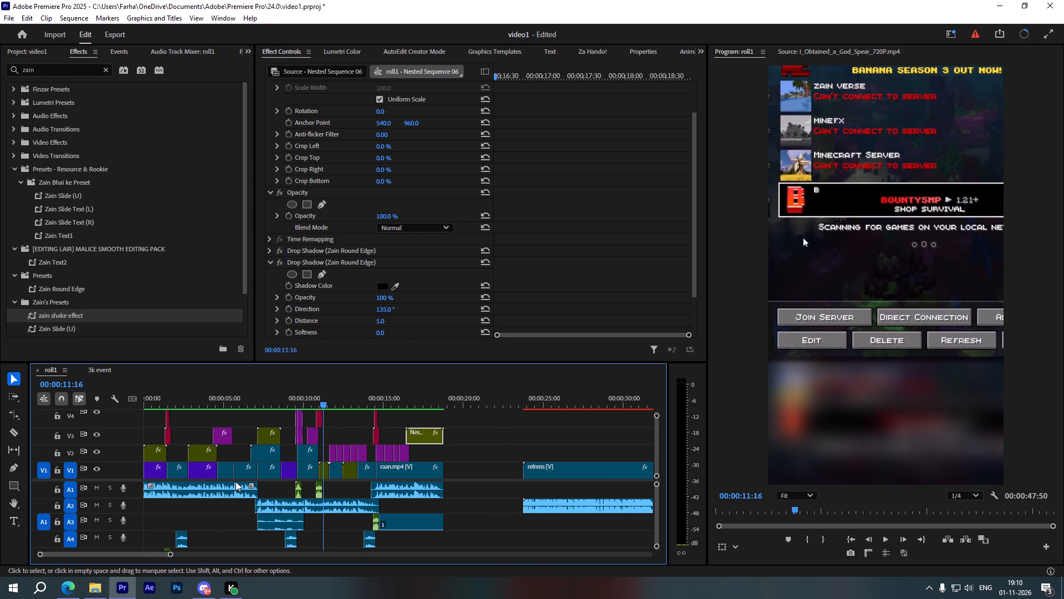
pyautogui.keyDown('alt'); pyautogui.scroll(-2, 236, 481); pyautogui.keyUp('alt')
pyautogui.press('space')
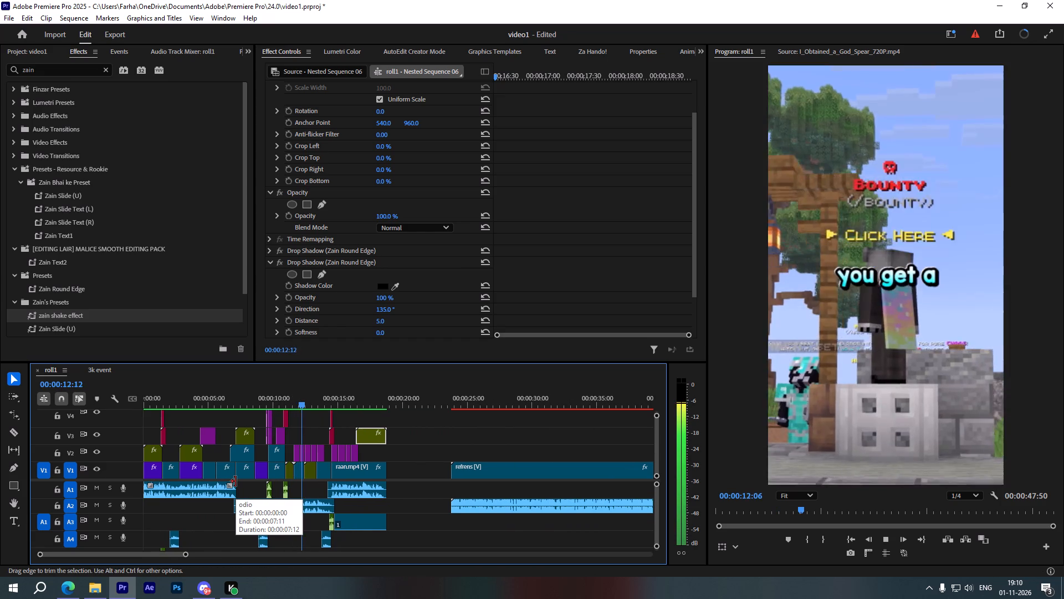
pyautogui.press('space')
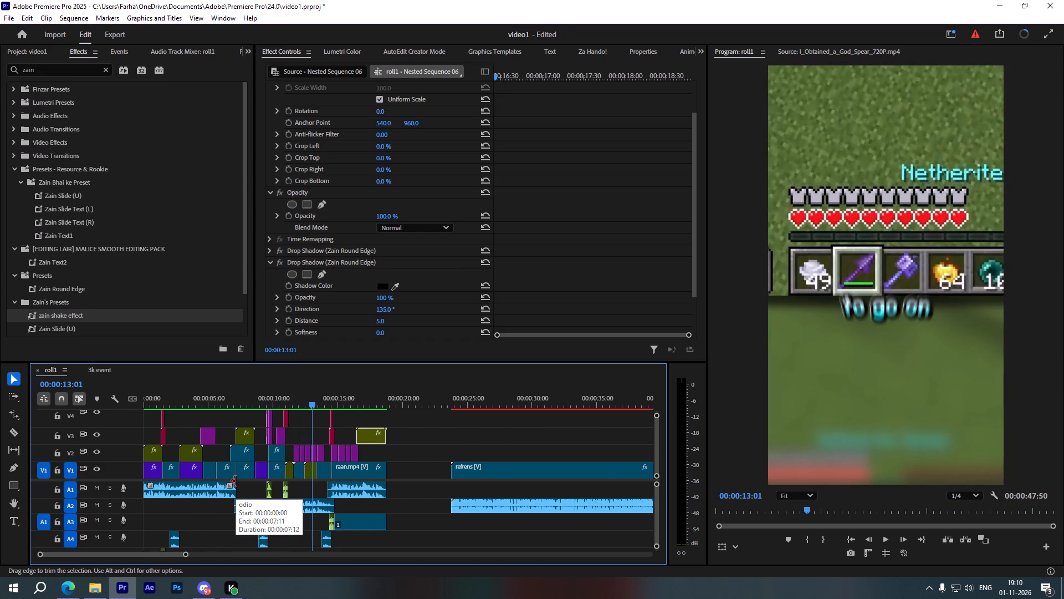
# Replay roll1 from 00:00:12:28 through the closing Java and Bedrock IP text to check captions and sound.
pyautogui.keyDown('alt'); pyautogui.scroll(3, 255, 480); pyautogui.keyUp('alt')
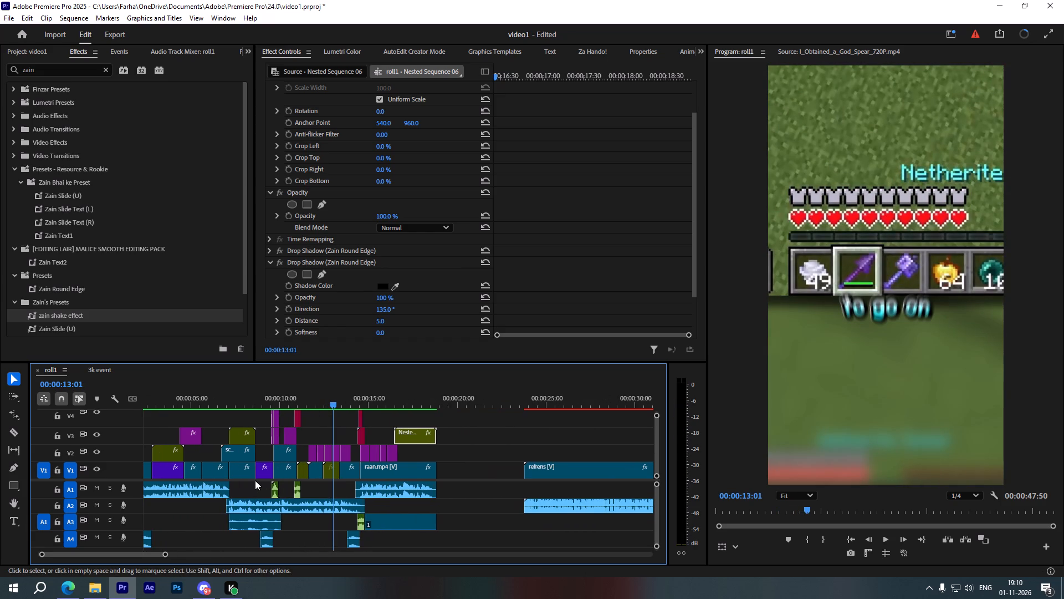
pyautogui.keyDown('alt'); pyautogui.scroll(5, 299, 465); pyautogui.keyUp('alt')
pyautogui.click(341, 403)
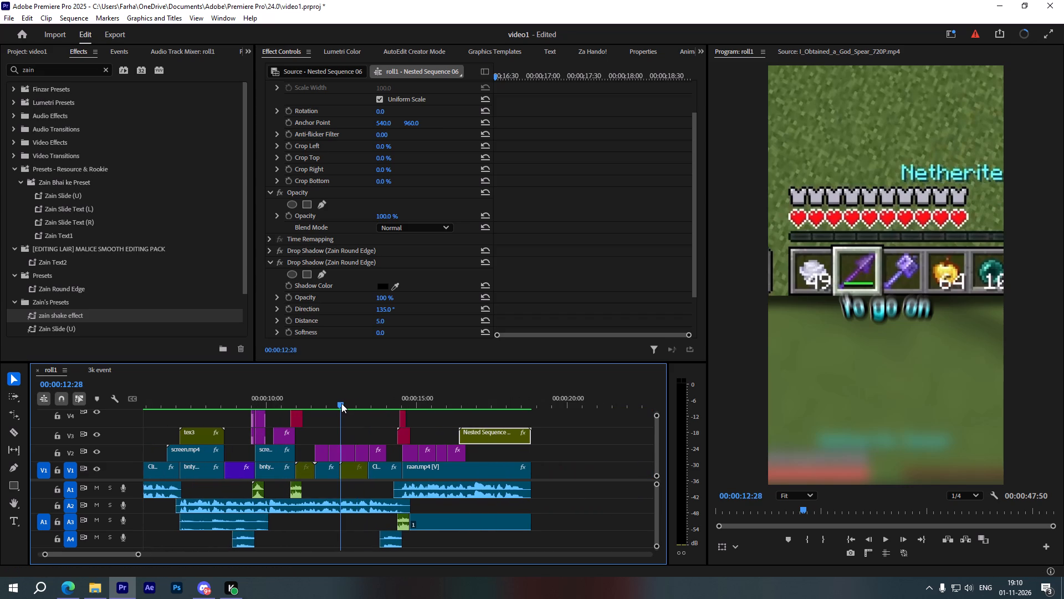
pyautogui.press('space')
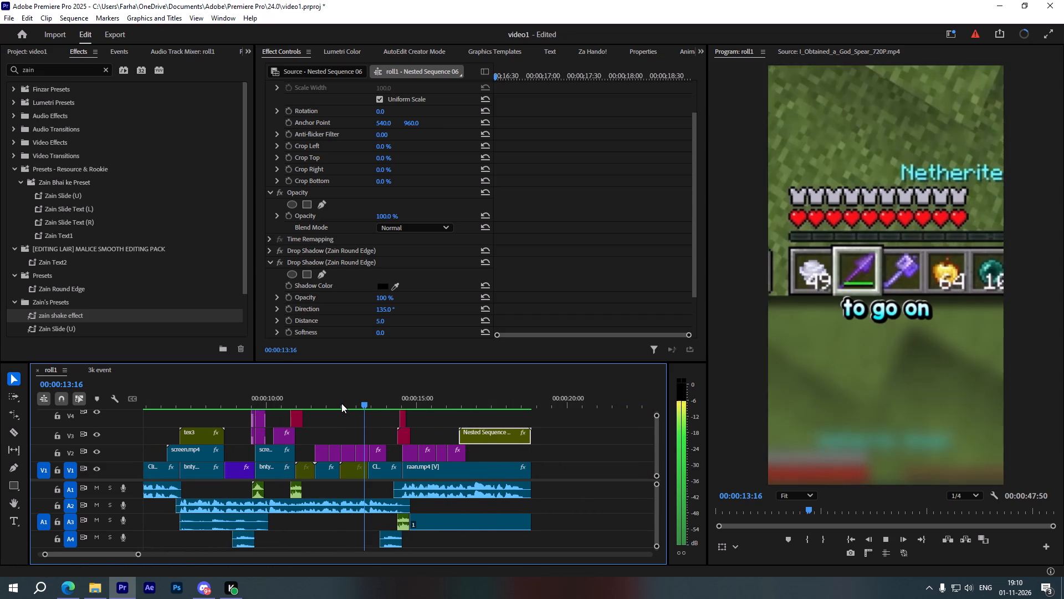
pyautogui.press('space')
pyautogui.press('space')
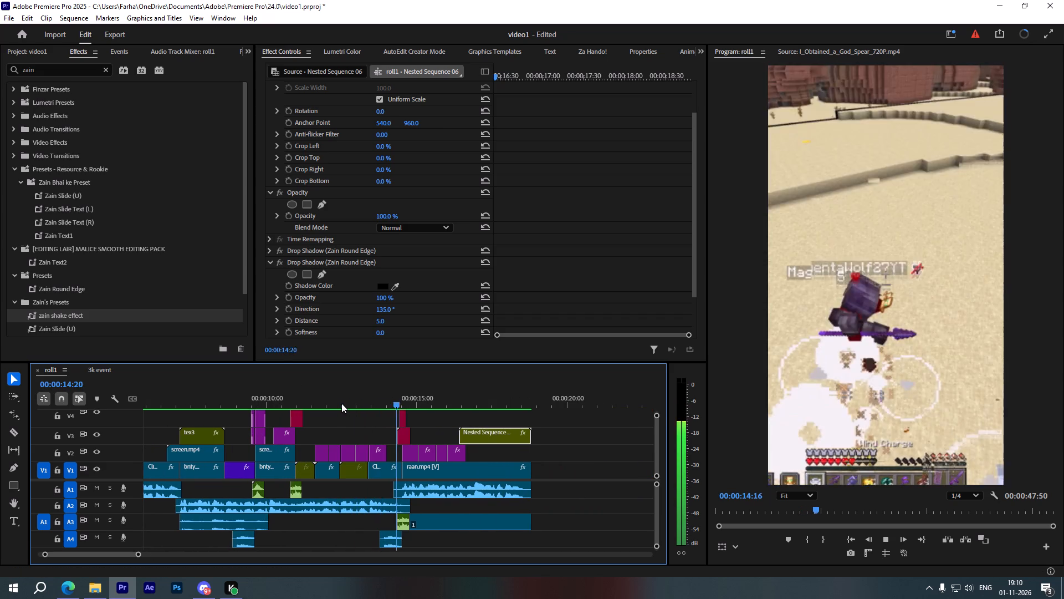
pyautogui.press('space')
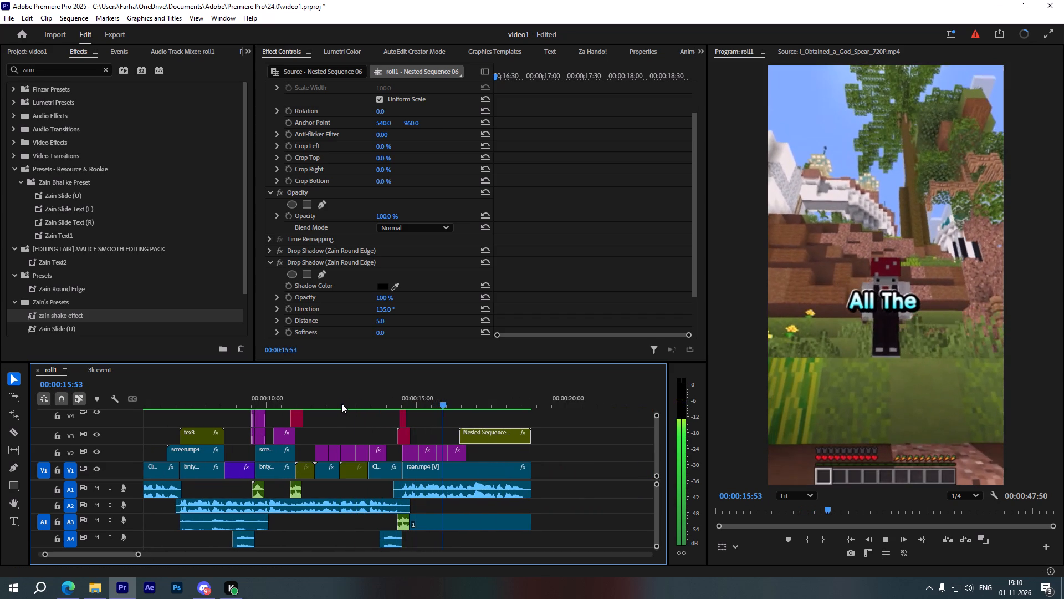
pyautogui.press('space')
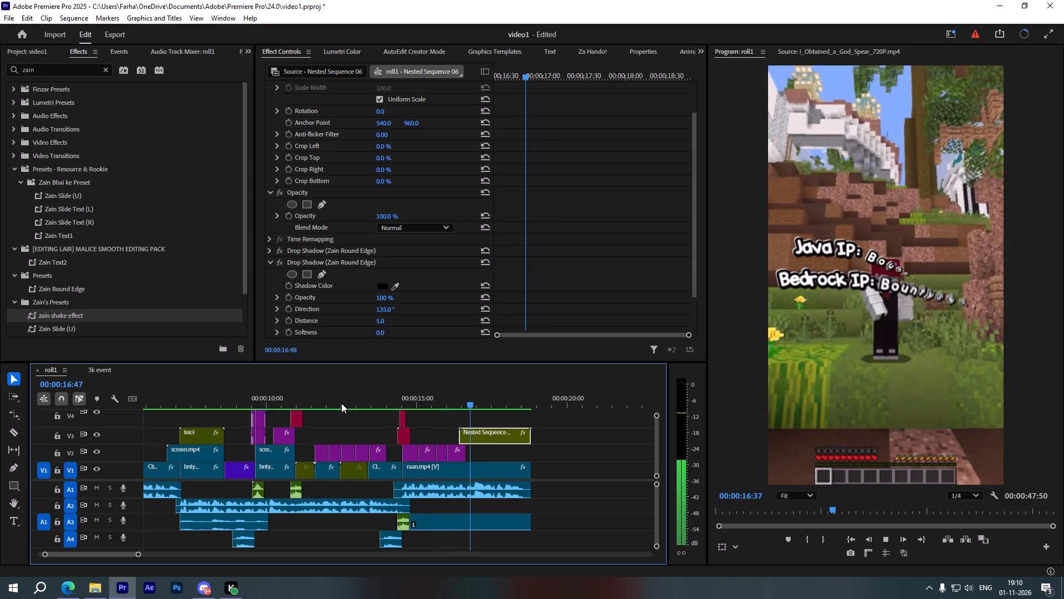
pyautogui.press('space')
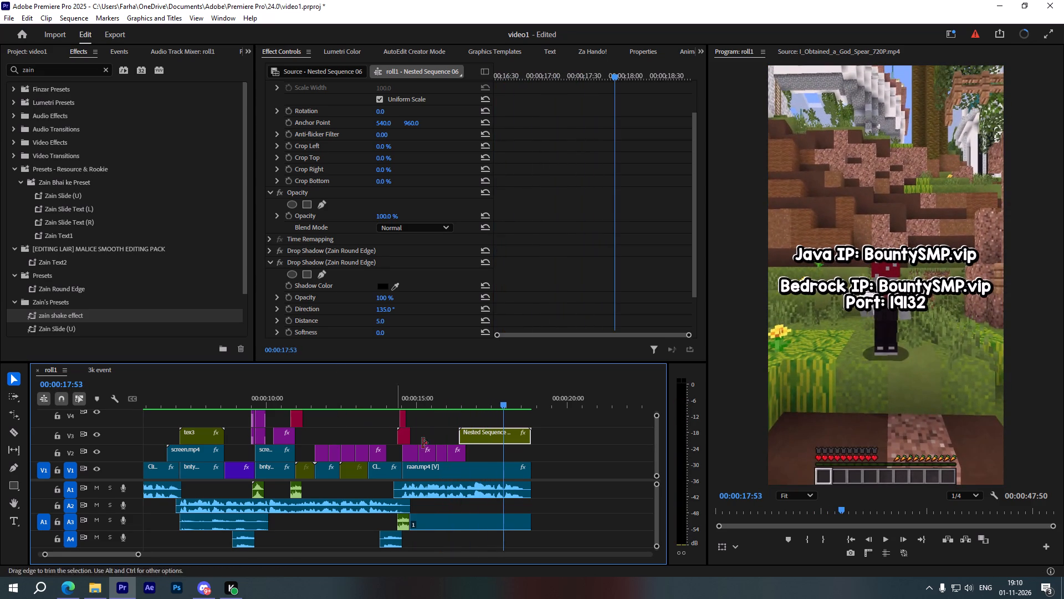
# Copy the second of the two adjacent Wind Up Gear Clicks sound effects on A5 of the 3k event sequence.
pyautogui.keyDown('alt'); pyautogui.scroll(-3, 502, 470); pyautogui.keyUp('alt')
pyautogui.keyDown('ctrl'); pyautogui.scroll(-1, 497, 508); pyautogui.keyUp('ctrl')
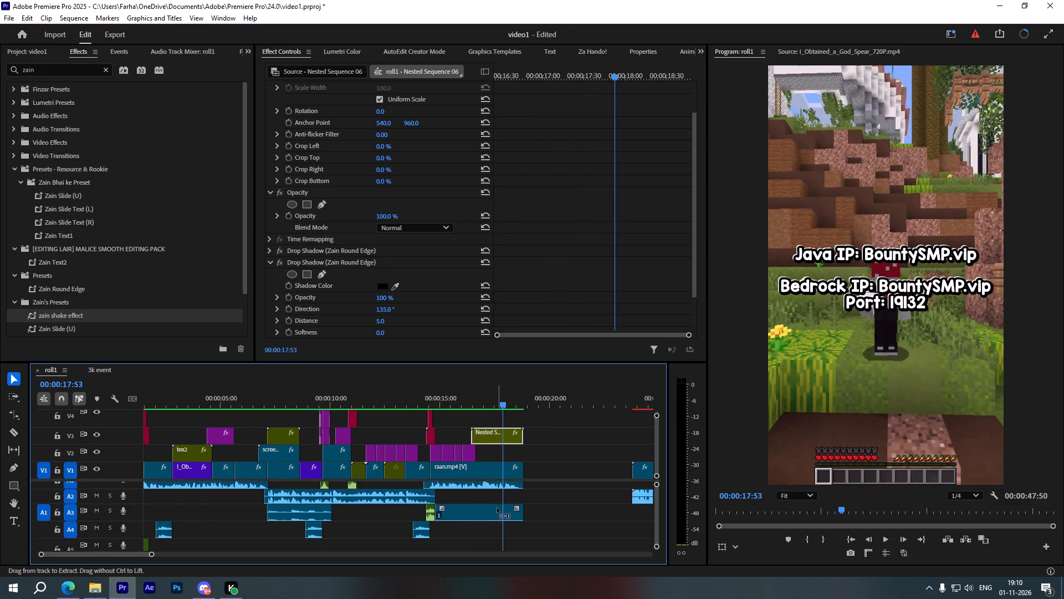
pyautogui.keyDown('ctrl'); pyautogui.scroll(-2, 497, 508); pyautogui.keyUp('ctrl')
pyautogui.click(110, 369)
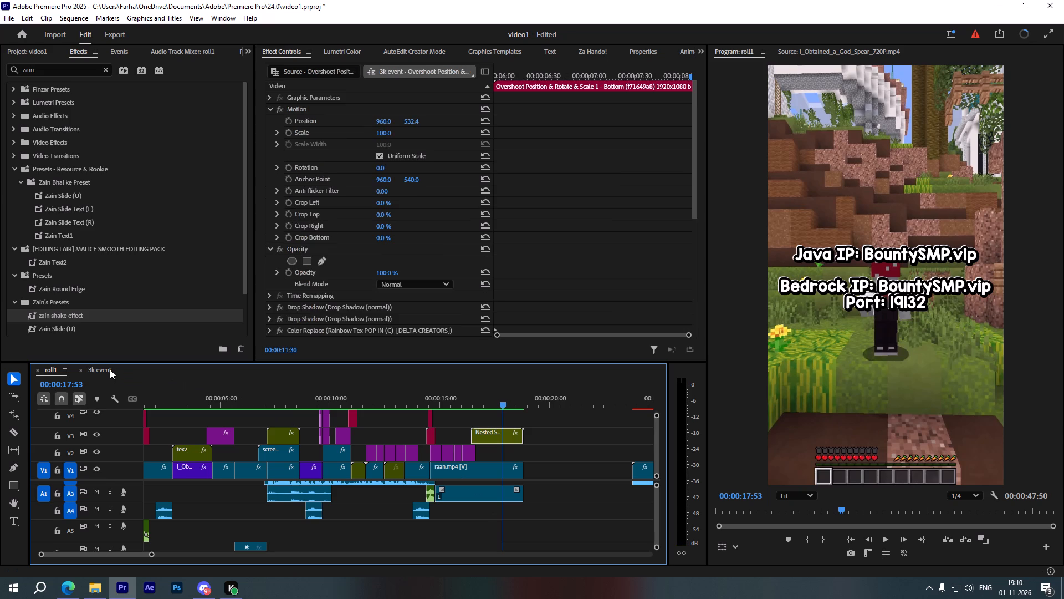
pyautogui.click(365, 523)
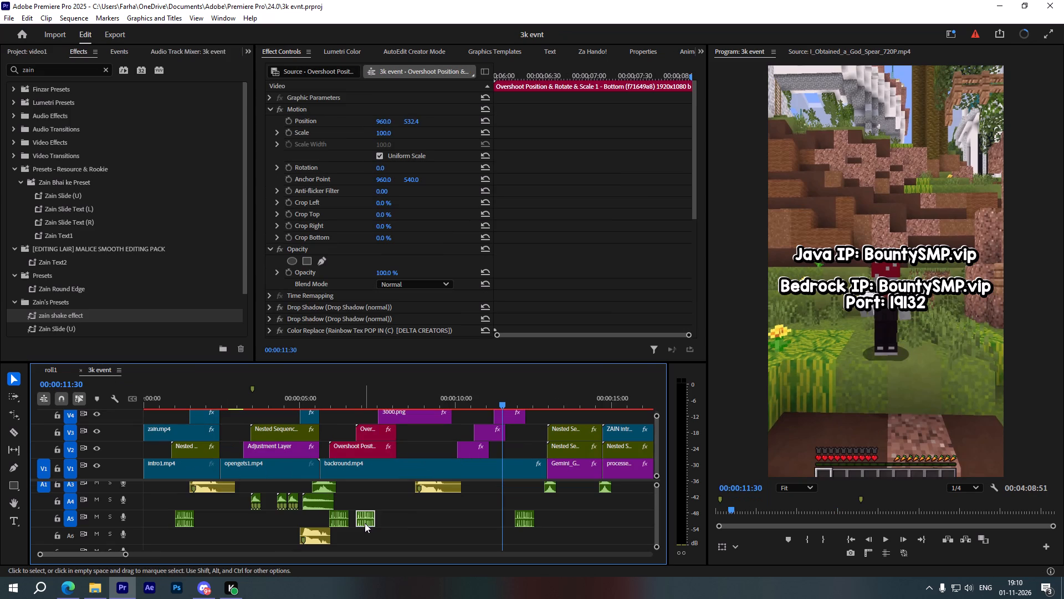
pyautogui.hotkey('ctrl', 'c')
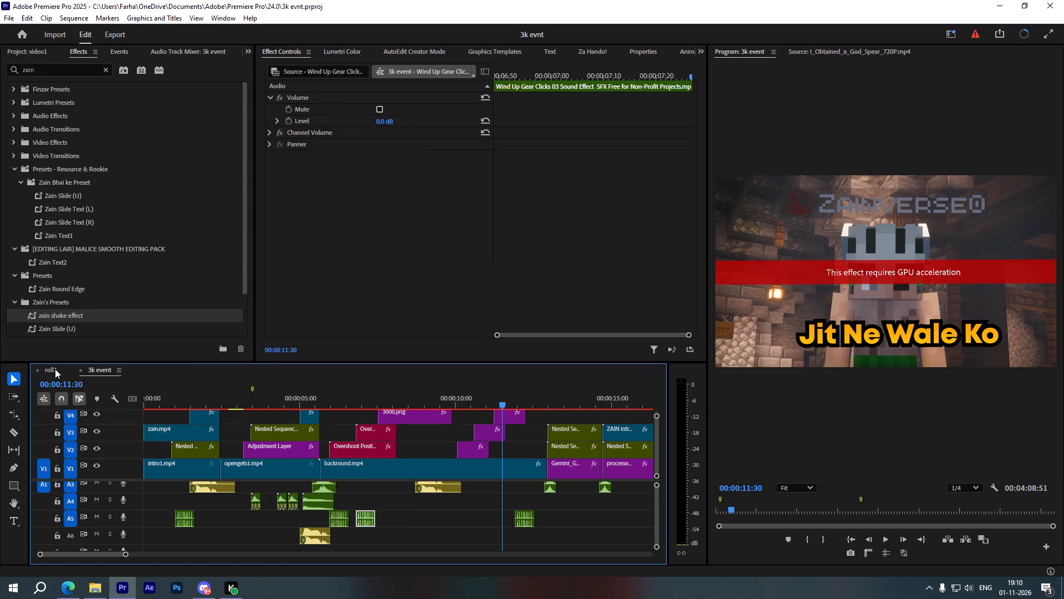
# Paste the gear-clicks sound onto A5 of roll1 and align its start with Nested Sequence 06, the join-details text.
pyautogui.click(54, 369)
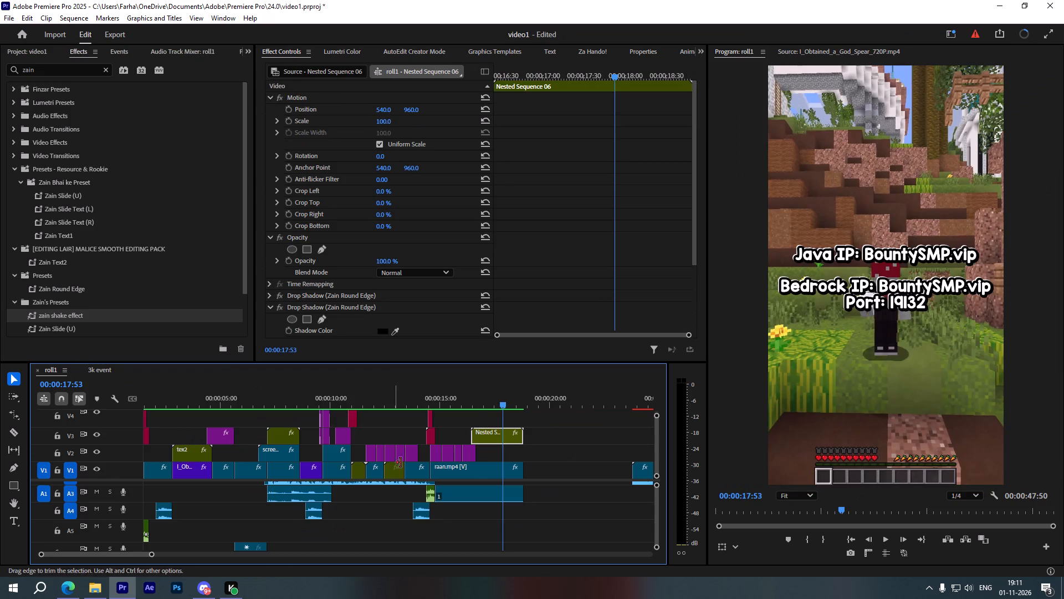
pyautogui.moveTo(483, 402); pyautogui.dragTo(475, 402)
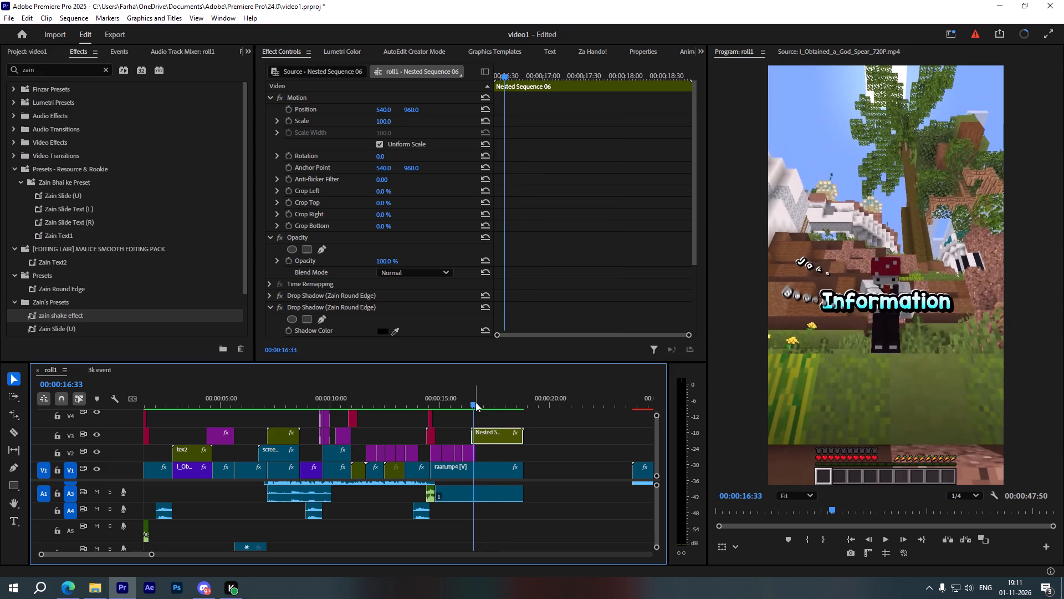
pyautogui.hotkey('ctrl', 'v')
pyautogui.keyDown('alt'); pyautogui.scroll(6, 494, 513); pyautogui.keyUp('alt')
pyautogui.keyDown('alt'); pyautogui.scroll(-1, 494, 513); pyautogui.keyUp('alt')
pyautogui.keyDown('alt'); pyautogui.scroll(5, 479, 516); pyautogui.keyUp('alt')
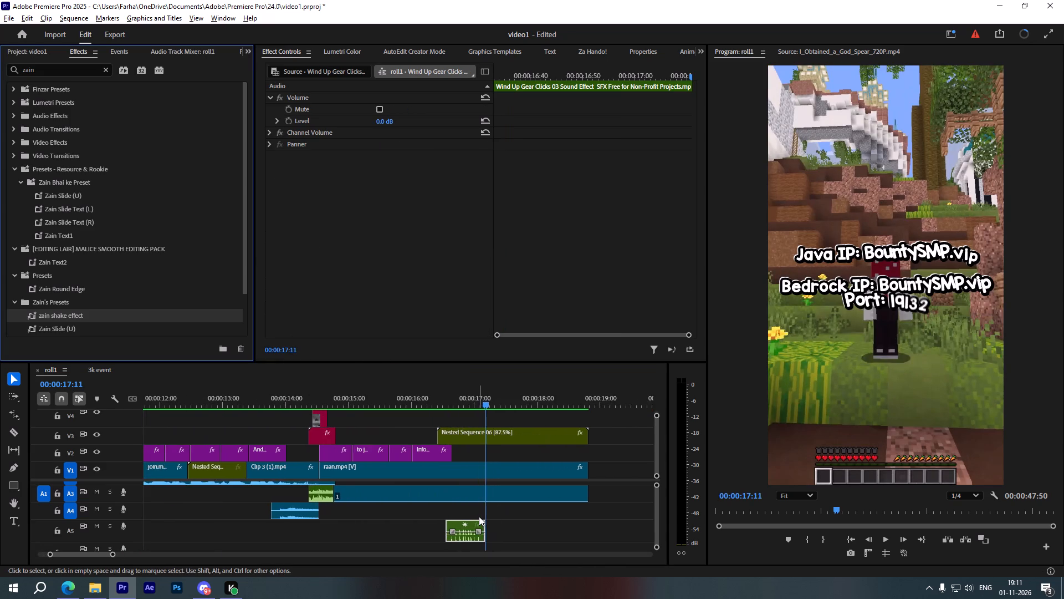
pyautogui.keyDown('alt'); pyautogui.scroll(5, 479, 516); pyautogui.keyUp('alt')
pyautogui.moveTo(449, 521); pyautogui.dragTo(441, 521)
# Play roll1 from 00:00:16:26 to check the gear-clicks sound against the join-details text animation.
pyautogui.moveTo(407, 404); pyautogui.dragTo(413, 404)
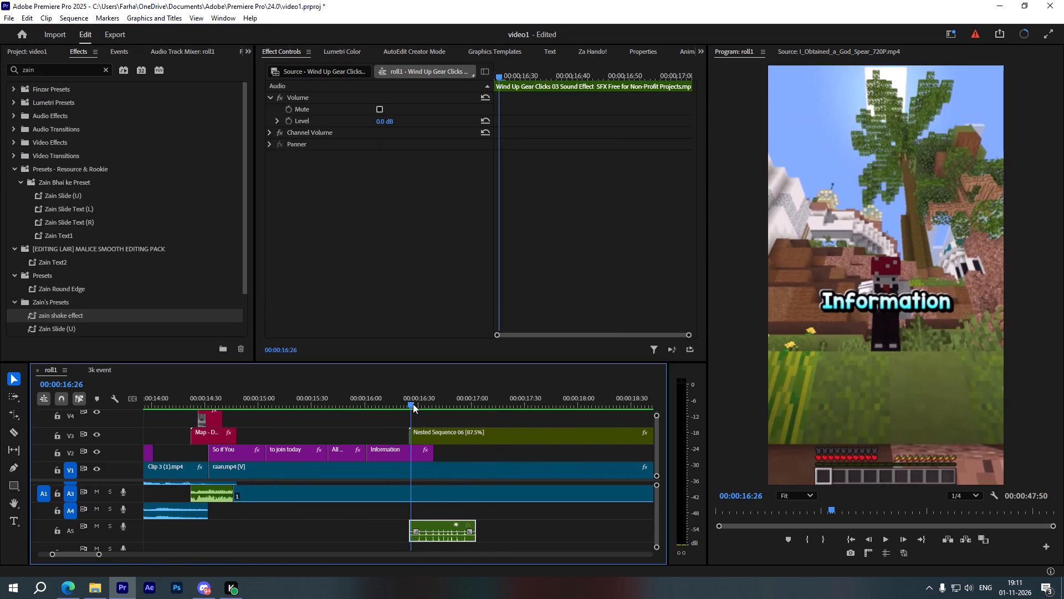
pyautogui.moveTo(413, 404); pyautogui.dragTo(412, 410)
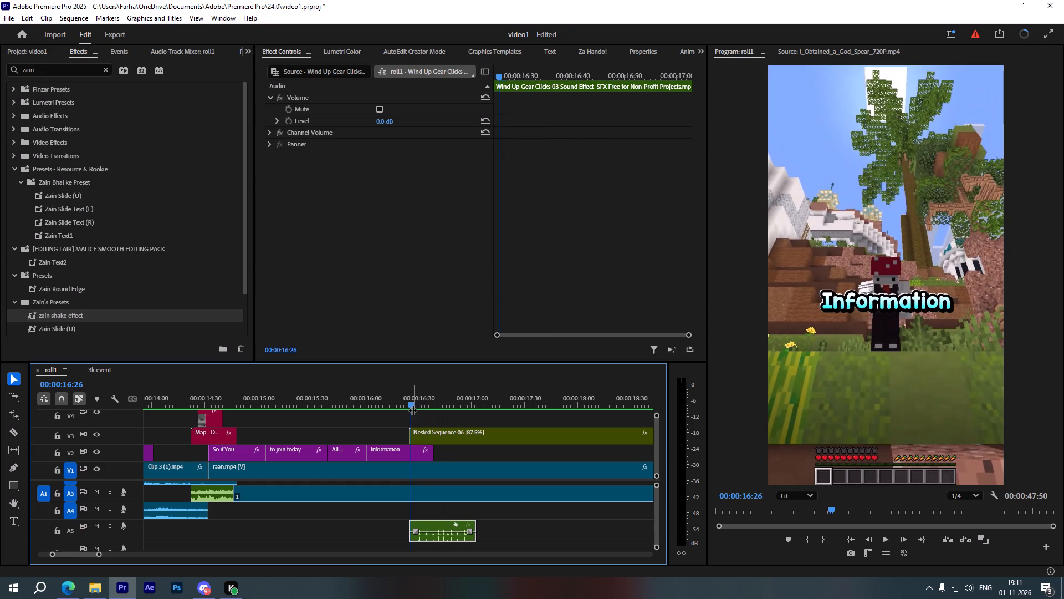
pyautogui.press('space')
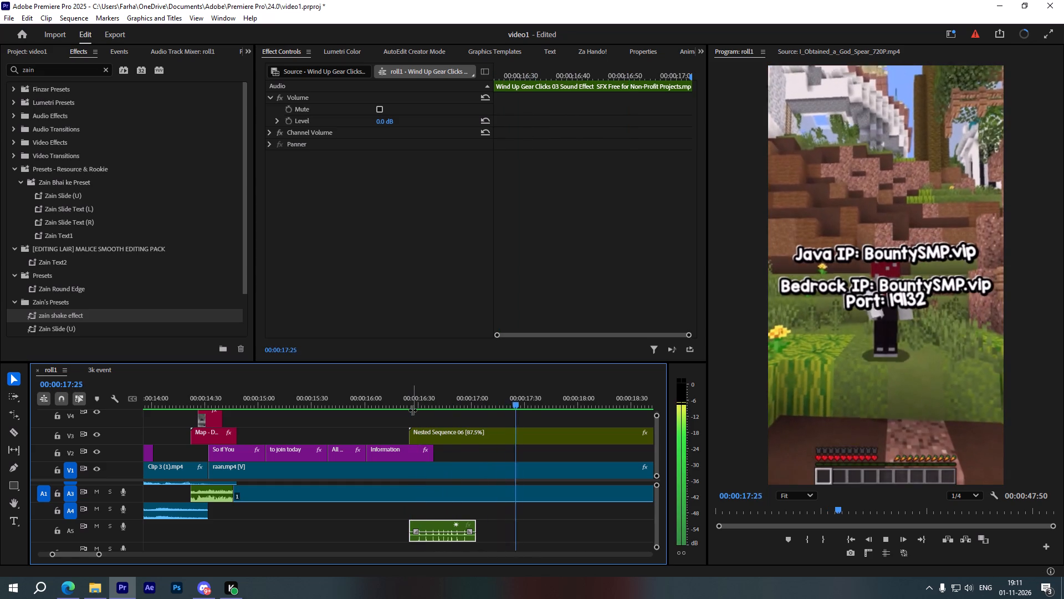
pyautogui.press('space')
# Duplicate the gear-clicks sound onto A4 at the same start time and nudge the A5 clip slightly later.
pyautogui.moveTo(431, 526); pyautogui.dragTo(429, 515)
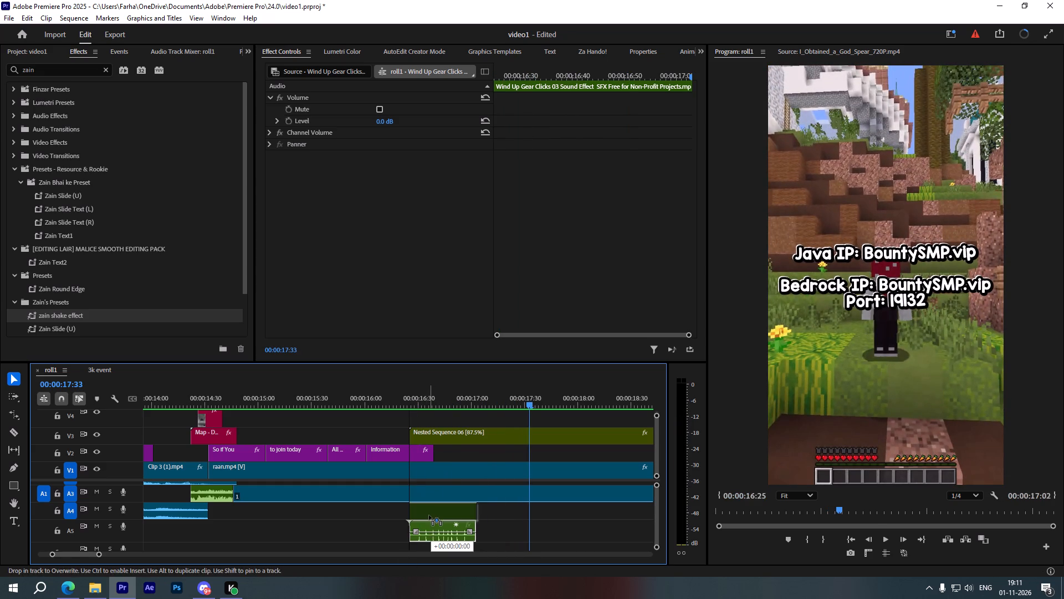
pyautogui.moveTo(429, 515); pyautogui.dragTo(428, 514)
pyautogui.keyDown('alt'); pyautogui.scroll(3, 424, 517); pyautogui.keyUp('alt')
pyautogui.moveTo(436, 511); pyautogui.dragTo(436, 528)
pyautogui.keyDown('alt'); pyautogui.scroll(5, 434, 531); pyautogui.keyUp('alt')
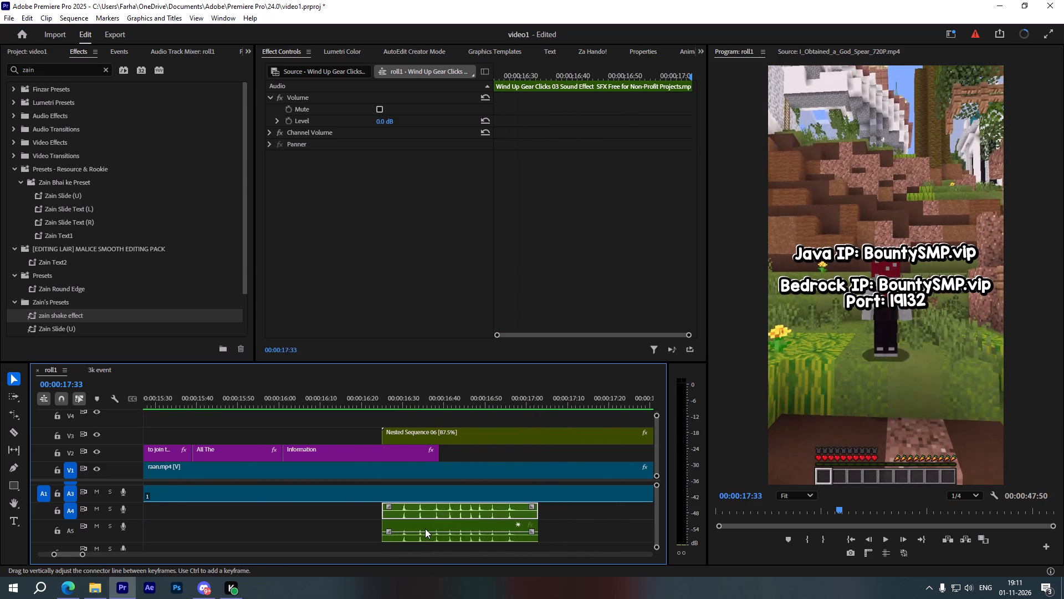
pyautogui.moveTo(424, 528); pyautogui.dragTo(433, 529)
pyautogui.keyDown('alt'); pyautogui.scroll(-5, 433, 527); pyautogui.keyUp('alt')
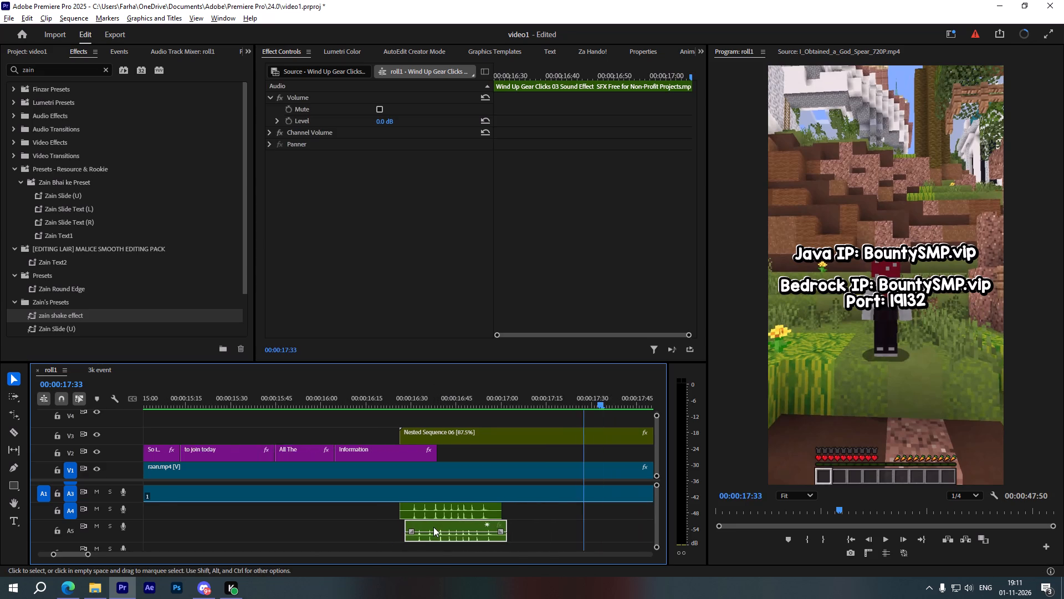
# Play the start of the join-details text to check the two overlapping gear-clicks sounds.
pyautogui.click(406, 397)
pyautogui.press('space')
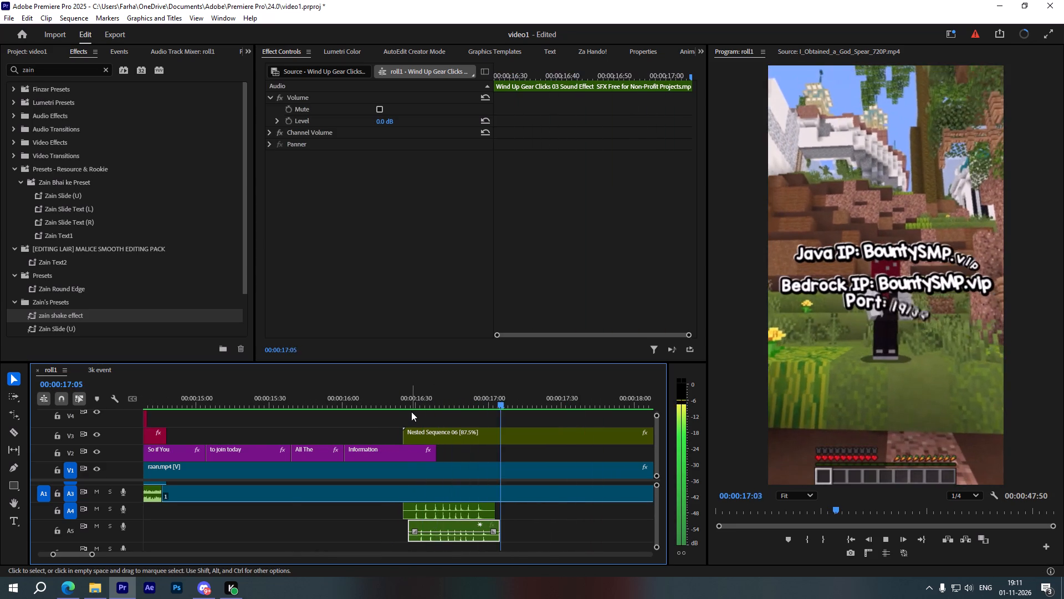
pyautogui.press('space')
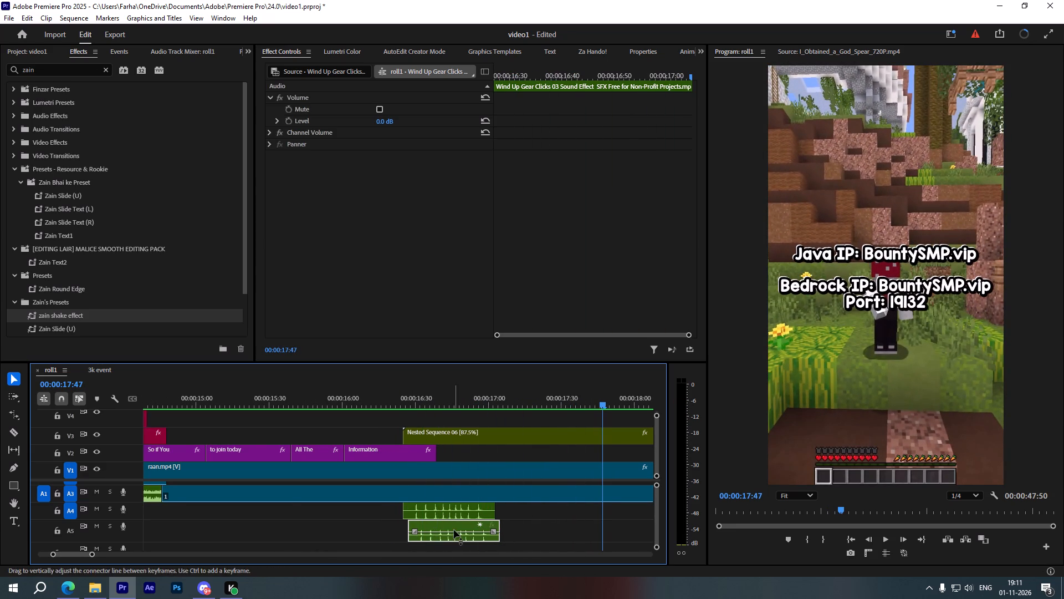
# Move the A5 gear-clicks clip to start just before the A4 copy ends, and play the join-details text from 00:00:16:26.
pyautogui.moveTo(455, 526); pyautogui.dragTo(523, 529)
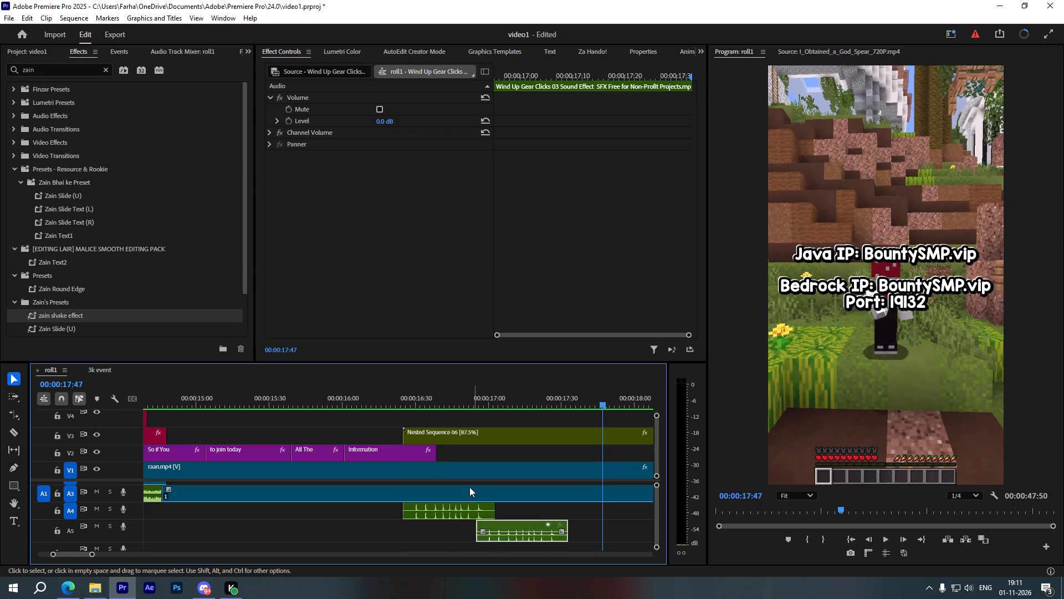
pyautogui.click(407, 406)
pyautogui.press('space')
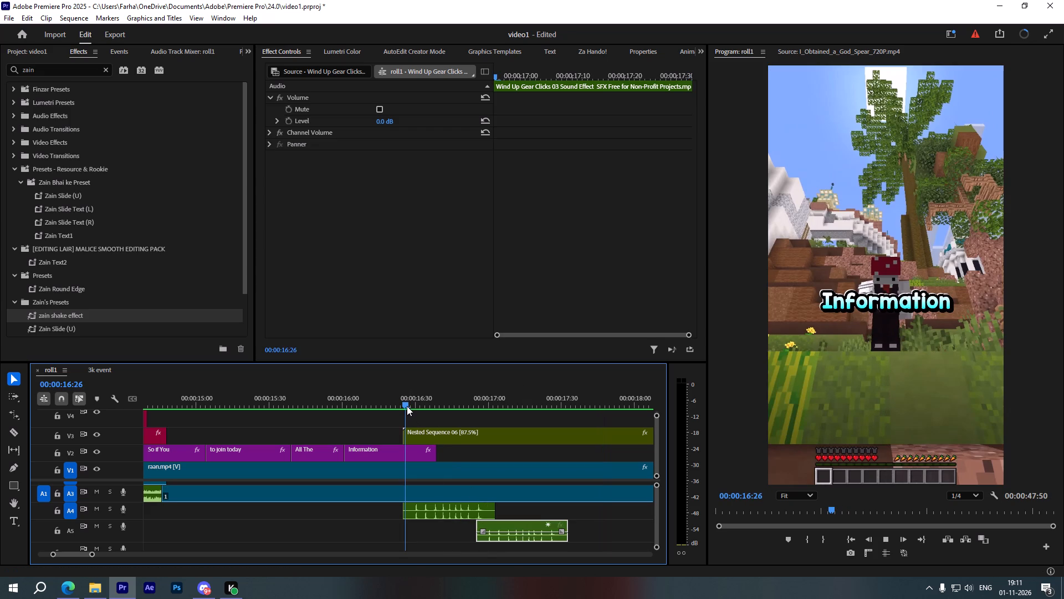
pyautogui.press('space')
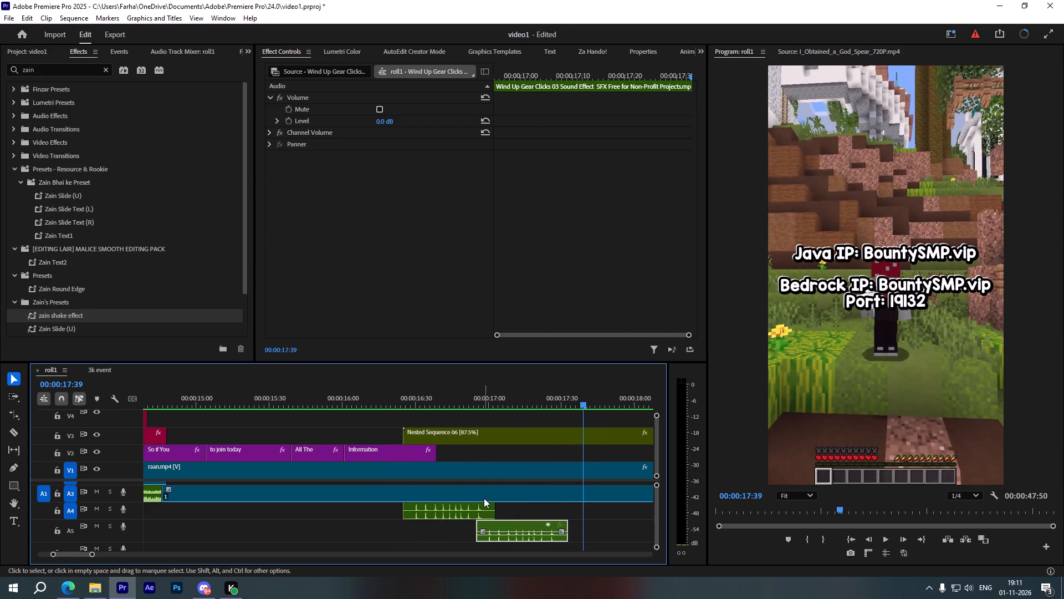
# Play roll1 from 00:00:17:39 through the end of the join-details text and into the separate rotrons clip beyond it.
pyautogui.scroll(-3, 484, 498)
pyautogui.keyDown('alt'); pyautogui.scroll(-7, 483, 499); pyautogui.keyUp('alt')
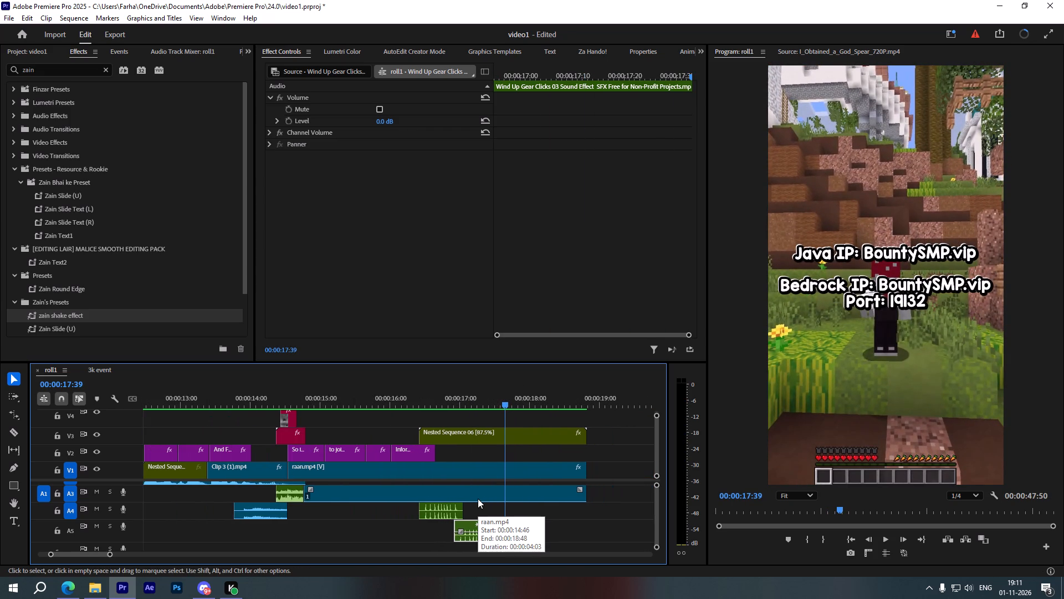
pyautogui.scroll(-3, 478, 499)
pyautogui.keyDown('alt'); pyautogui.scroll(-3, 478, 499); pyautogui.keyUp('alt')
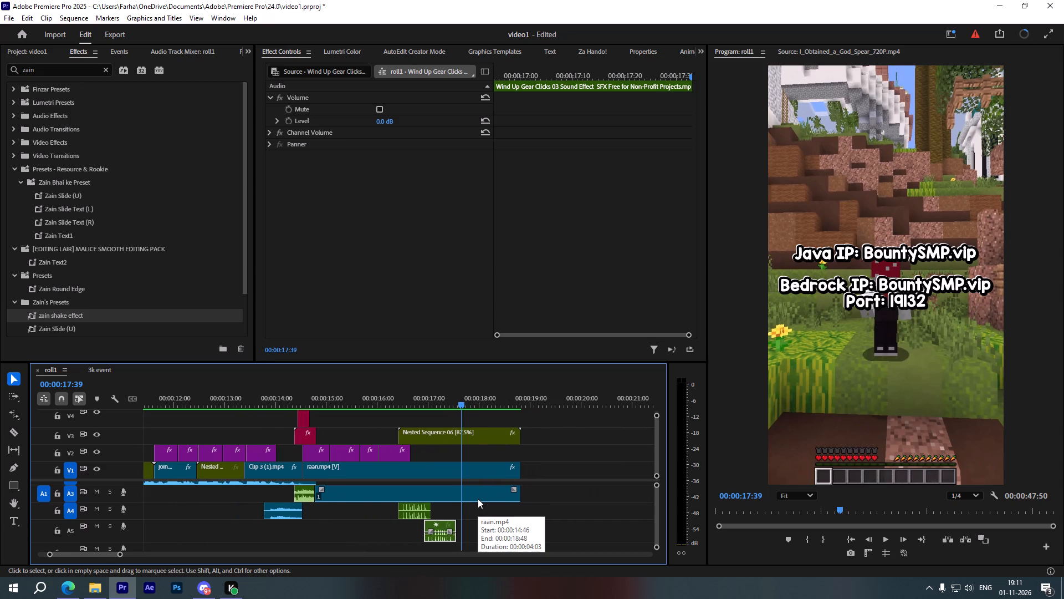
pyautogui.keyDown('alt'); pyautogui.scroll(-3, 478, 499); pyautogui.keyUp('alt')
pyautogui.press('space')
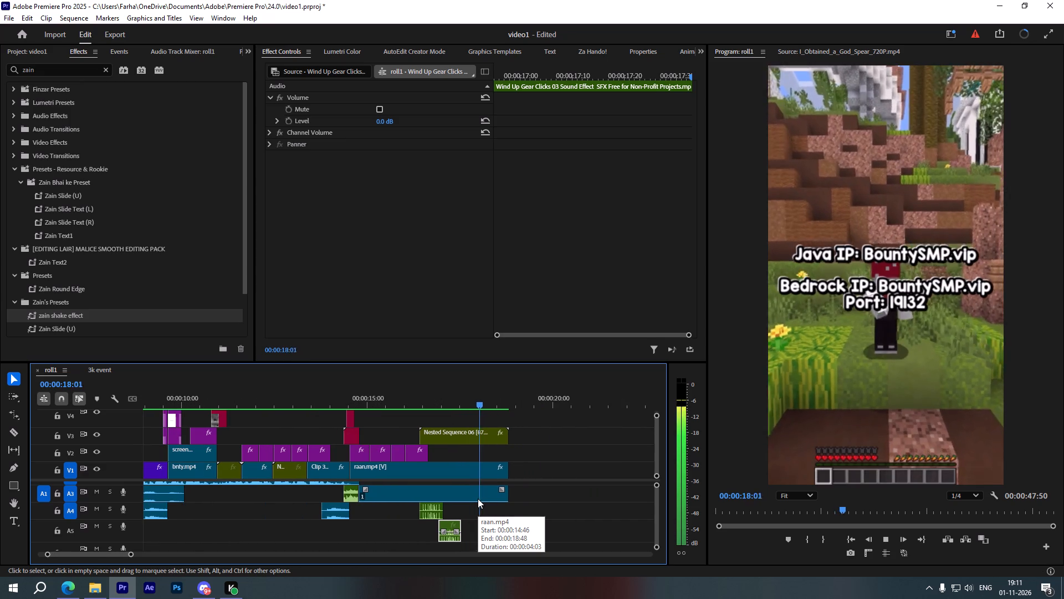
pyautogui.scroll(-4, 478, 499)
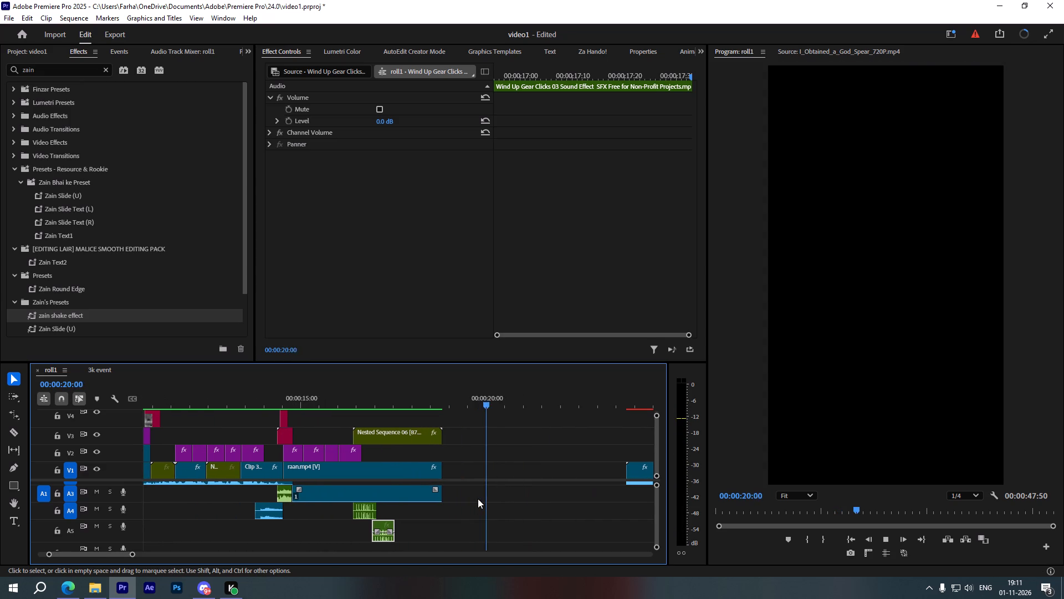
pyautogui.keyDown('alt'); pyautogui.scroll(-18, 478, 499); pyautogui.keyUp('alt')
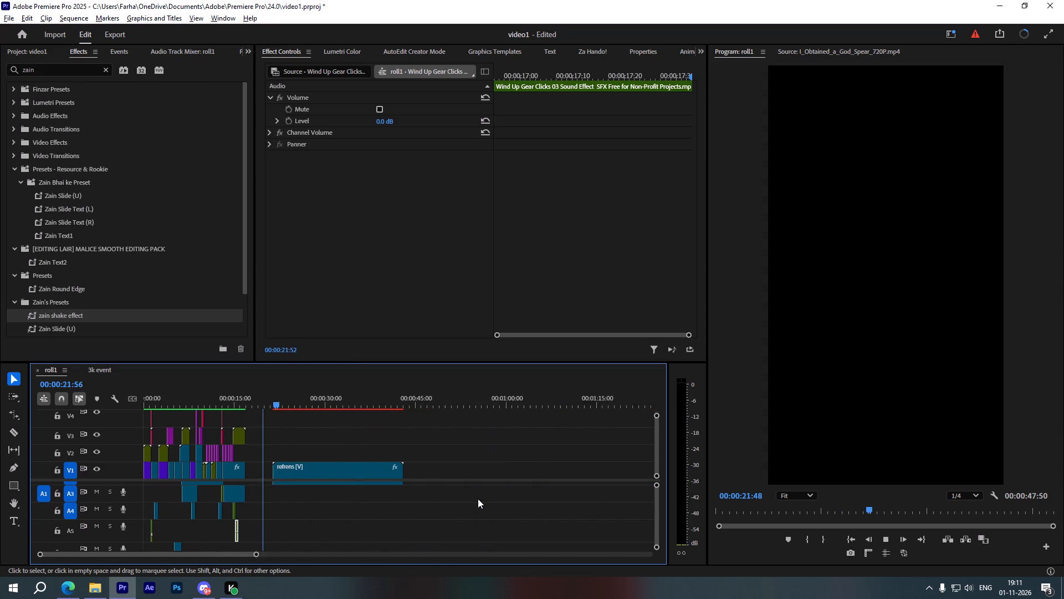
pyautogui.keyDown('ctrl'); pyautogui.scroll(6, 349, 501); pyautogui.keyUp('ctrl')
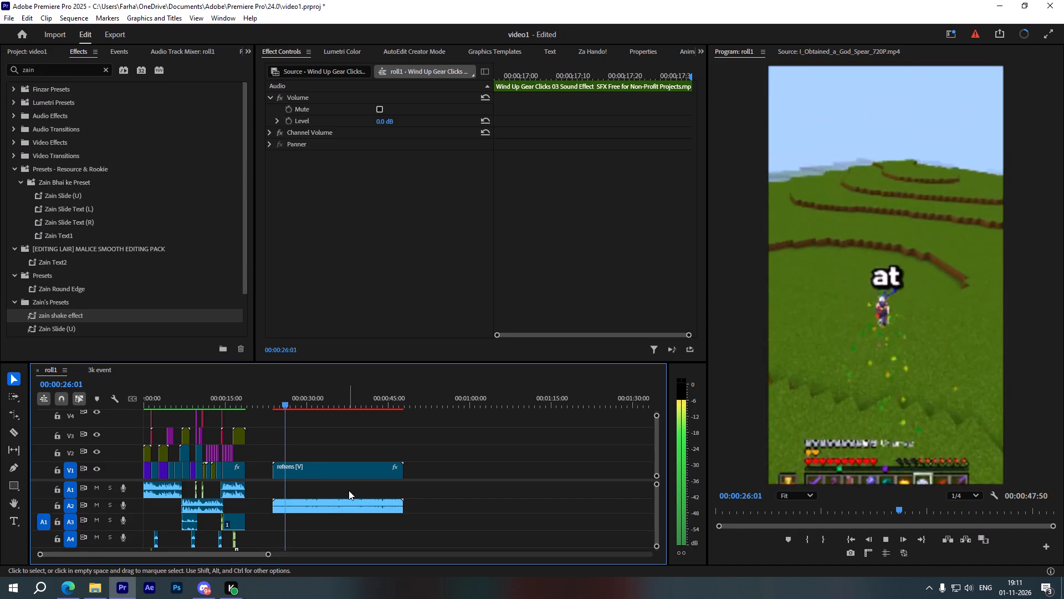
pyautogui.press('space')
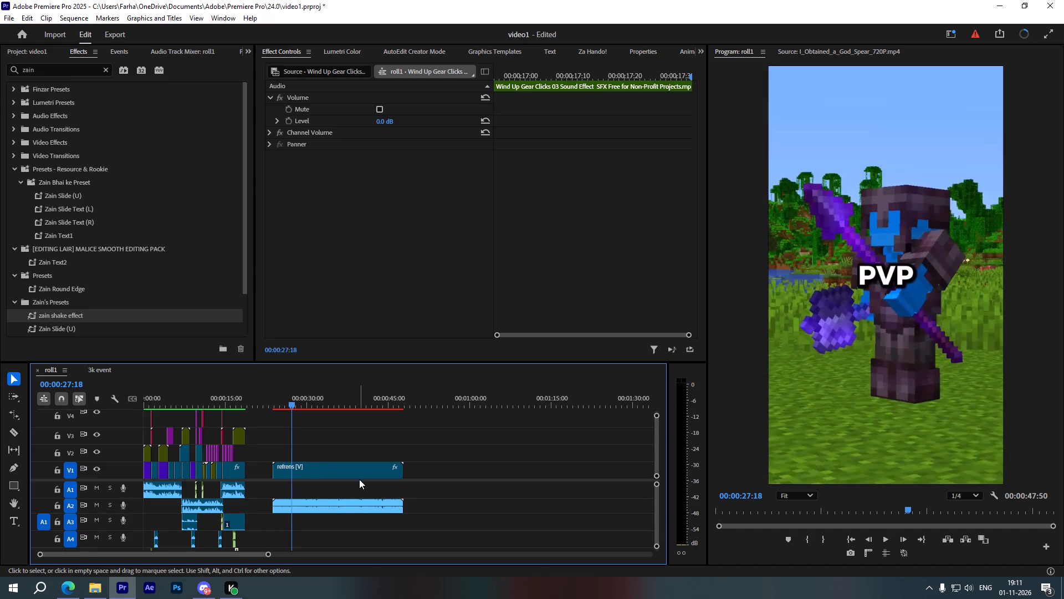
# Delete the separate rotrons clip, with its audio, that sits after the end of the edit.
pyautogui.click(359, 479)
pyautogui.press('Delete')
# Play roll1 from the beginning up to the Strength SMP logo to review the opening.
pyautogui.scroll(5, 337, 480)
pyautogui.keyDown('alt'); pyautogui.scroll(4, 255, 495); pyautogui.keyUp('alt')
pyautogui.click(252, 398)
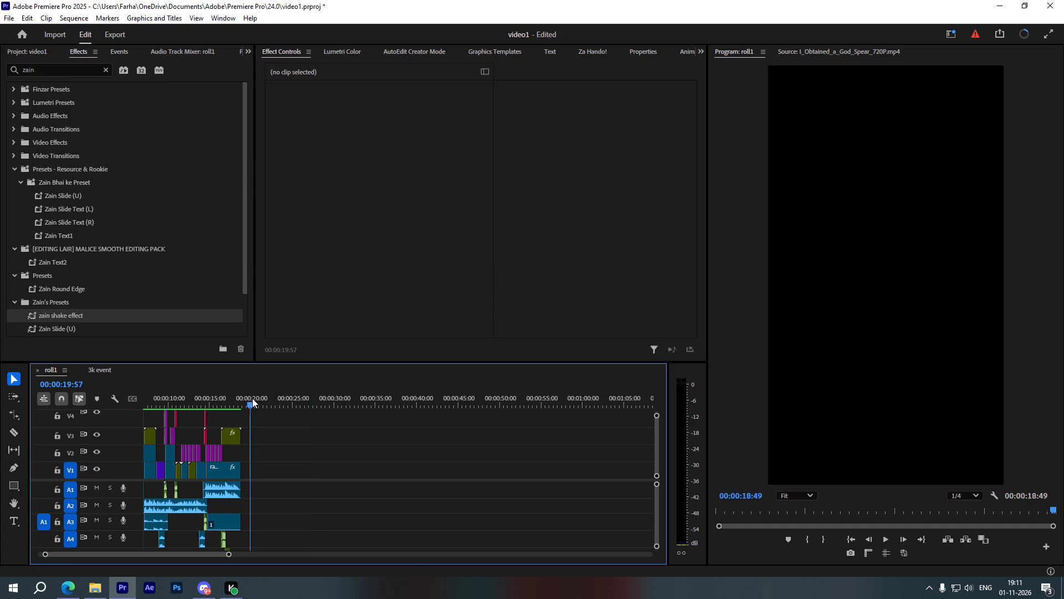
pyautogui.press('space')
pyautogui.scroll(4, 279, 433)
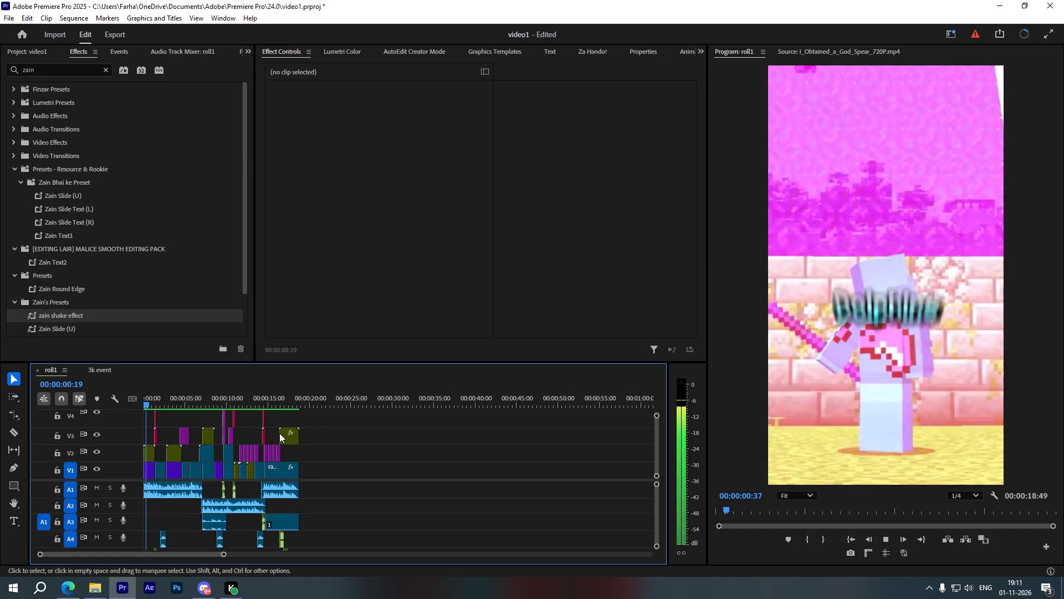
pyautogui.keyDown('alt'); pyautogui.scroll(-6, 279, 433); pyautogui.keyUp('alt')
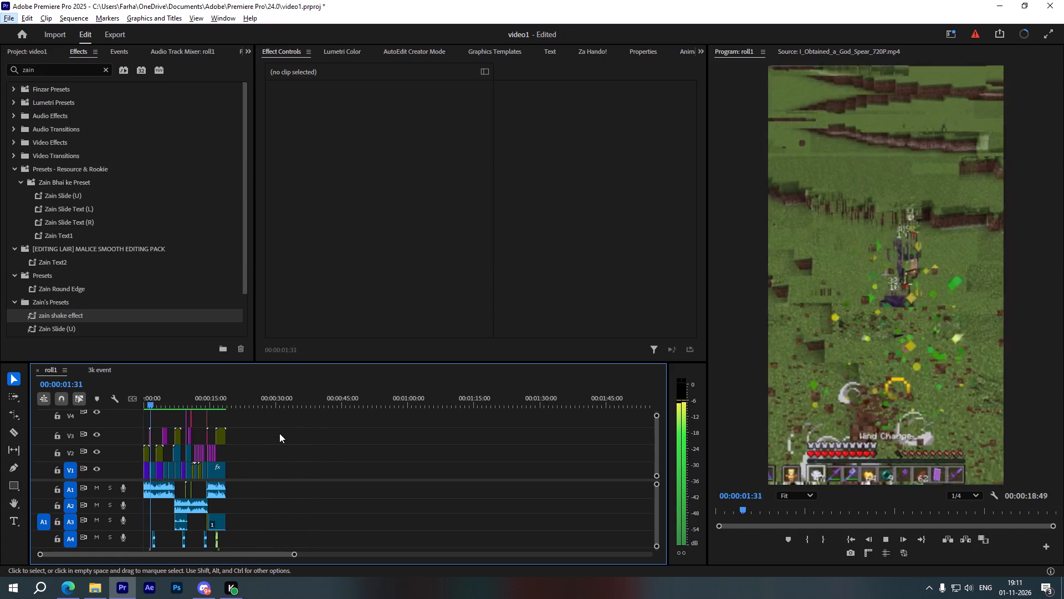
pyautogui.press('space')
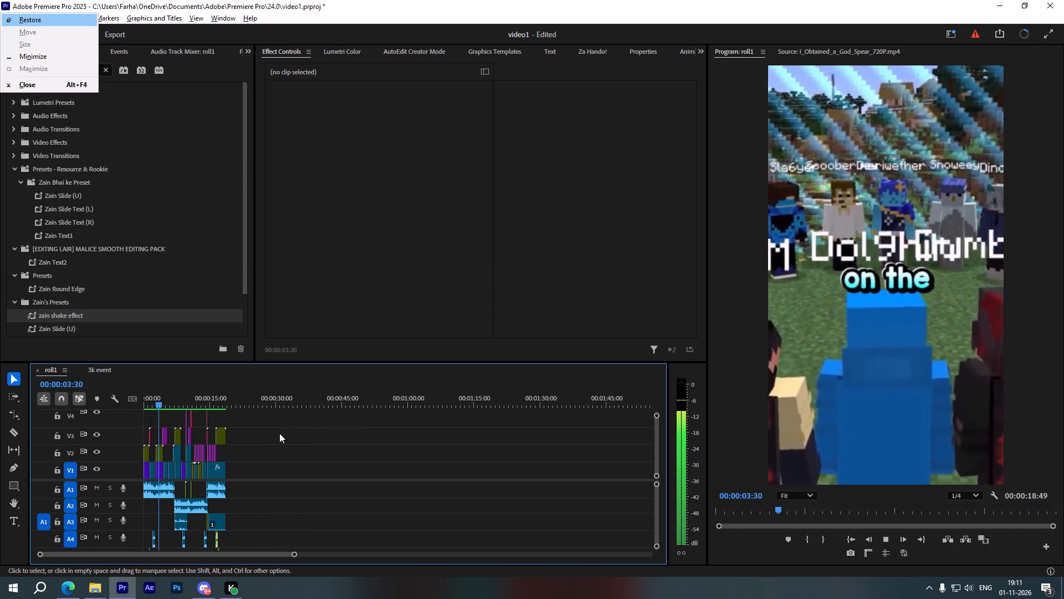
pyautogui.click(334, 441)
pyautogui.keyDown('alt'); pyautogui.scroll(-3, 293, 450); pyautogui.keyUp('alt')
pyautogui.press('space')
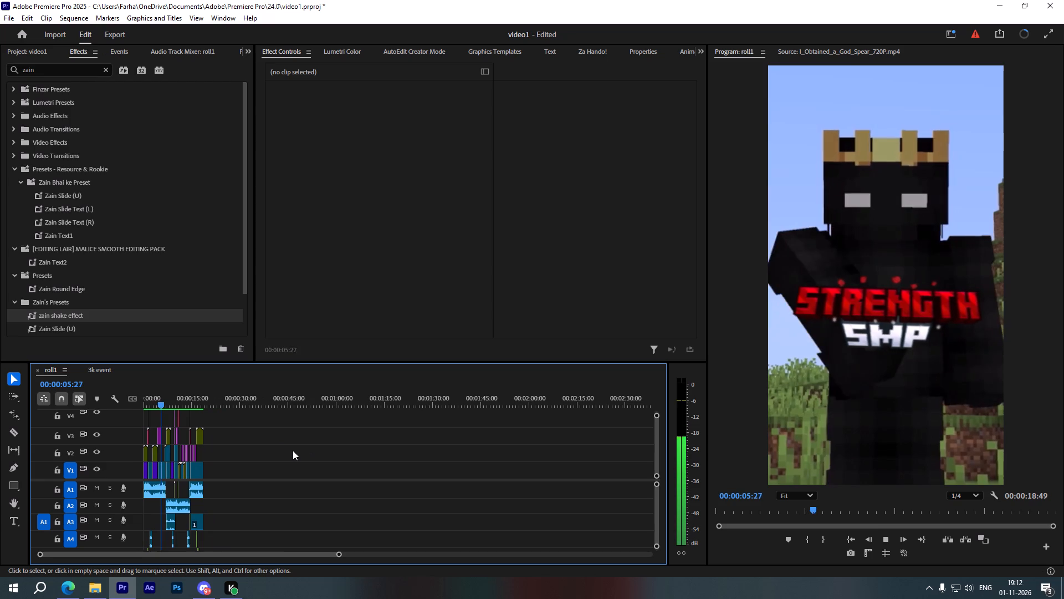
# Park the playhead at 00:00:04:22, where strenth smp.png starts, and import Character Gone.mp3 from the Anime SFX folder inside sfx on drive E.
pyautogui.keyDown('alt'); pyautogui.scroll(10, 218, 478); pyautogui.keyUp('alt')
pyautogui.scroll(10, 206, 479)
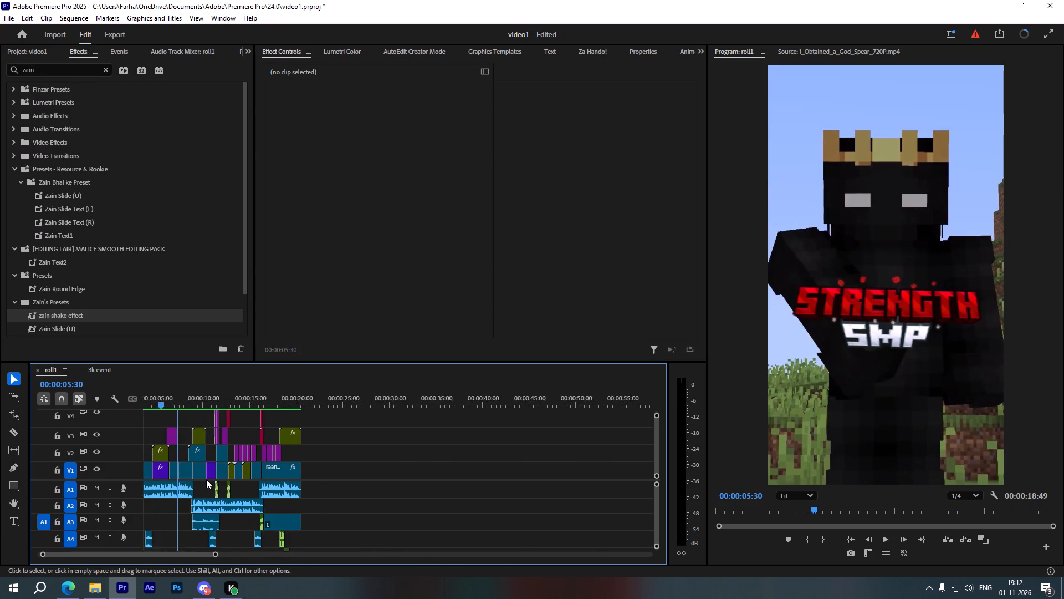
pyautogui.scroll(1, 206, 479)
pyautogui.scroll(20, 200, 485)
pyautogui.scroll(5, 200, 485)
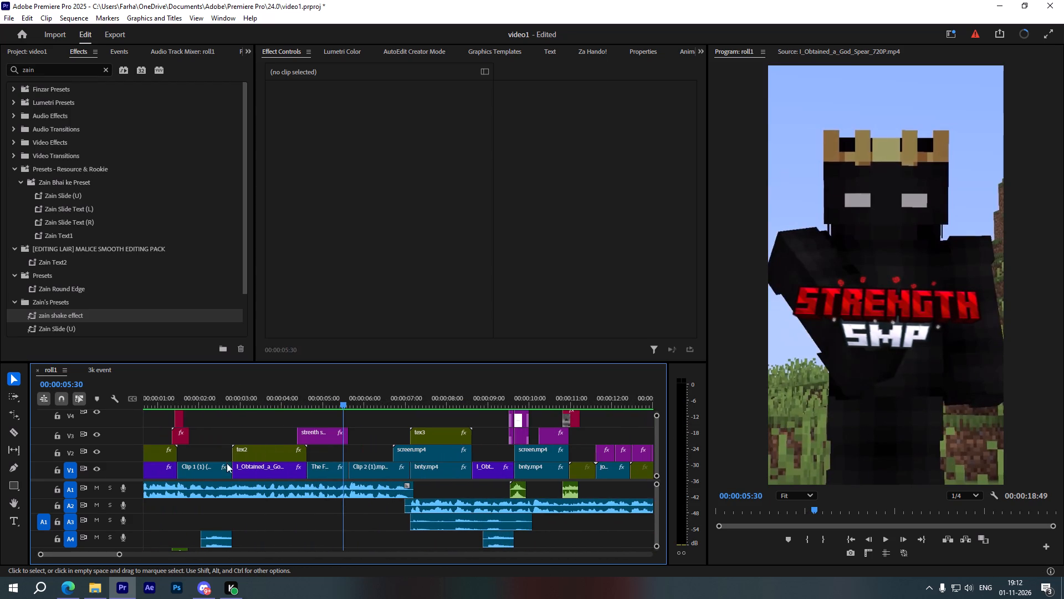
pyautogui.click(298, 398)
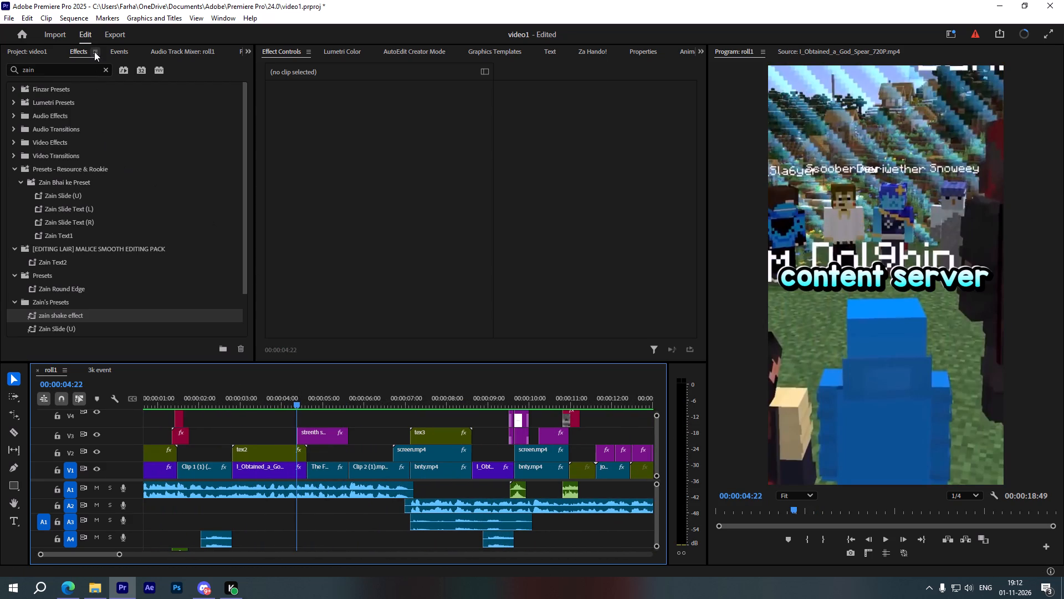
pyautogui.scroll(-1, 94, 52)
pyautogui.scroll(3, 94, 52)
pyautogui.doubleClick(34, 179)
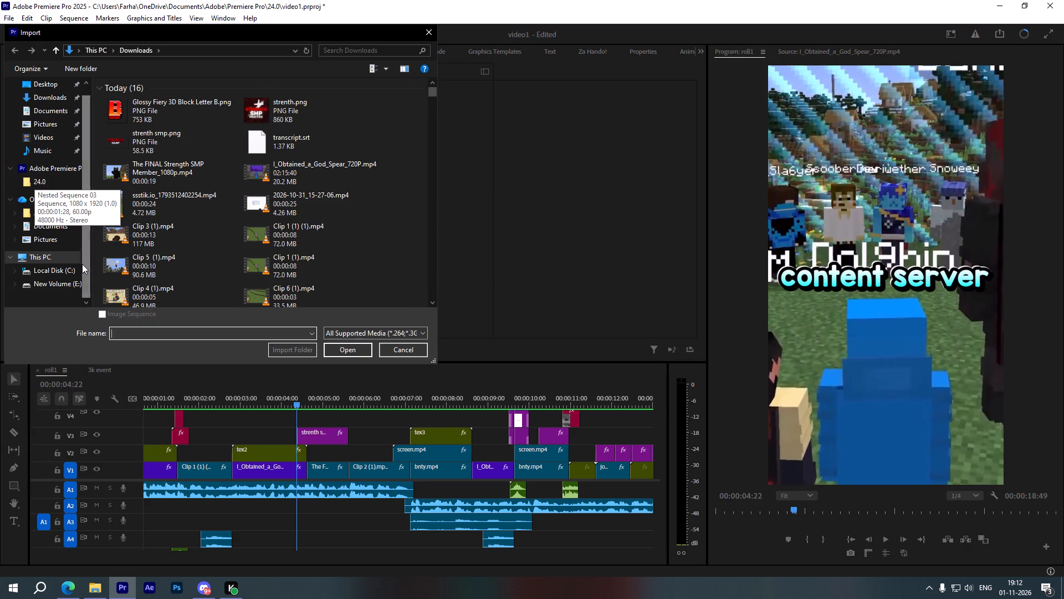
pyautogui.click(56, 282)
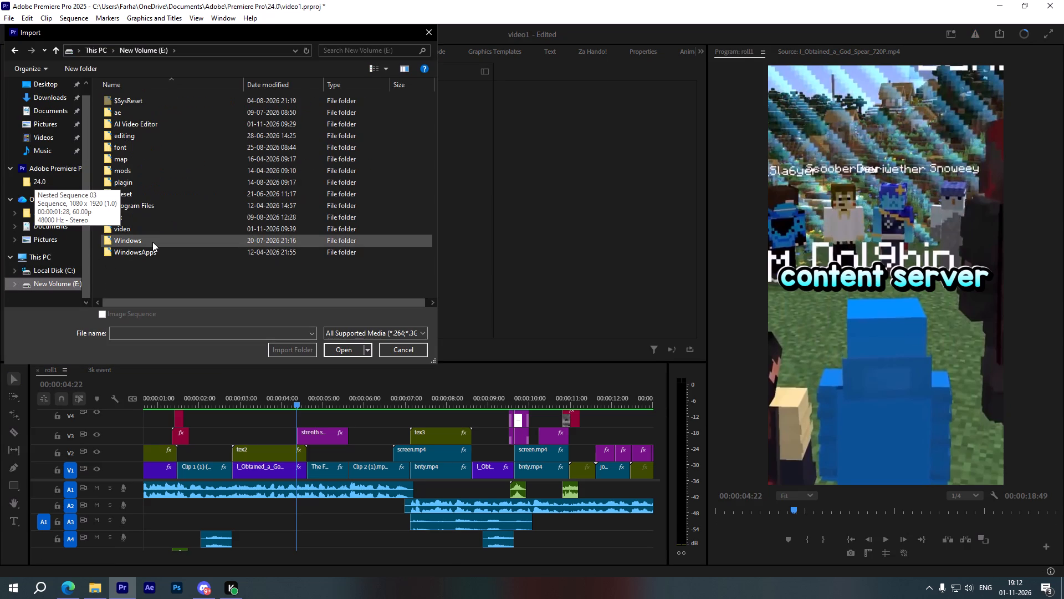
pyautogui.click(156, 229)
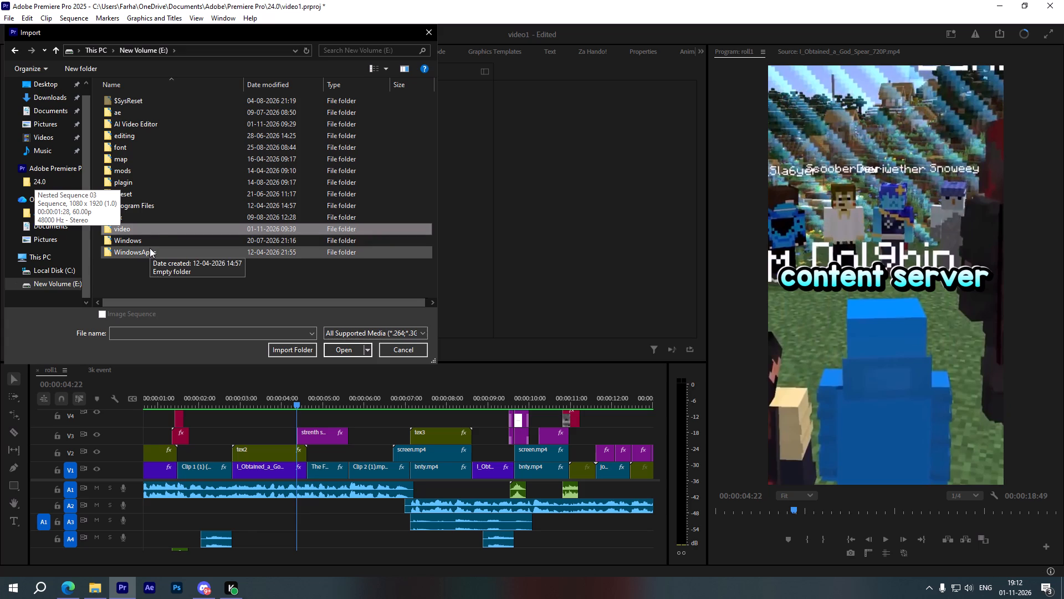
pyautogui.doubleClick(154, 231)
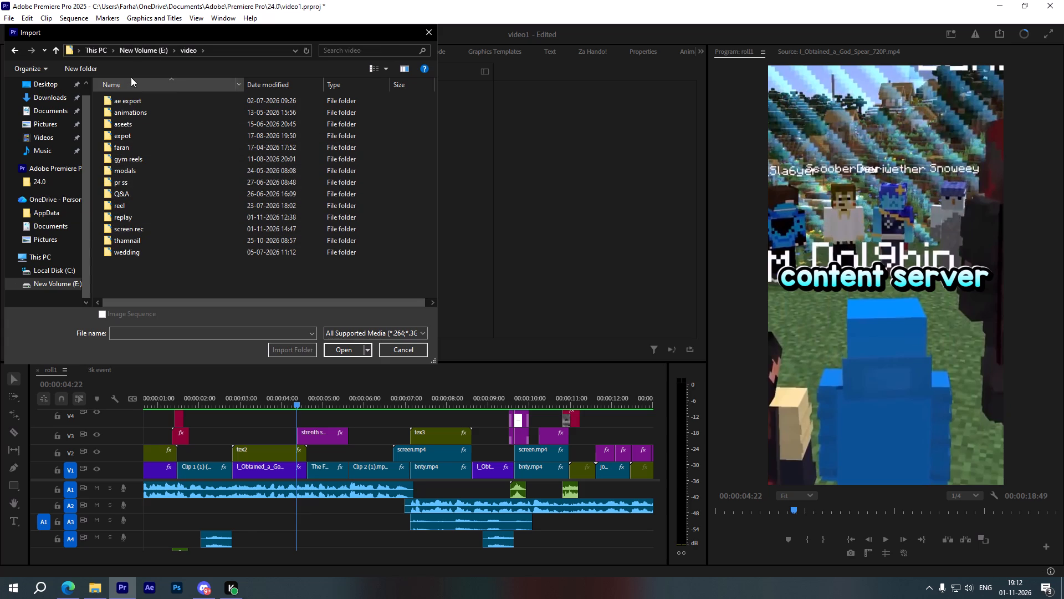
pyautogui.click(140, 49)
pyautogui.doubleClick(146, 214)
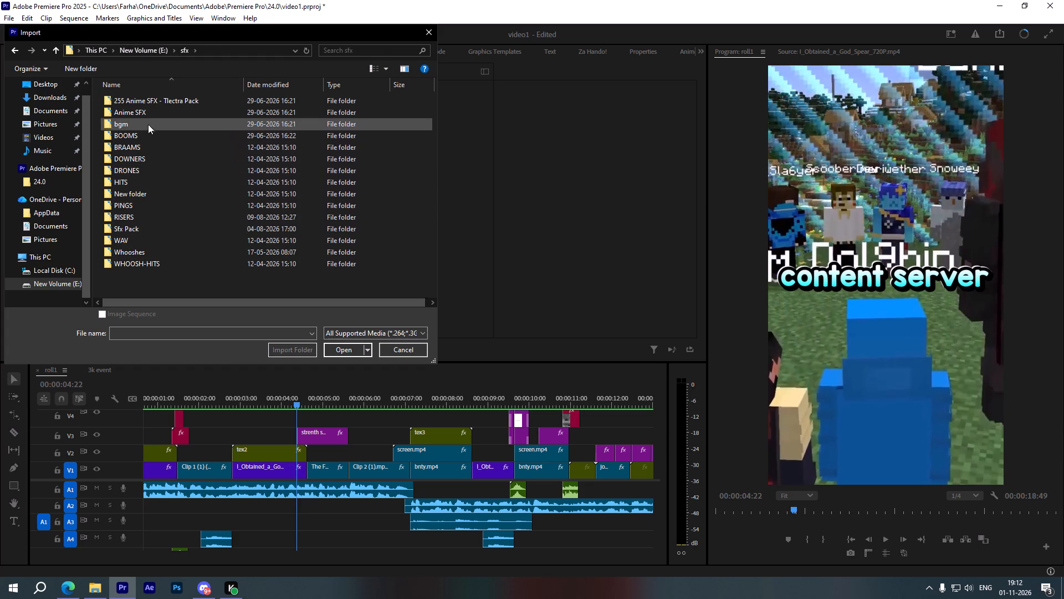
pyautogui.doubleClick(150, 111)
pyautogui.scroll(-1, 148, 252)
pyautogui.click(150, 243)
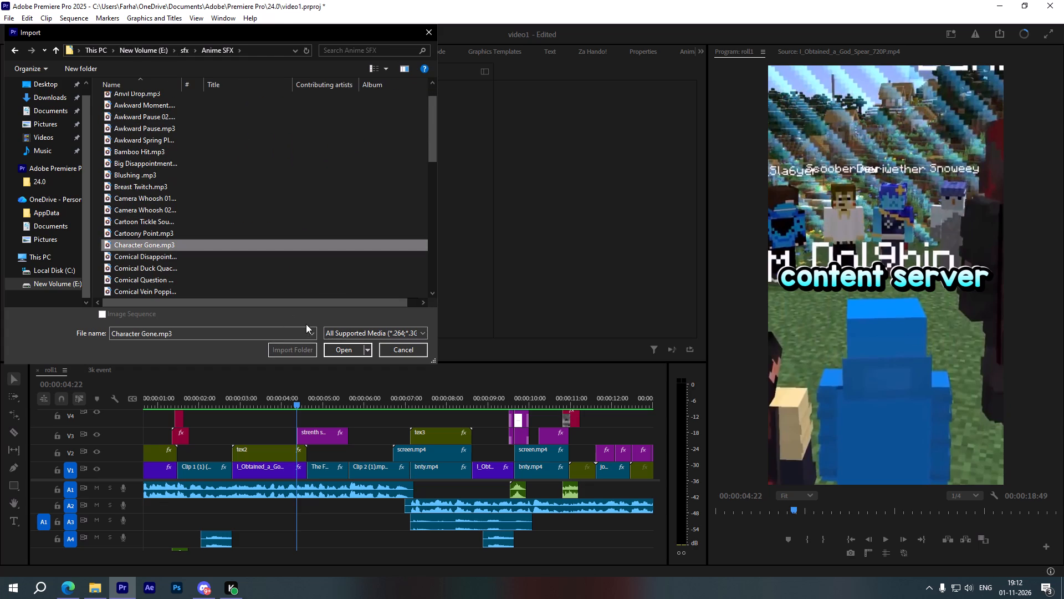
pyautogui.click(340, 348)
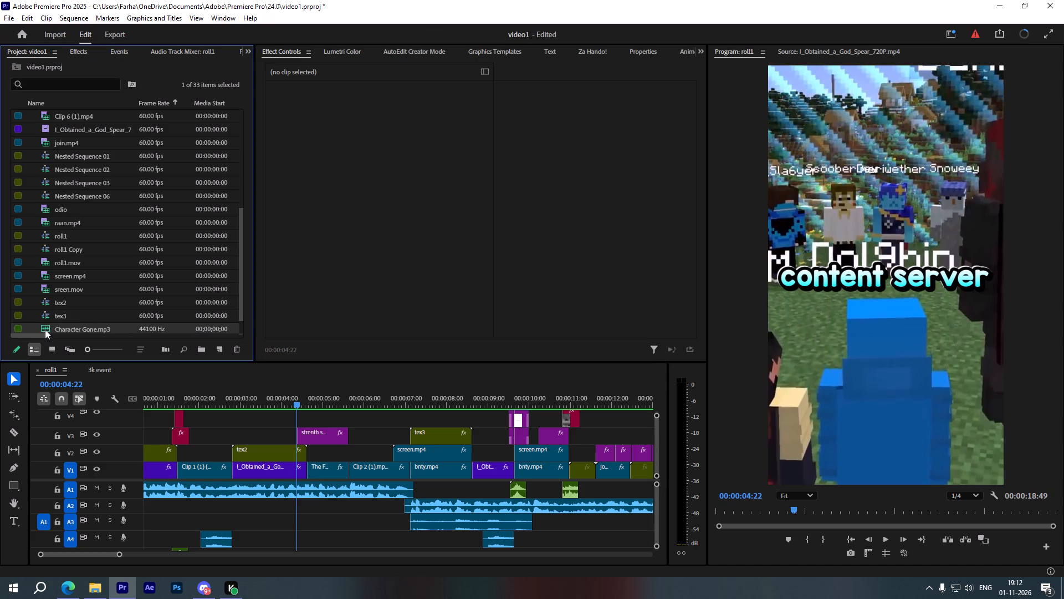
# Place Character Gone.mp3 on A4 at 00:00:04:22, under the start of strenth smp.png, and play it.
pyautogui.moveTo(45, 327); pyautogui.dragTo(300, 538)
pyautogui.press('space')
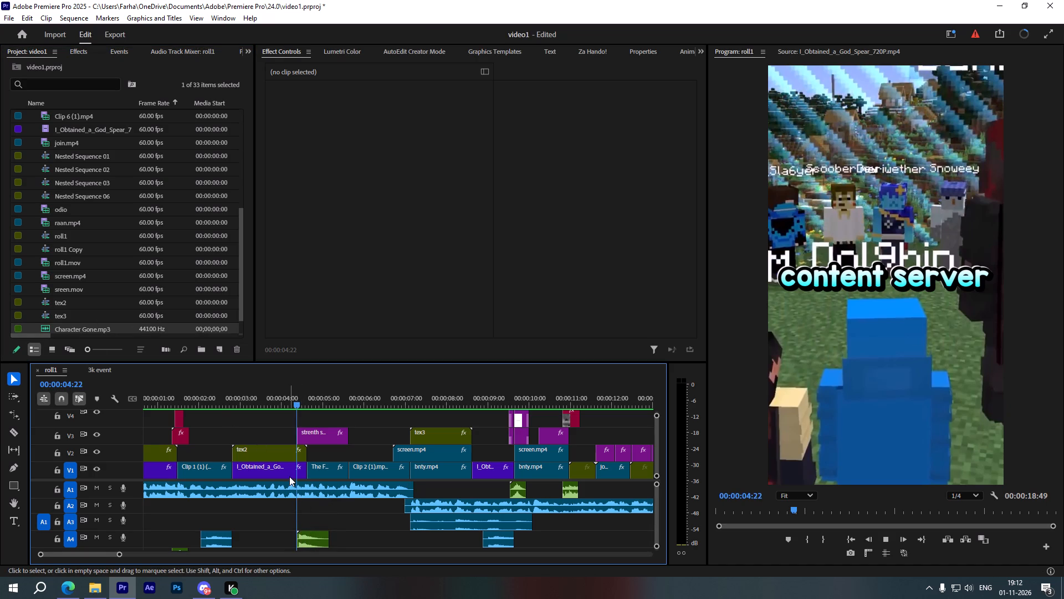
pyautogui.press('space')
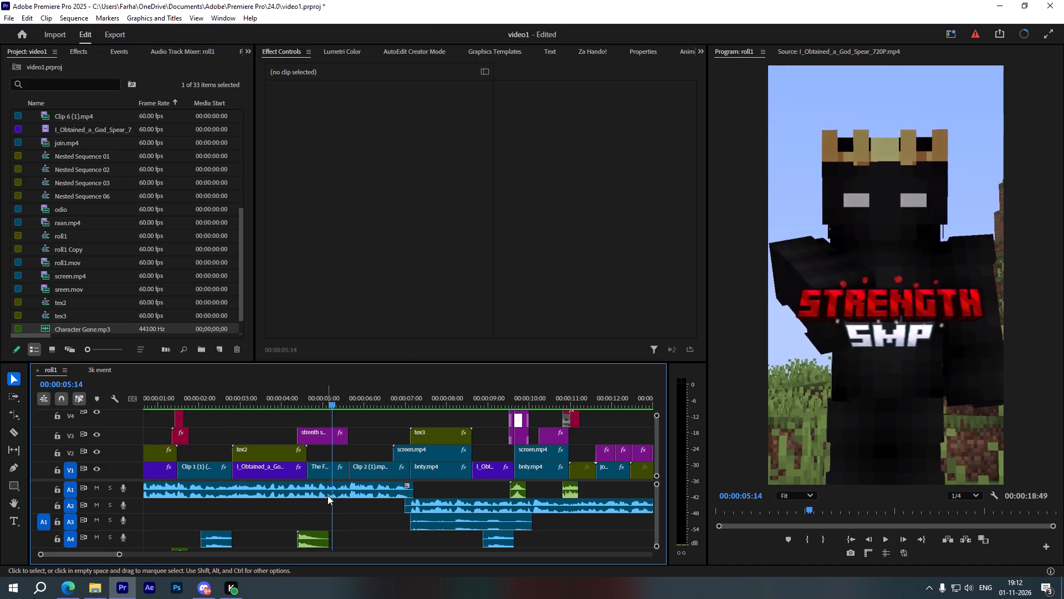
# Lower the Character Gone.mp3 clip's volume level to -3.4 dB.
pyautogui.keyDown('alt'); pyautogui.scroll(9, 335, 504); pyautogui.keyUp('alt')
pyautogui.click(301, 536)
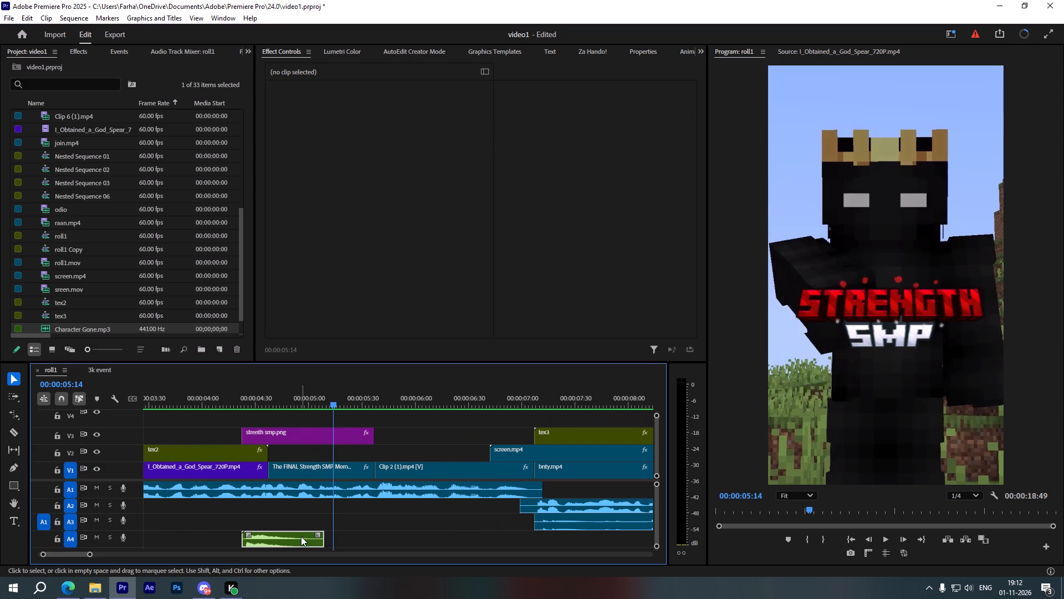
pyautogui.moveTo(382, 122); pyautogui.dragTo(374, 124)
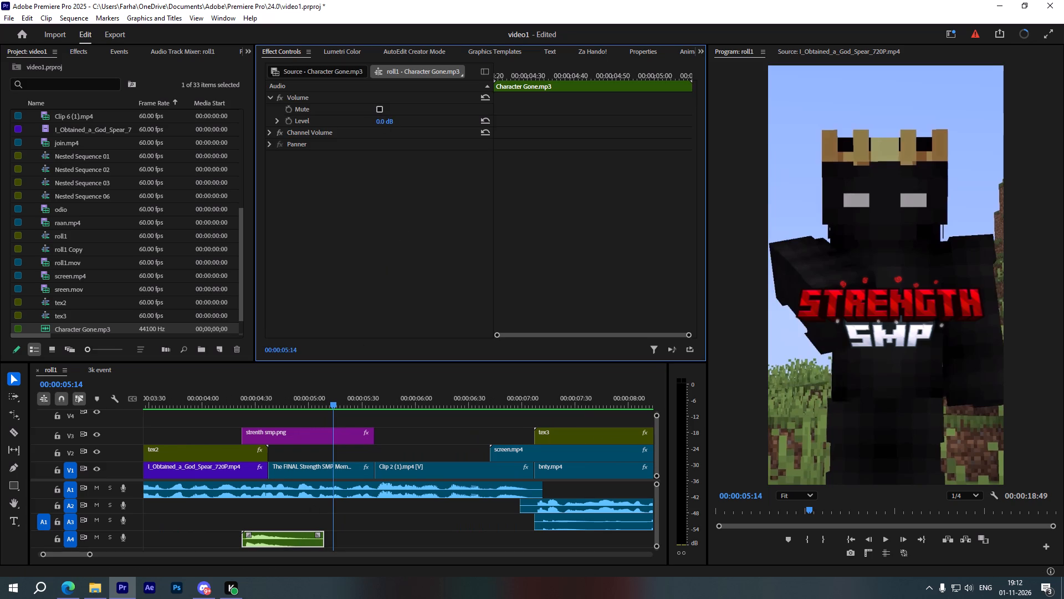
pyautogui.moveTo(374, 124); pyautogui.dragTo(367, 126)
# Move the Character Gone.mp3 clip later on A4 so it starts at about 00:00:04:31.
pyautogui.keyDown('alt'); pyautogui.scroll(-3, 281, 475); pyautogui.keyUp('alt')
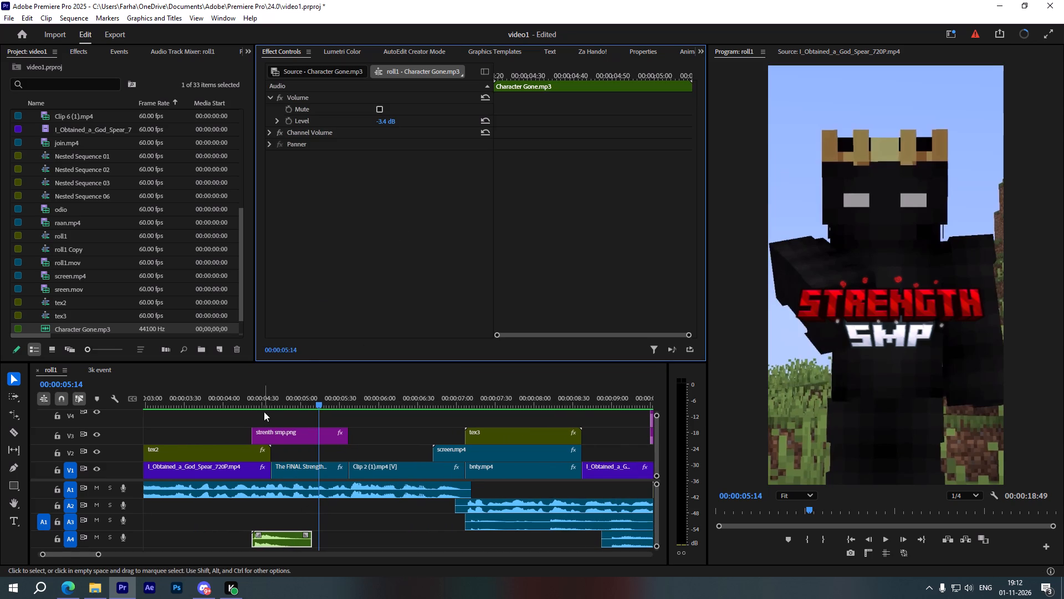
pyautogui.keyDown('alt'); pyautogui.scroll(14, 246, 520); pyautogui.keyUp('alt')
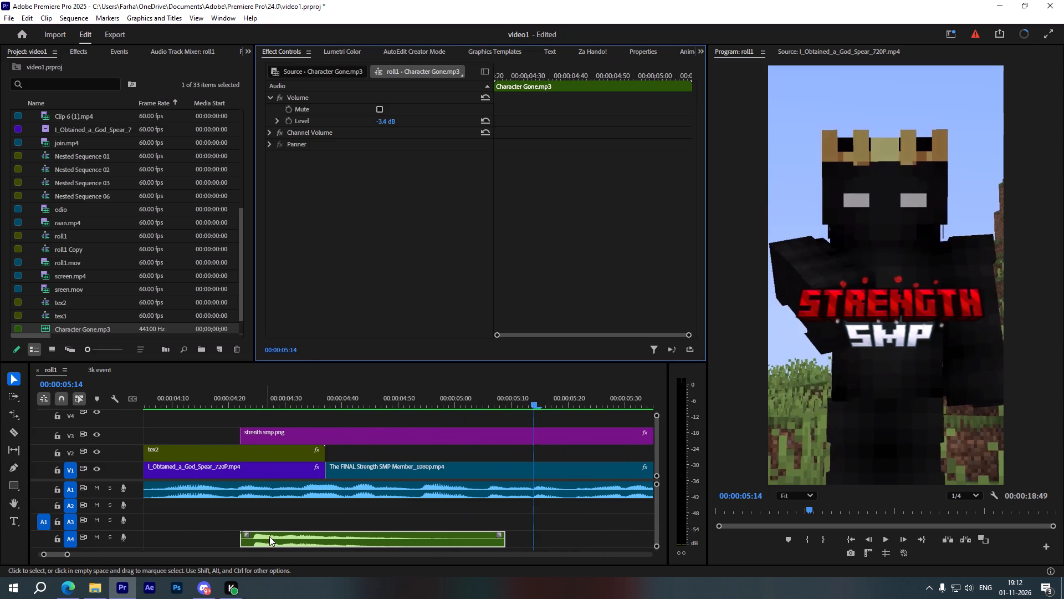
pyautogui.moveTo(269, 542); pyautogui.dragTo(321, 544)
# Play roll1 from 00:00:04:32 through the Strength SMP logo and the tex3 text to check the Character Gone sound.
pyautogui.click(295, 395)
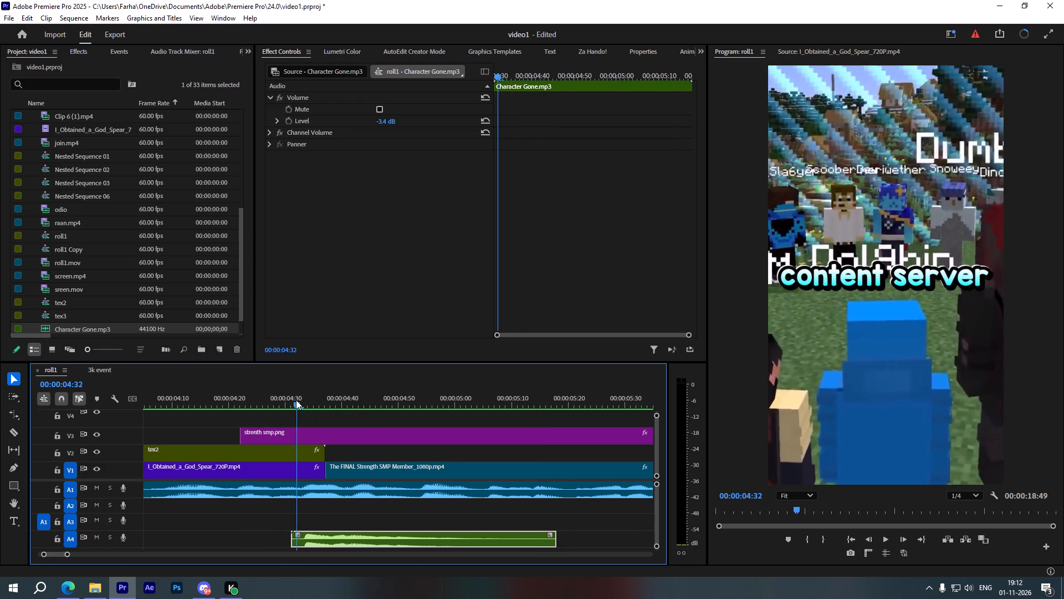
pyautogui.press('space')
pyautogui.keyDown('alt'); pyautogui.scroll(-4, 319, 430); pyautogui.keyUp('alt')
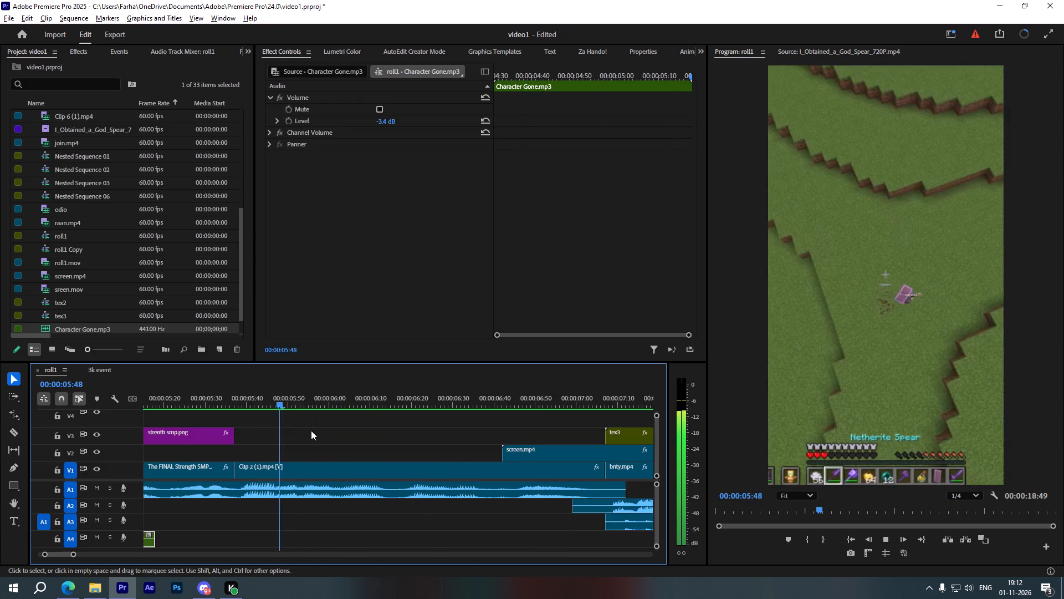
pyautogui.keyDown('alt'); pyautogui.scroll(-3, 311, 430); pyautogui.keyUp('alt')
pyautogui.scroll(-2, 311, 430)
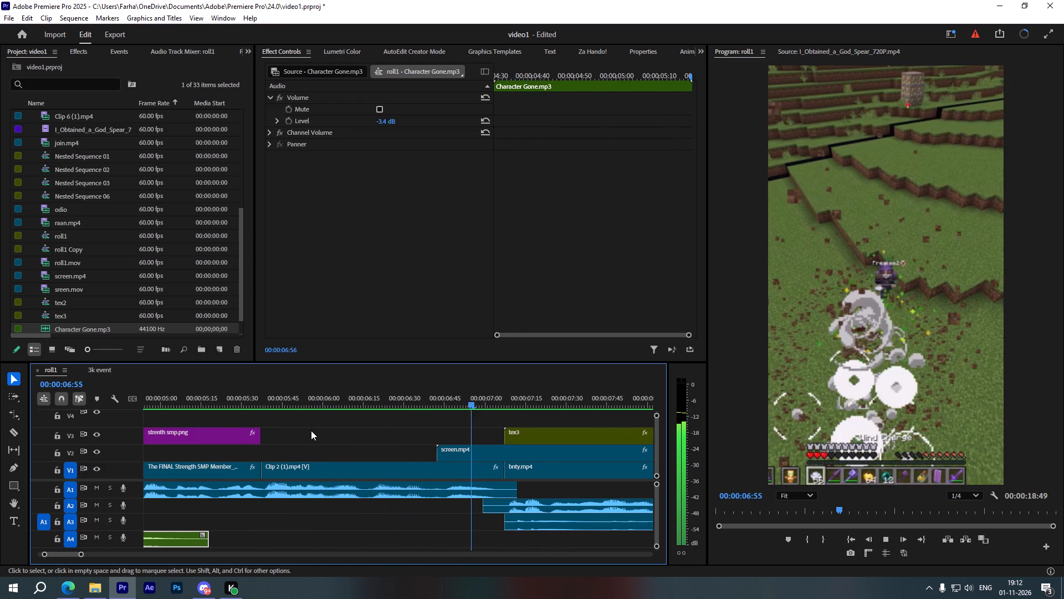
pyautogui.scroll(-3, 311, 430)
pyautogui.keyDown('alt'); pyautogui.scroll(-6, 311, 430); pyautogui.keyUp('alt')
pyautogui.press('space')
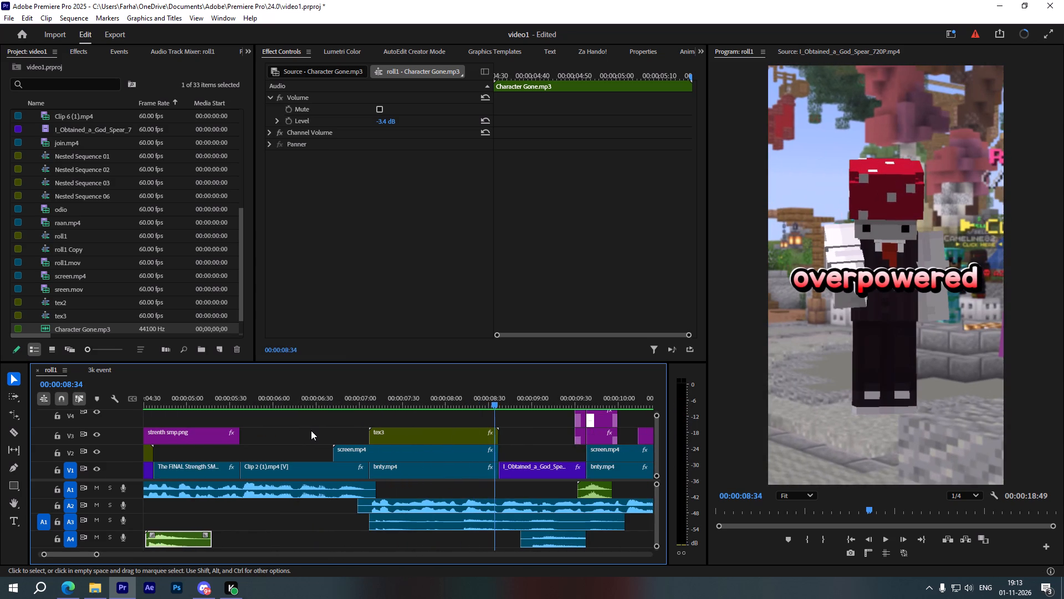
# Play roll1 from 00:00:07:06 to about 00:00:08:20 to review the tex3 text over the screen.mp4 character.
pyautogui.keyDown('alt'); pyautogui.scroll(3, 427, 455); pyautogui.keyUp('alt')
pyautogui.moveTo(372, 387); pyautogui.dragTo(346, 390)
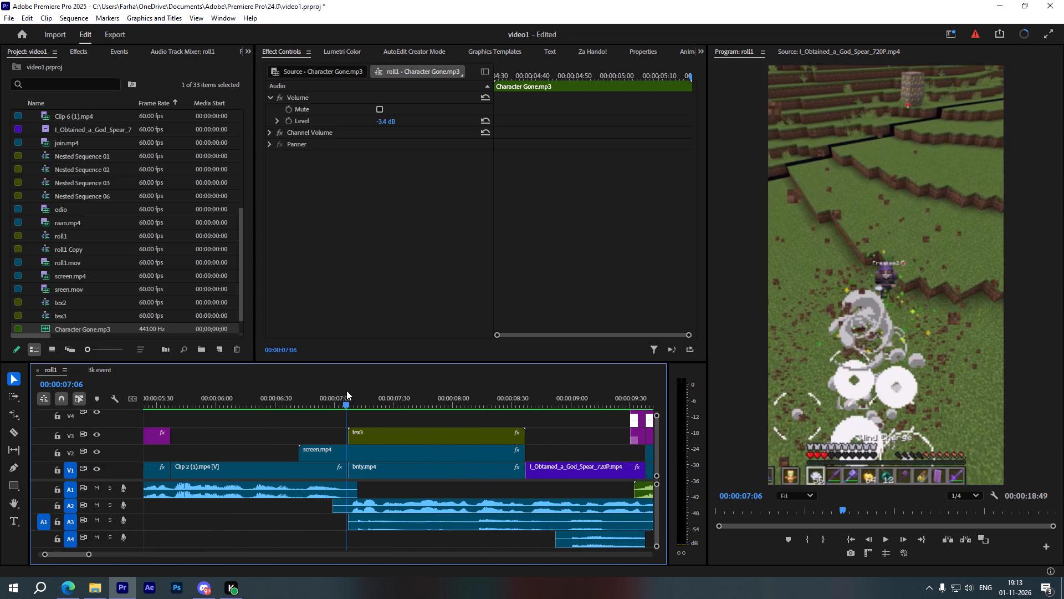
pyautogui.moveTo(346, 390); pyautogui.dragTo(346, 390)
pyautogui.press('space')
pyautogui.press('space')
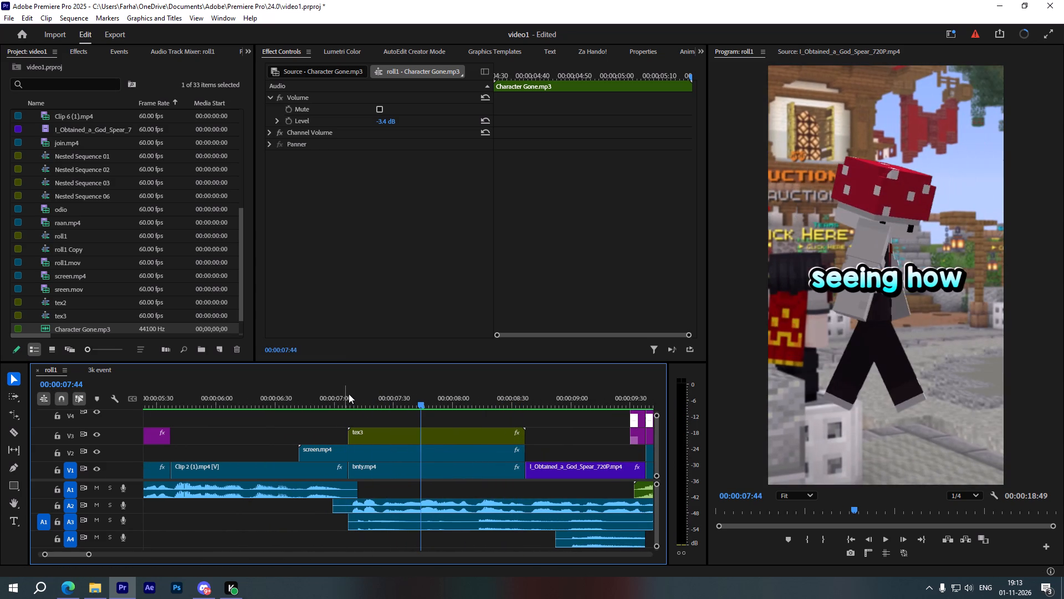
pyautogui.keyDown('alt'); pyautogui.scroll(4, 441, 449); pyautogui.keyUp('alt')
pyautogui.press('space')
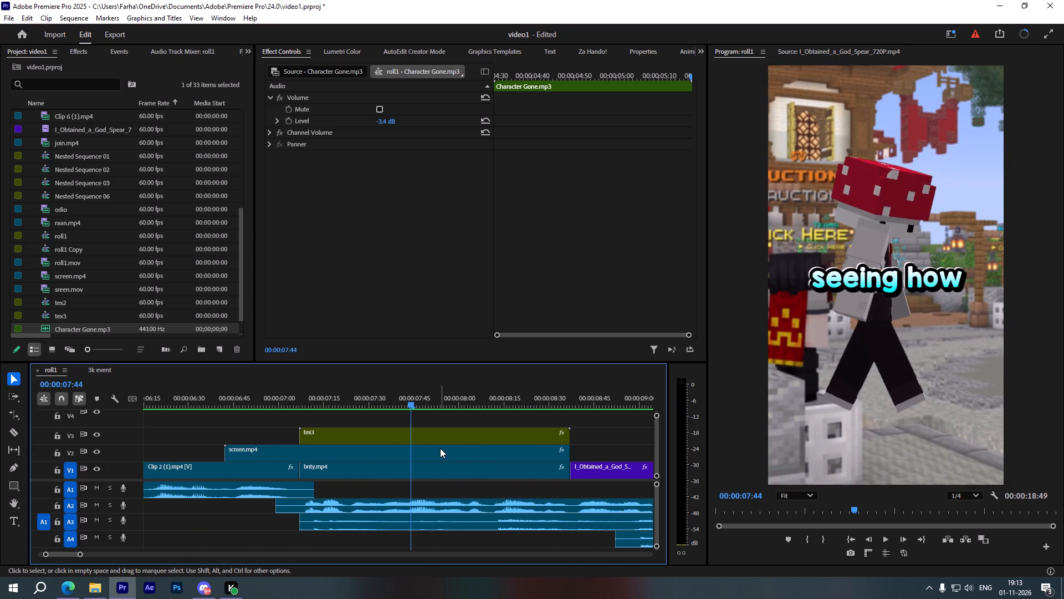
pyautogui.press('space')
# Play on from 00:00:08:20 to 00:00:09:51 to check the cut into the second screen.mp4 clip.
pyautogui.scroll(-8, 440, 448)
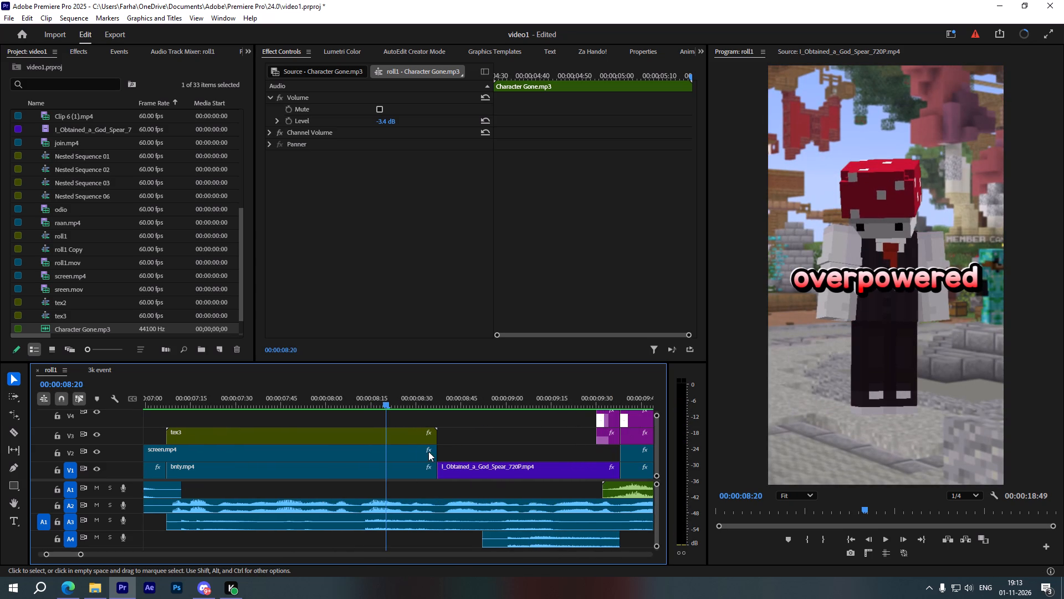
pyautogui.scroll(-3, 410, 452)
pyautogui.keyDown('alt'); pyautogui.scroll(-7, 396, 451); pyautogui.keyUp('alt')
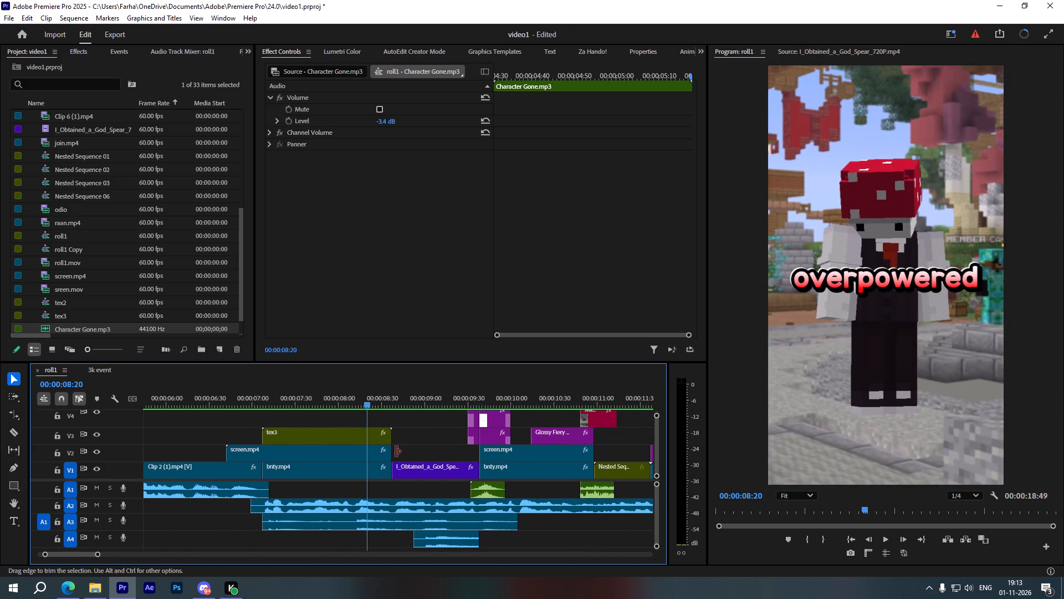
pyautogui.keyDown('alt'); pyautogui.scroll(-3, 396, 451); pyautogui.keyUp('alt')
pyautogui.press('space')
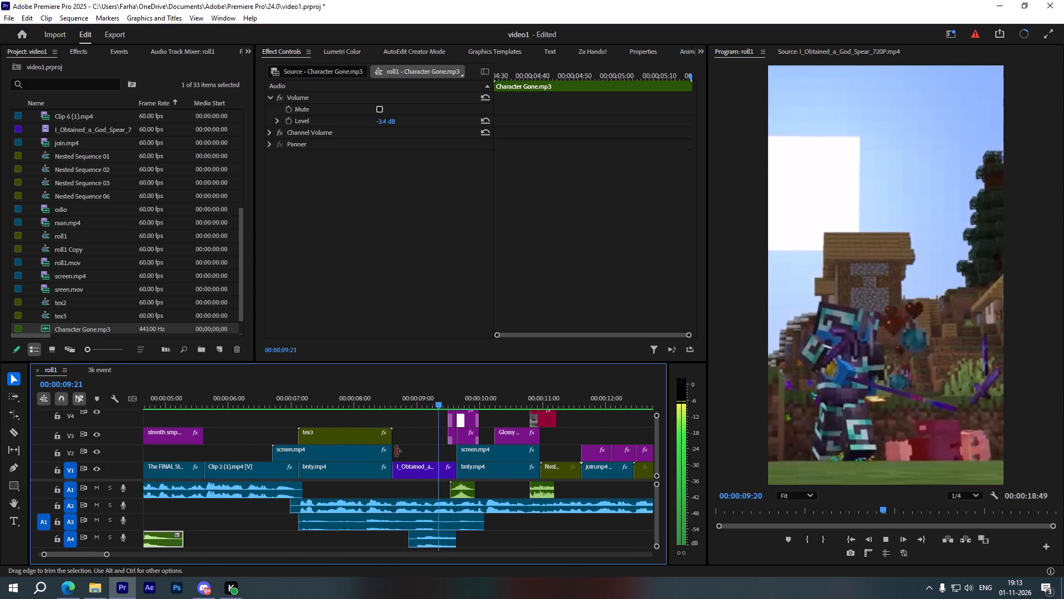
pyautogui.press('space')
pyautogui.keyDown('alt'); pyautogui.scroll(3, 427, 479); pyautogui.keyUp('alt')
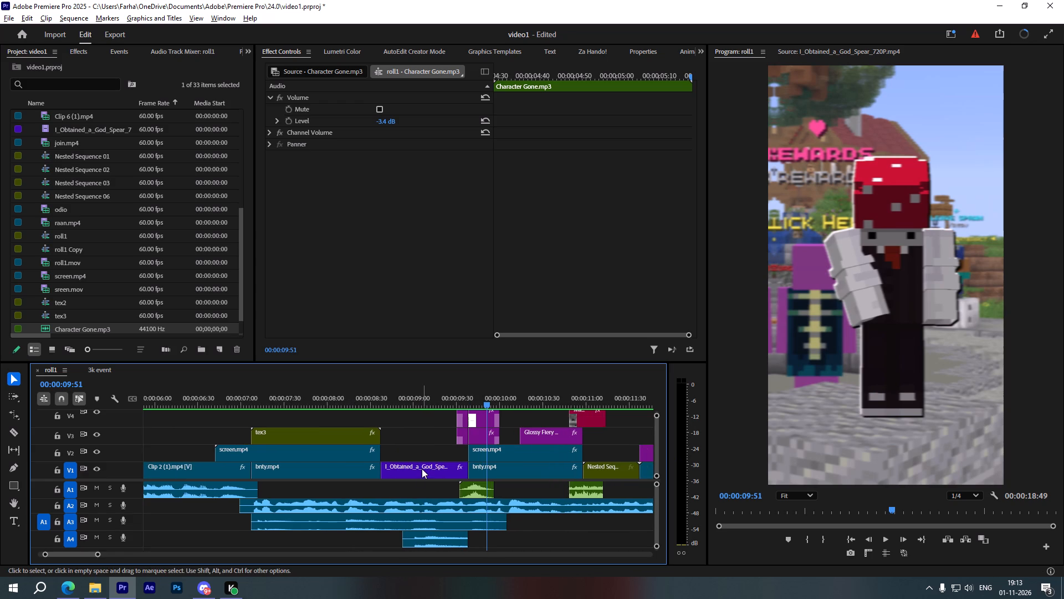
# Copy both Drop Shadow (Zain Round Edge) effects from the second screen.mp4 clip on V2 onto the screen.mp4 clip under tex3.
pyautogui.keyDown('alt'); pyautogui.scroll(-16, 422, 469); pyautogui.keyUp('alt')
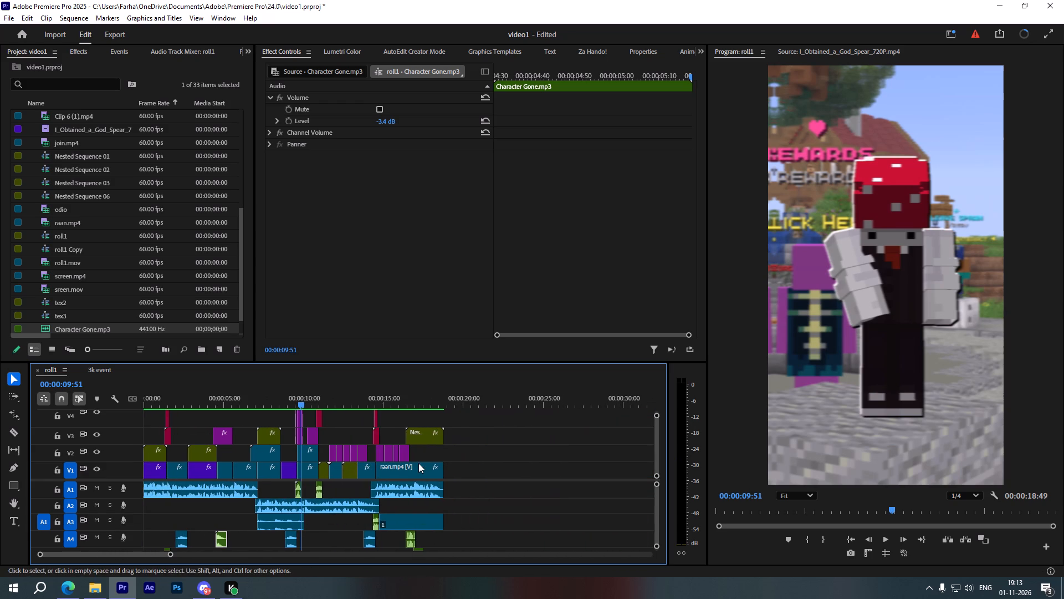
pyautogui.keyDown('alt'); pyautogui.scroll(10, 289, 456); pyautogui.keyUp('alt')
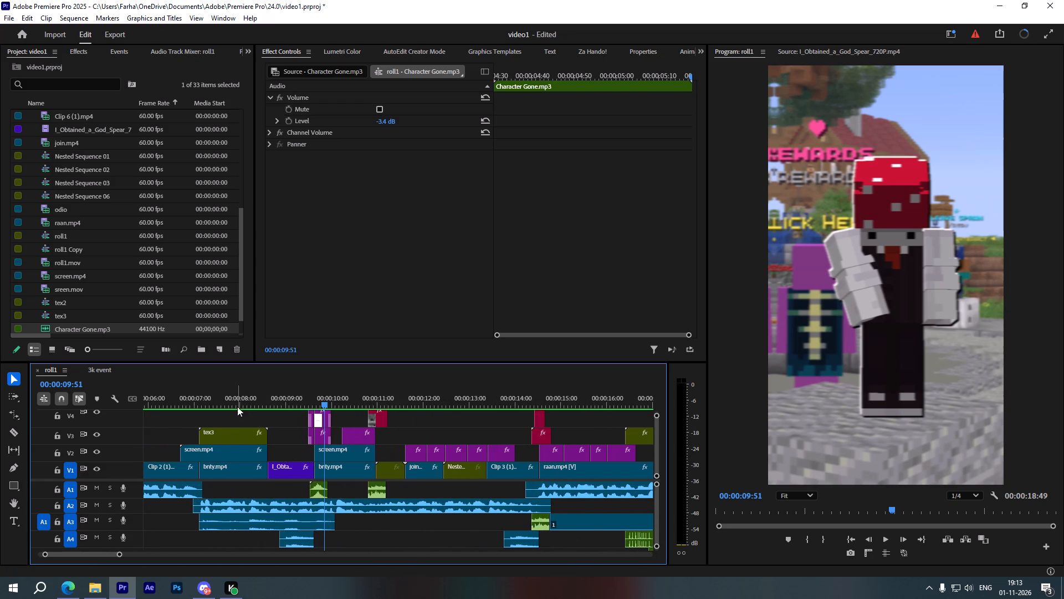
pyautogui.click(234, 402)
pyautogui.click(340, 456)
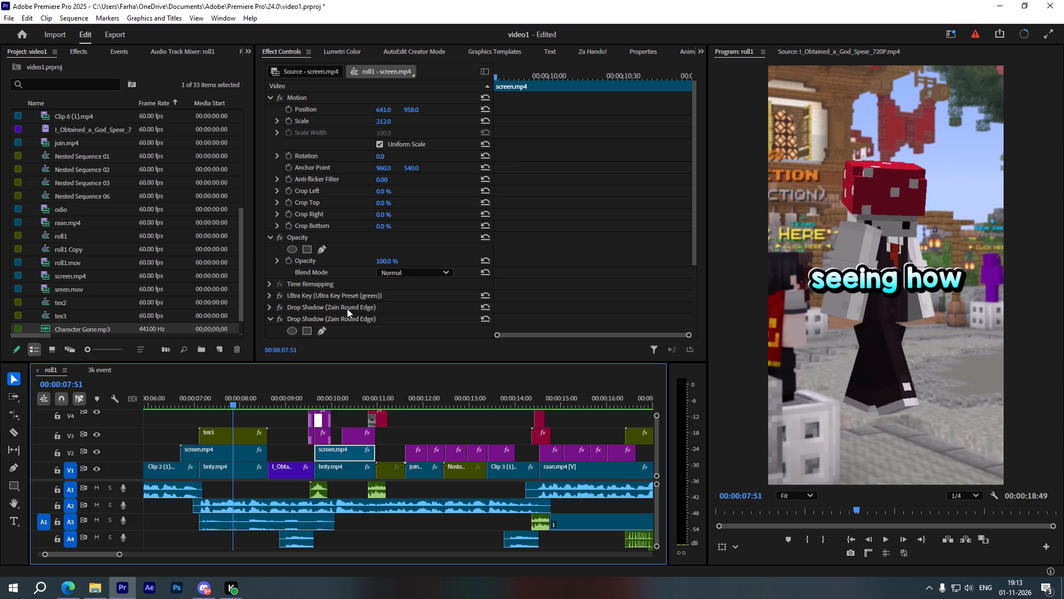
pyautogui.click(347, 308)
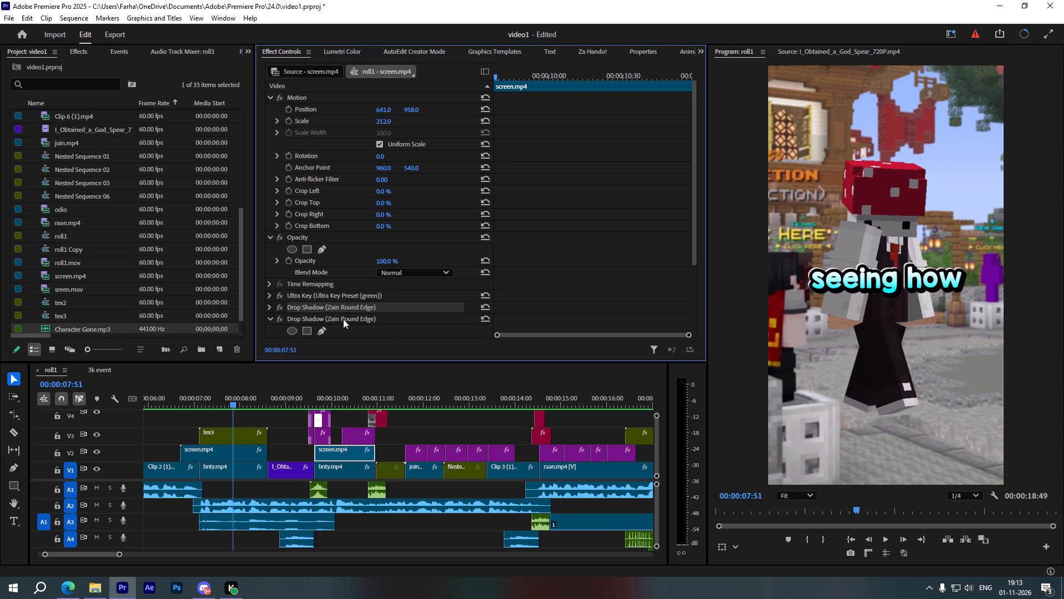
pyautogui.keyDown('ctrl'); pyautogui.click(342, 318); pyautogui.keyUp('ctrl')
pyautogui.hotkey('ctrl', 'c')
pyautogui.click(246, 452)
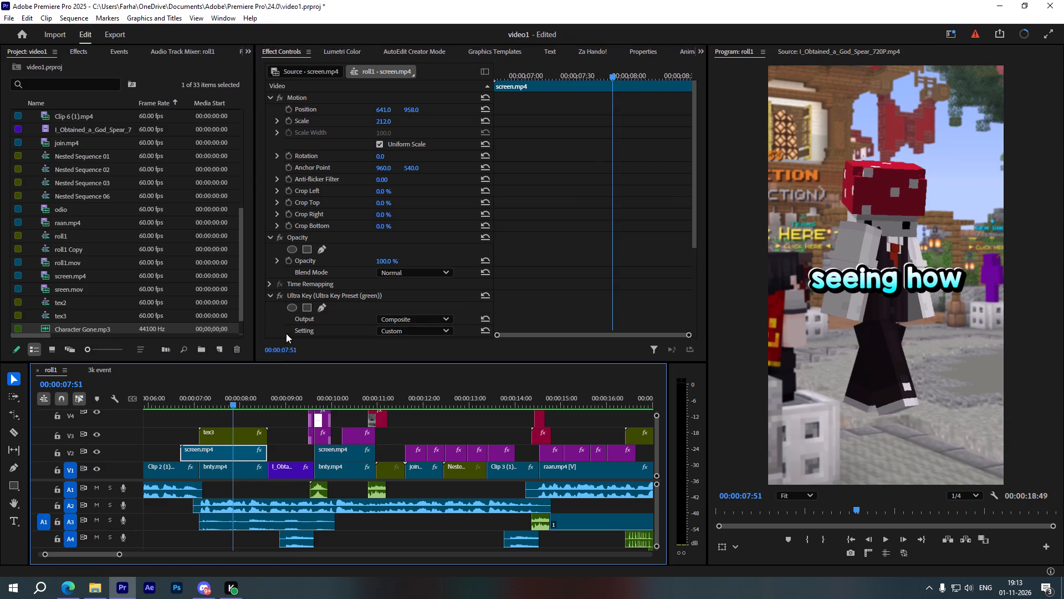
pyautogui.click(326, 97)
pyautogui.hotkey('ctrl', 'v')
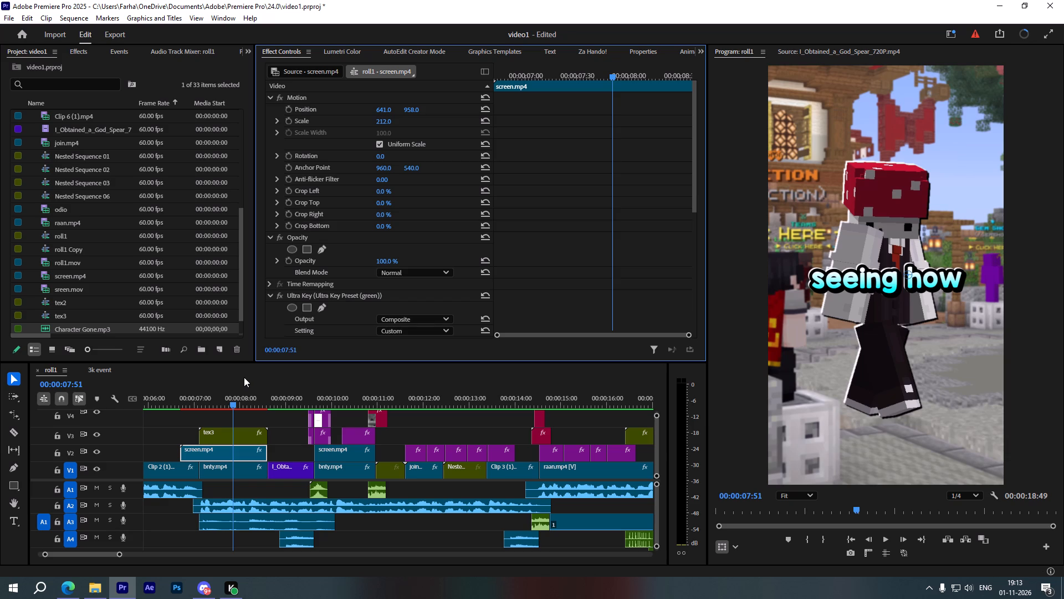
# Play roll1 from 00:00:07:51 to 00:00:11:02 to compare the character's outline in both screen.mp4 clips.
pyautogui.press('space')
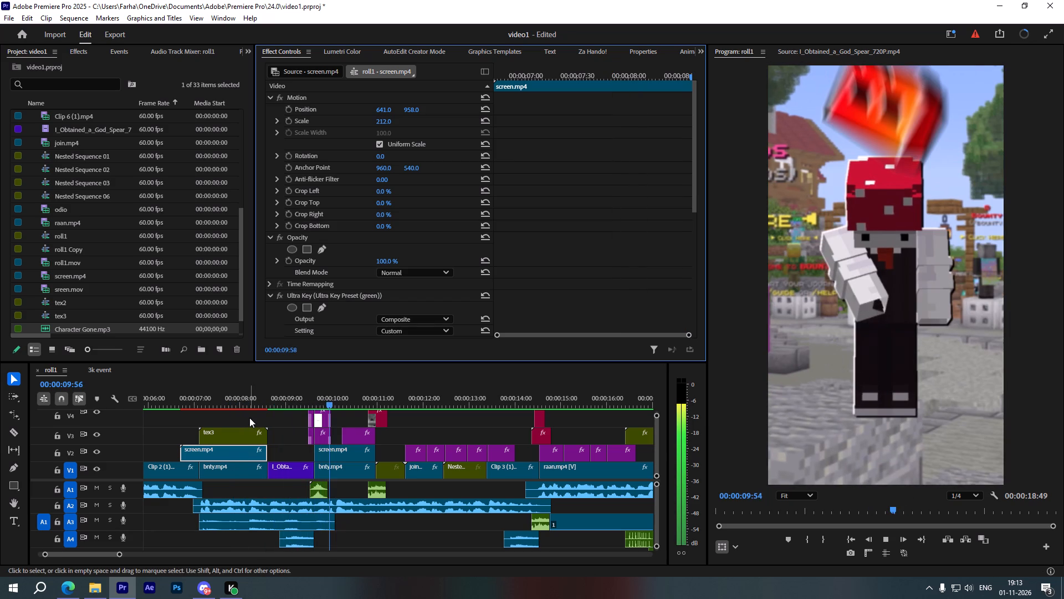
pyautogui.press('space')
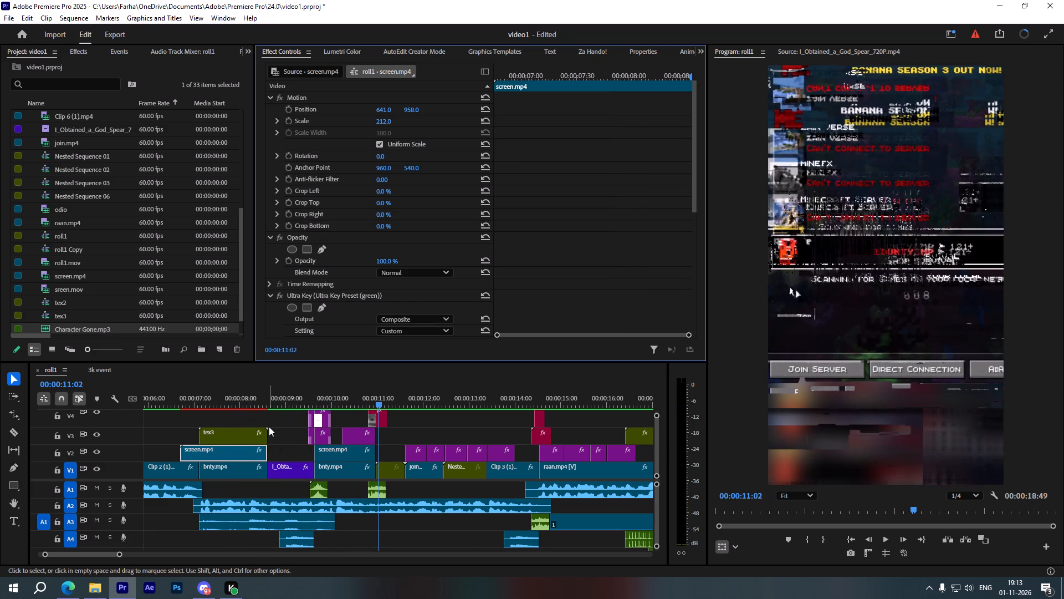
pyautogui.keyDown('alt'); pyautogui.scroll(-6, 269, 427); pyautogui.keyUp('alt')
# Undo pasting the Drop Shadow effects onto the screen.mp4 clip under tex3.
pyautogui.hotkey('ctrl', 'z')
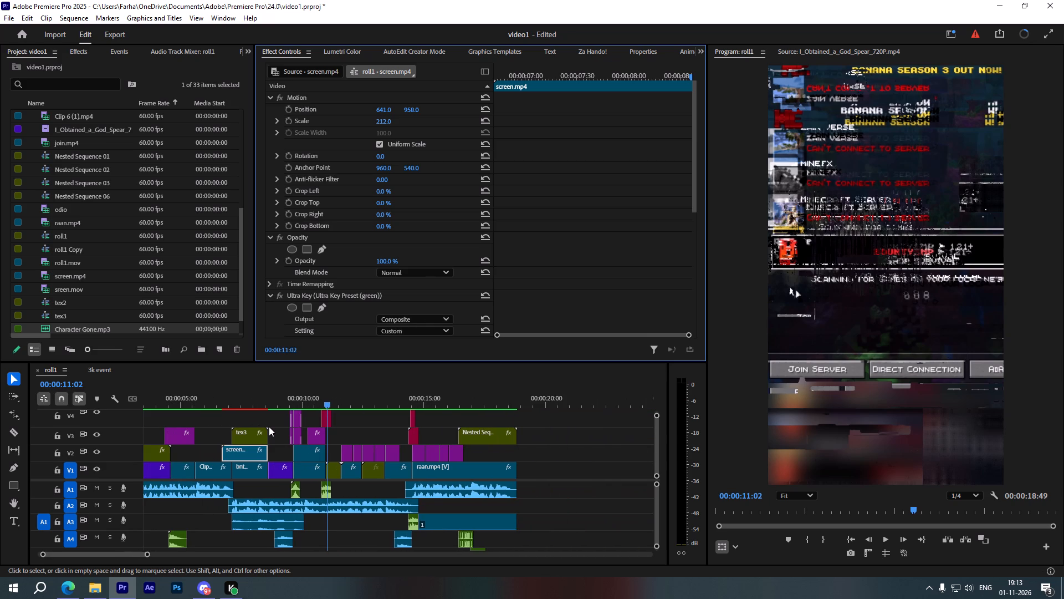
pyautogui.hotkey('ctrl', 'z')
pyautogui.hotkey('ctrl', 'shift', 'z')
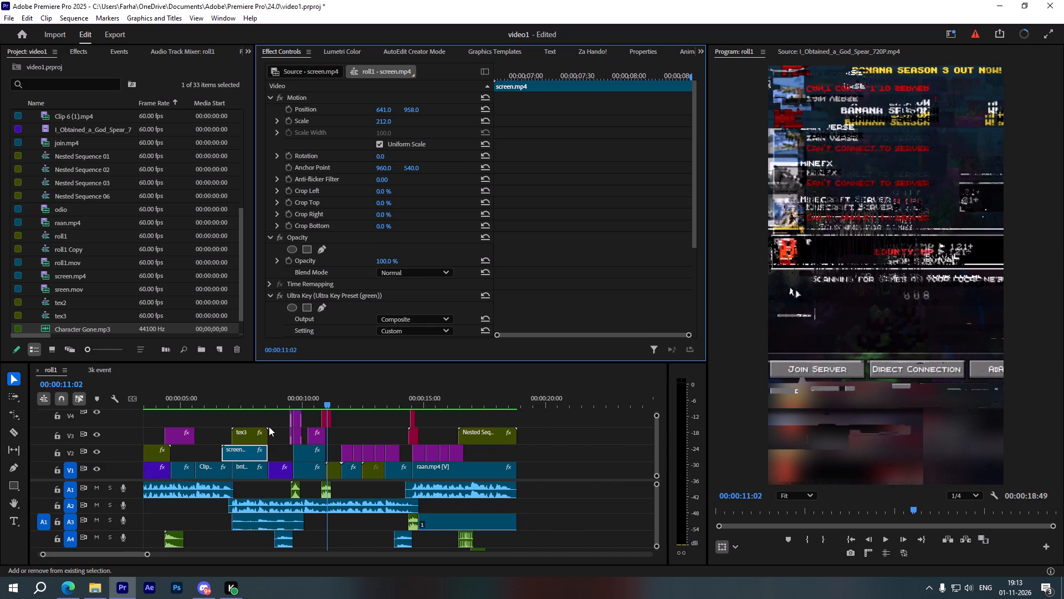
# Play roll1 from about 00:00:07:13, at the start of tex3, through to the end to review the remaining edit.
pyautogui.click(235, 397)
pyautogui.press('space')
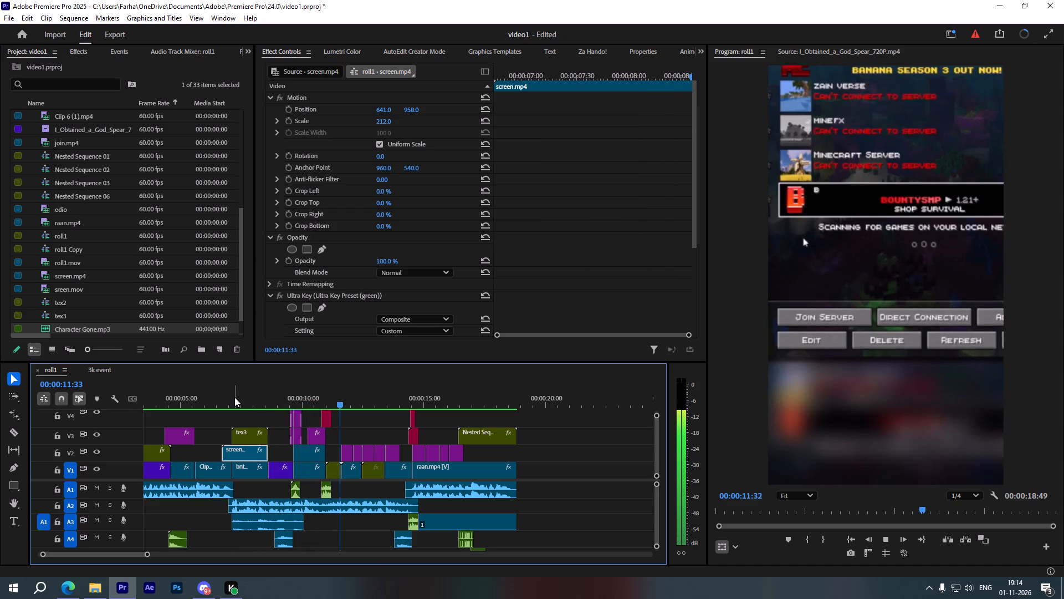
pyautogui.keyDown('alt'); pyautogui.scroll(-3, 242, 410); pyautogui.keyUp('alt')
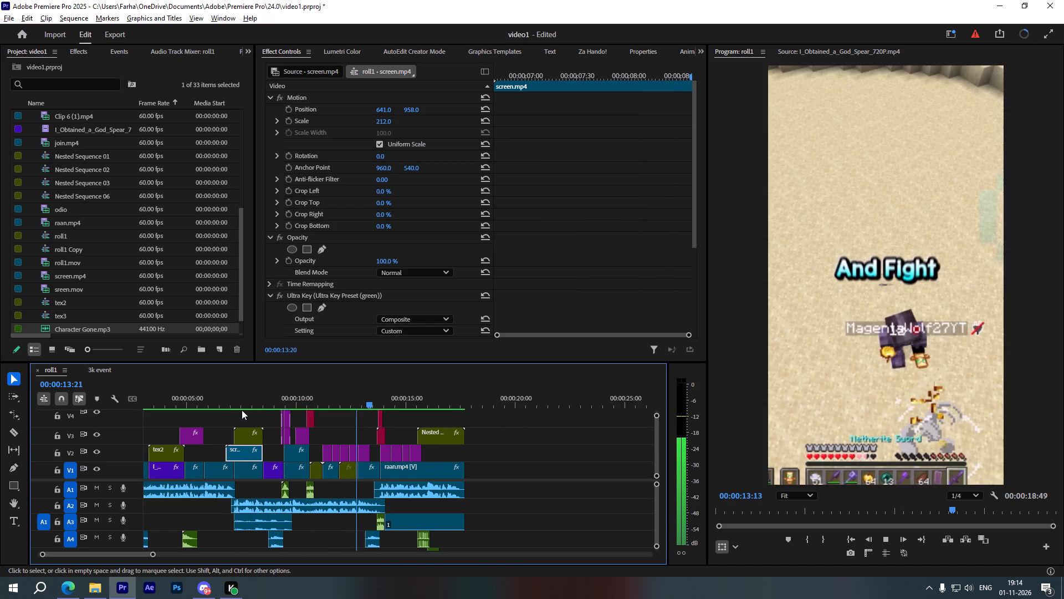
pyautogui.keyDown('alt'); pyautogui.scroll(-4, 242, 410); pyautogui.keyUp('alt')
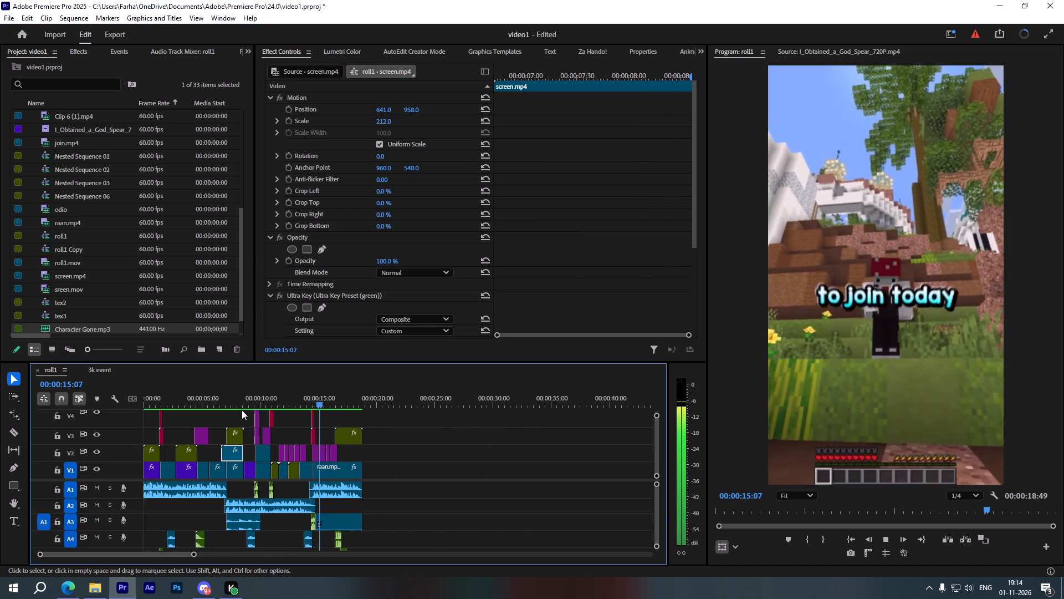
pyautogui.keyDown('alt'); pyautogui.scroll(-2, 242, 410); pyautogui.keyUp('alt')
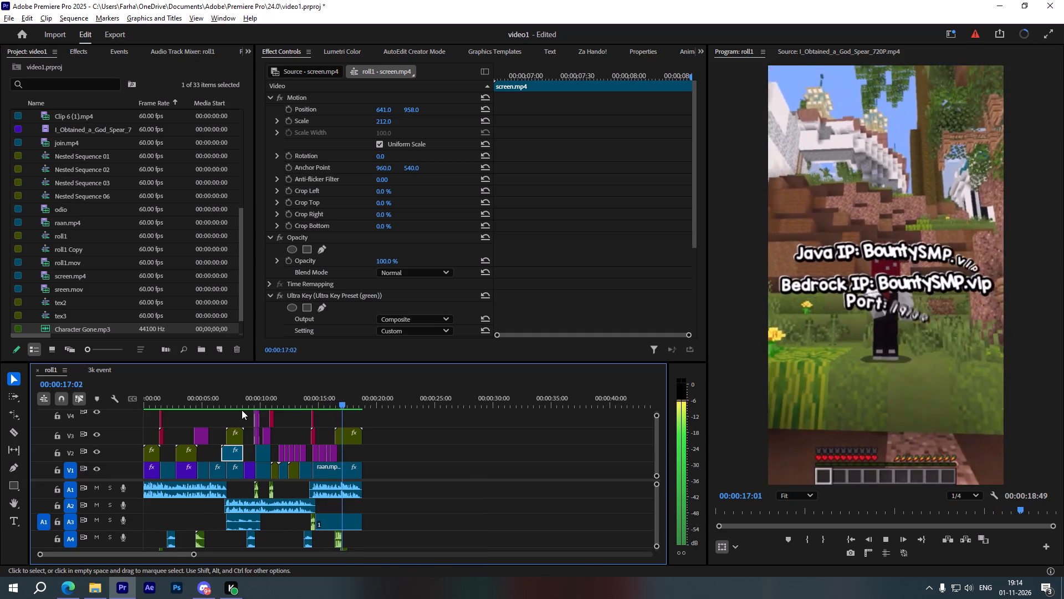
pyautogui.press('space')
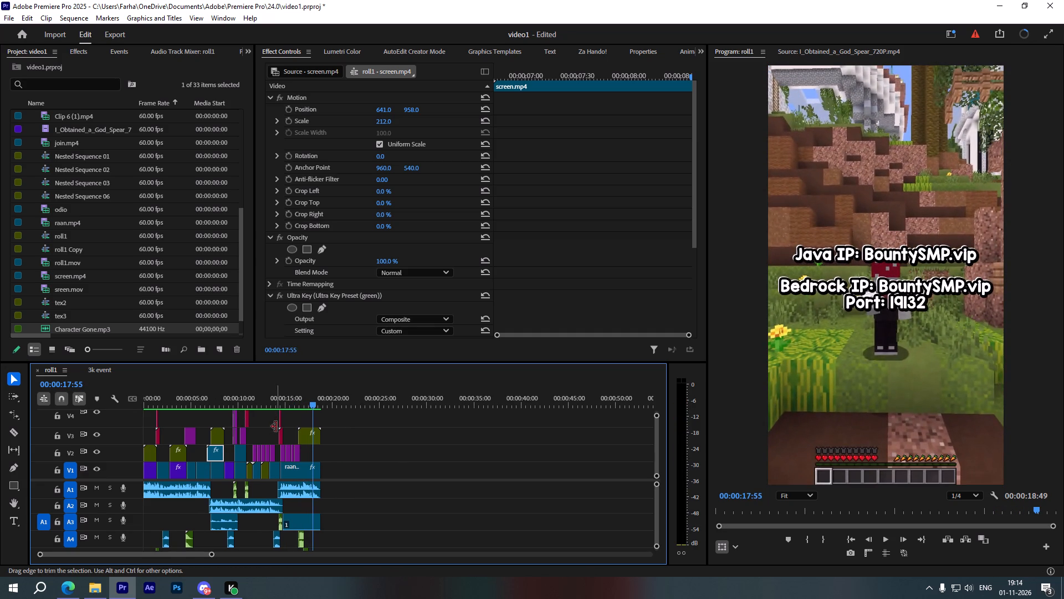
pyautogui.keyDown('alt'); pyautogui.scroll(-2, 276, 427); pyautogui.keyUp('alt')
pyautogui.press('space')
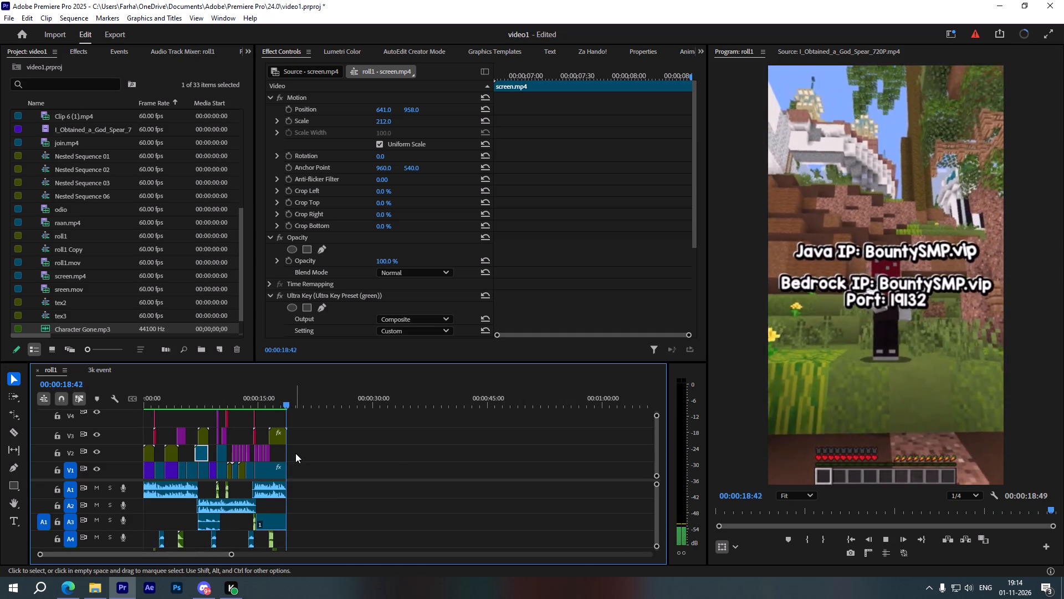
# Play roll1 from 00:00:00:00 to 00:00:01:26 to check the opening text and glitch transition.
pyautogui.scroll(4, 281, 458)
pyautogui.keyDown('alt'); pyautogui.scroll(4, 280, 458); pyautogui.keyUp('alt')
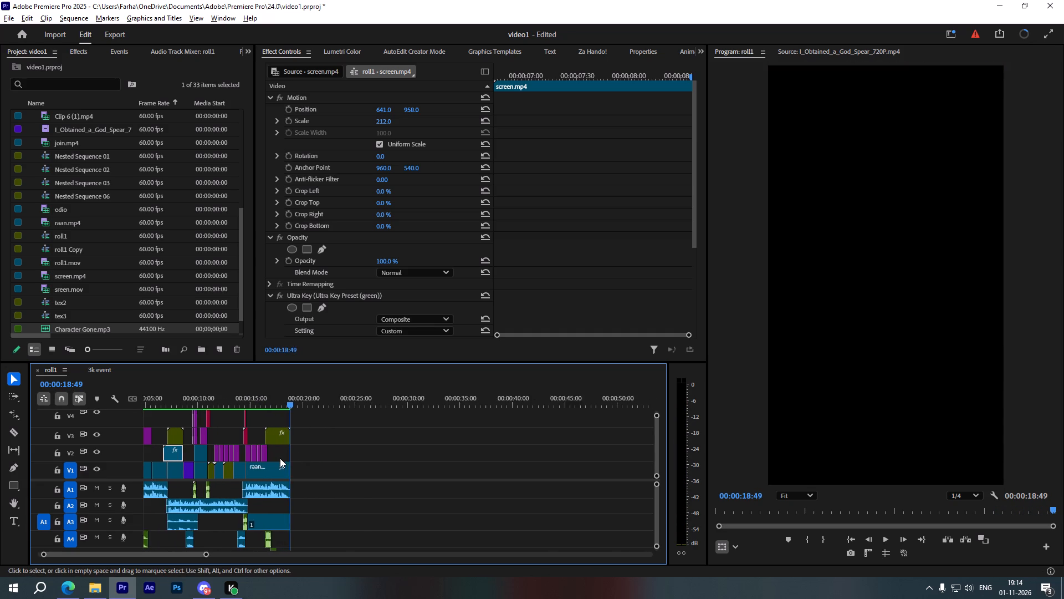
pyautogui.keyDown('alt'); pyautogui.scroll(5, 280, 458); pyautogui.keyUp('alt')
pyautogui.scroll(4, 278, 459)
pyautogui.keyDown('alt'); pyautogui.scroll(-4, 278, 458); pyautogui.keyUp('alt')
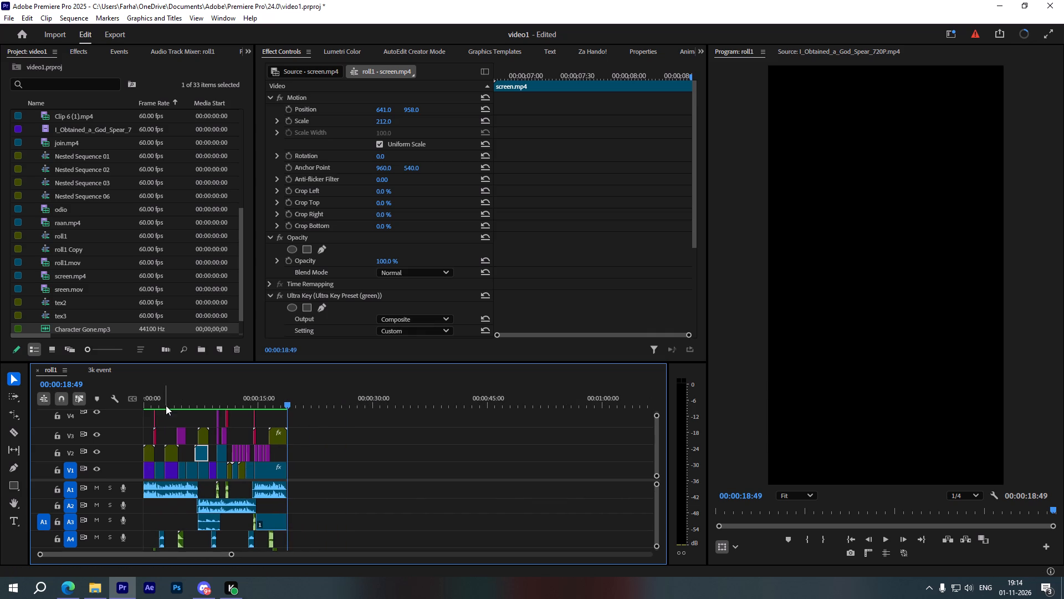
pyautogui.moveTo(166, 405); pyautogui.dragTo(143, 412)
pyautogui.press('space')
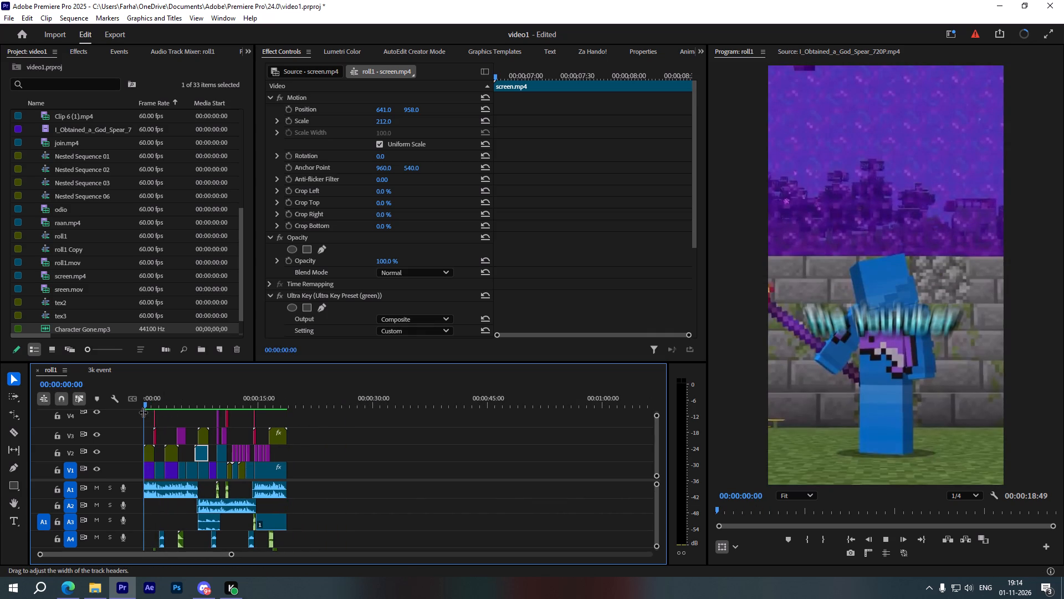
pyautogui.press('space')
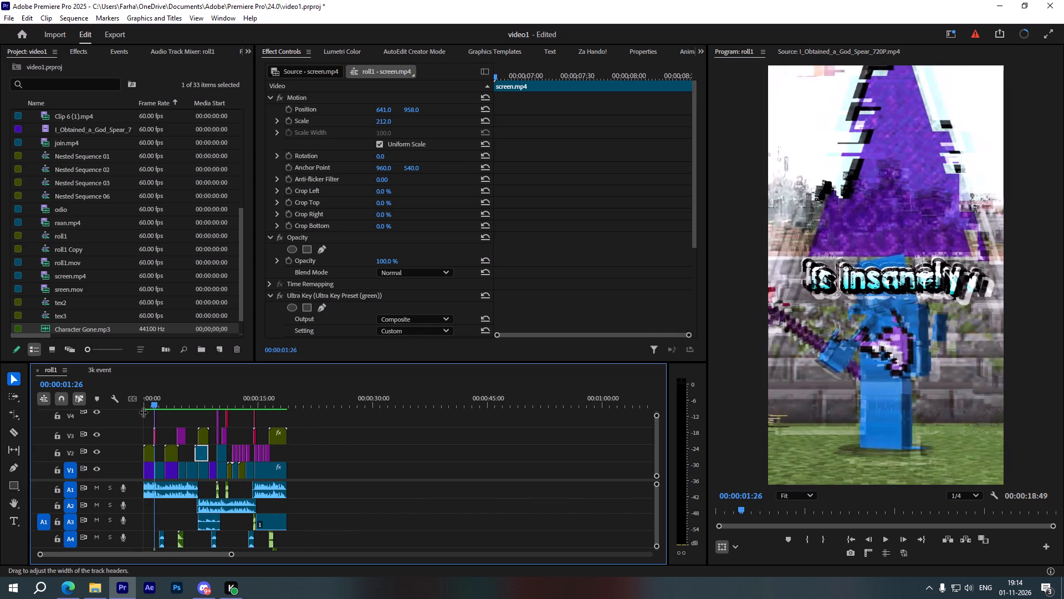
# Place the Character Gone.mp3 sound from under strenth smp.png at 00:00:00:00 on A4, beneath Nested Sequence 03.
pyautogui.keyDown('alt'); pyautogui.scroll(5, 180, 445); pyautogui.keyUp('alt')
pyautogui.scroll(6, 168, 450)
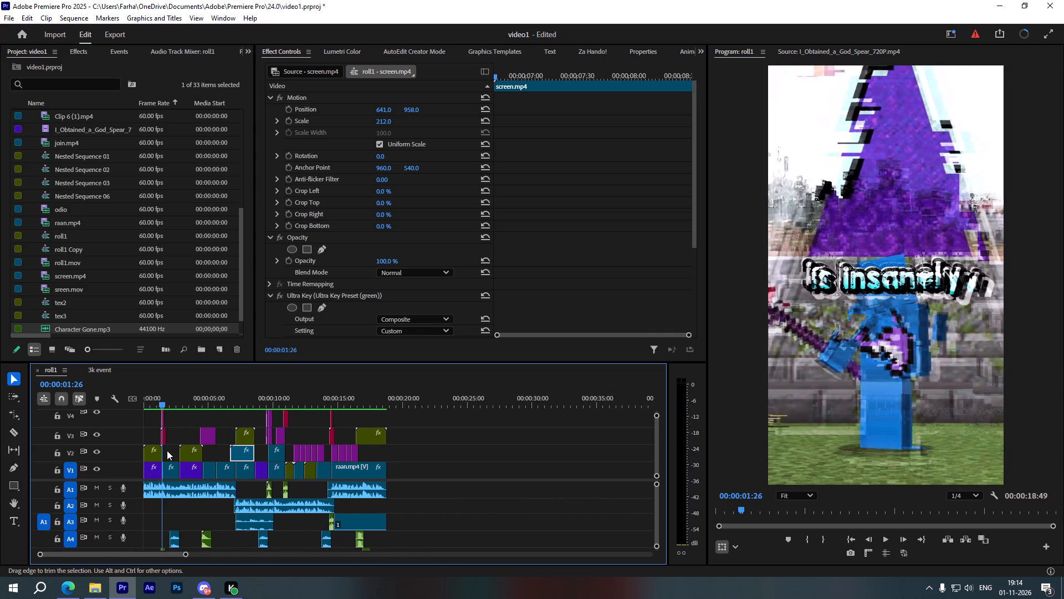
pyautogui.scroll(2, 167, 450)
pyautogui.keyDown('alt'); pyautogui.scroll(11, 160, 477); pyautogui.keyUp('alt')
pyautogui.scroll(5, 163, 480)
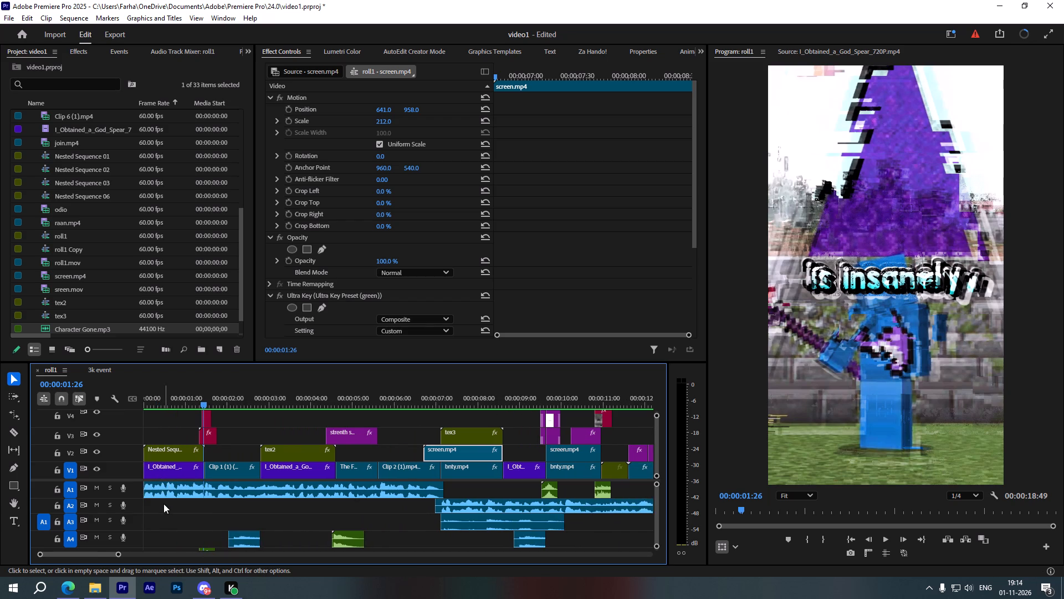
pyautogui.keyDown('alt'); pyautogui.scroll(5, 163, 504); pyautogui.keyUp('alt')
pyautogui.scroll(9, 163, 505)
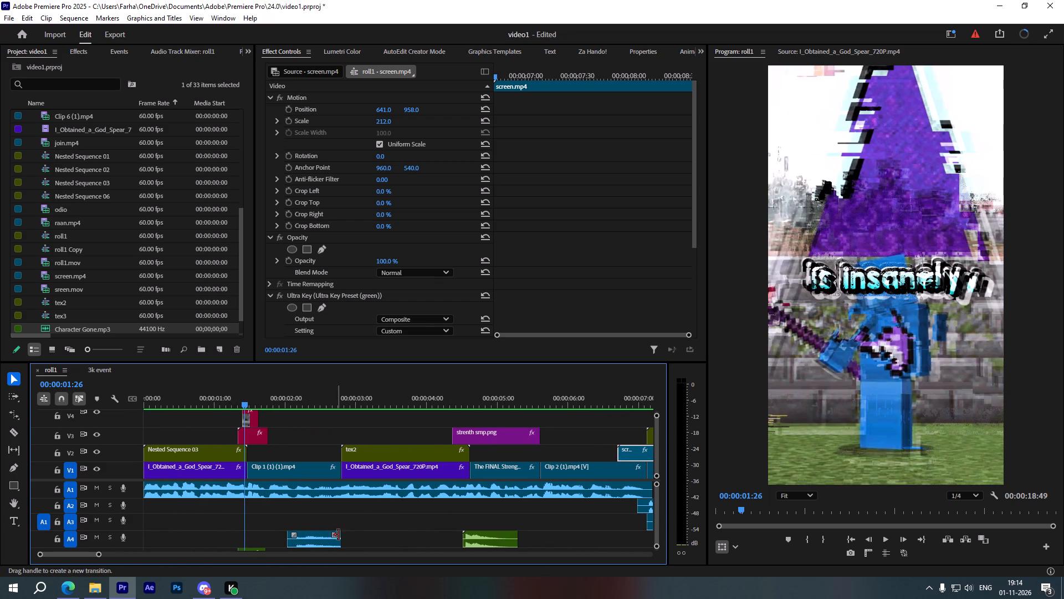
pyautogui.moveTo(494, 541); pyautogui.dragTo(340, 540)
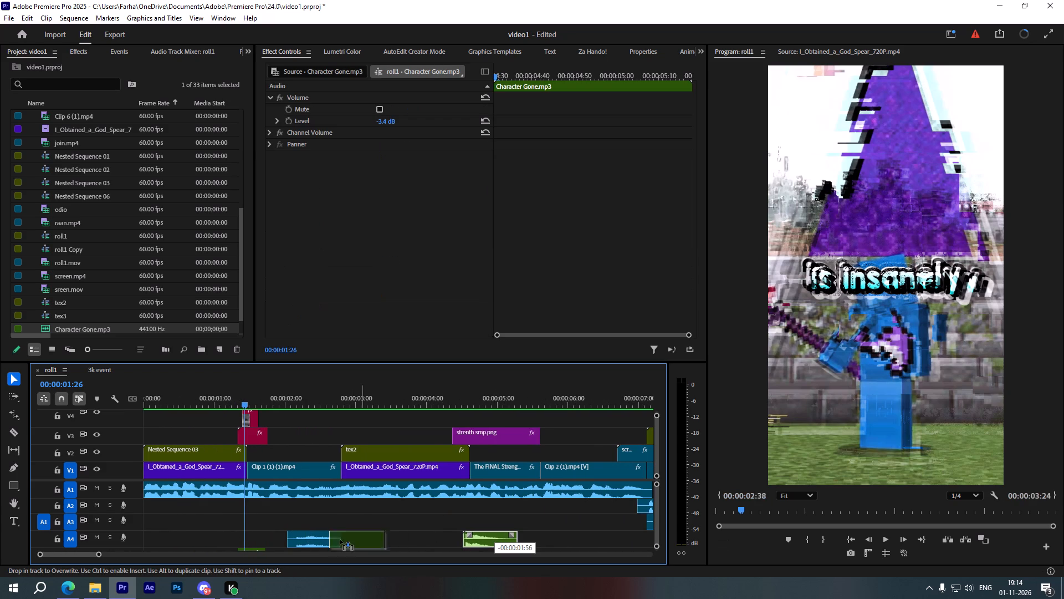
pyautogui.moveTo(340, 540); pyautogui.dragTo(147, 540)
# Trim 2 frames off the start of the opening Character Gone.mp3 clip on A4 and shift it back to 00:00:00:00.
pyautogui.keyDown('alt'); pyautogui.scroll(4, 162, 539); pyautogui.keyUp('alt')
pyautogui.scroll(4, 162, 539)
pyautogui.keyDown('alt'); pyautogui.scroll(3, 162, 539); pyautogui.keyUp('alt')
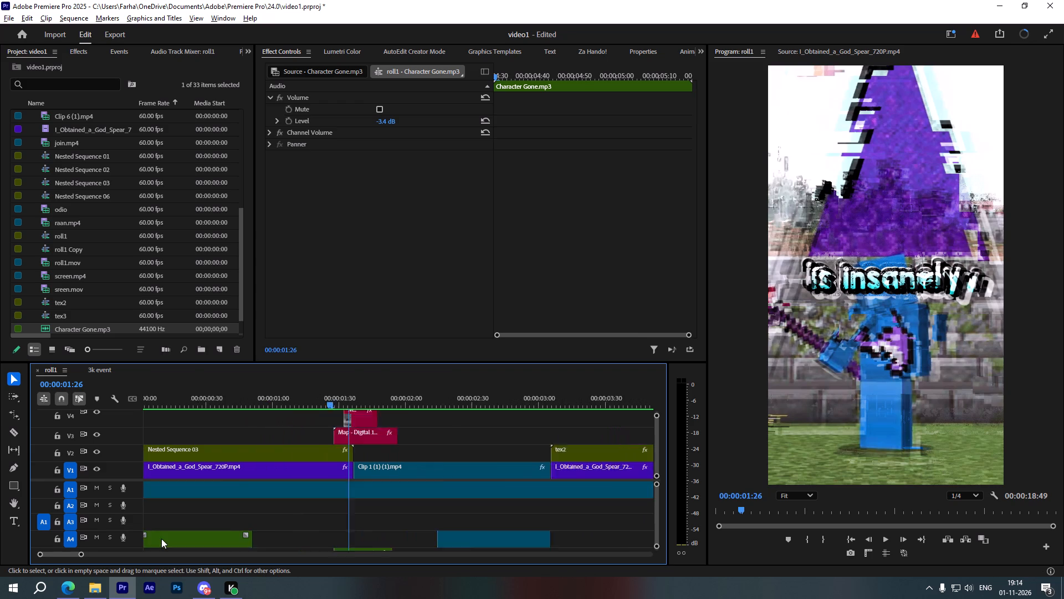
pyautogui.keyDown('alt'); pyautogui.scroll(2, 161, 539); pyautogui.keyUp('alt')
pyautogui.scroll(4, 161, 539)
pyautogui.moveTo(144, 541); pyautogui.dragTo(151, 544)
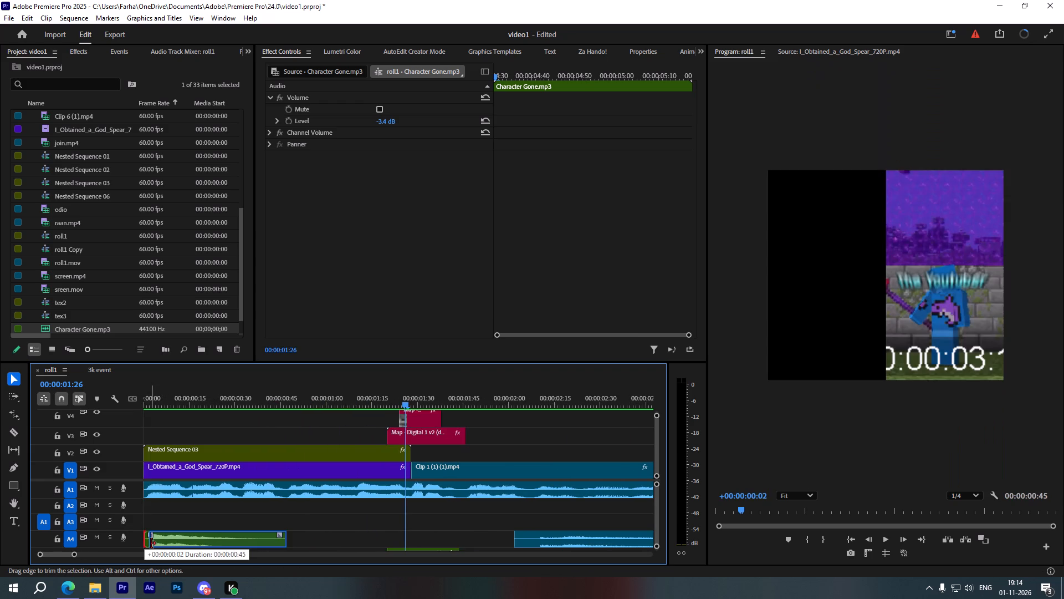
pyautogui.moveTo(151, 544); pyautogui.dragTo(149, 544)
pyautogui.moveTo(173, 542); pyautogui.dragTo(154, 541)
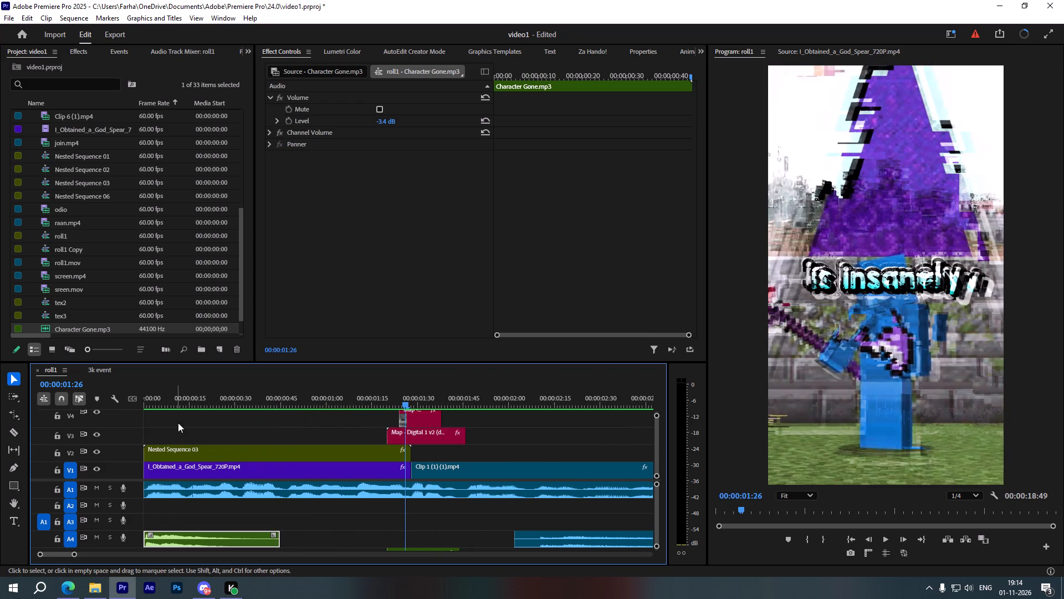
# Play roll1 from 00:00:00:00 to 00:00:16:53, pausing along the way, to review the edit with its sound effects.
pyautogui.moveTo(179, 402); pyautogui.dragTo(133, 409)
pyautogui.keyDown('alt'); pyautogui.scroll(-7, 196, 458); pyautogui.keyUp('alt')
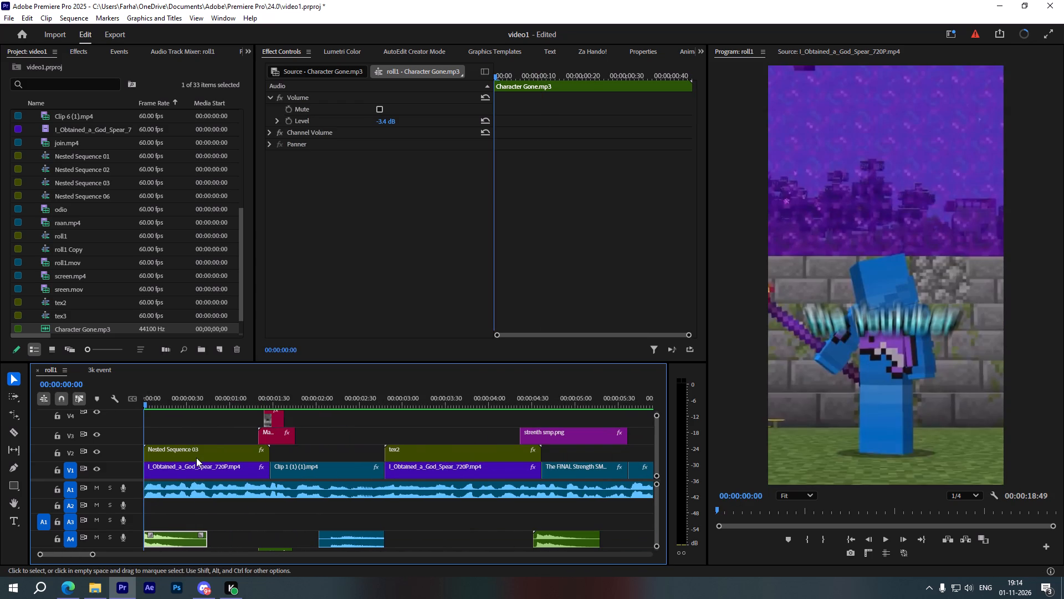
pyautogui.press('space')
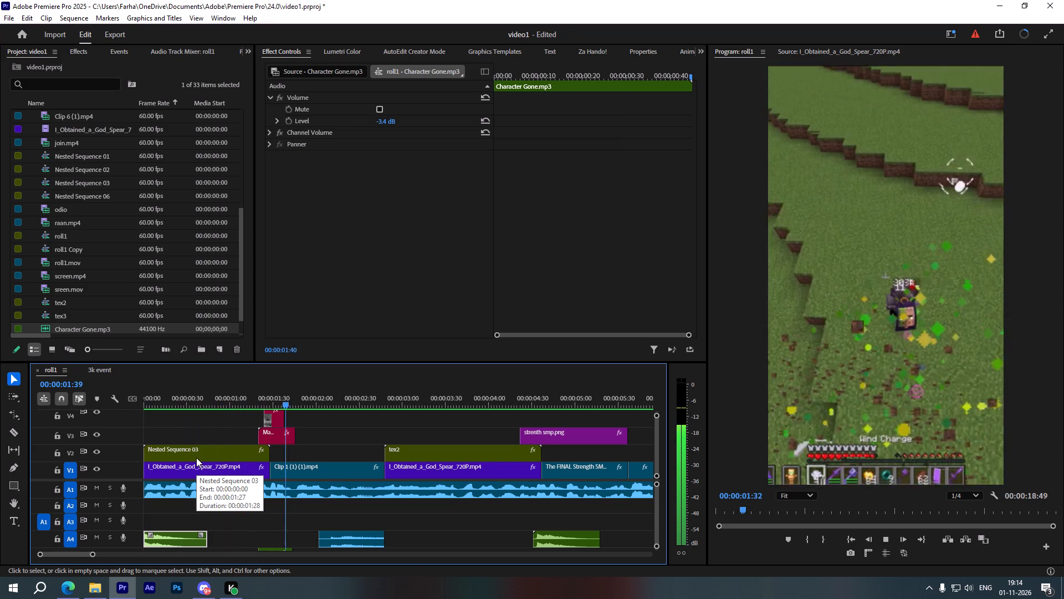
pyautogui.scroll(-4, 196, 458)
pyautogui.keyDown('alt'); pyautogui.scroll(-5, 196, 458); pyautogui.keyUp('alt')
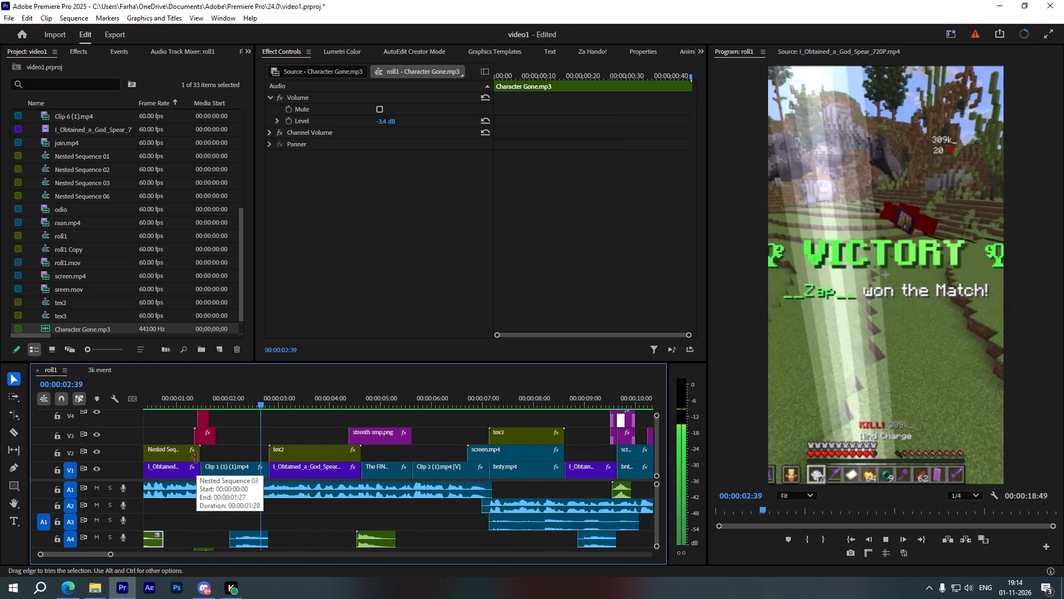
pyautogui.keyDown('alt'); pyautogui.scroll(-3, 196, 458); pyautogui.keyUp('alt')
pyautogui.press('space')
pyautogui.keyDown('alt'); pyautogui.scroll(-2, 196, 458); pyautogui.keyUp('alt')
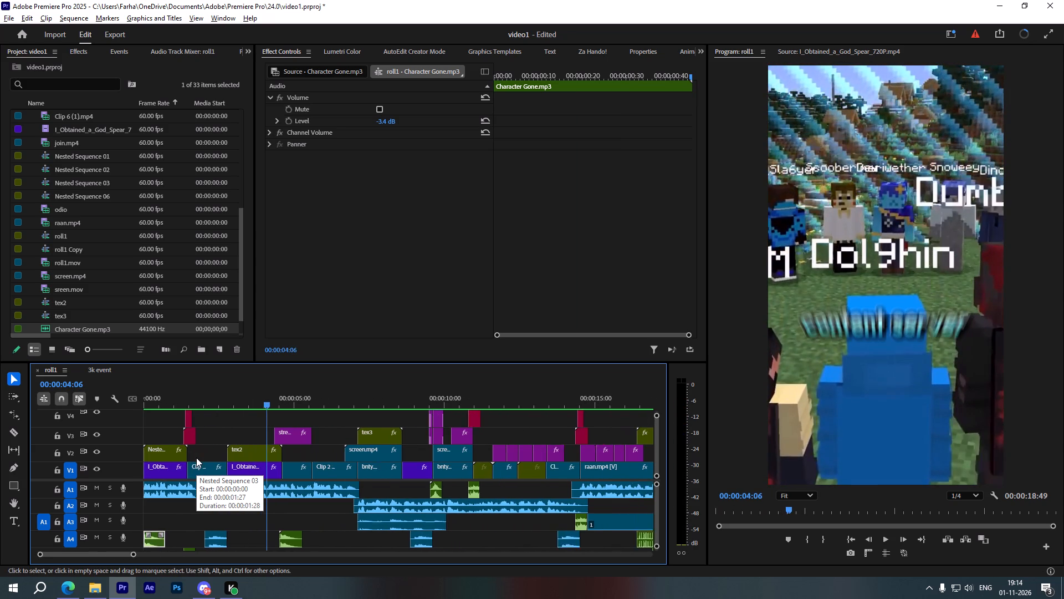
pyautogui.keyDown('alt'); pyautogui.scroll(-1, 196, 458); pyautogui.keyUp('alt')
pyautogui.press('space')
pyautogui.keyDown('alt'); pyautogui.scroll(-3, 196, 458); pyautogui.keyUp('alt')
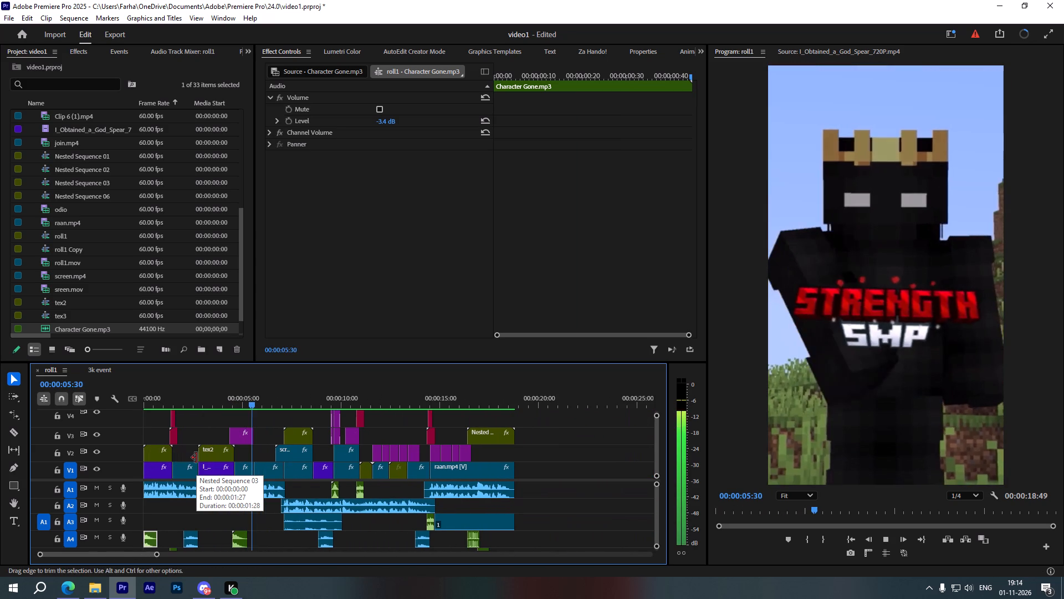
pyautogui.press('space')
pyautogui.press('space')
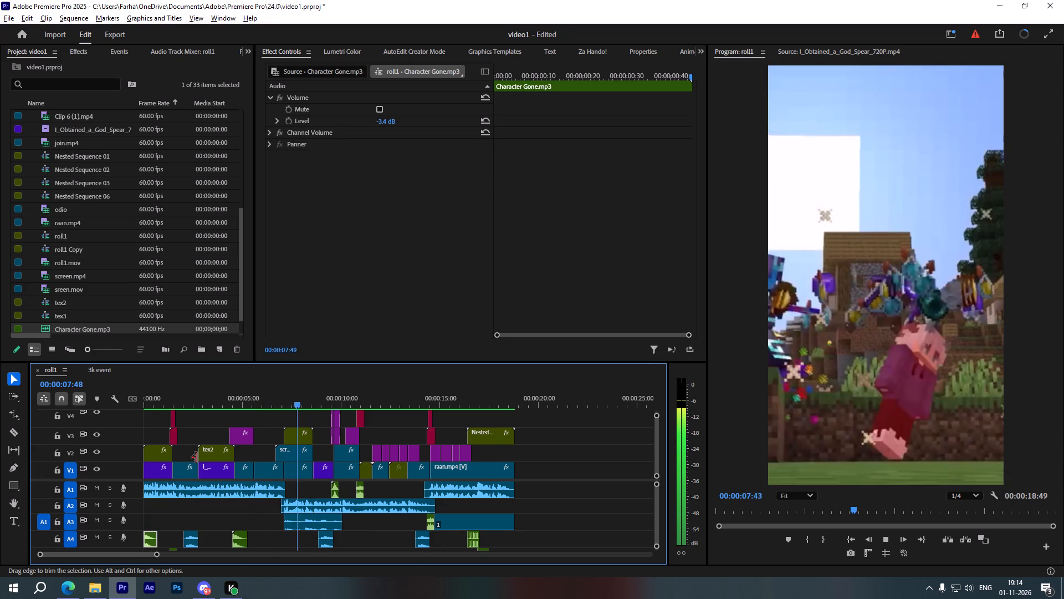
pyautogui.keyDown('alt'); pyautogui.scroll(-5, 196, 458); pyautogui.keyUp('alt')
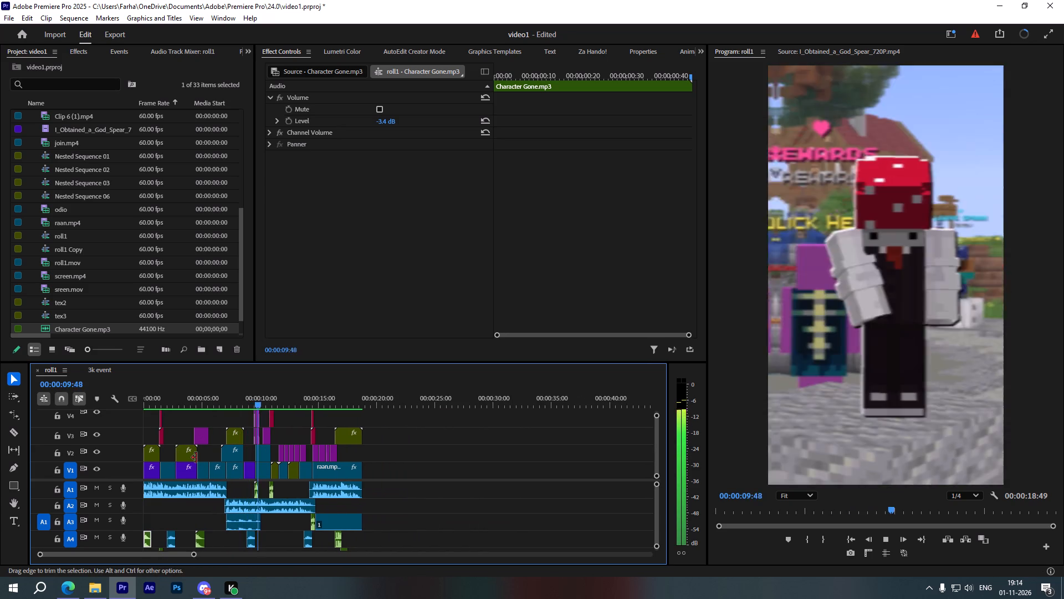
pyautogui.press('space')
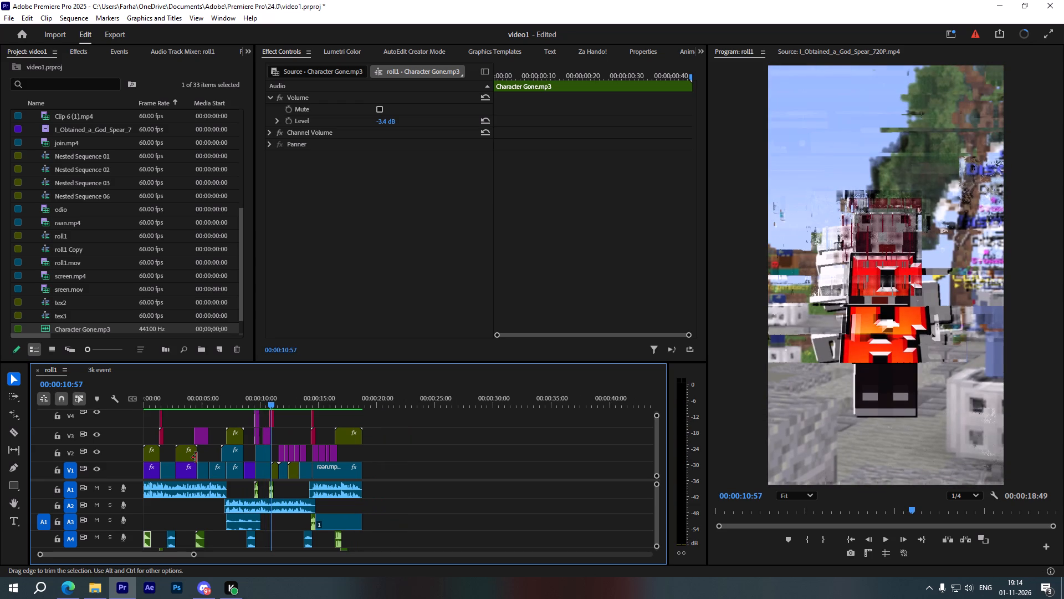
pyautogui.press('space')
pyautogui.keyDown('alt'); pyautogui.scroll(-3, 196, 458); pyautogui.keyUp('alt')
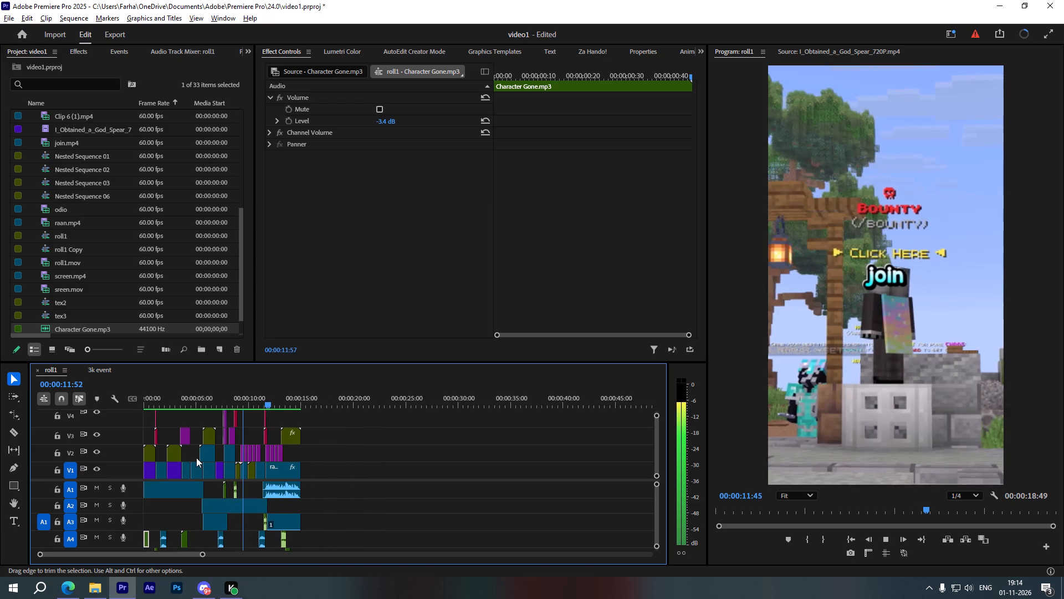
pyautogui.keyDown('alt'); pyautogui.scroll(-2, 196, 458); pyautogui.keyUp('alt')
pyautogui.press('space')
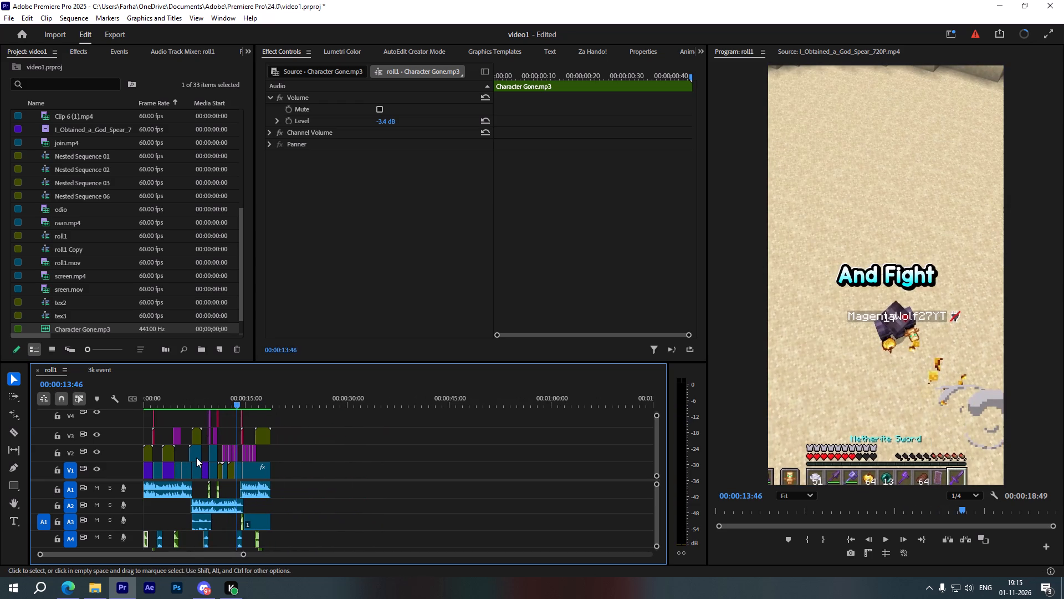
pyautogui.press('space')
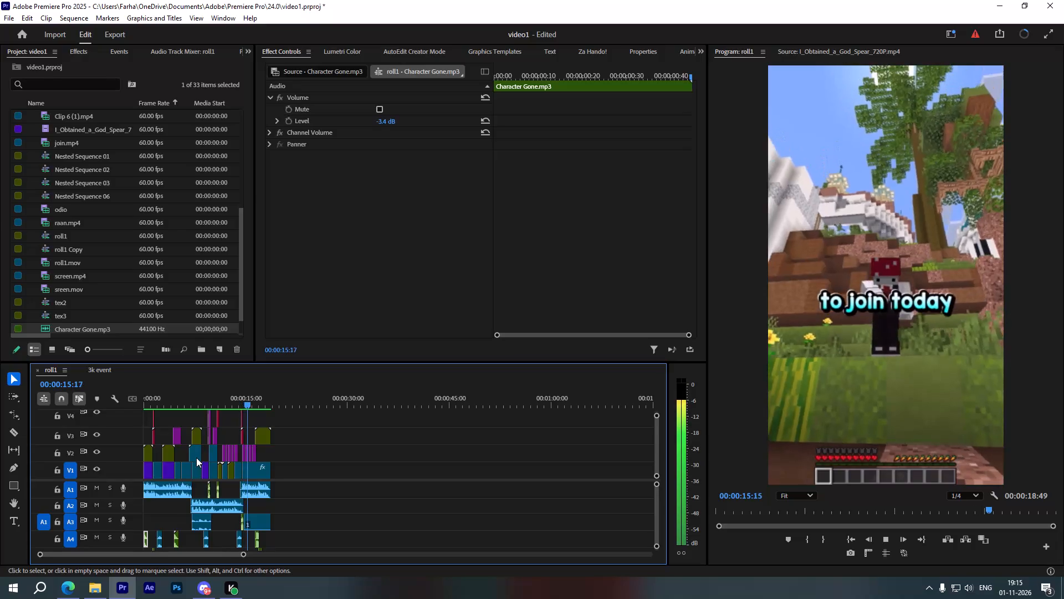
pyautogui.press('space')
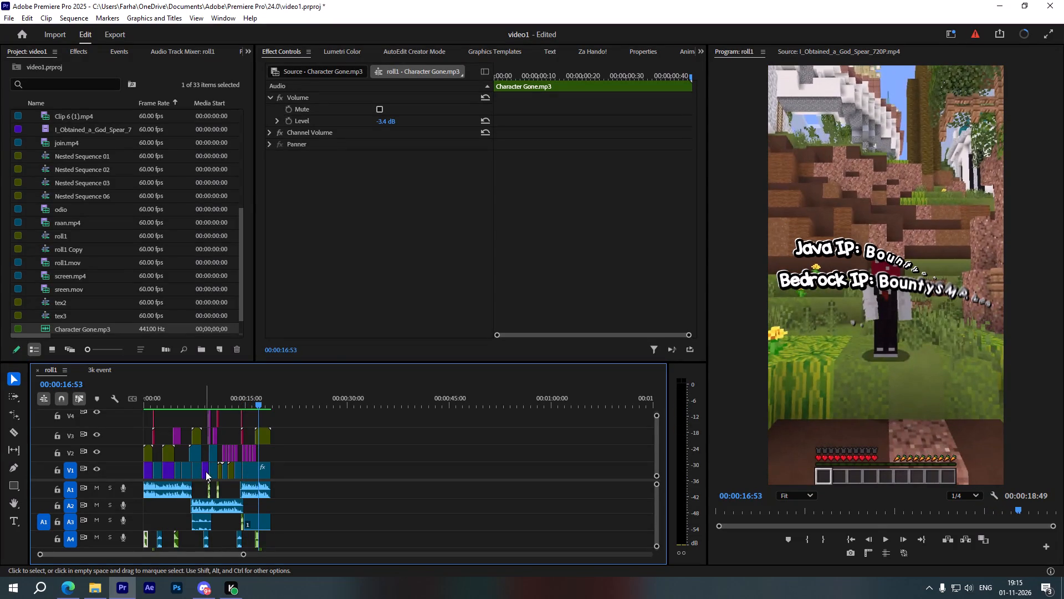
# Hide video track V1 and play roll1 from 00:00:00:00 to 00:00:18:19 to review the text and overlays on their own.
pyautogui.keyDown('alt'); pyautogui.scroll(15, 212, 480); pyautogui.keyUp('alt')
pyautogui.keyDown('alt'); pyautogui.scroll(-5, 221, 473); pyautogui.keyUp('alt')
pyautogui.click(95, 469)
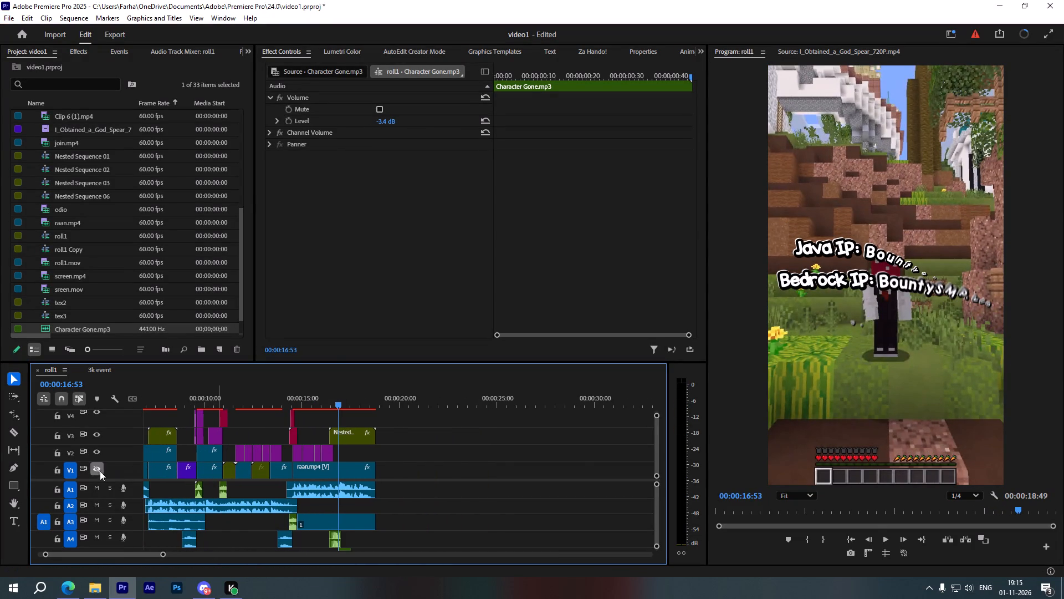
pyautogui.scroll(9, 184, 472)
pyautogui.keyDown('alt'); pyautogui.scroll(-5, 184, 472); pyautogui.keyUp('alt')
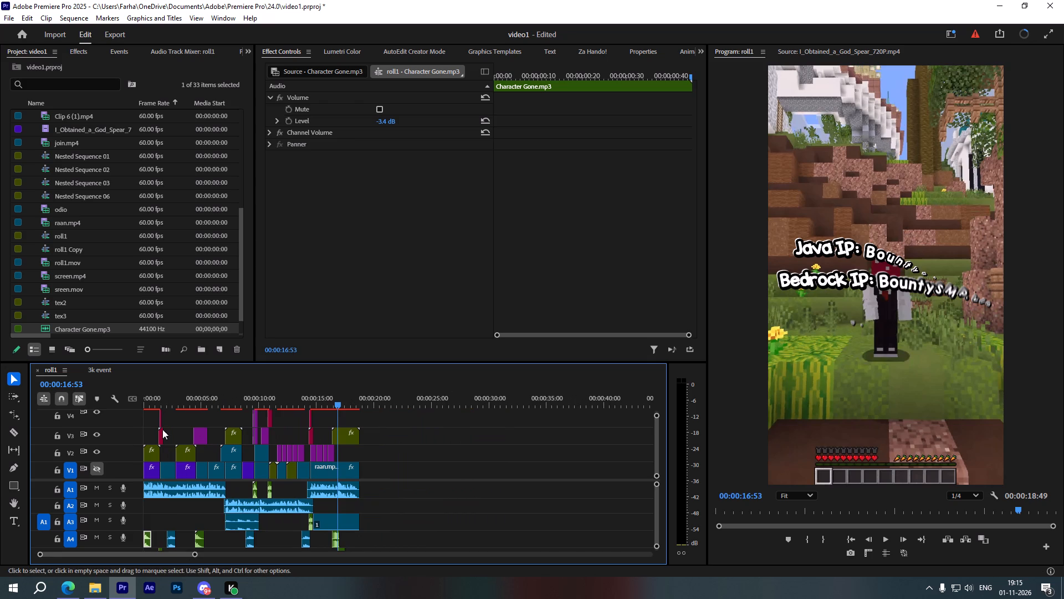
pyautogui.moveTo(159, 404); pyautogui.dragTo(131, 403)
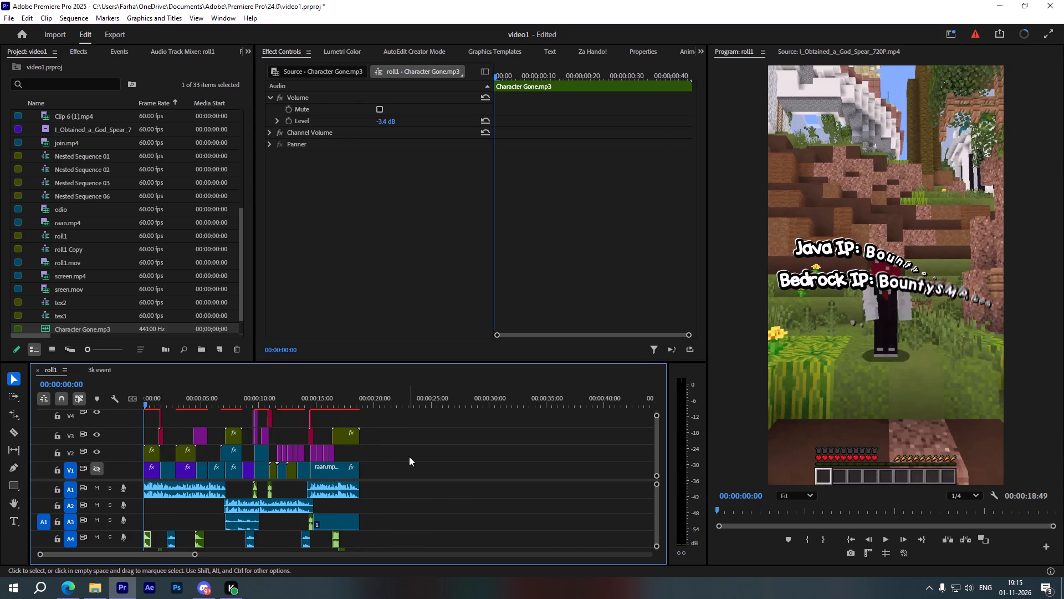
pyautogui.click(409, 456)
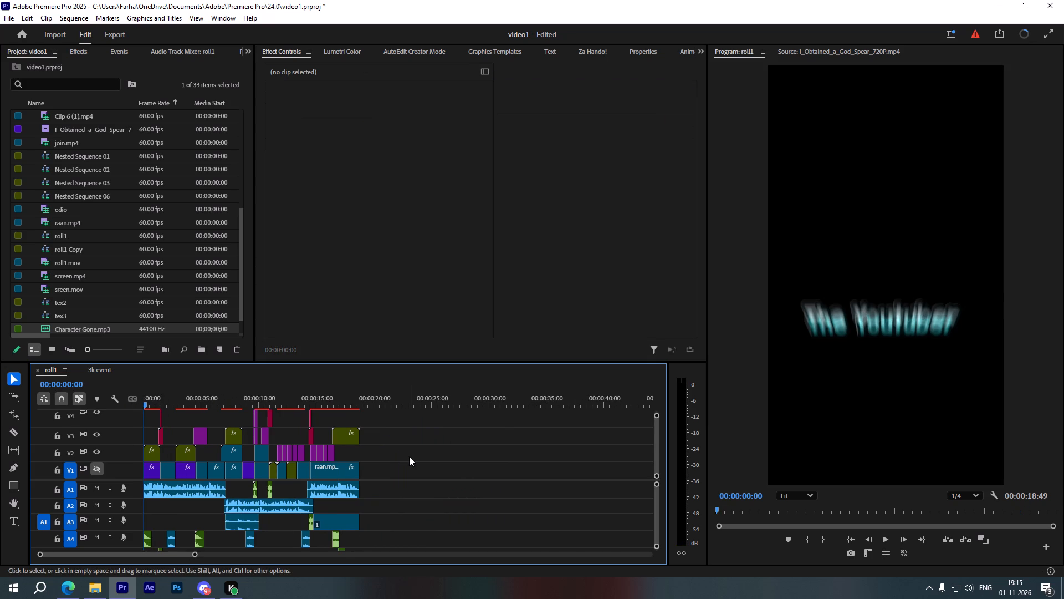
pyautogui.press('space')
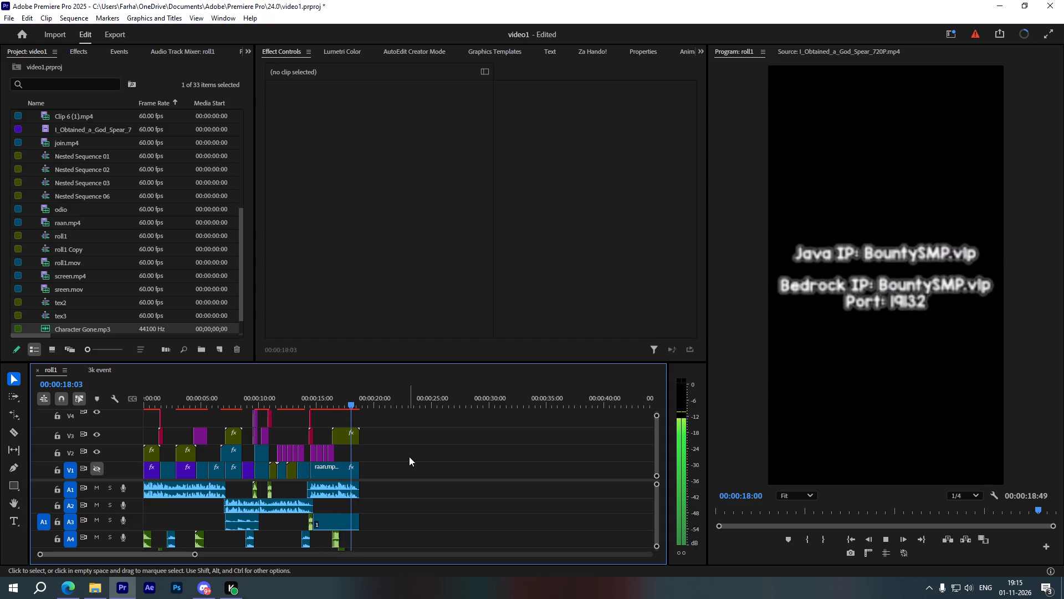
pyautogui.press('space')
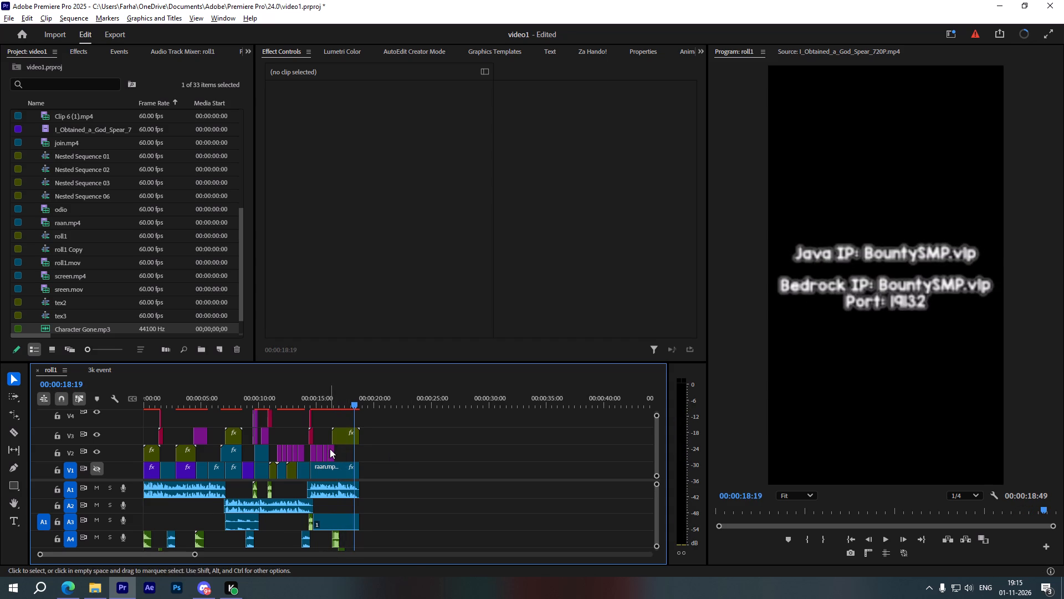
# Hide video tracks V3 and V4 and play roll1 from about 00:00:14:30 to 00:00:18:41 to check the V2 captions against the audio.
pyautogui.keyDown('alt'); pyautogui.scroll(18, 330, 449); pyautogui.keyUp('alt')
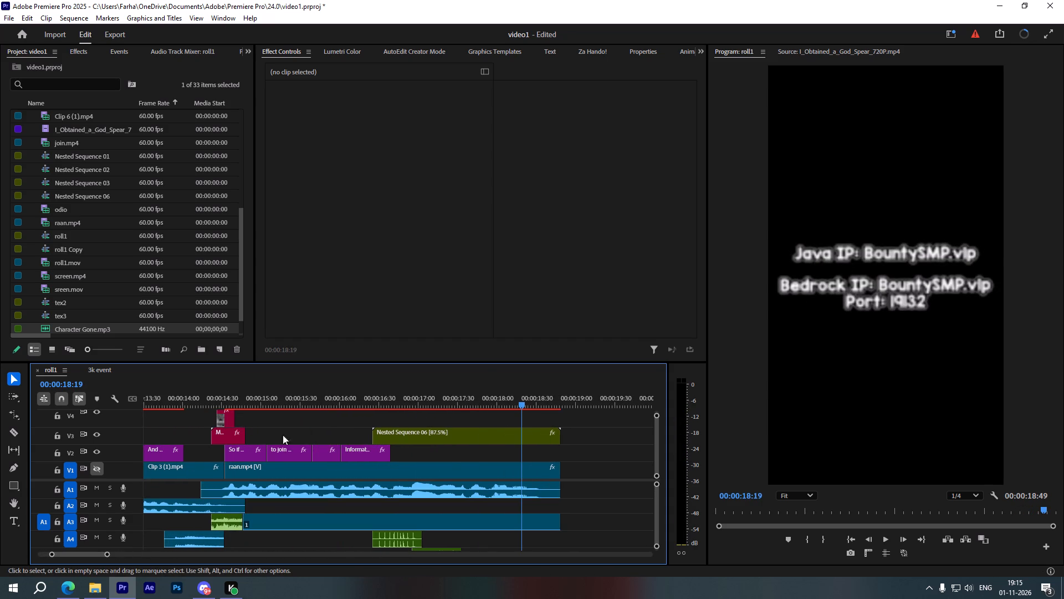
pyautogui.click(100, 435)
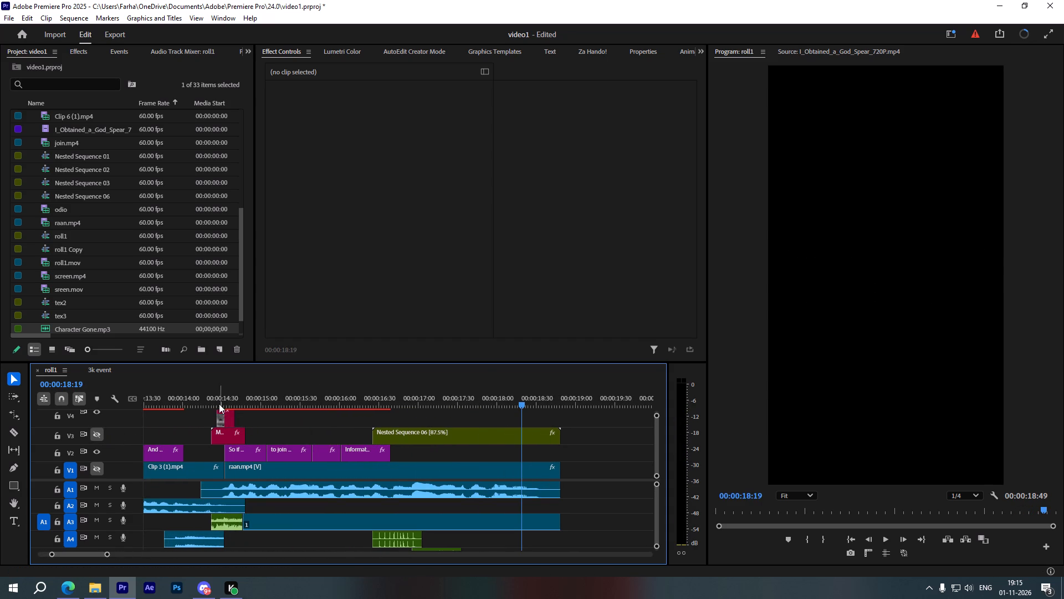
pyautogui.click(93, 412)
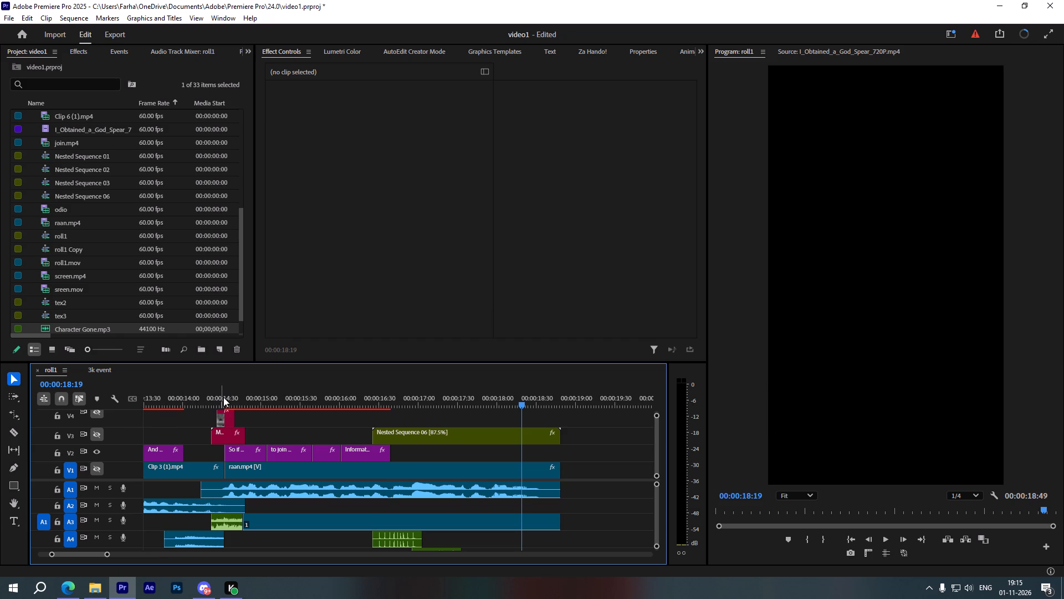
pyautogui.click(223, 397)
pyautogui.press('space')
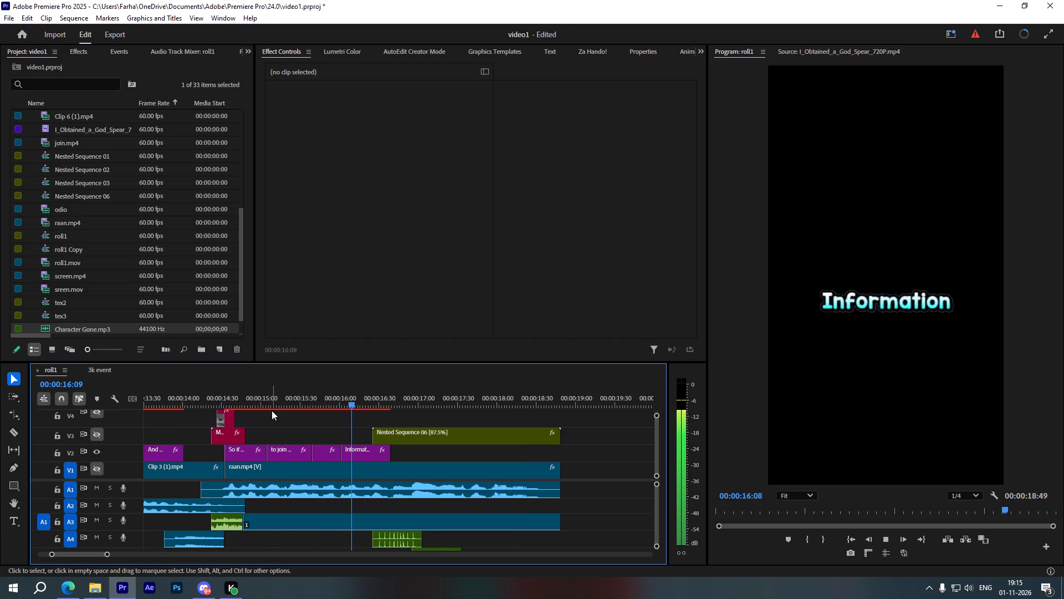
pyautogui.keyDown('alt'); pyautogui.scroll(-3, 274, 430); pyautogui.keyUp('alt')
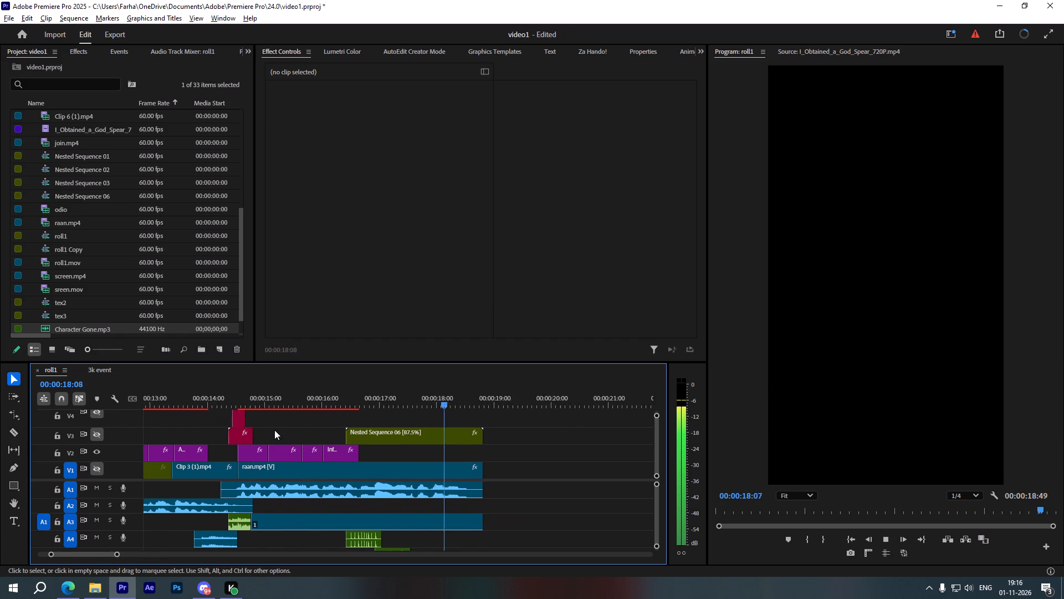
pyautogui.keyDown('alt'); pyautogui.scroll(-3, 274, 430); pyautogui.keyUp('alt')
pyautogui.press('space')
# Turn the output of video tracks V3, V1 and V4 back on in roll1.
pyautogui.scroll(4, 265, 491)
pyautogui.keyDown('alt'); pyautogui.scroll(-3, 264, 491); pyautogui.keyUp('alt')
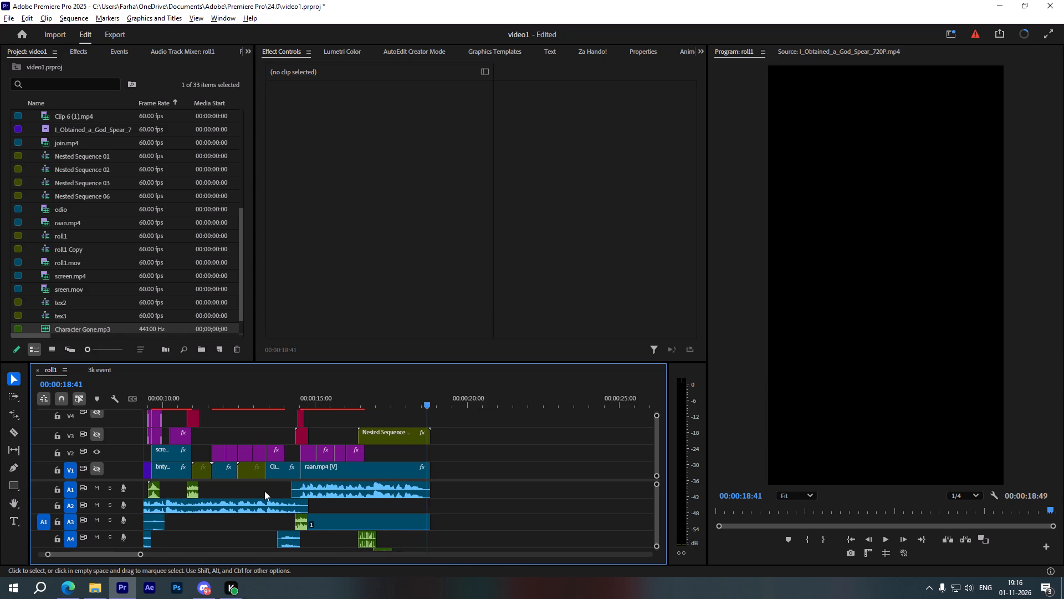
pyautogui.keyDown('alt'); pyautogui.scroll(-2, 264, 491); pyautogui.keyUp('alt')
pyautogui.scroll(8, 190, 481)
pyautogui.keyDown('alt'); pyautogui.scroll(-7, 190, 481); pyautogui.keyUp('alt')
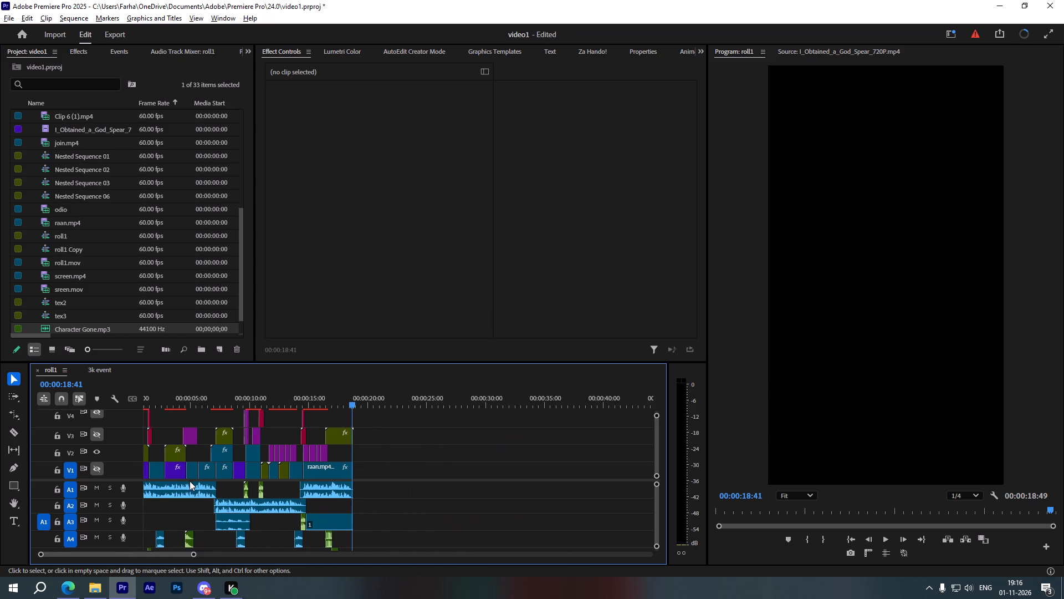
pyautogui.scroll(5, 187, 498)
pyautogui.click(96, 436)
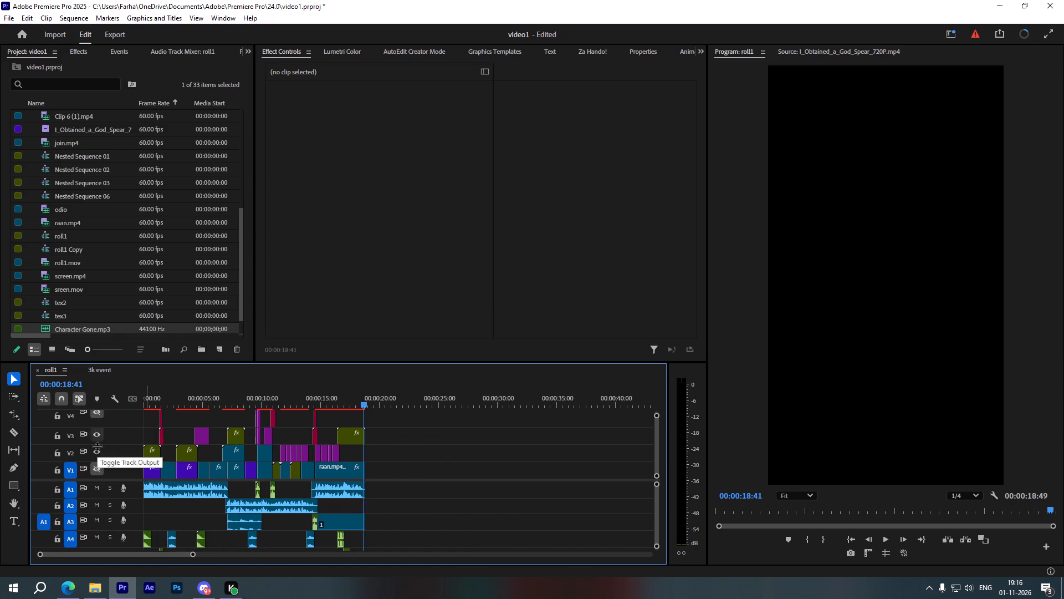
pyautogui.click(97, 471)
pyautogui.click(100, 414)
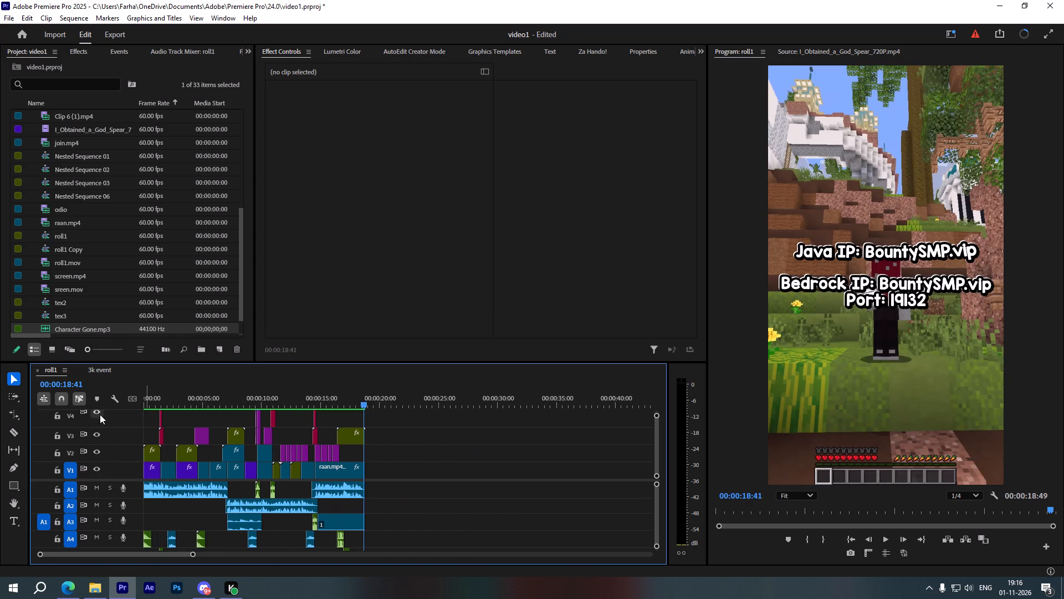
# Look over the whole roll1 track layout, from the upper video tracks V4 to V6 down to audio tracks A5 and A6.
pyautogui.keyDown('ctrl'); pyautogui.scroll(6, 139, 467); pyautogui.keyUp('ctrl')
pyautogui.keyDown('alt'); pyautogui.scroll(-5, 137, 462); pyautogui.keyUp('alt')
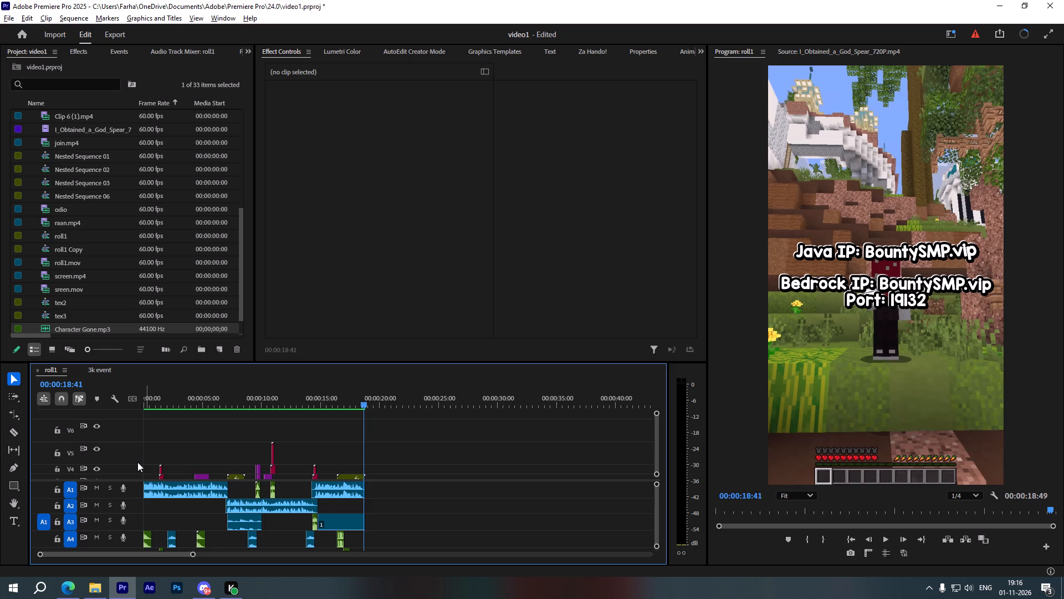
pyautogui.keyDown('alt'); pyautogui.scroll(3, 136, 468); pyautogui.keyUp('alt')
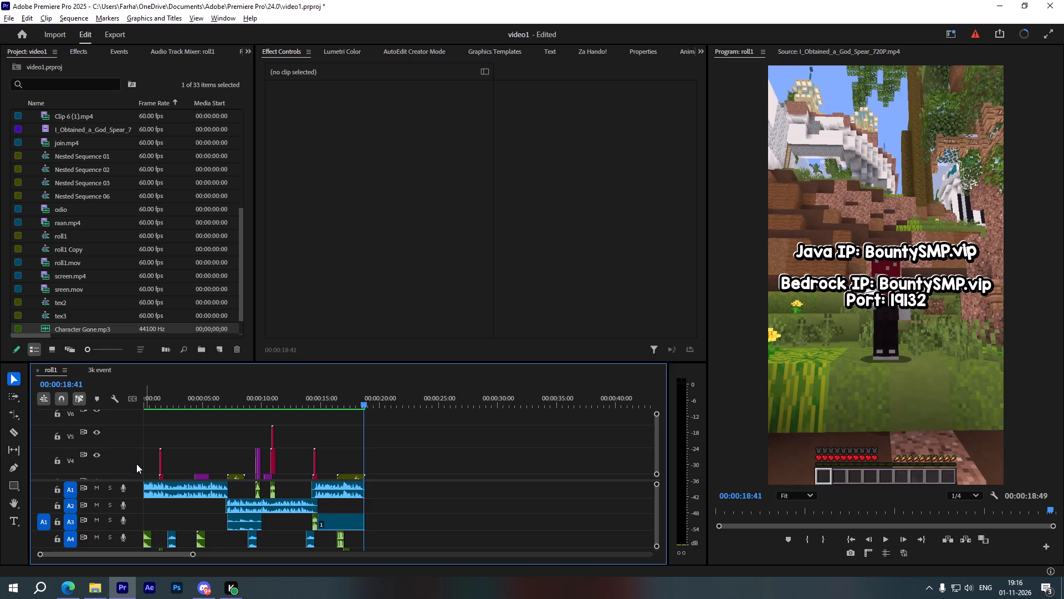
pyautogui.keyDown('alt'); pyautogui.scroll(-1, 136, 463); pyautogui.keyUp('alt')
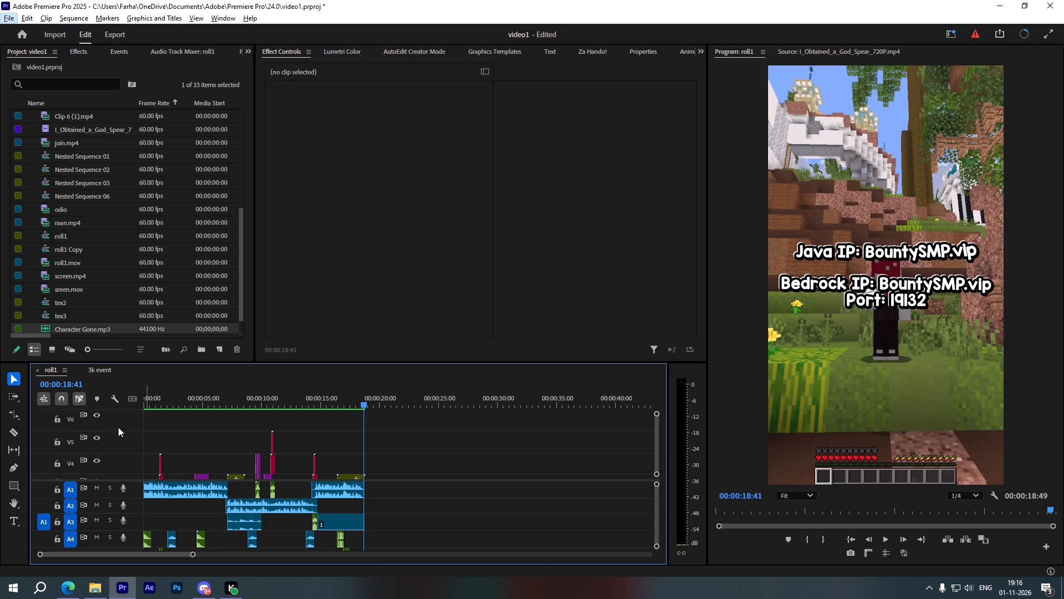
pyautogui.scroll(-6, 197, 436)
pyautogui.keyDown('ctrl'); pyautogui.scroll(-6, 237, 455); pyautogui.keyUp('ctrl')
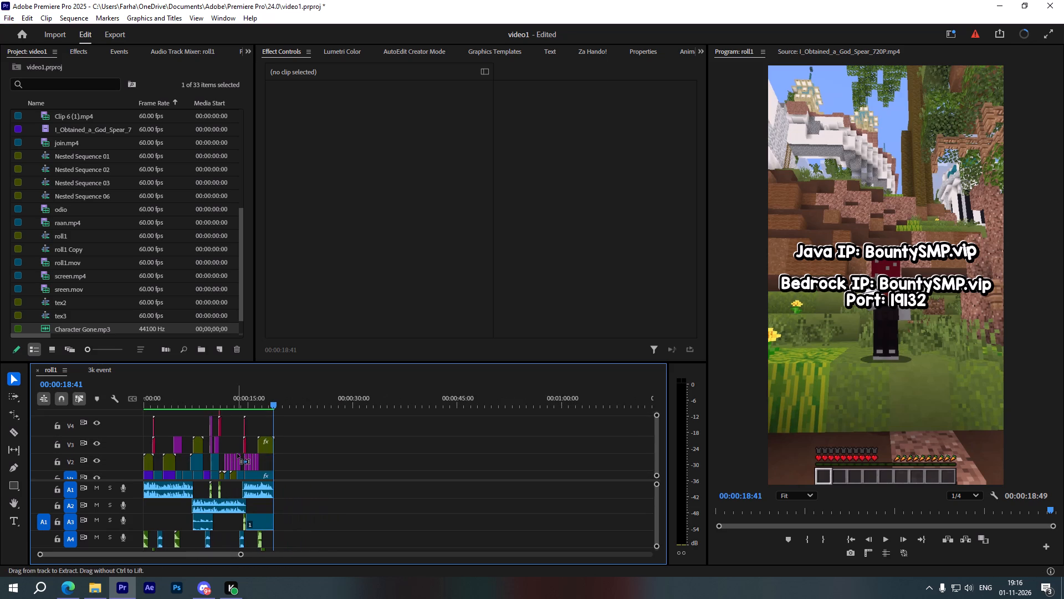
pyautogui.keyDown('ctrl'); pyautogui.scroll(-2, 237, 454); pyautogui.keyUp('ctrl')
pyautogui.keyDown('alt'); pyautogui.scroll(-3, 237, 454); pyautogui.keyUp('alt')
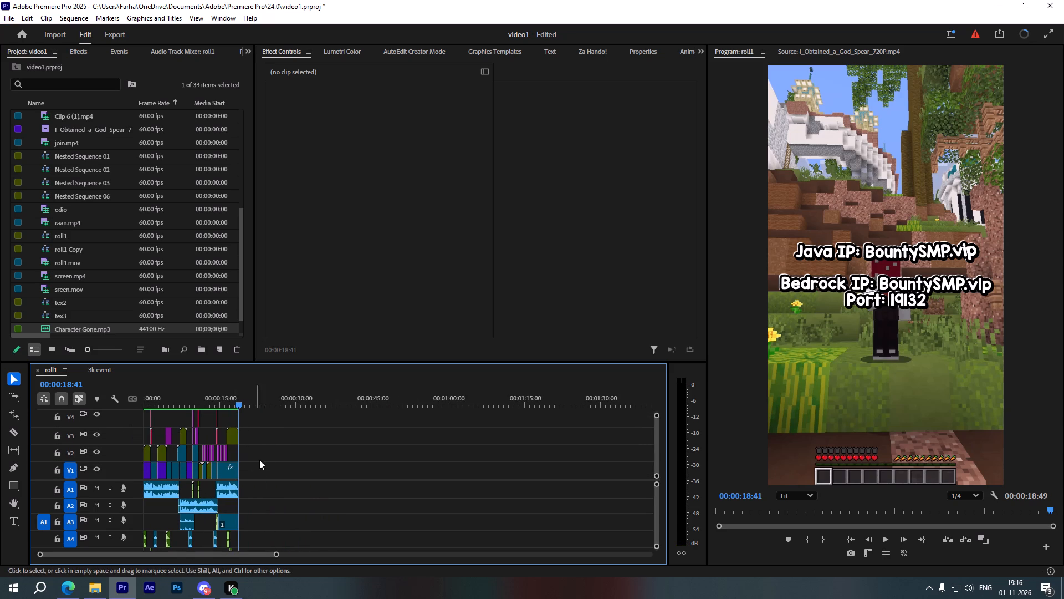
pyautogui.keyDown('ctrl'); pyautogui.scroll(-3, 259, 455); pyautogui.keyUp('ctrl')
pyautogui.keyDown('ctrl'); pyautogui.scroll(3, 268, 516); pyautogui.keyUp('ctrl')
pyautogui.keyDown('ctrl'); pyautogui.scroll(-14, 268, 516); pyautogui.keyUp('ctrl')
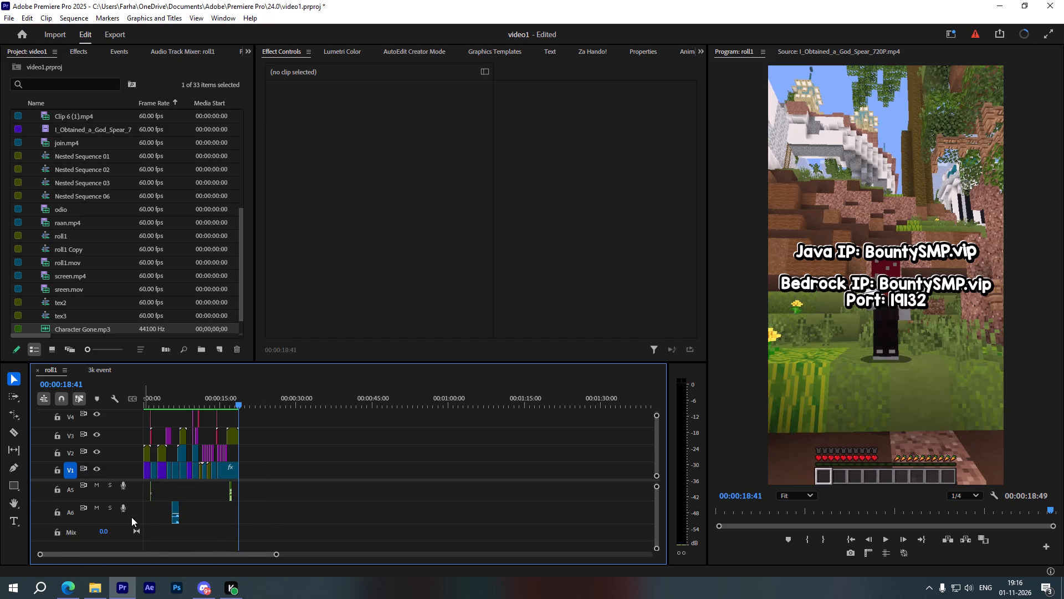
pyautogui.keyDown('alt'); pyautogui.scroll(-2, 131, 517); pyautogui.keyUp('alt')
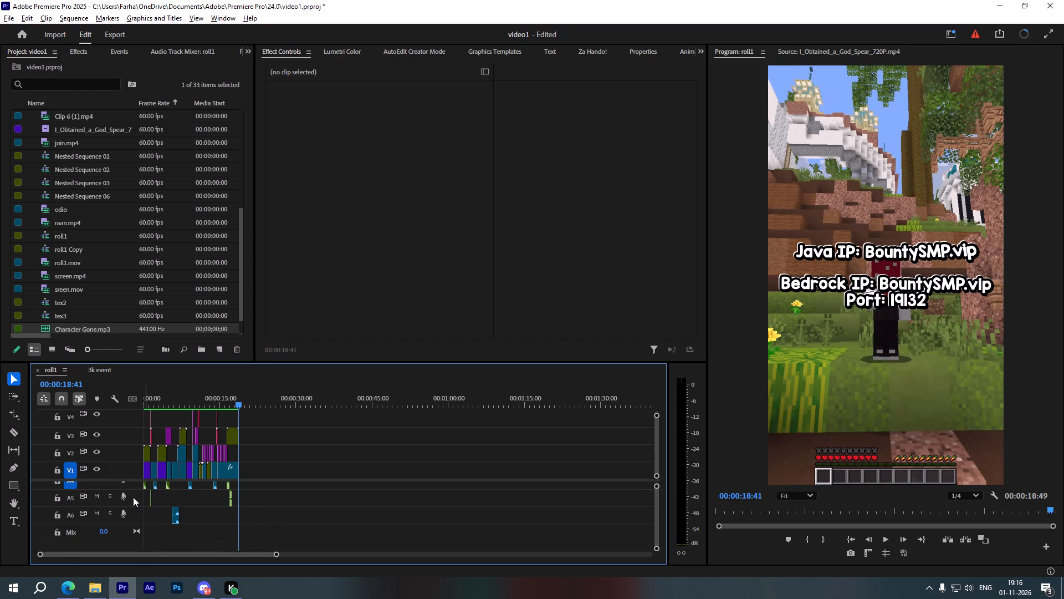
# Look over roll1's audio tracks from A2 down to A6 and the Mix track against the video clips.
pyautogui.keyDown('ctrl'); pyautogui.scroll(9, 135, 510); pyautogui.keyUp('ctrl')
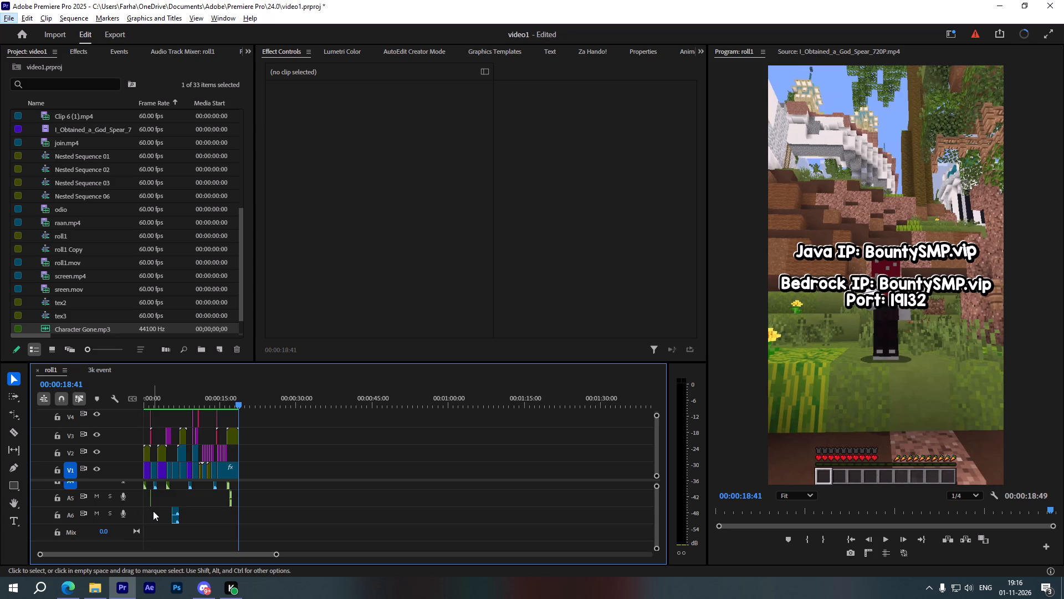
pyautogui.keyDown('ctrl'); pyautogui.scroll(4, 168, 526); pyautogui.keyUp('ctrl')
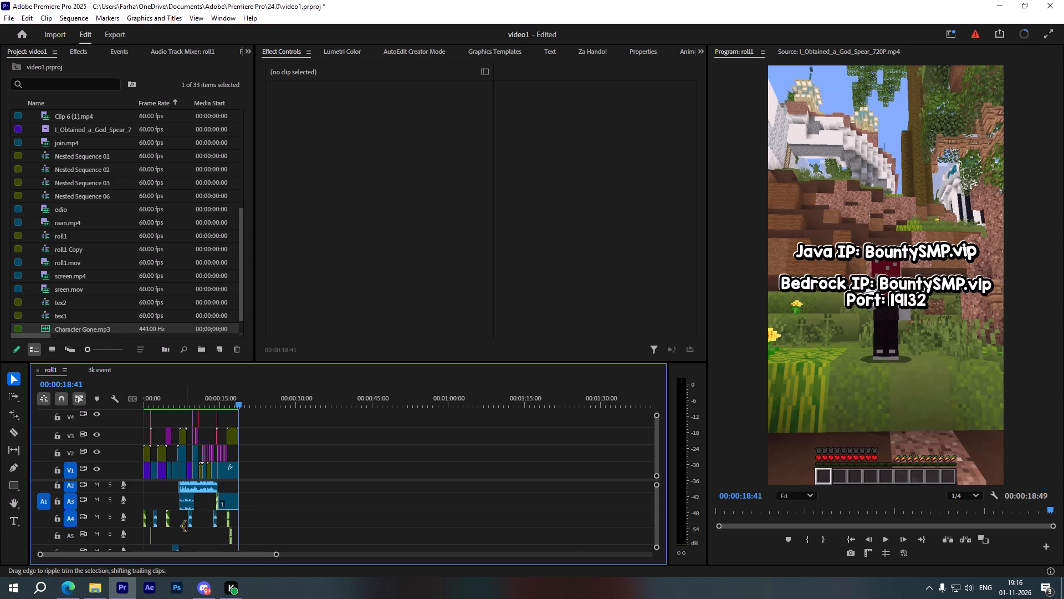
pyautogui.keyDown('ctrl'); pyautogui.scroll(7, 186, 526); pyautogui.keyUp('ctrl')
pyautogui.keyDown('ctrl'); pyautogui.scroll(-7, 164, 521); pyautogui.keyUp('ctrl')
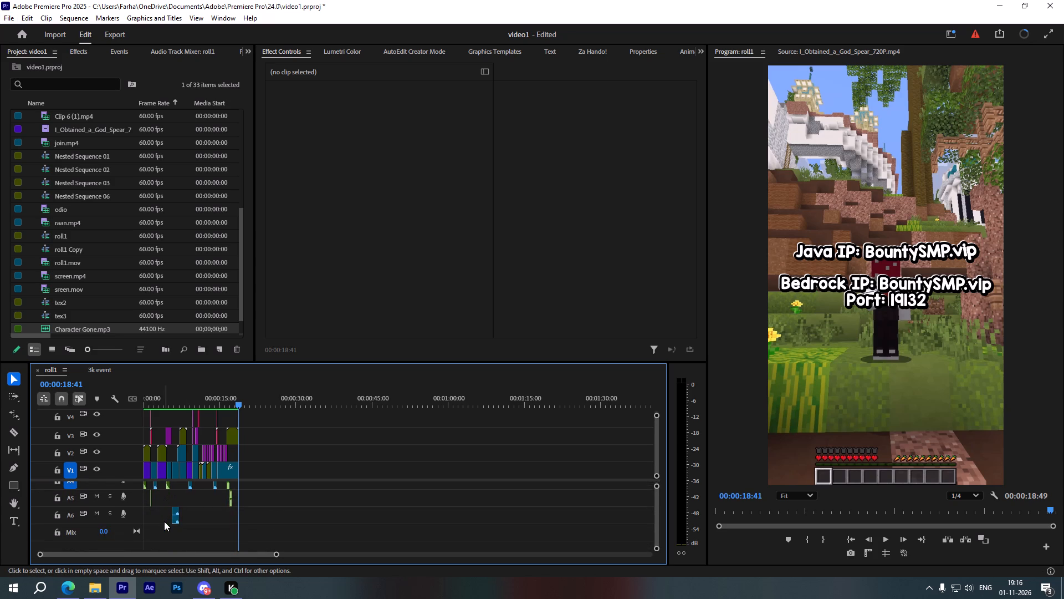
pyautogui.keyDown('ctrl'); pyautogui.scroll(-4, 164, 521); pyautogui.keyUp('ctrl')
pyautogui.keyDown('alt'); pyautogui.scroll(14, 166, 529); pyautogui.keyUp('alt')
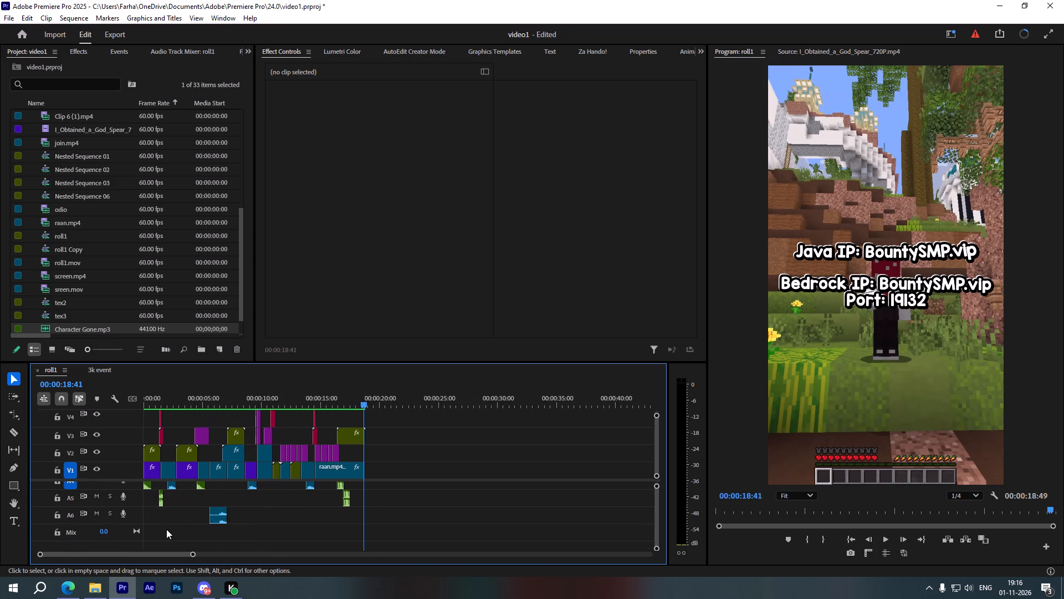
pyautogui.keyDown('alt'); pyautogui.scroll(3, 166, 529); pyautogui.keyUp('alt')
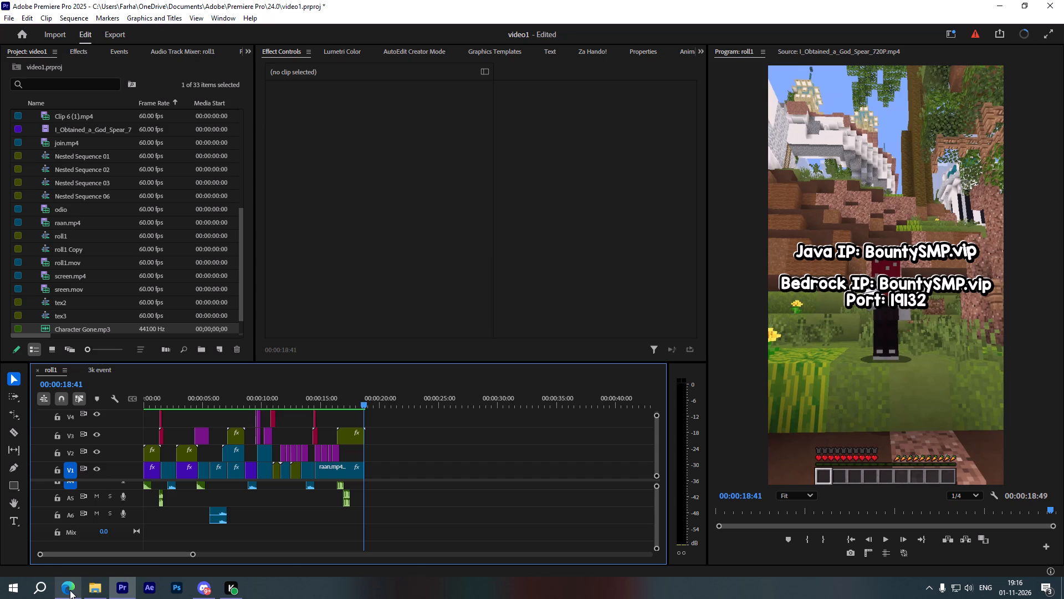
# Start a media import and browse the video folder on drive E, checking its aseets and animations subfolders.
pyautogui.doubleClick(31, 250)
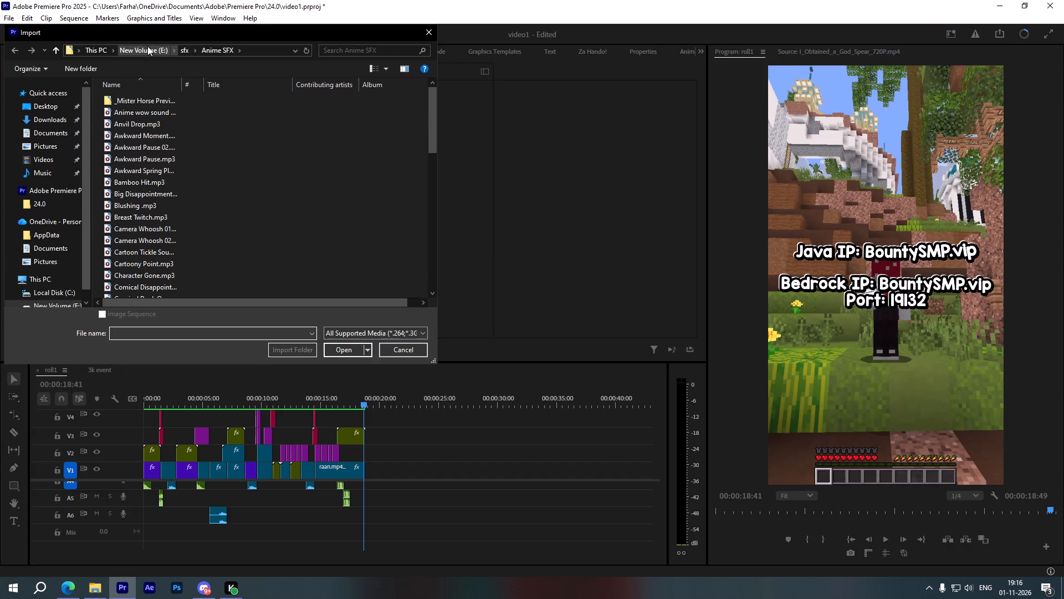
pyautogui.click(147, 46)
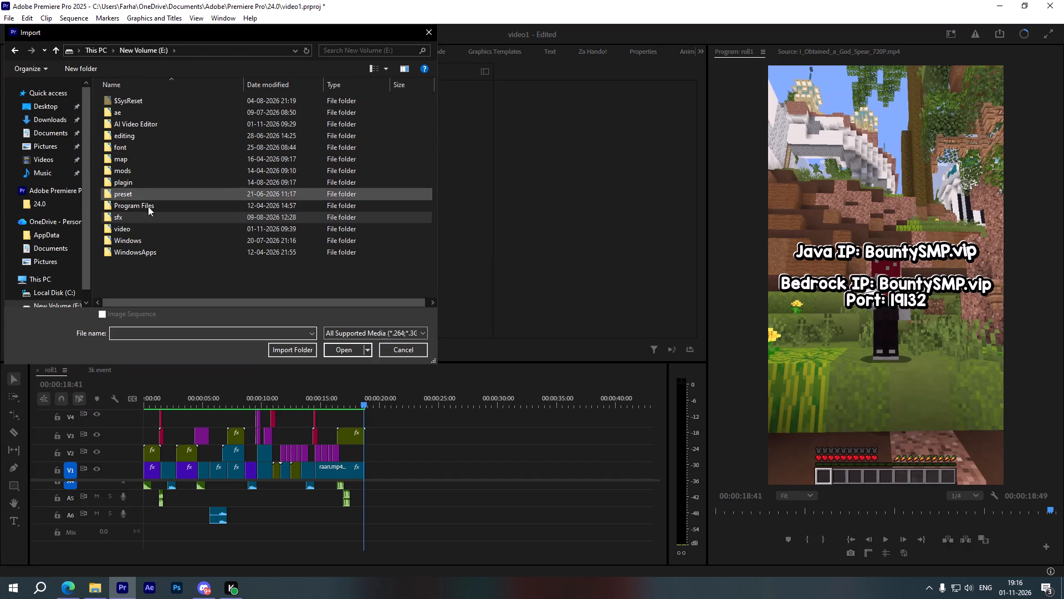
pyautogui.doubleClick(146, 230)
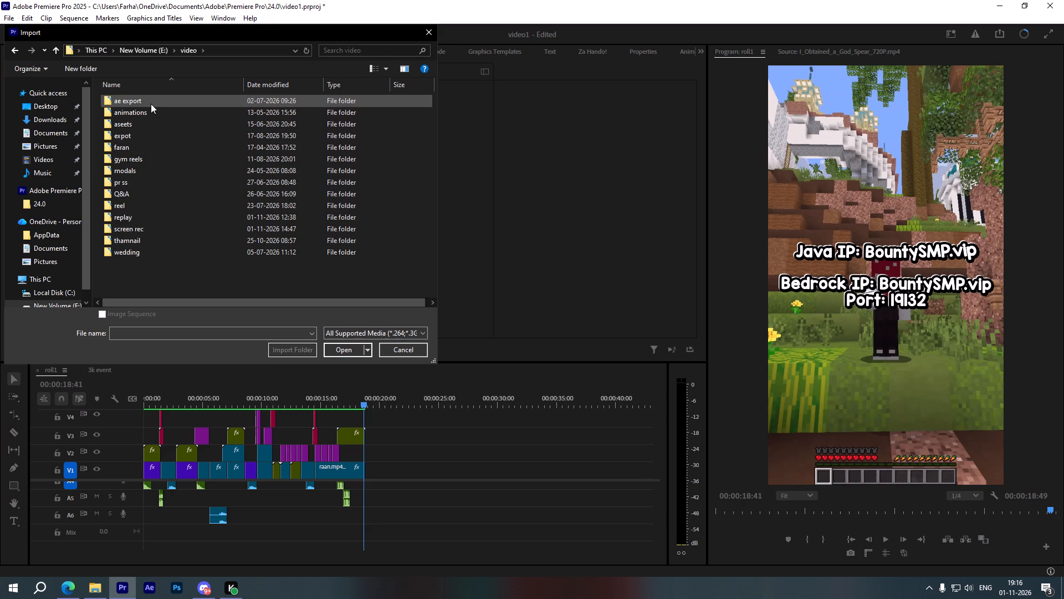
pyautogui.doubleClick(172, 124)
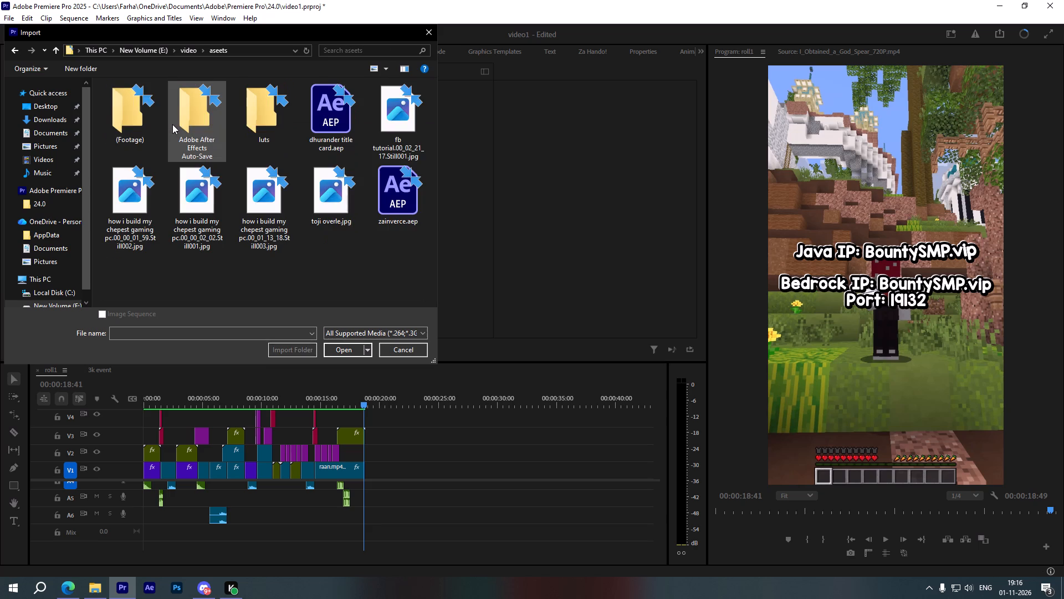
pyautogui.click(186, 54)
pyautogui.doubleClick(176, 114)
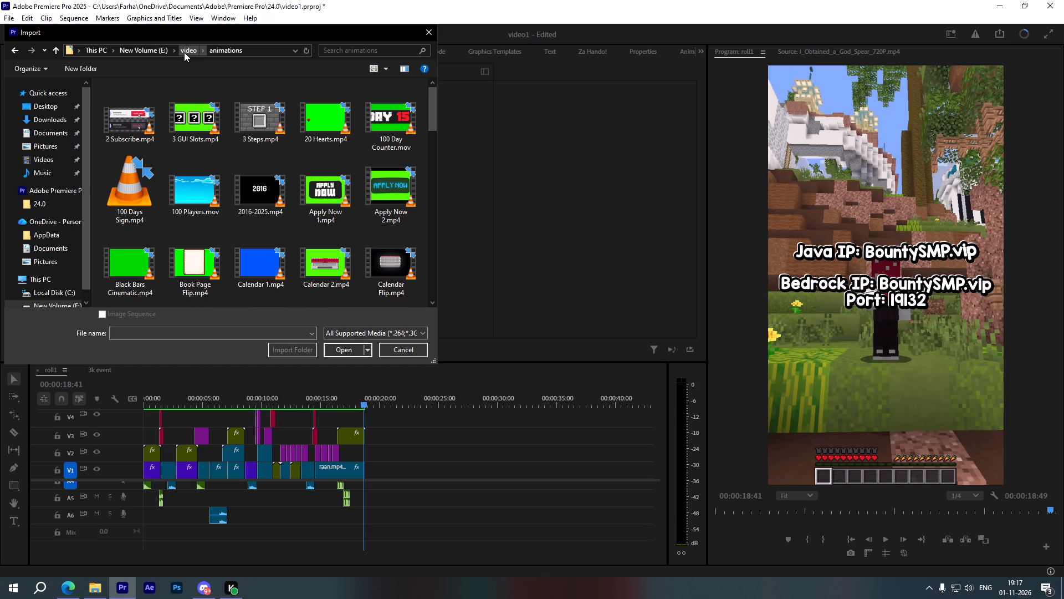
pyautogui.scroll(-4, 201, 171)
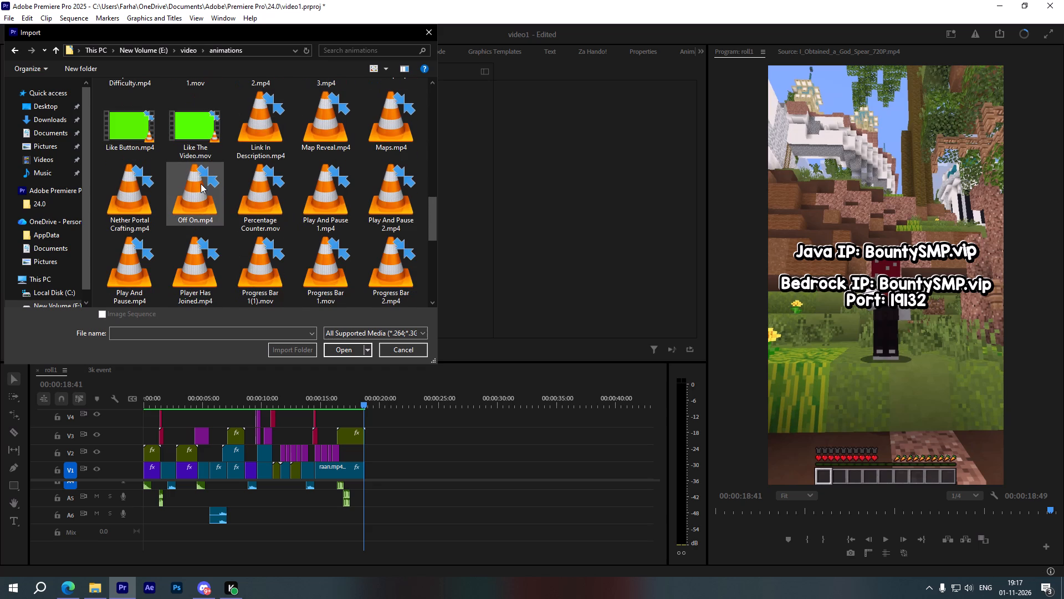
pyautogui.scroll(-3, 201, 184)
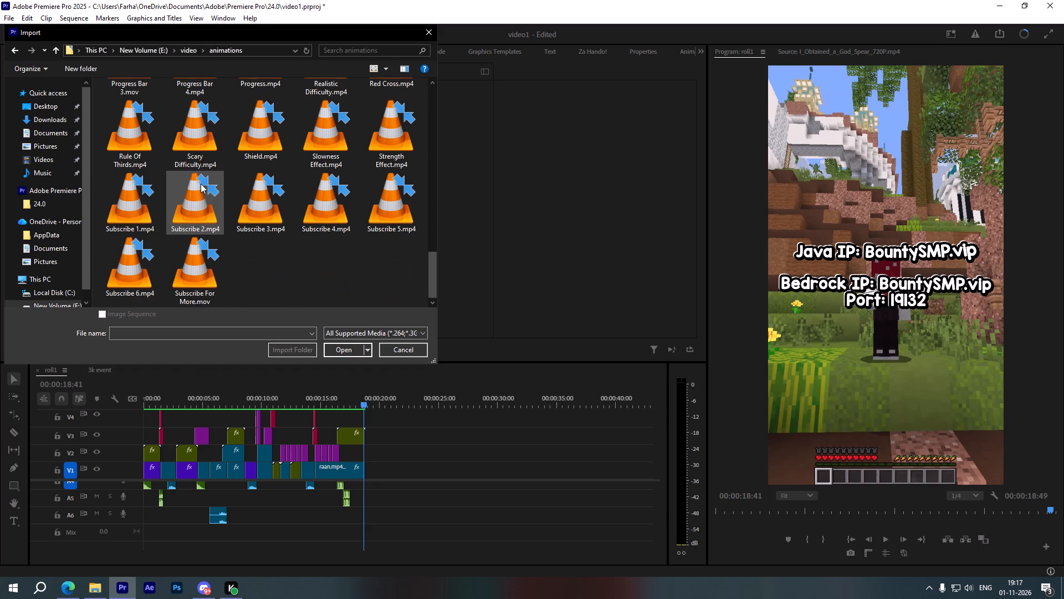
pyautogui.scroll(3, 203, 273)
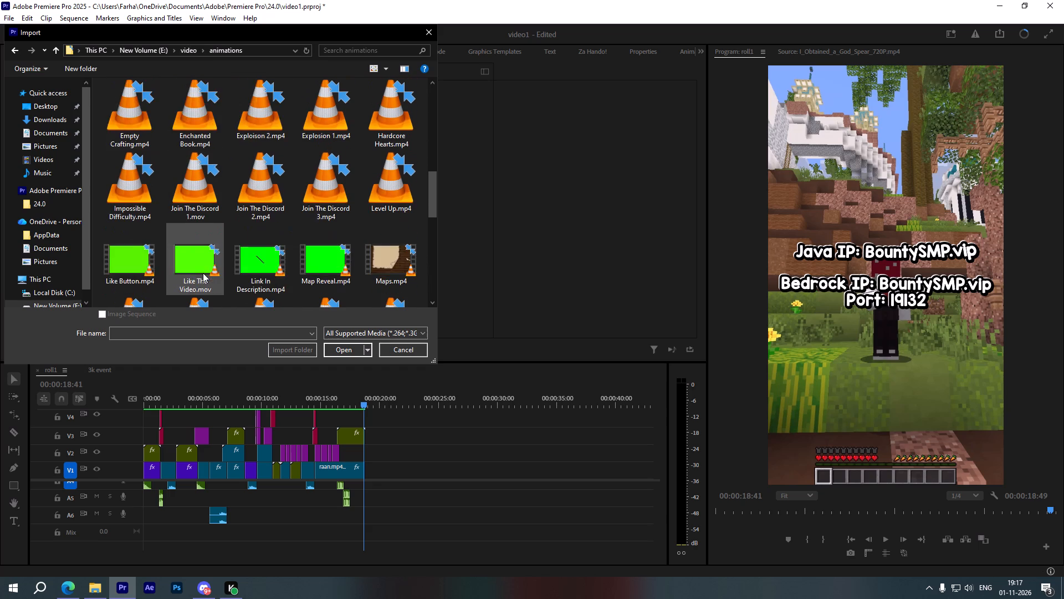
pyautogui.scroll(6, 203, 273)
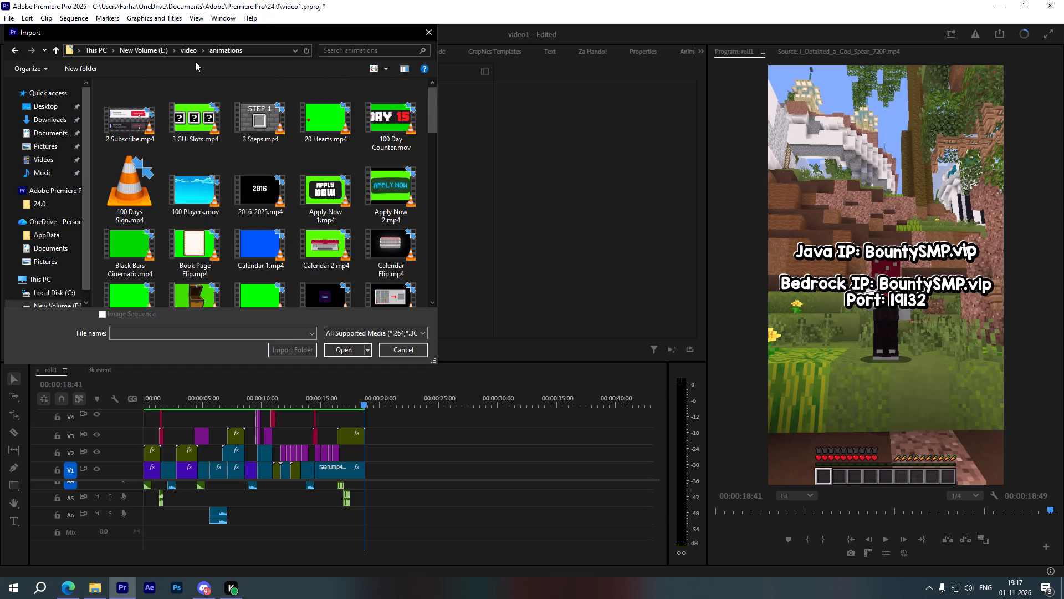
pyautogui.click(195, 52)
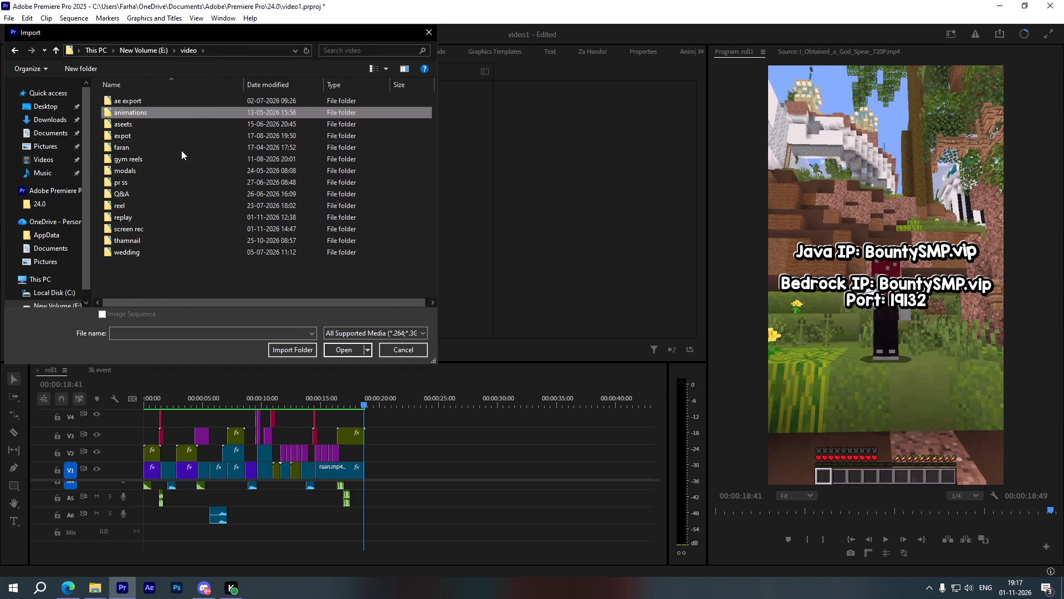
# Browse the editing folder on drive E for import media, checking its editin aseets and Pirate's Editing Pack subfolders.
pyautogui.click(150, 48)
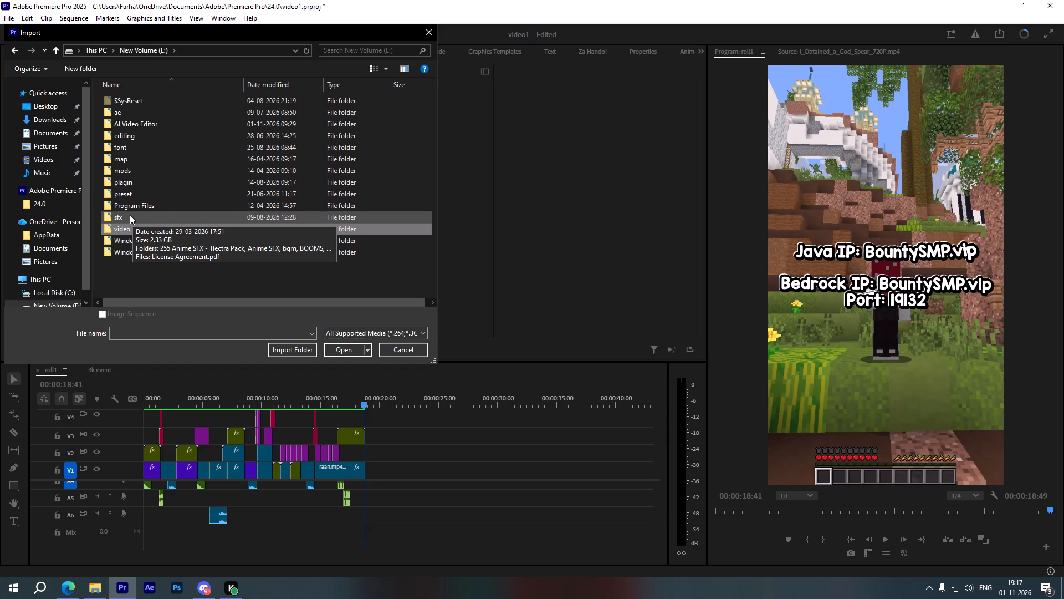
pyautogui.scroll(3, 130, 215)
pyautogui.scroll(-5, 130, 215)
pyautogui.scroll(5, 130, 215)
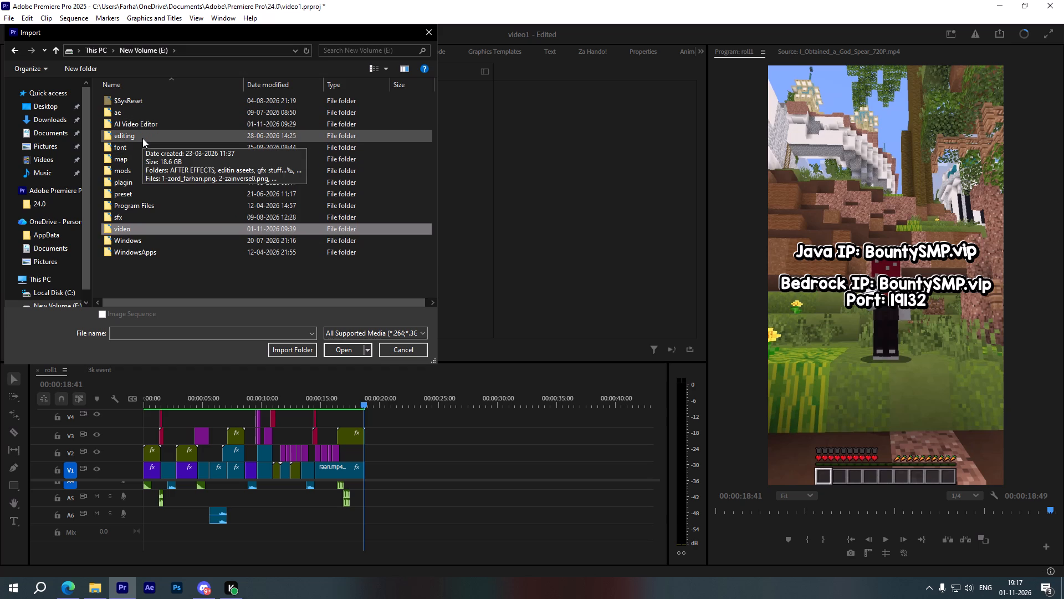
pyautogui.doubleClick(142, 138)
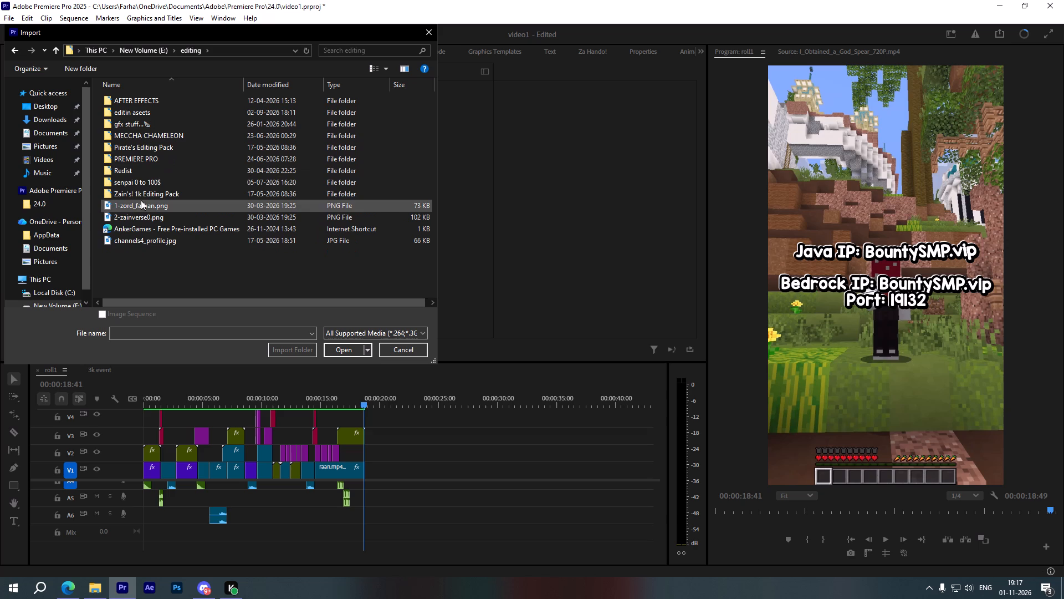
pyautogui.doubleClick(135, 109)
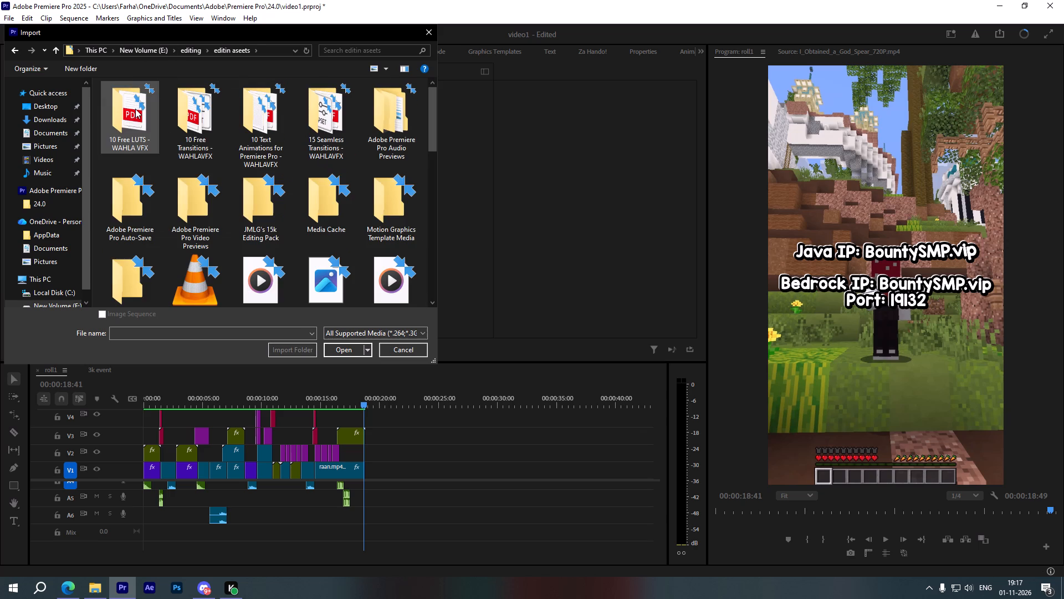
pyautogui.scroll(-2, 196, 215)
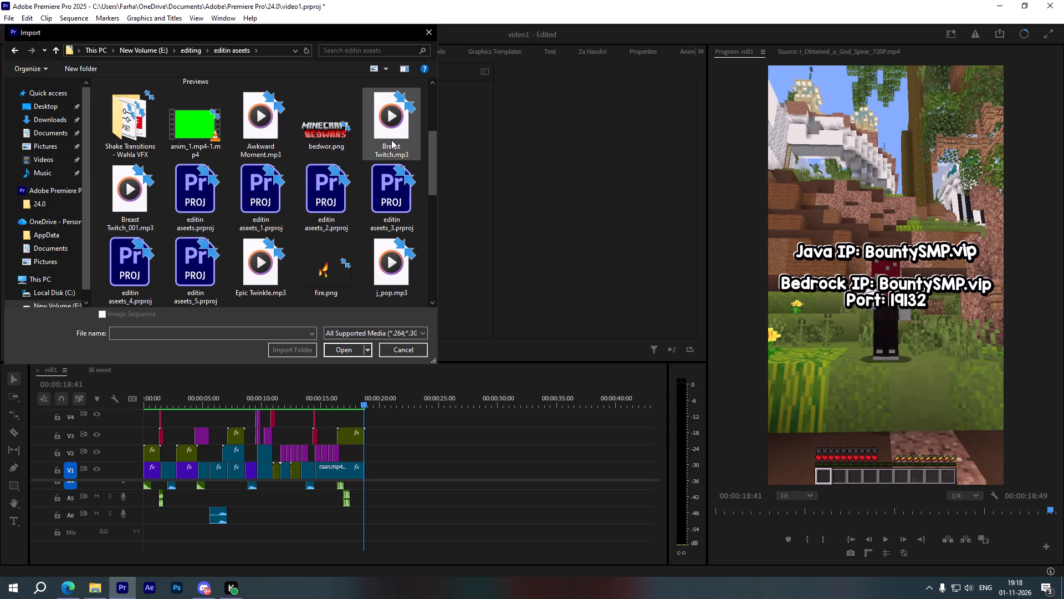
pyautogui.scroll(-5, 382, 228)
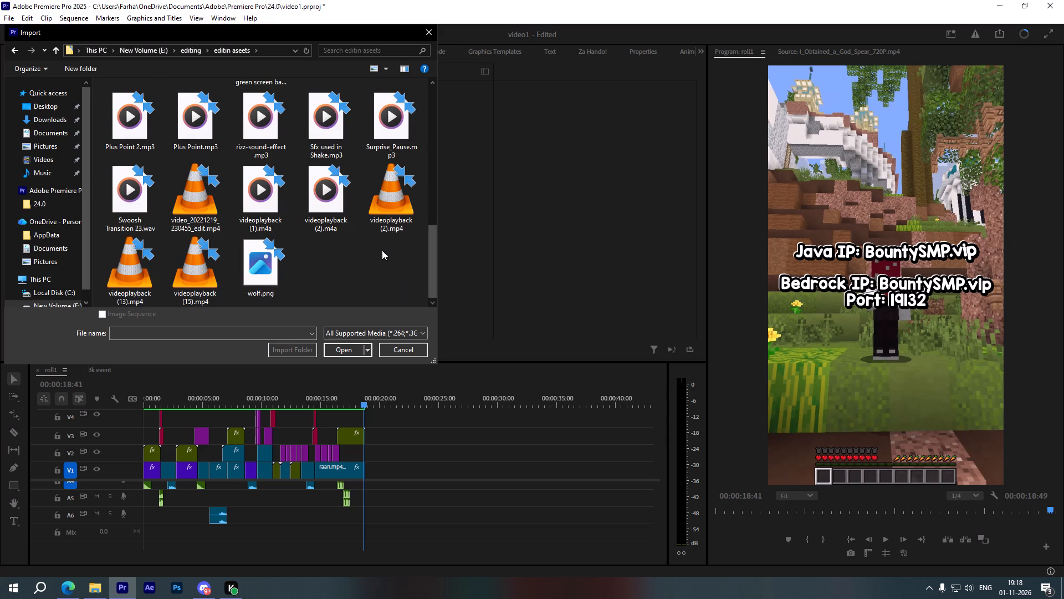
pyautogui.scroll(-1, 382, 250)
pyautogui.scroll(5, 382, 250)
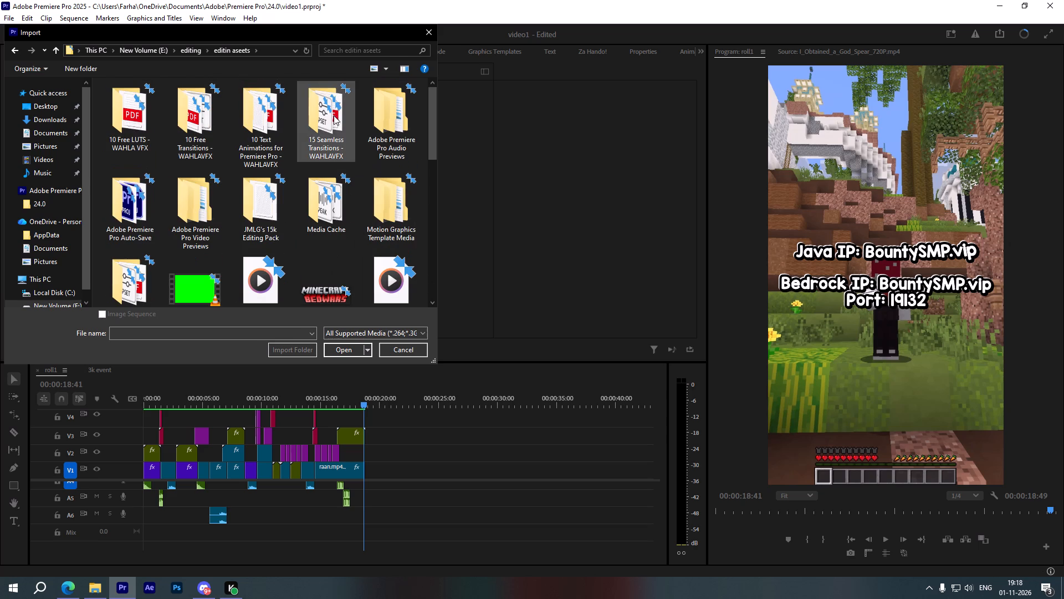
pyautogui.click(194, 54)
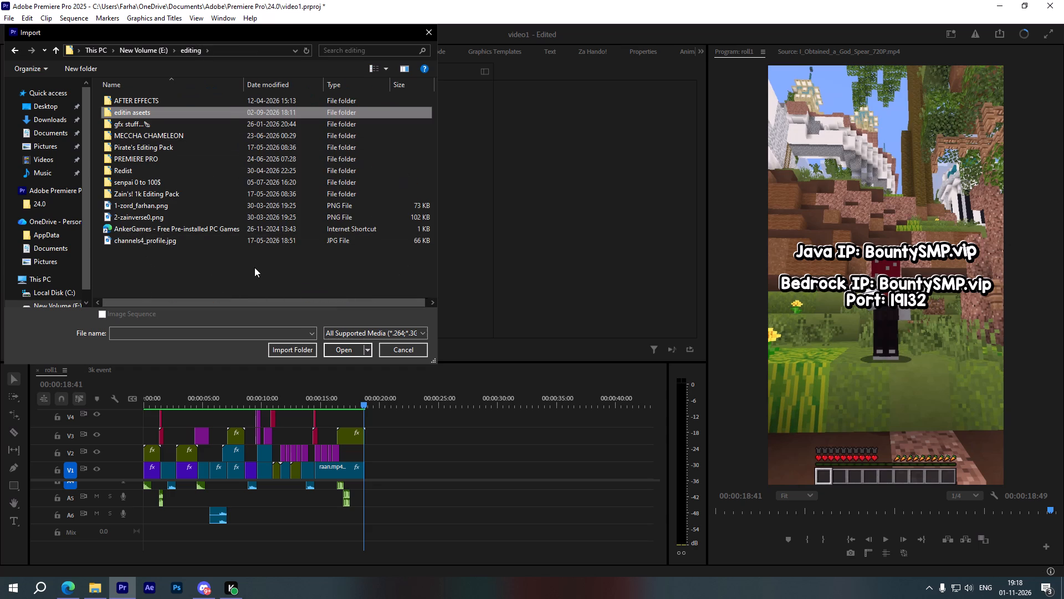
pyautogui.doubleClick(199, 146)
pyautogui.doubleClick(196, 95)
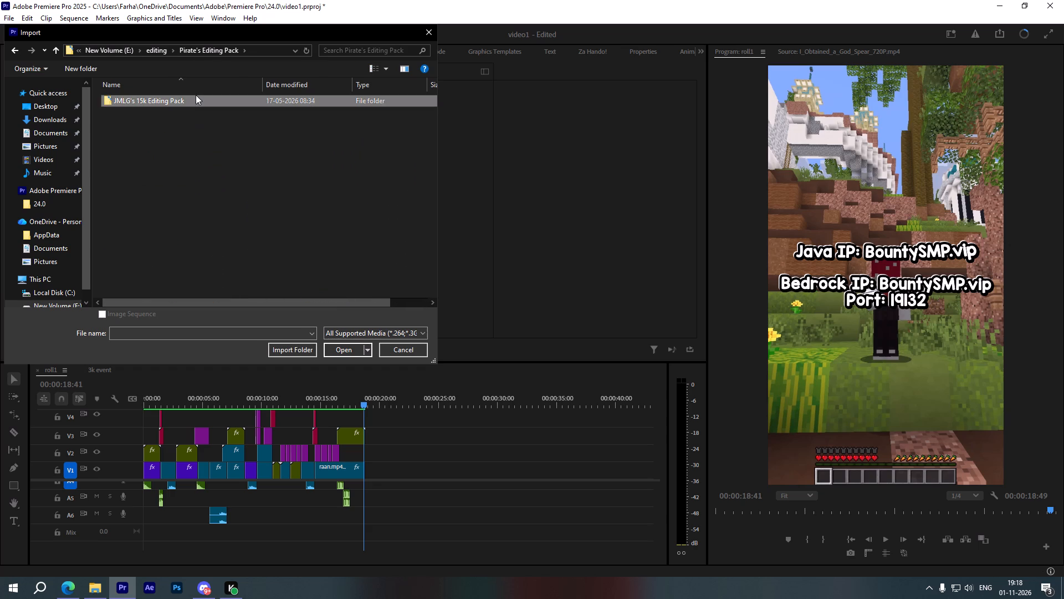
pyautogui.click(149, 54)
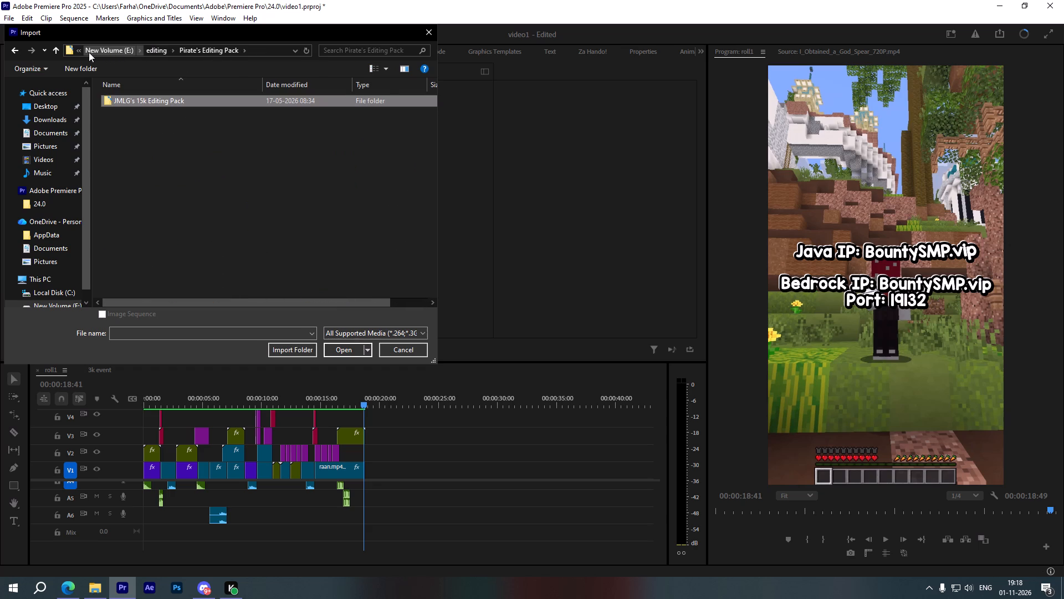
pyautogui.click(89, 52)
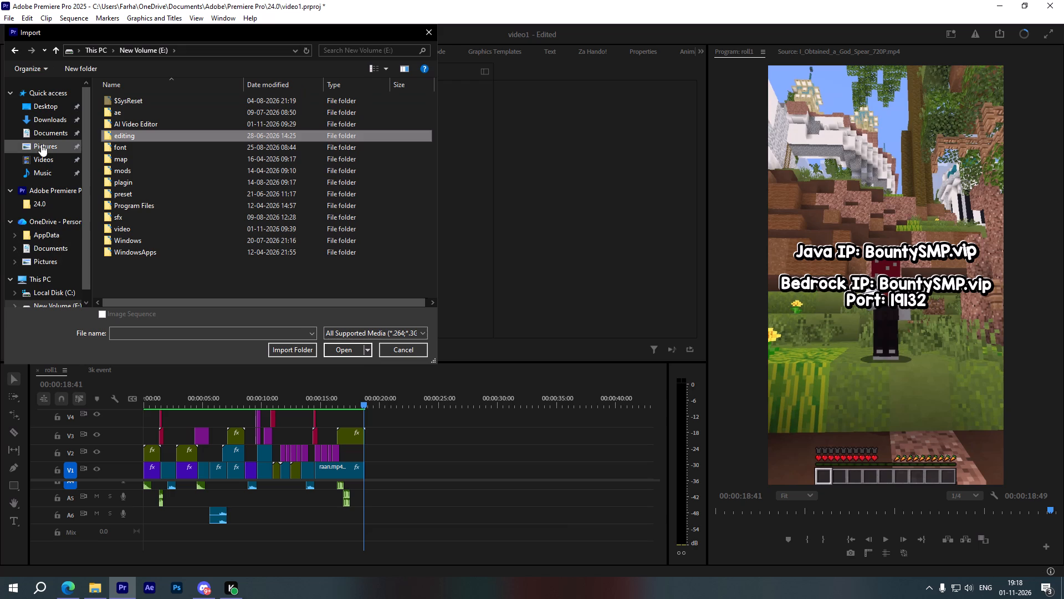
# Look through the whole Downloads folder for media to import, down to its Music subfolder.
pyautogui.click(45, 124)
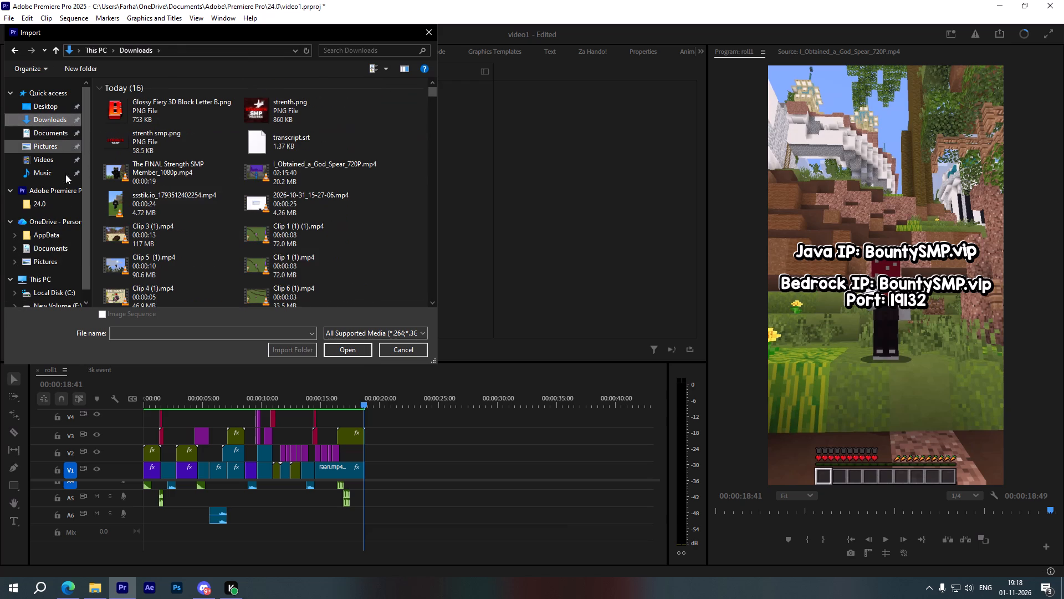
pyautogui.scroll(-19, 122, 233)
pyautogui.moveTo(431, 134); pyautogui.dragTo(427, 174)
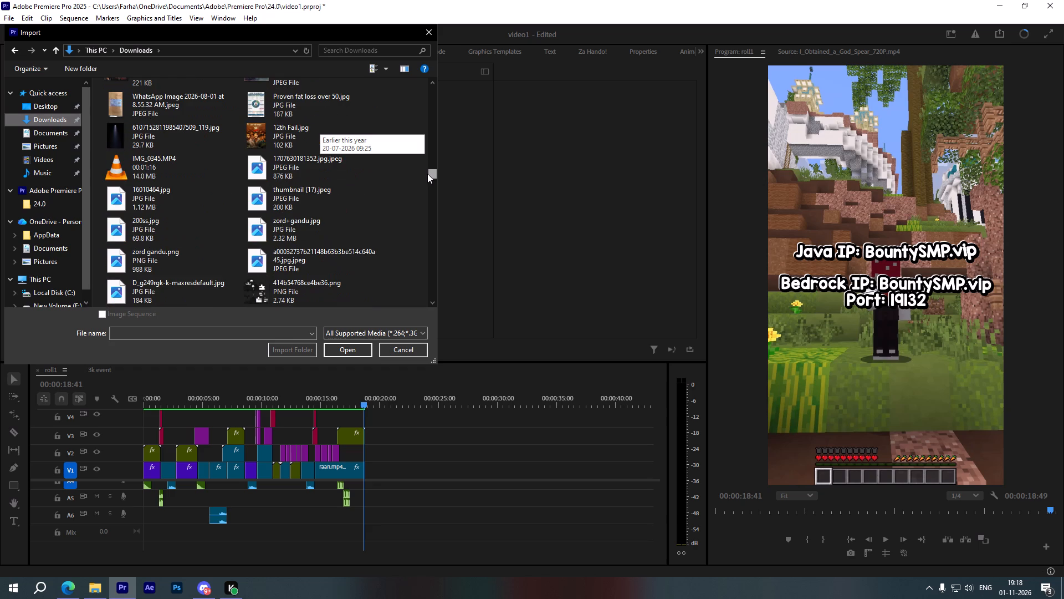
pyautogui.moveTo(427, 174); pyautogui.dragTo(417, 215)
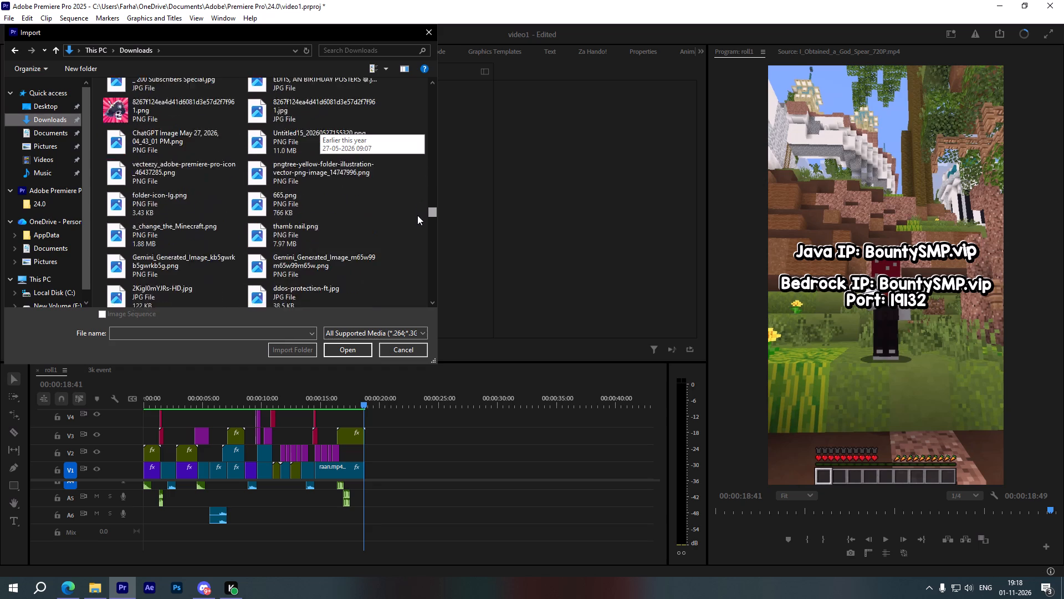
pyautogui.moveTo(417, 215); pyautogui.dragTo(412, 260)
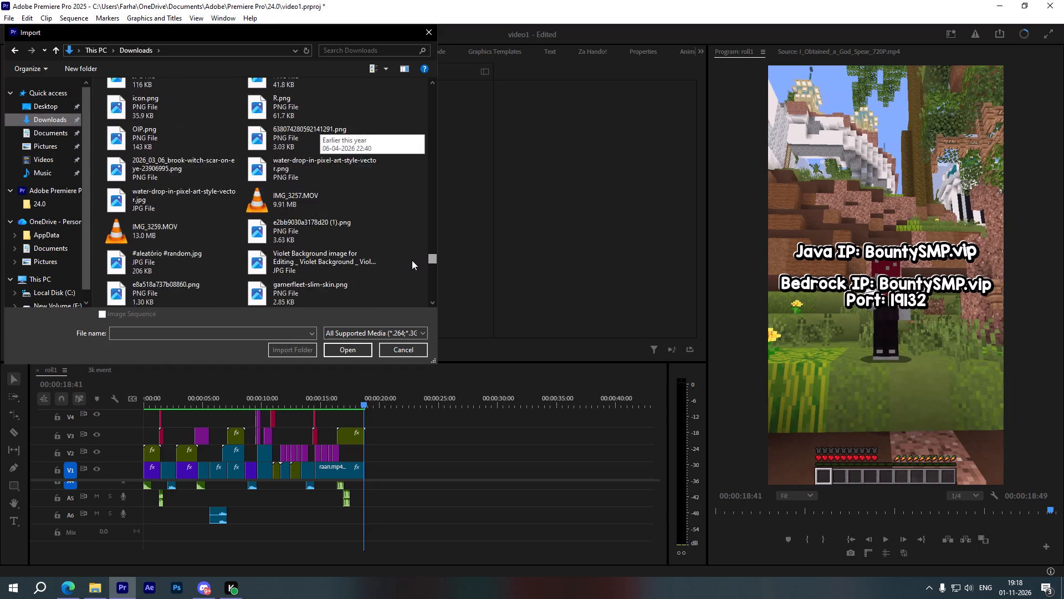
pyautogui.moveTo(412, 260); pyautogui.dragTo(407, 298)
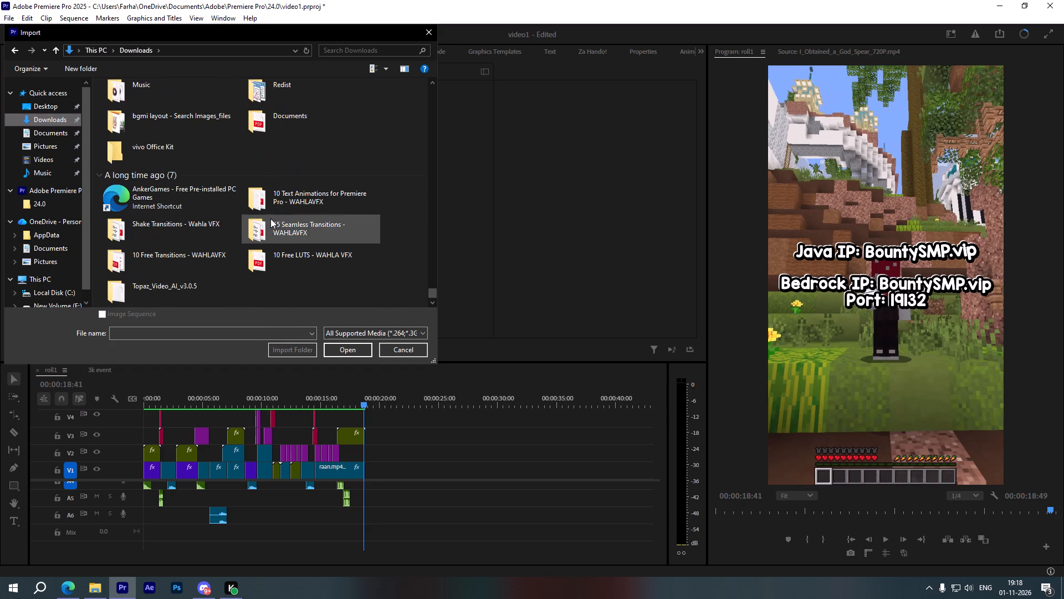
pyautogui.scroll(1, 203, 222)
pyautogui.doubleClick(170, 153)
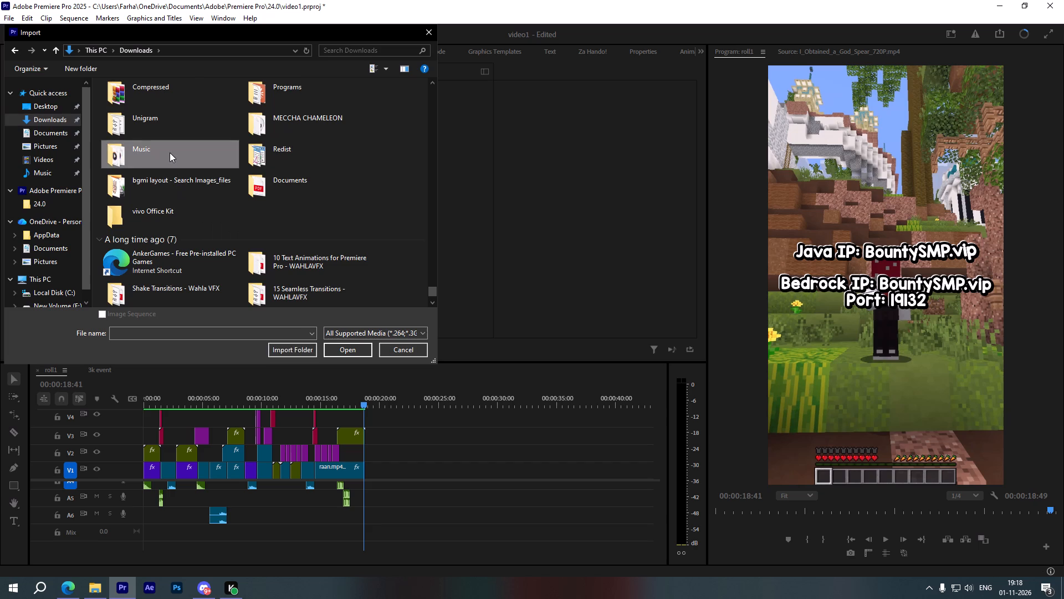
# Import the Hinokami Kagura Sun Halo Dragon Head Dance Theme MP4 from the Video folder inside Downloads.
pyautogui.click(139, 47)
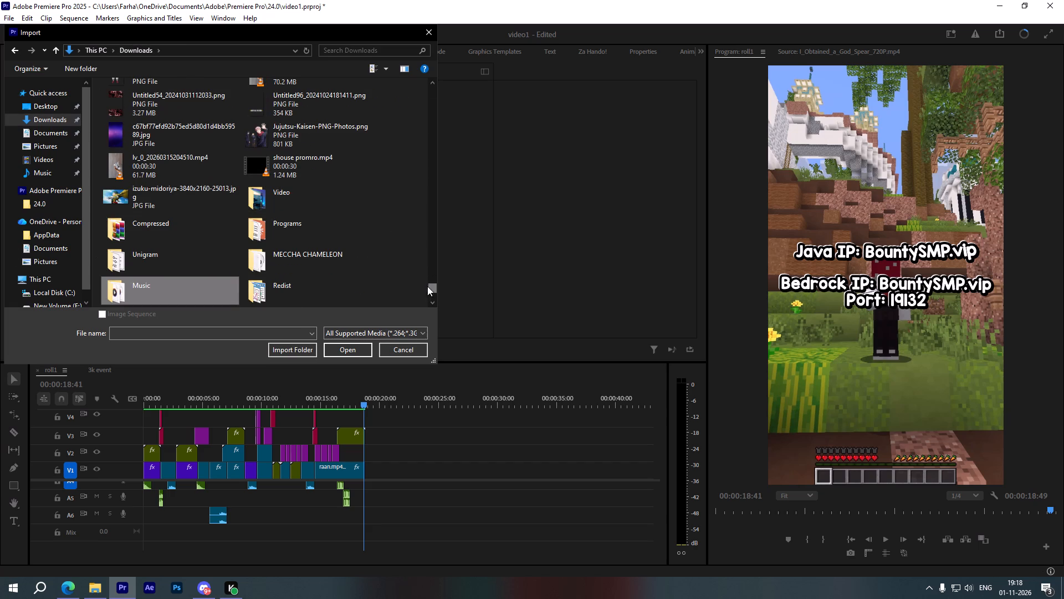
pyautogui.doubleClick(275, 201)
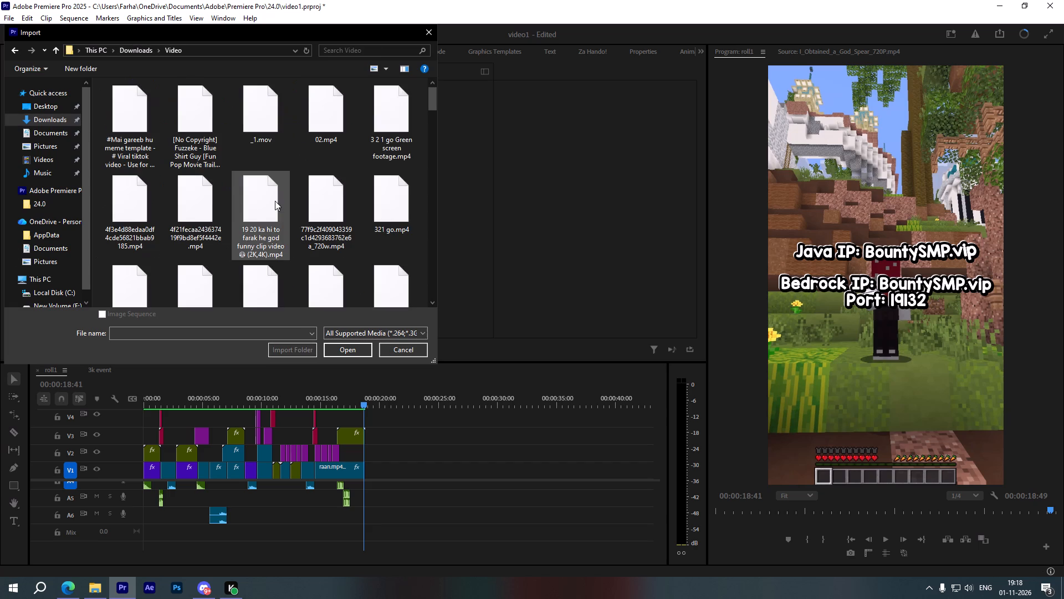
pyautogui.click(198, 119)
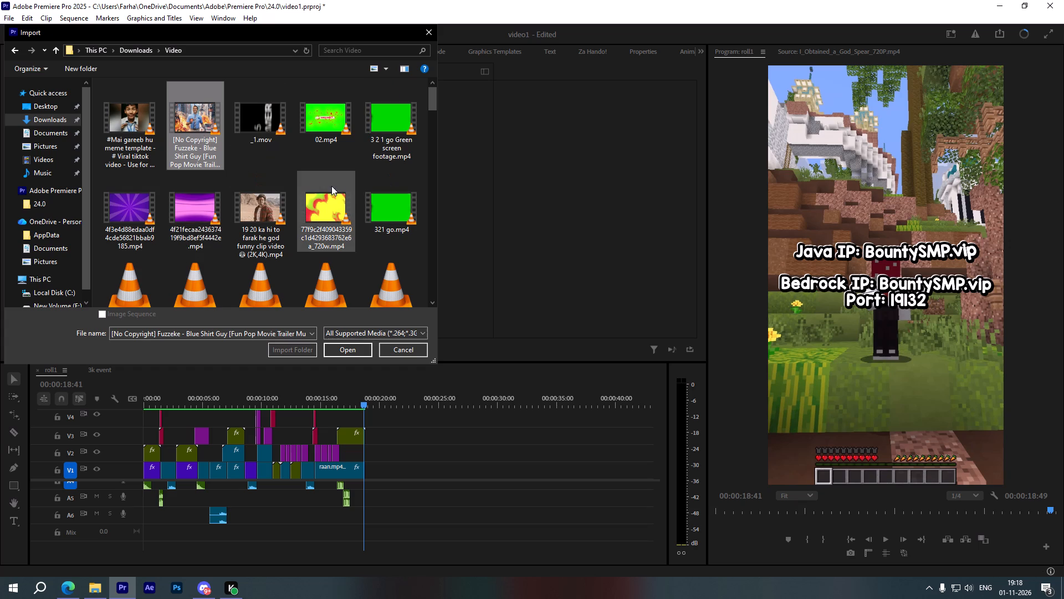
pyautogui.scroll(-2, 349, 182)
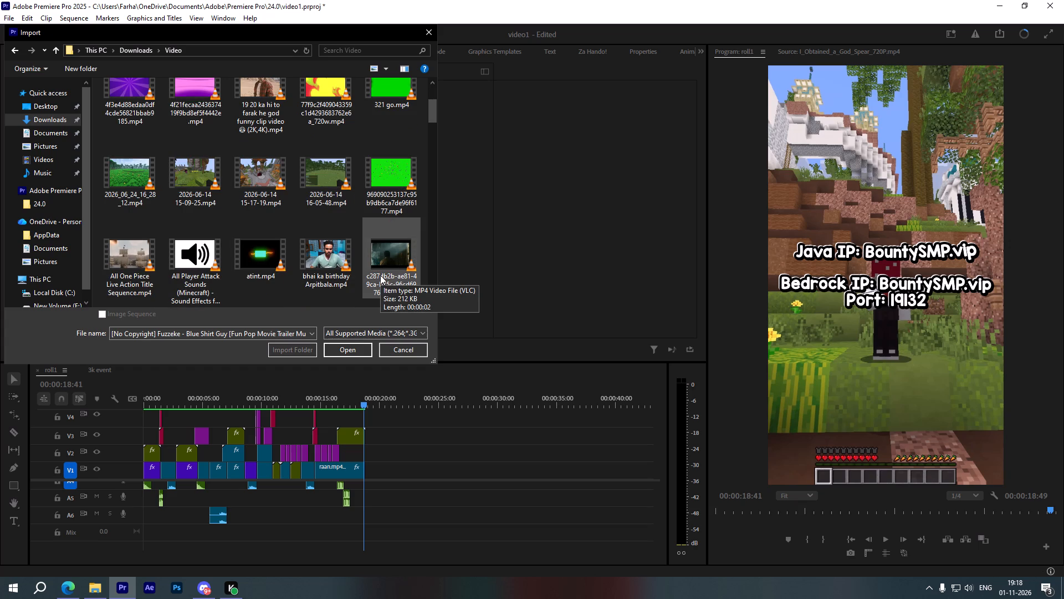
pyautogui.scroll(-1, 380, 275)
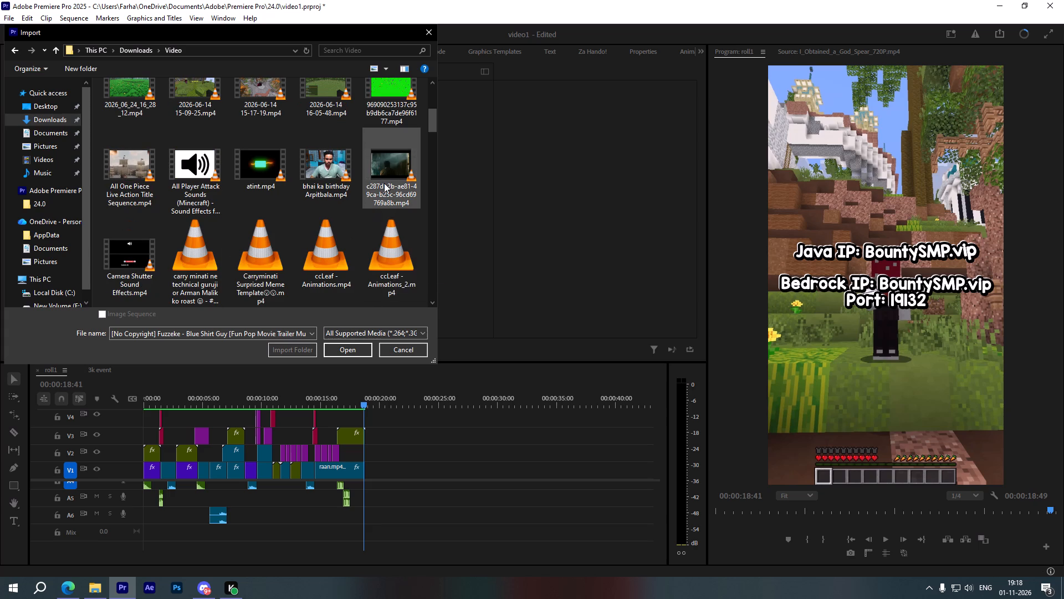
pyautogui.scroll(-1, 152, 186)
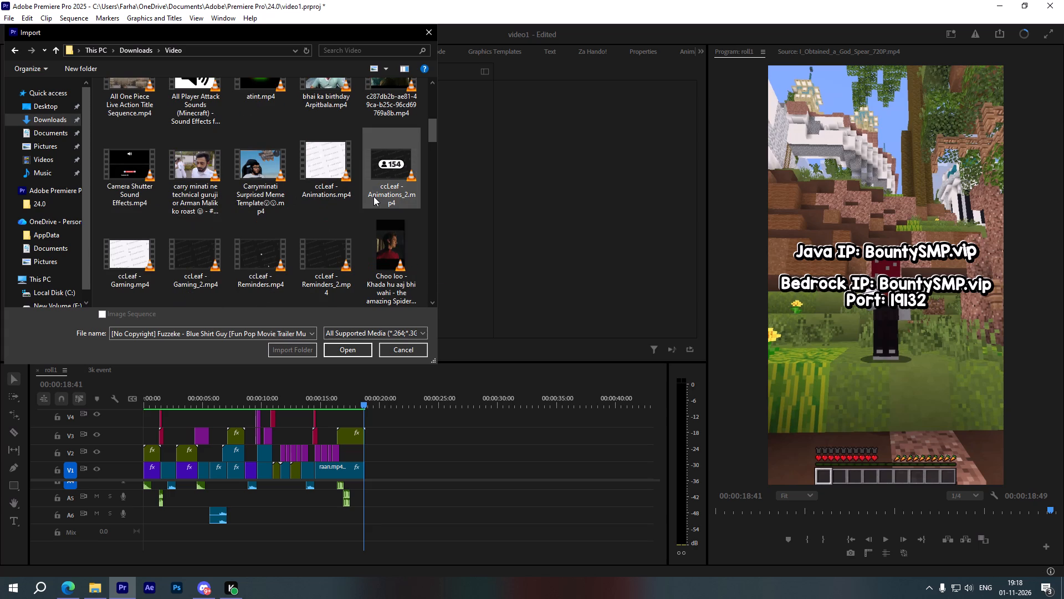
pyautogui.scroll(-2, 374, 196)
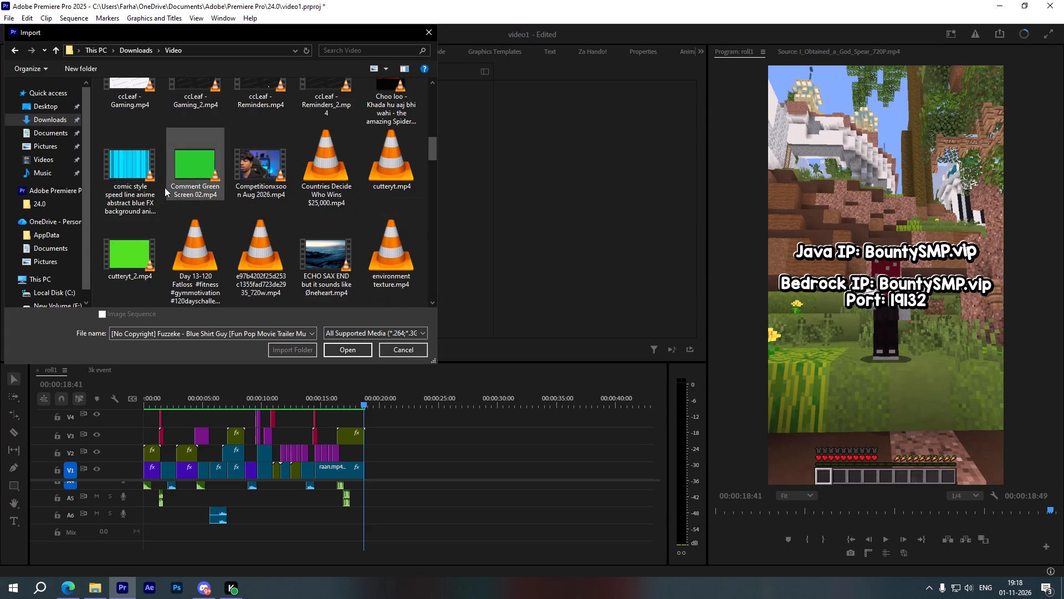
pyautogui.scroll(-1, 389, 206)
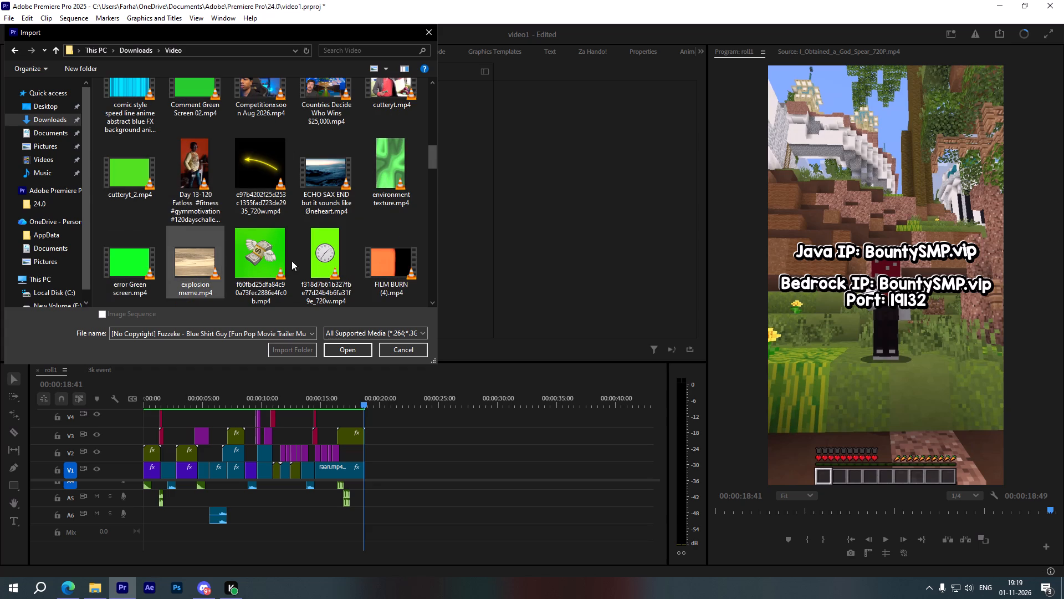
pyautogui.scroll(-1, 386, 276)
pyautogui.scroll(-1, 135, 261)
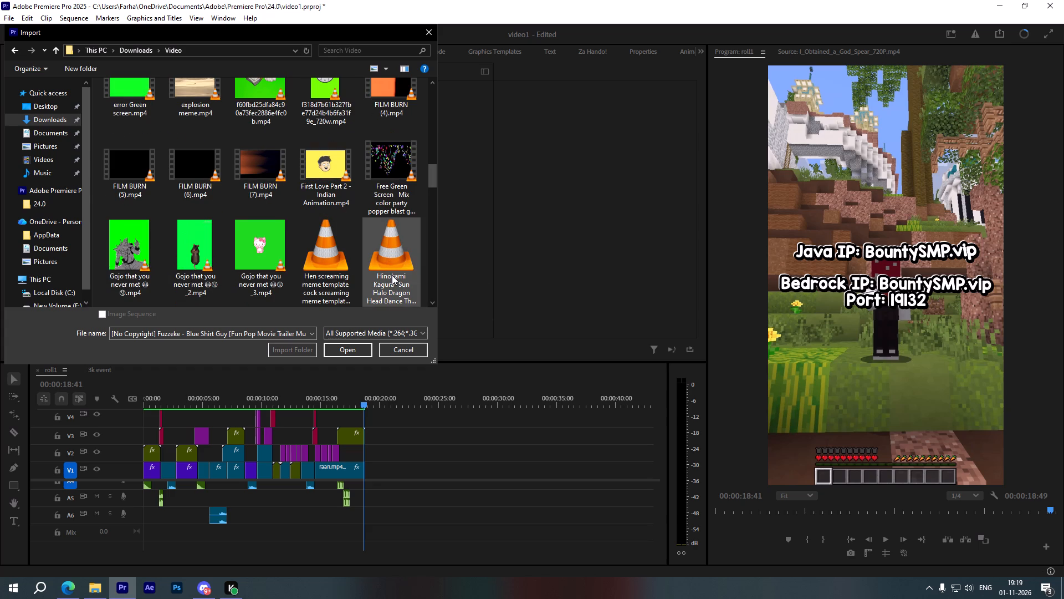
pyautogui.scroll(-1, 392, 275)
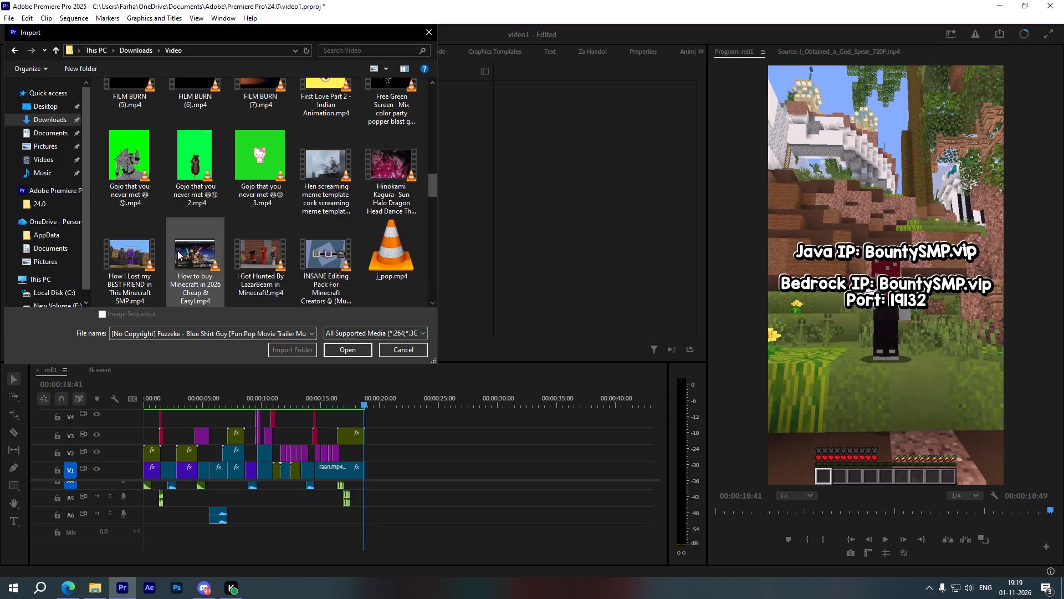
pyautogui.click(395, 181)
pyautogui.scroll(-3, 268, 199)
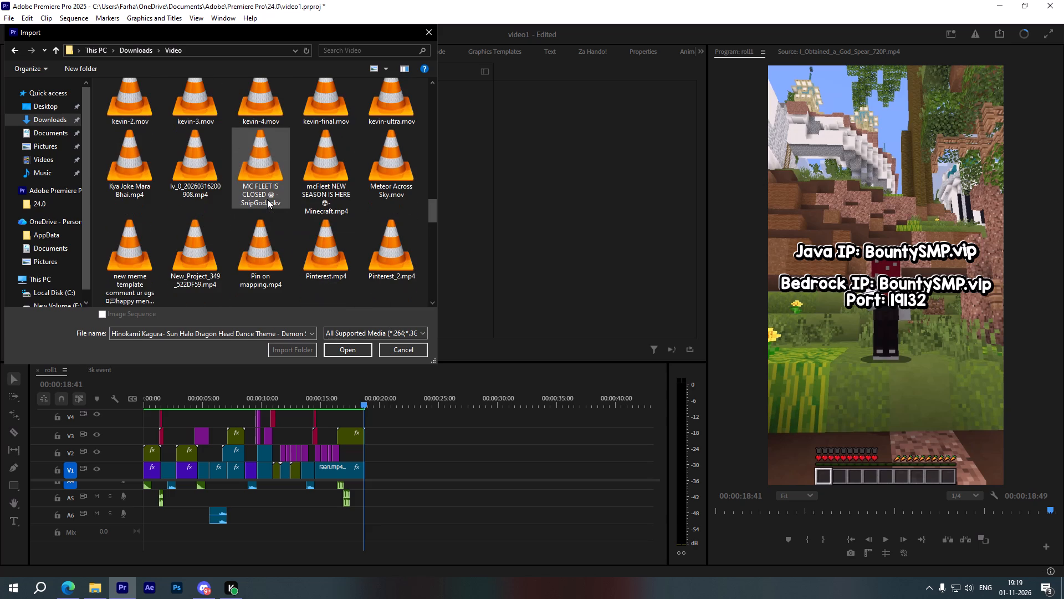
pyautogui.scroll(-1, 267, 199)
pyautogui.click(359, 352)
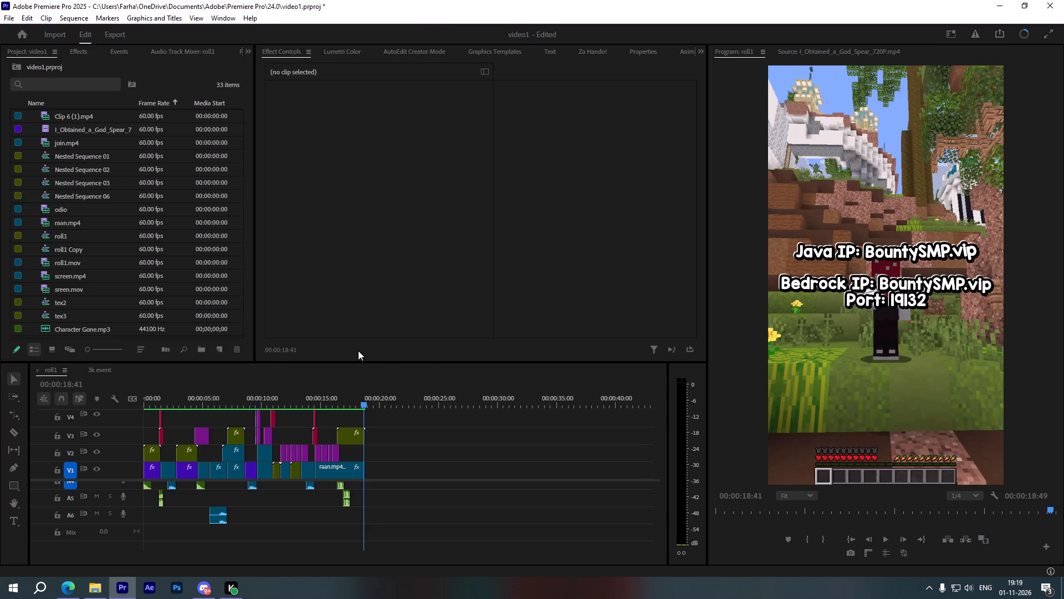
# Open the imported Hinokami Kagura clip as a source, show its audio waveform, and listen to its opening and the section around 00:01:13:00.
pyautogui.doubleClick(42, 115)
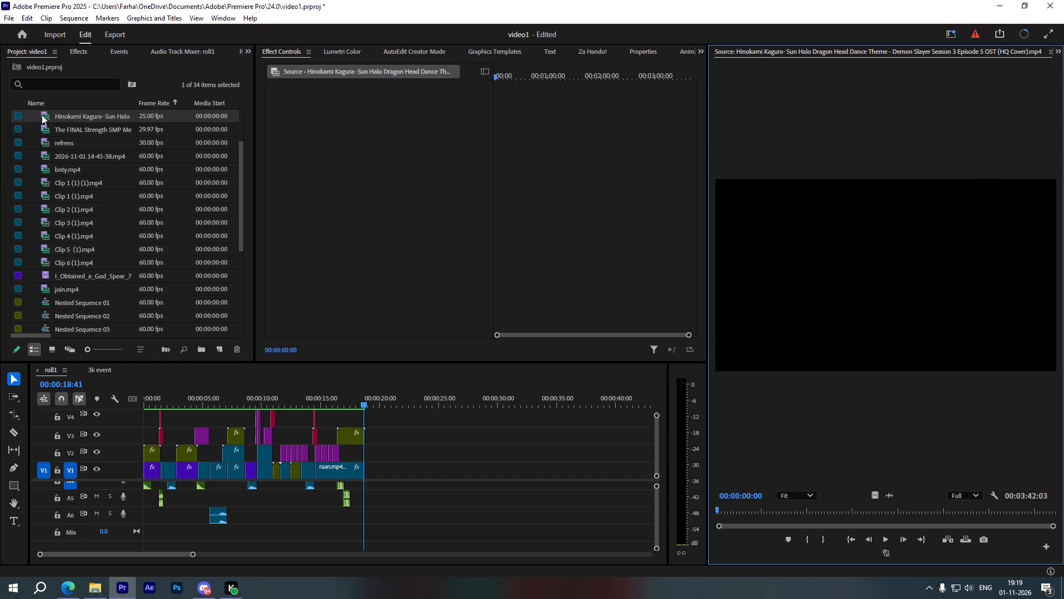
pyautogui.press('space')
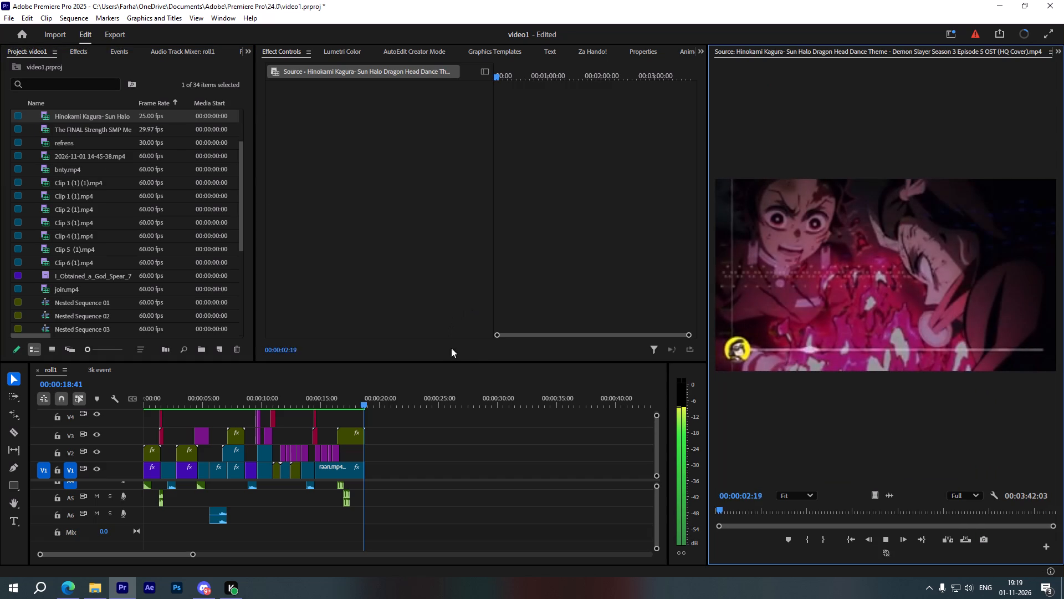
pyautogui.click(891, 491)
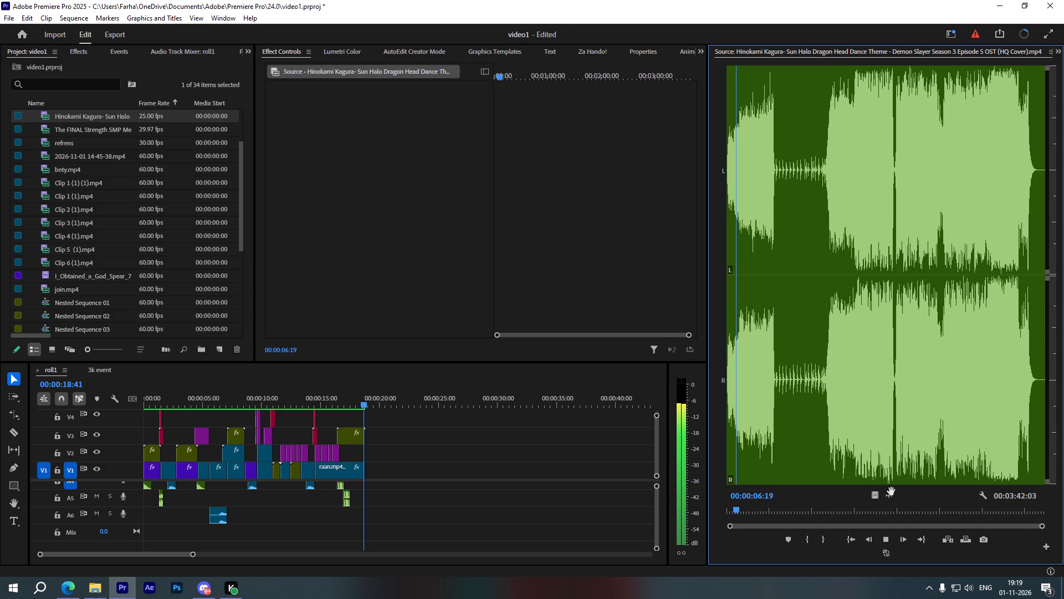
pyautogui.moveTo(747, 272); pyautogui.dragTo(786, 279)
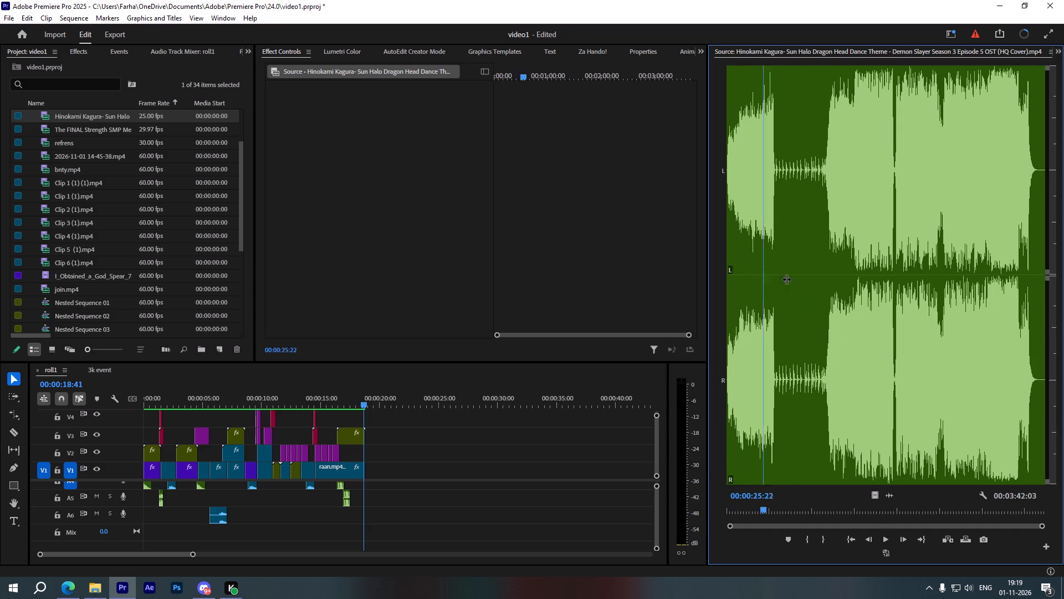
pyautogui.moveTo(786, 279); pyautogui.dragTo(827, 284)
pyautogui.press('space')
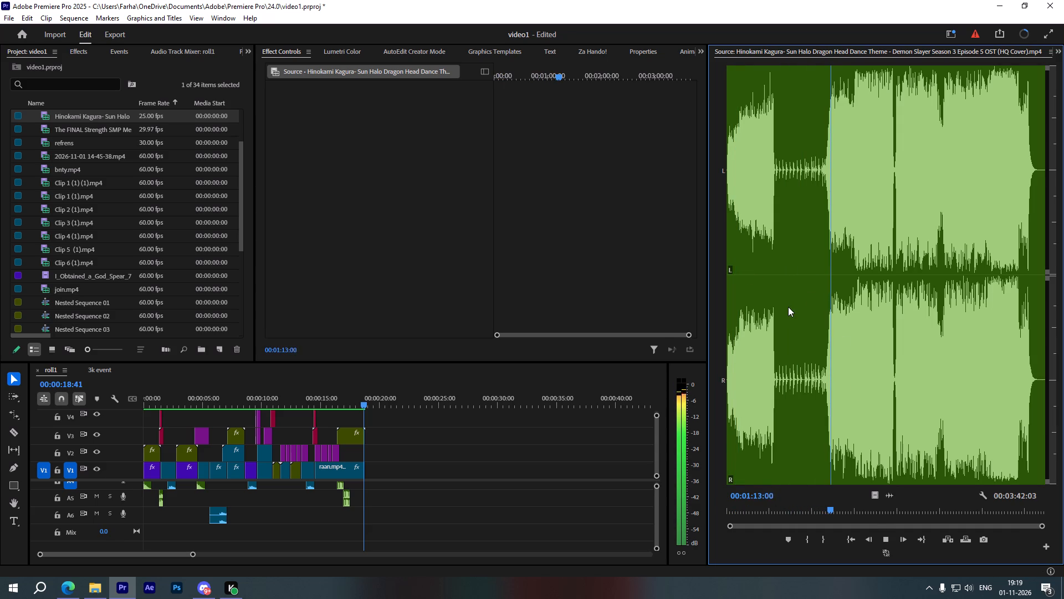
pyautogui.moveTo(789, 59); pyautogui.dragTo(780, 59)
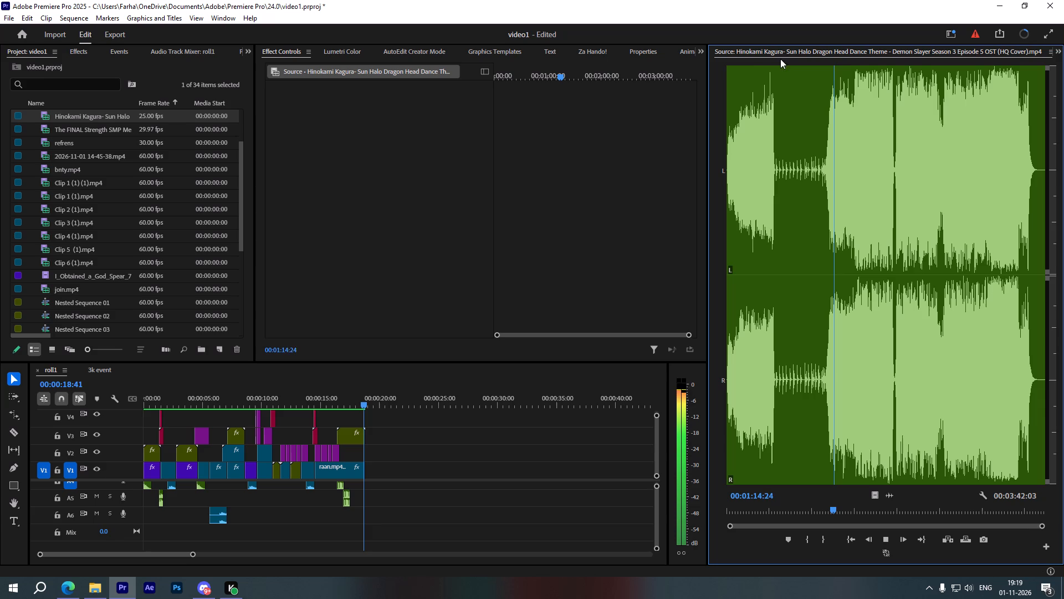
pyautogui.moveTo(780, 59); pyautogui.dragTo(760, 62)
pyautogui.moveTo(797, 98); pyautogui.dragTo(729, 109)
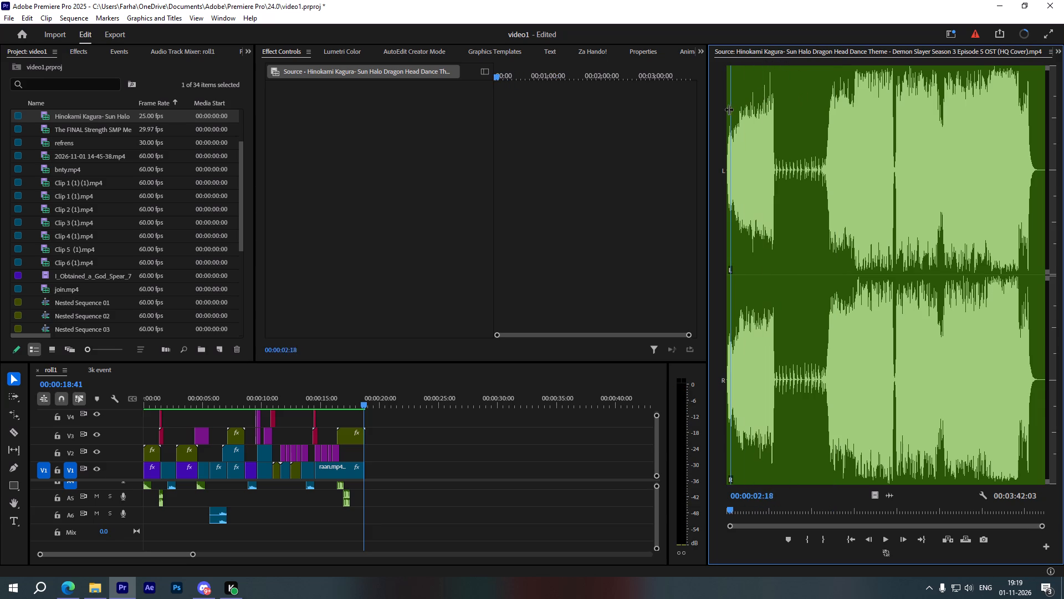
pyautogui.moveTo(729, 109); pyautogui.dragTo(725, 111)
pyautogui.press('space')
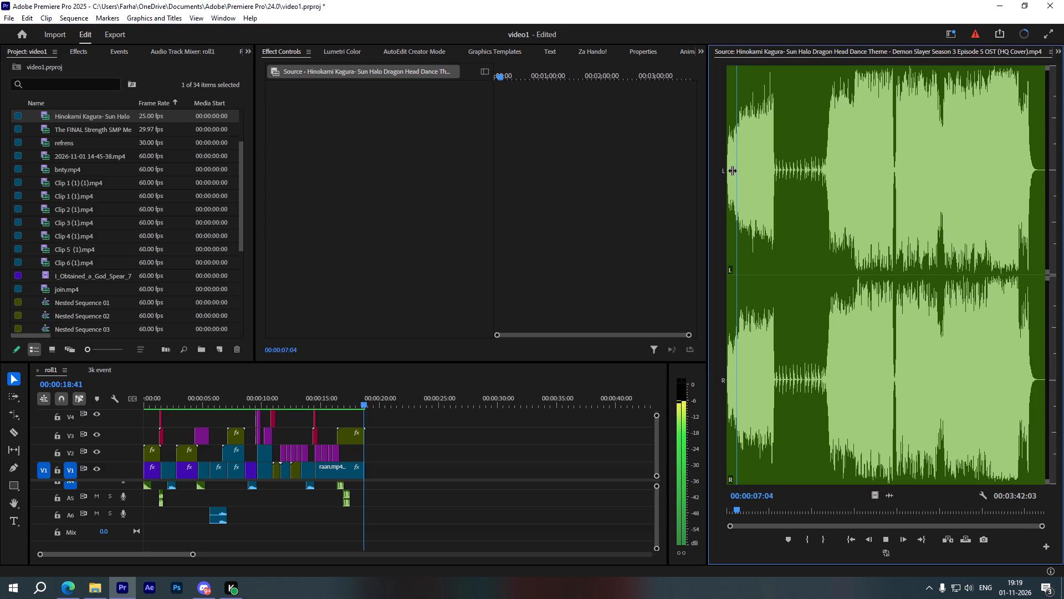
# Mark the Hinokami Kagura source clip's out point at 00:00:29:19, before the quiet section.
pyautogui.moveTo(732, 170); pyautogui.dragTo(765, 169)
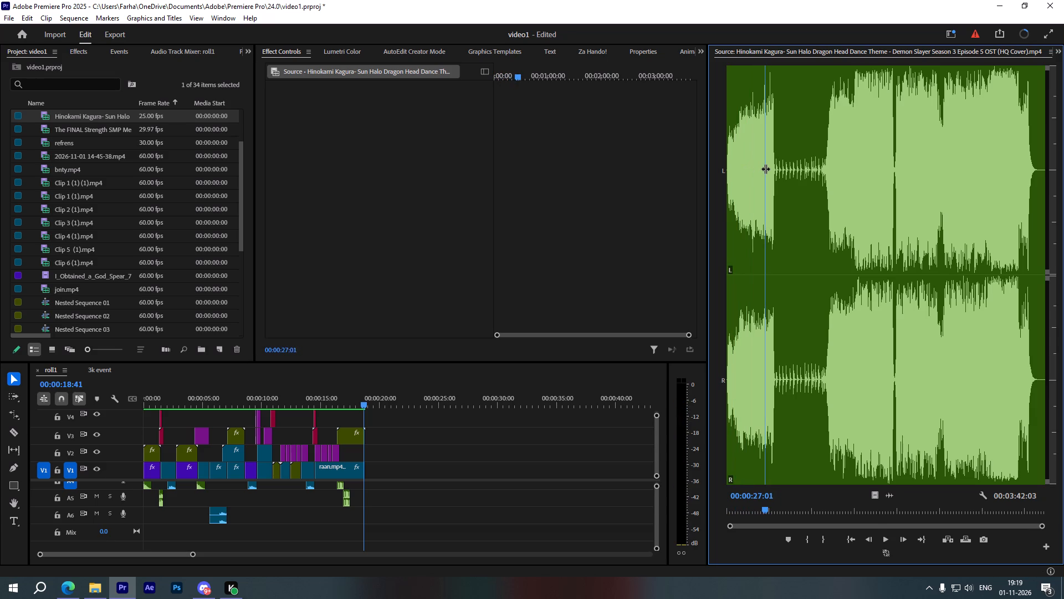
pyautogui.moveTo(765, 169); pyautogui.dragTo(769, 169)
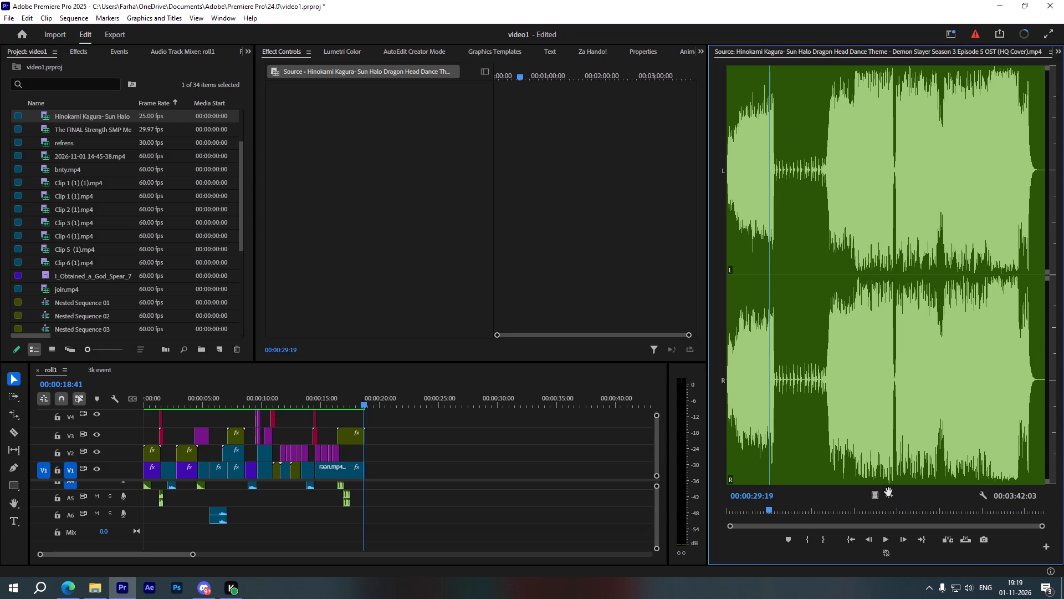
pyautogui.press('o')
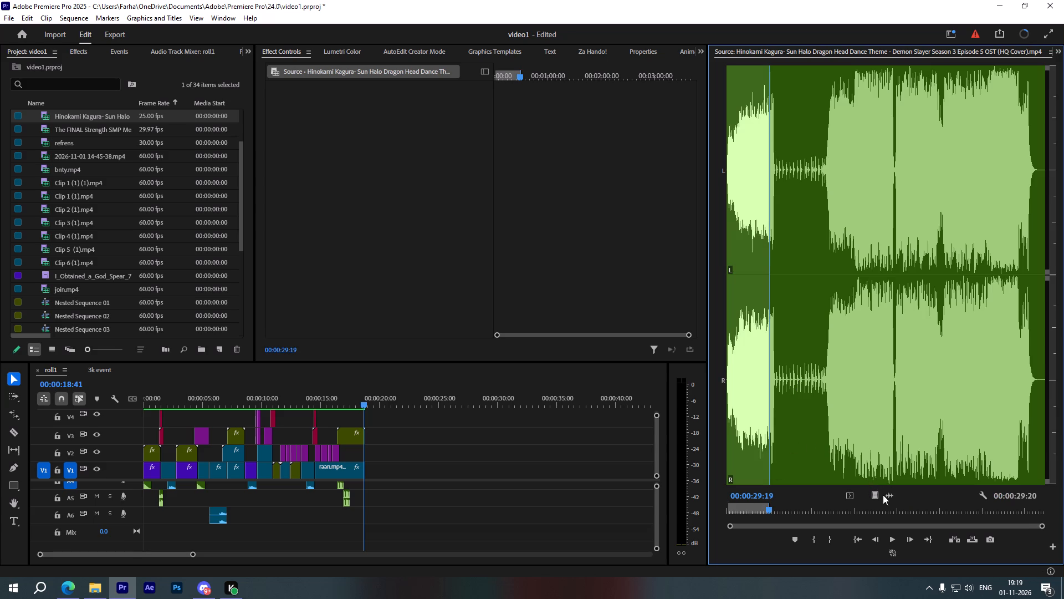
# Place only the marked audio of the Hinokami Kagura clip on a new audio track A7, starting at the beginning of roll1.
pyautogui.moveTo(890, 495); pyautogui.dragTo(222, 543)
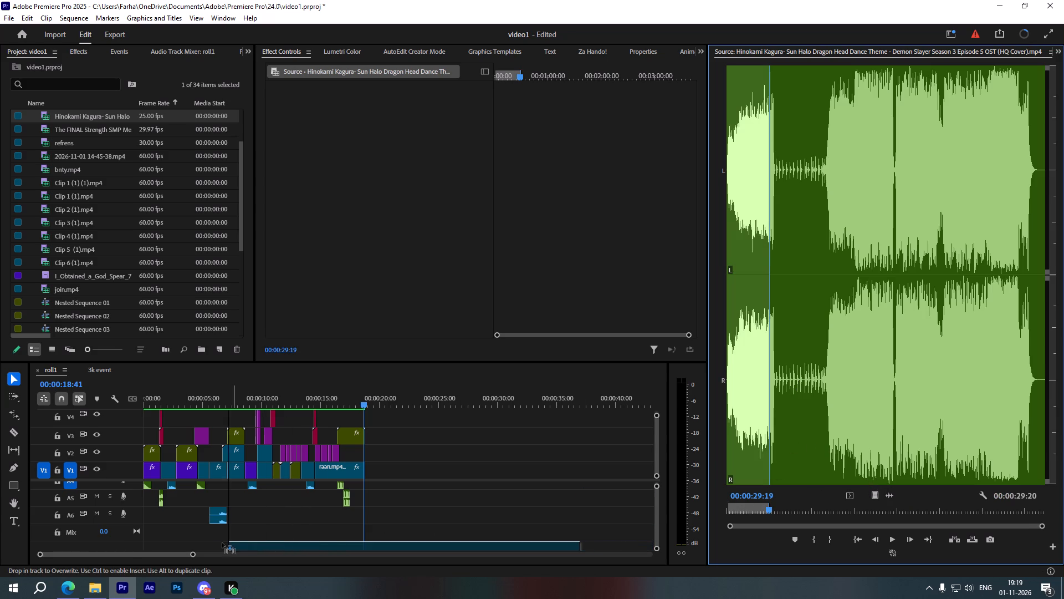
pyautogui.moveTo(222, 543); pyautogui.dragTo(144, 544)
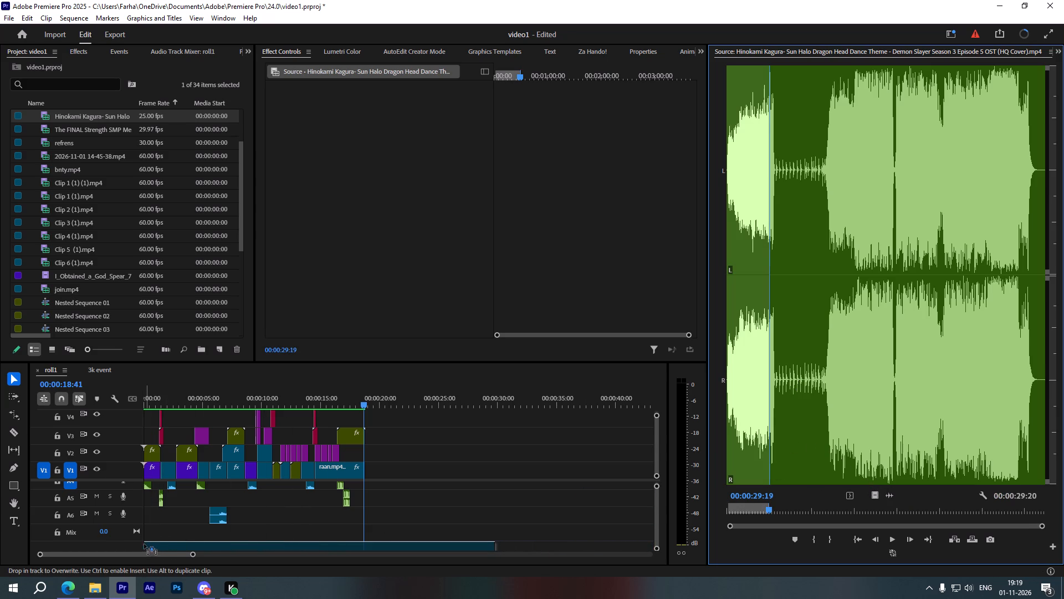
pyautogui.moveTo(144, 544); pyautogui.dragTo(136, 542)
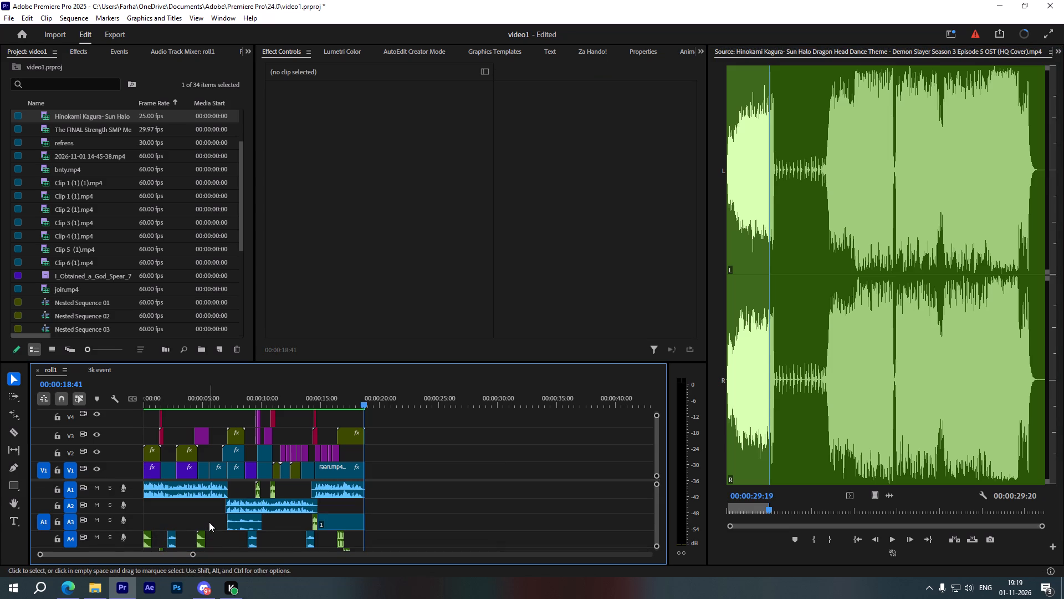
pyautogui.keyDown('ctrl'); pyautogui.scroll(-11, 209, 522); pyautogui.keyUp('ctrl')
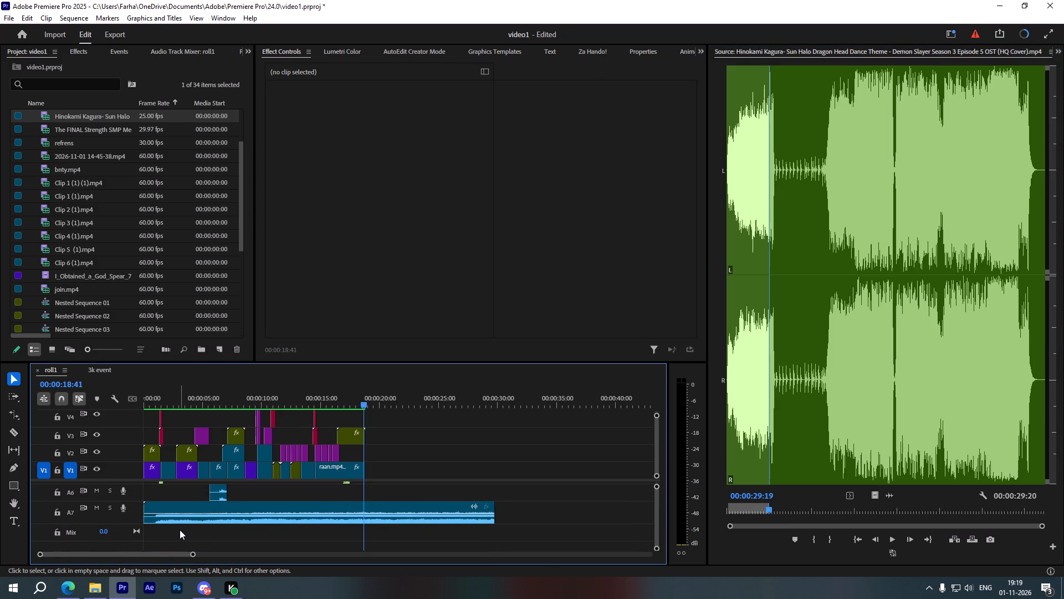
# Trim about 0.8 seconds off the start of the A7 music clip and move it back to the beginning of roll1.
pyautogui.keyDown('alt'); pyautogui.scroll(5, 179, 529); pyautogui.keyUp('alt')
pyautogui.scroll(8, 194, 524)
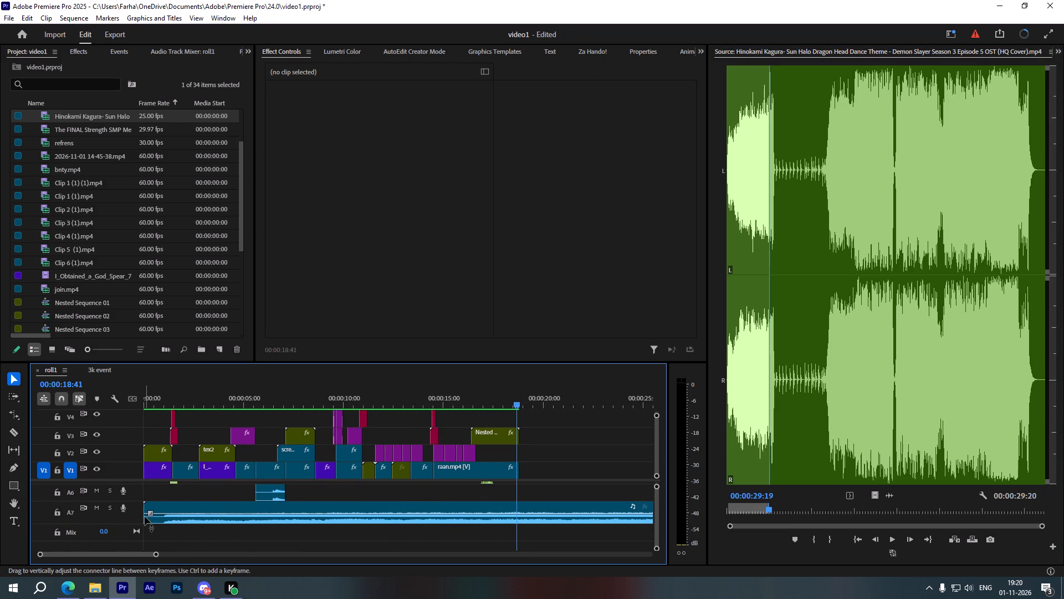
pyautogui.moveTo(144, 518); pyautogui.dragTo(166, 521)
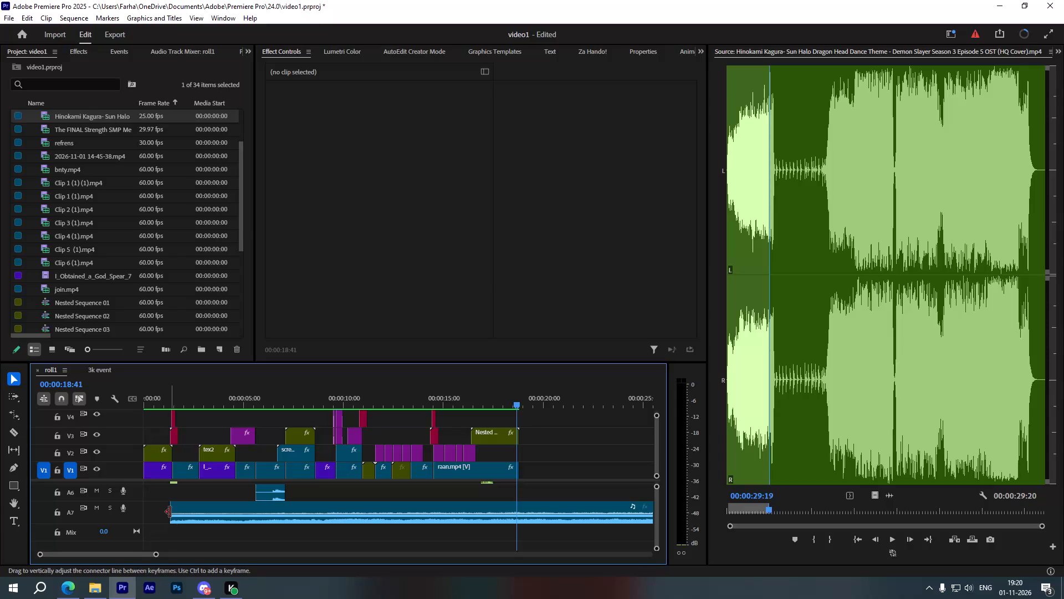
pyautogui.moveTo(169, 510); pyautogui.dragTo(160, 511)
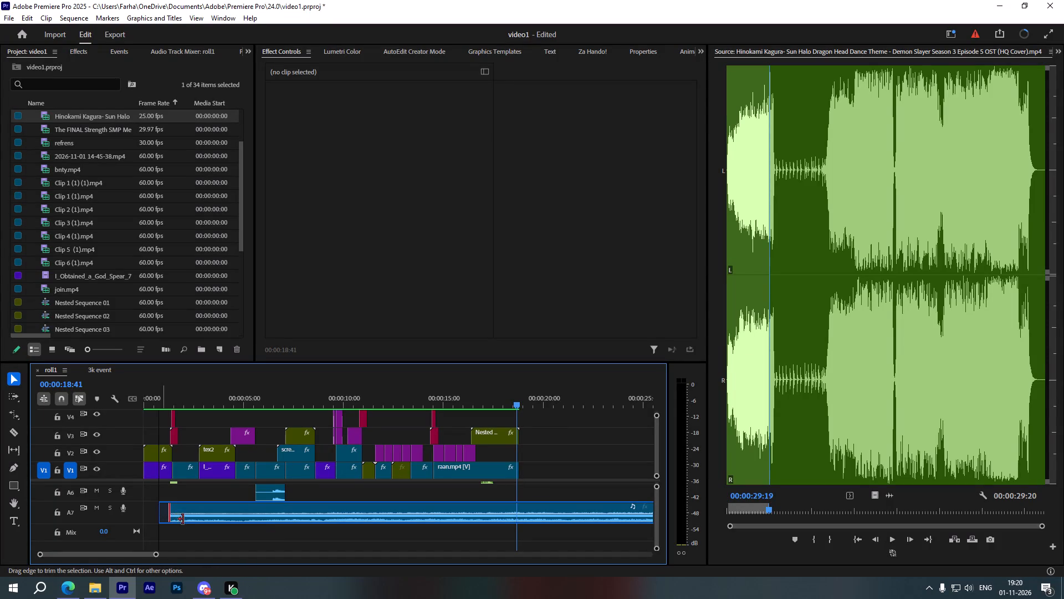
pyautogui.keyDown('alt'); pyautogui.scroll(2, 185, 530); pyautogui.keyUp('alt')
pyautogui.moveTo(197, 506); pyautogui.dragTo(178, 506)
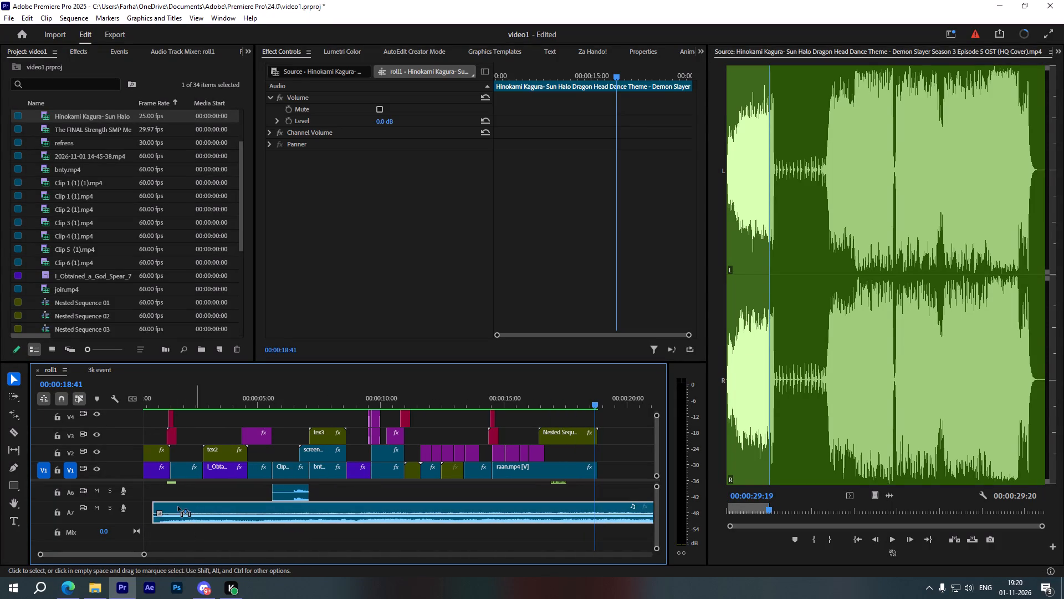
pyautogui.moveTo(178, 506); pyautogui.dragTo(148, 510)
# Trim the end of the A7 music clip back to where the video clips end in roll1.
pyautogui.keyDown('alt'); pyautogui.scroll(-7, 217, 510); pyautogui.keyUp('alt')
pyautogui.keyDown('alt'); pyautogui.scroll(5, 347, 523); pyautogui.keyUp('alt')
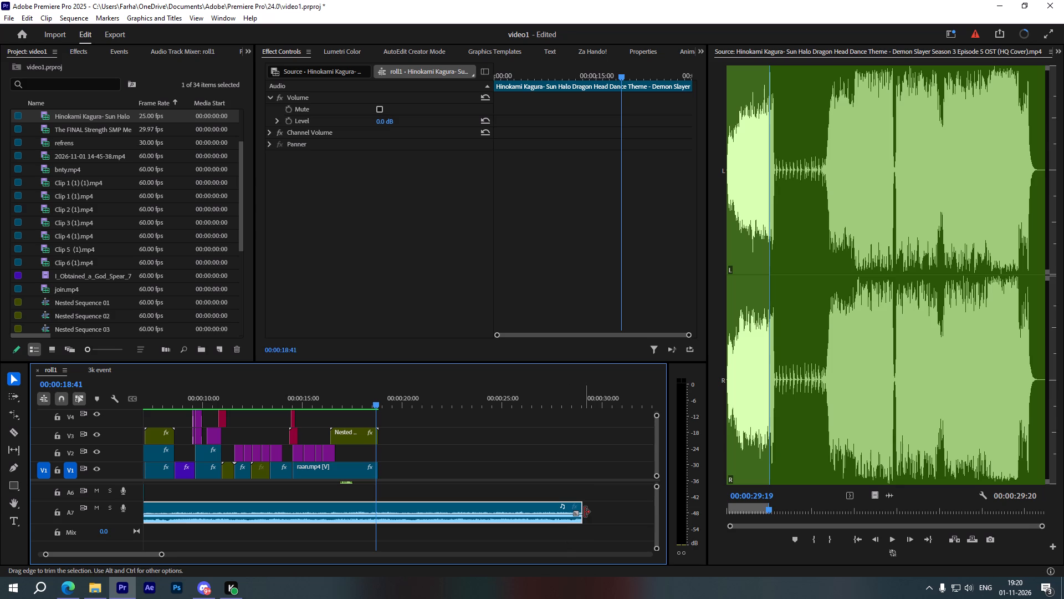
pyautogui.moveTo(585, 512); pyautogui.dragTo(379, 511)
pyautogui.scroll(4, 344, 493)
pyautogui.keyDown('alt'); pyautogui.scroll(-6, 344, 493); pyautogui.keyUp('alt')
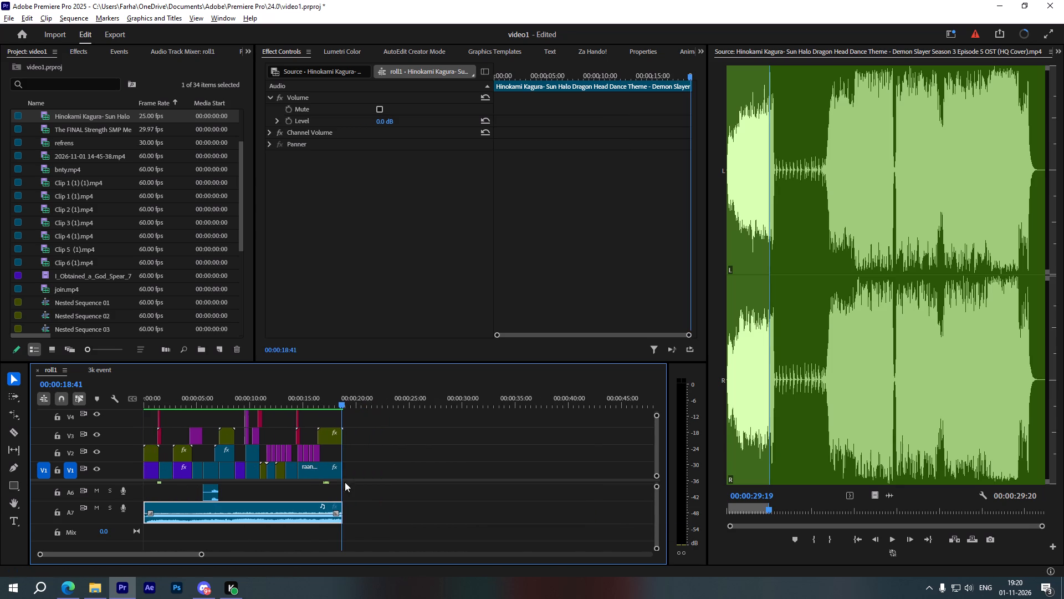
# Add a Hard Limiter effect to the Audio 7 track of roll1 in the Audio Track Mixer.
pyautogui.moveTo(311, 400); pyautogui.dragTo(162, 417)
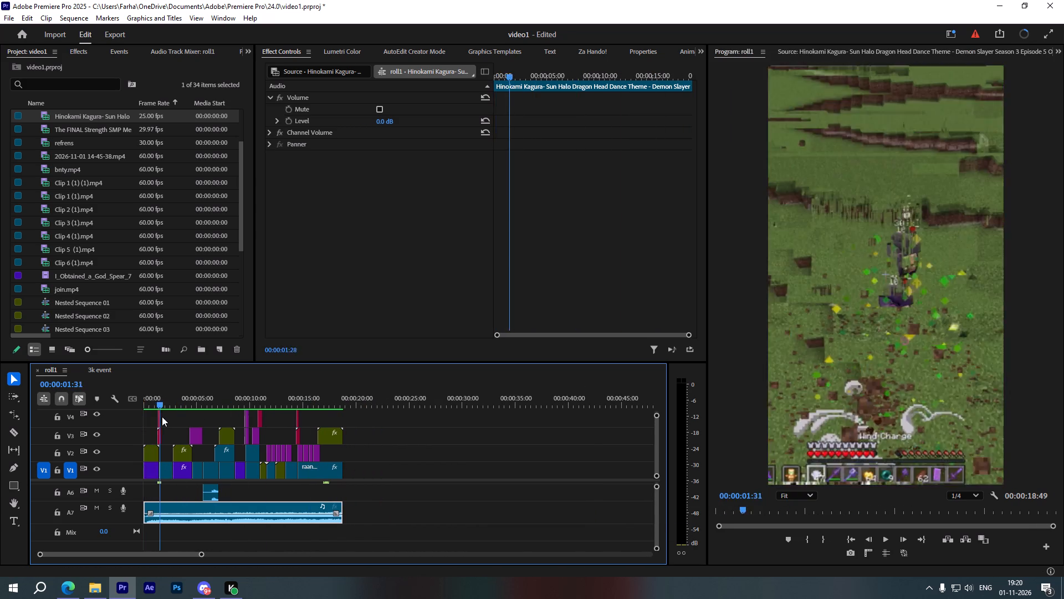
pyautogui.moveTo(162, 417); pyautogui.dragTo(120, 420)
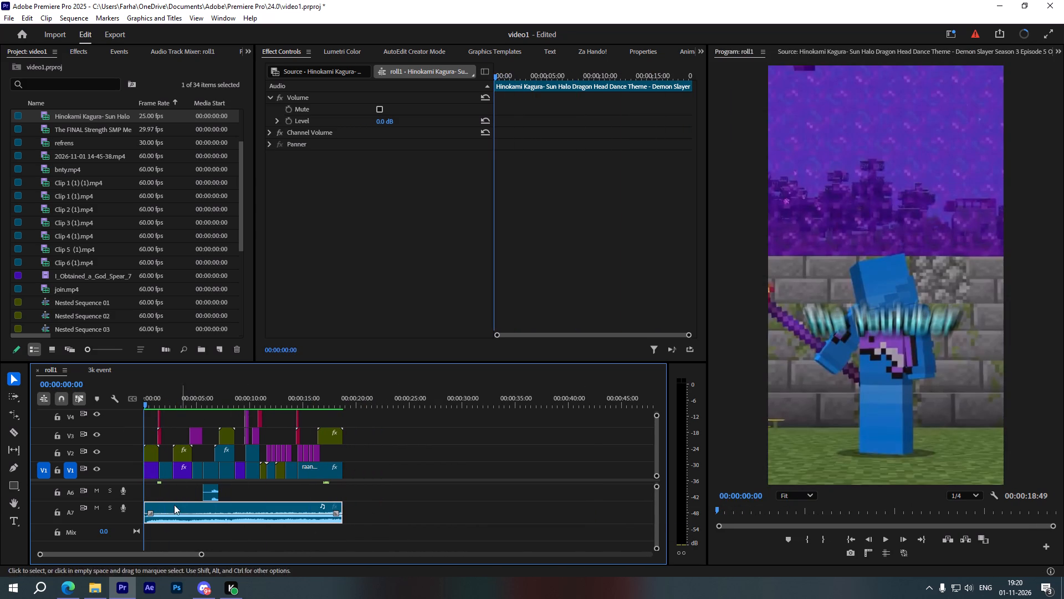
pyautogui.scroll(-5, 142, 49)
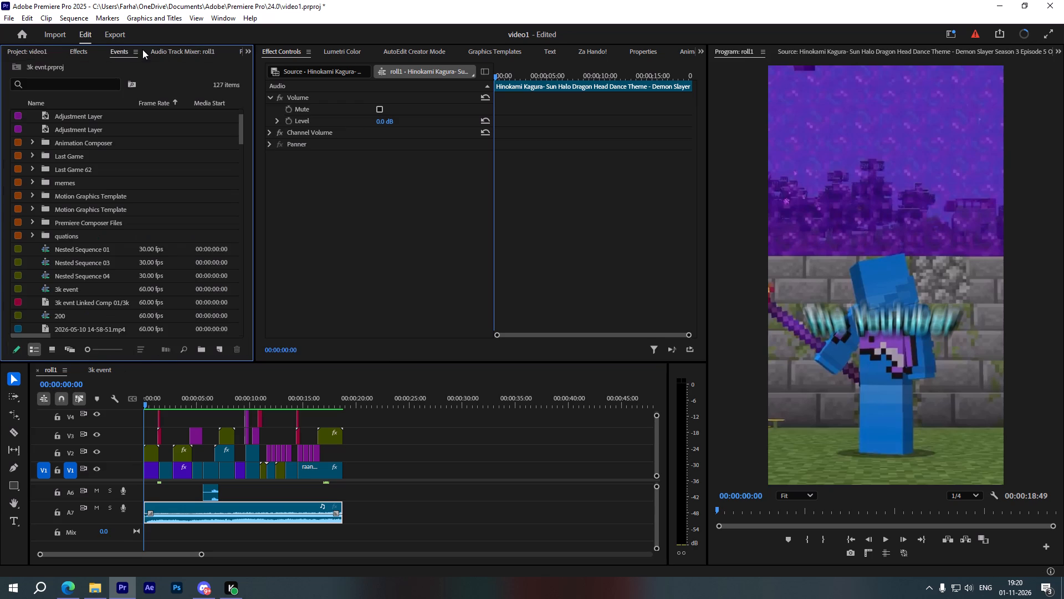
pyautogui.scroll(-6, 142, 49)
pyautogui.scroll(1, 142, 52)
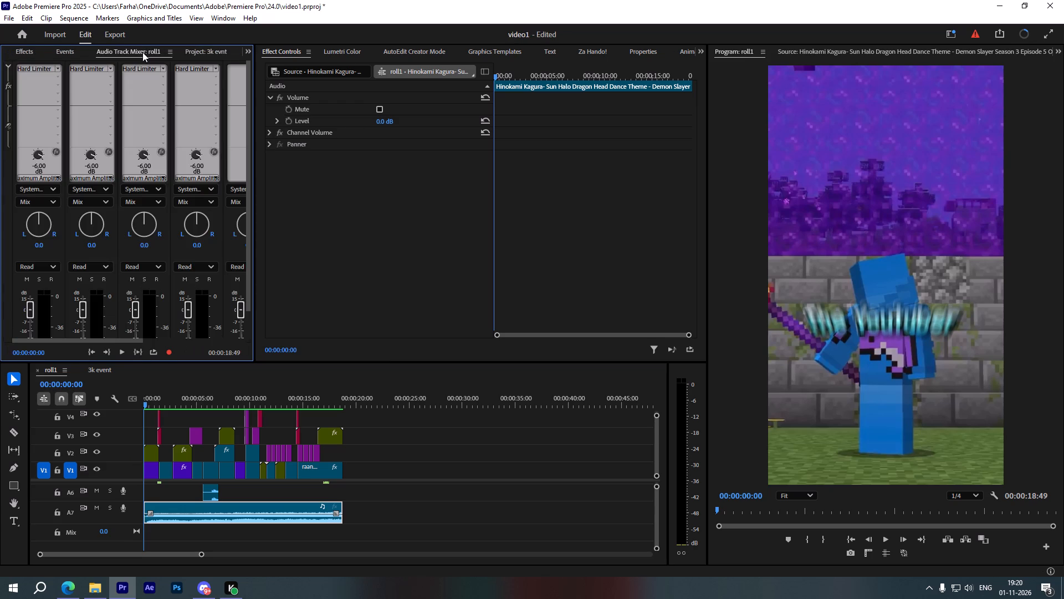
pyautogui.scroll(-1, 142, 52)
pyautogui.scroll(1, 142, 52)
pyautogui.moveTo(116, 339); pyautogui.dragTo(185, 340)
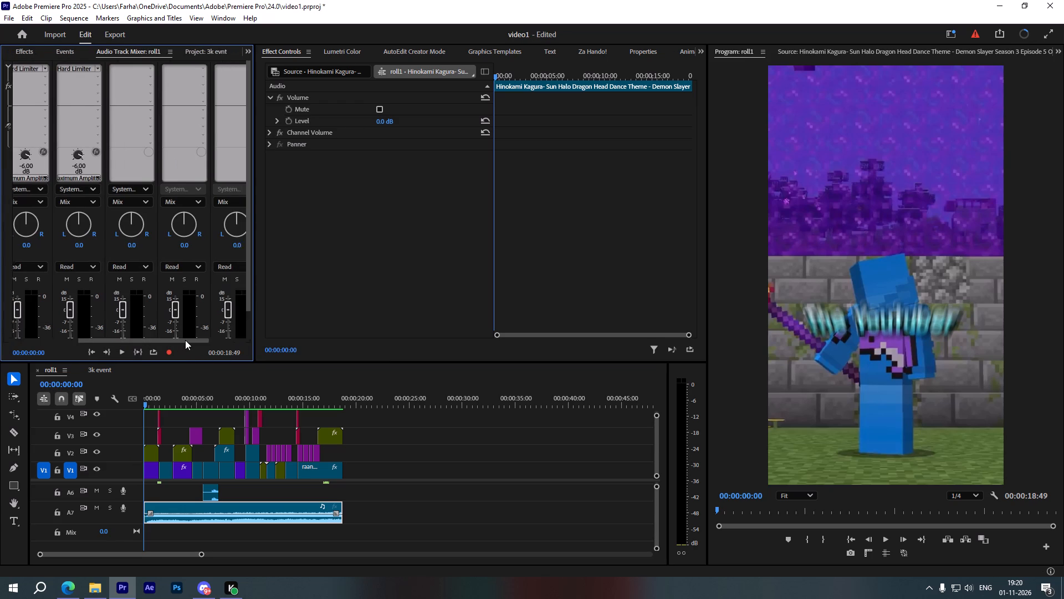
pyautogui.moveTo(185, 340); pyautogui.dragTo(248, 340)
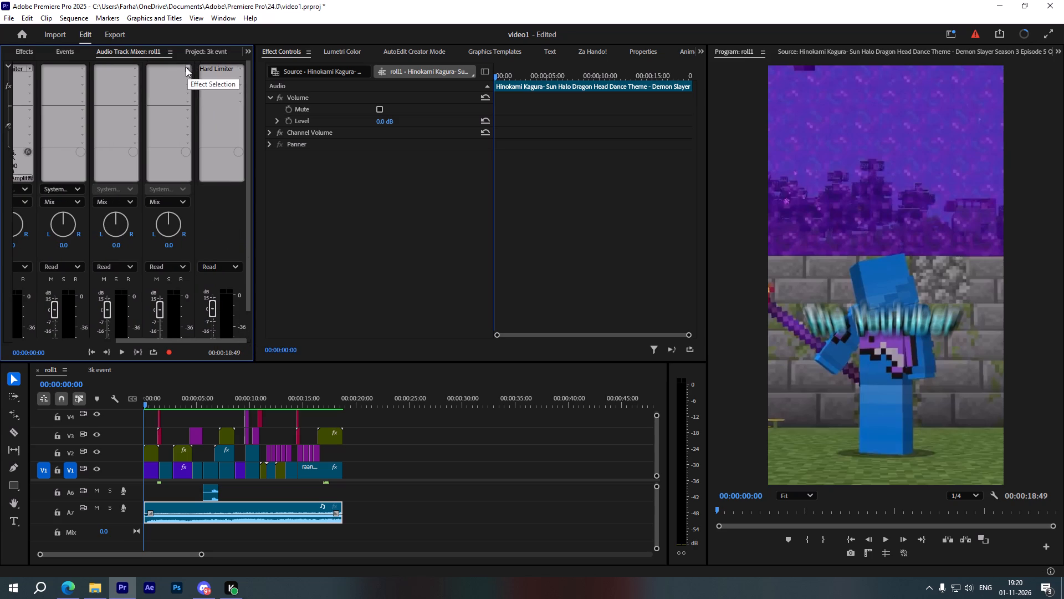
pyautogui.click(186, 67)
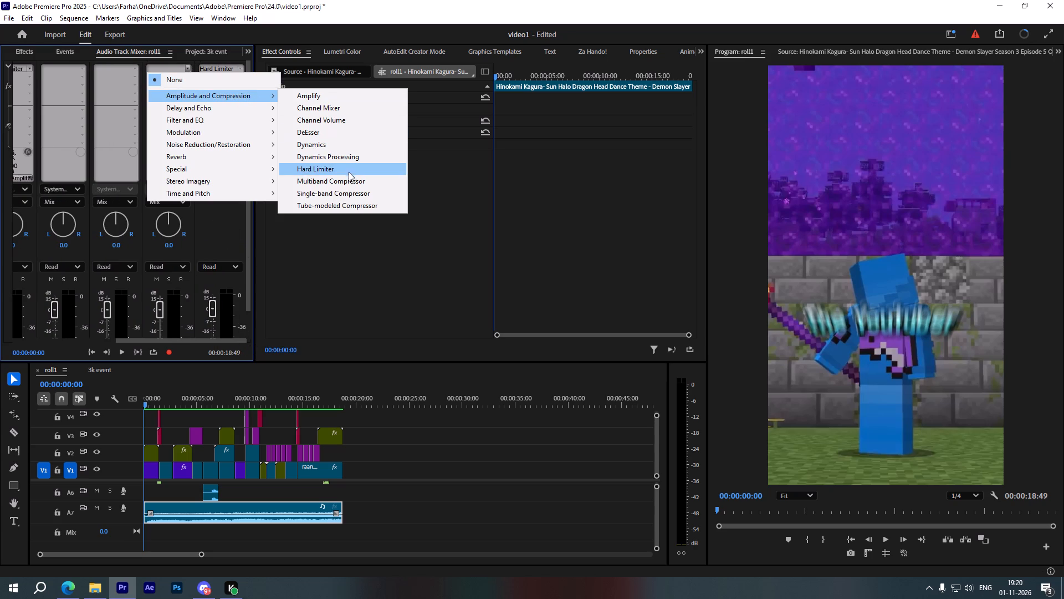
pyautogui.click(347, 172)
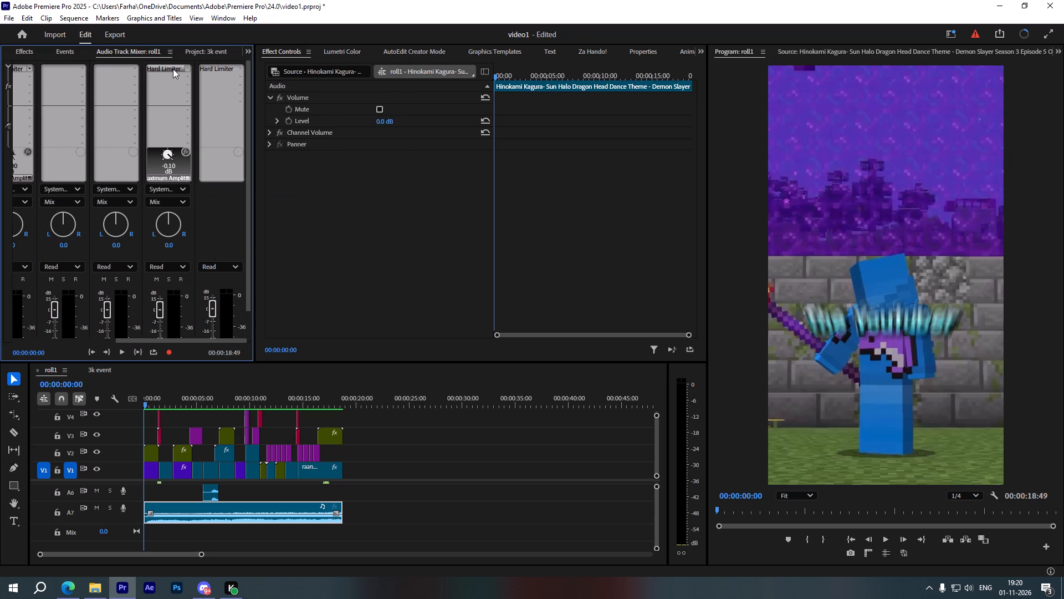
# Set the Audio 7 Hard Limiter's maximum amplitude to -35 dB.
pyautogui.doubleClick(173, 69)
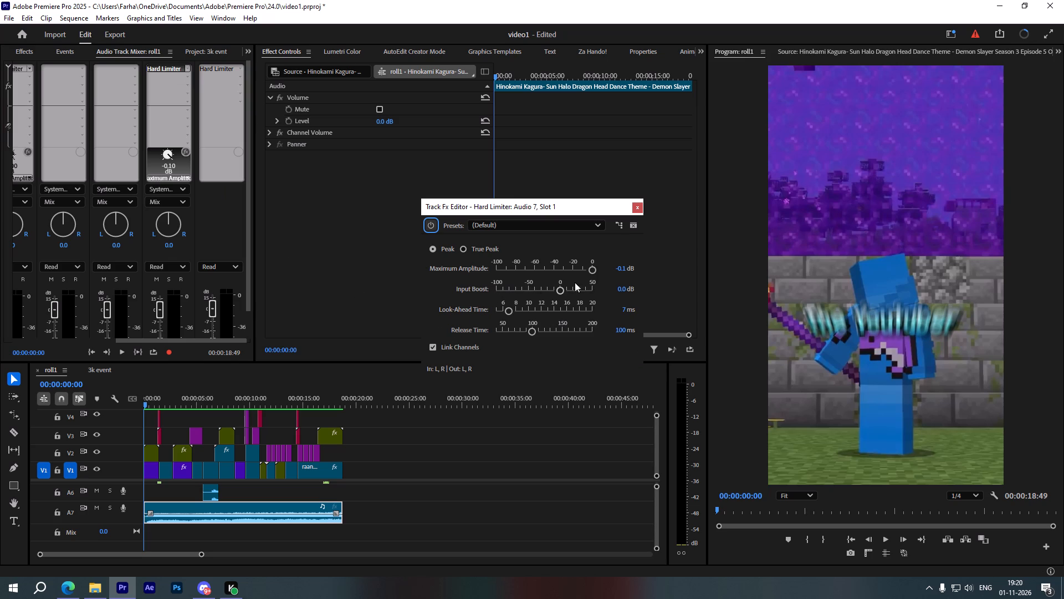
pyautogui.click(625, 266)
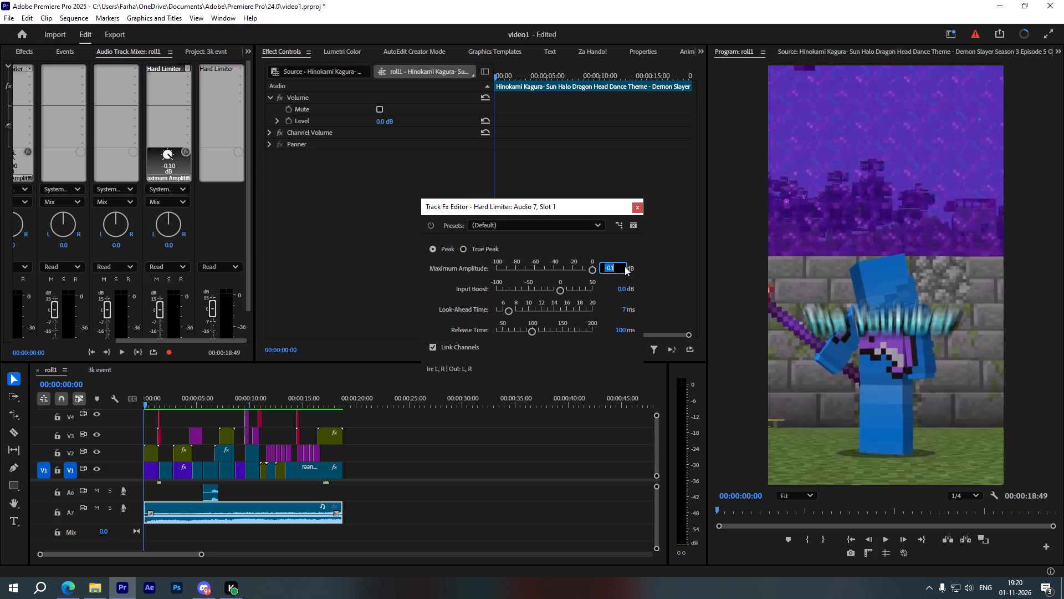
pyautogui.write('-3')
pyautogui.press('5')
pyautogui.press('Return')
# Play roll1 with the full mix, then solo track A7 and listen to the limited music alone.
pyautogui.press('space')
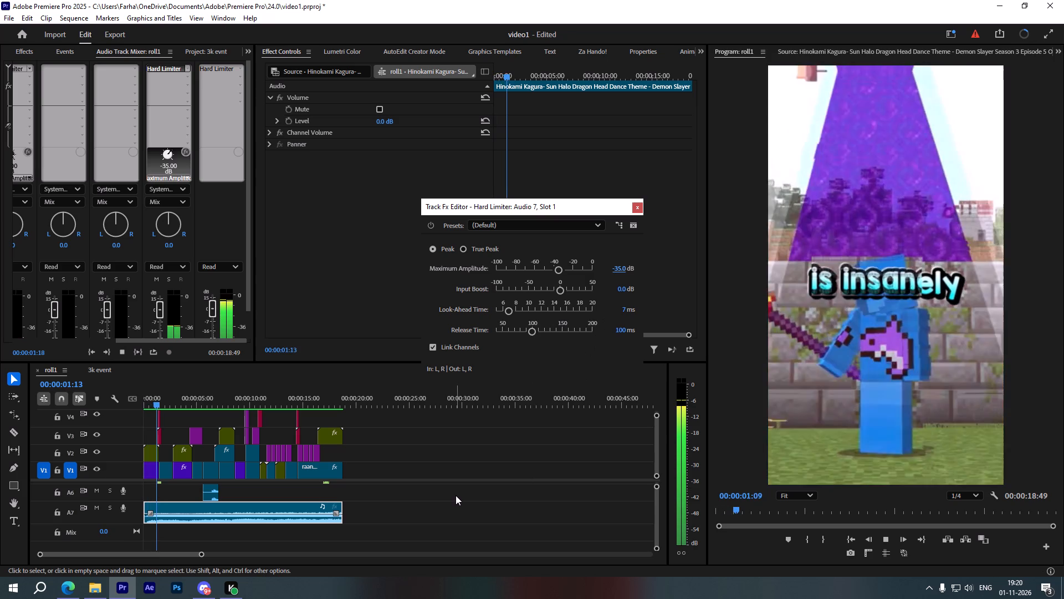
pyautogui.press('space')
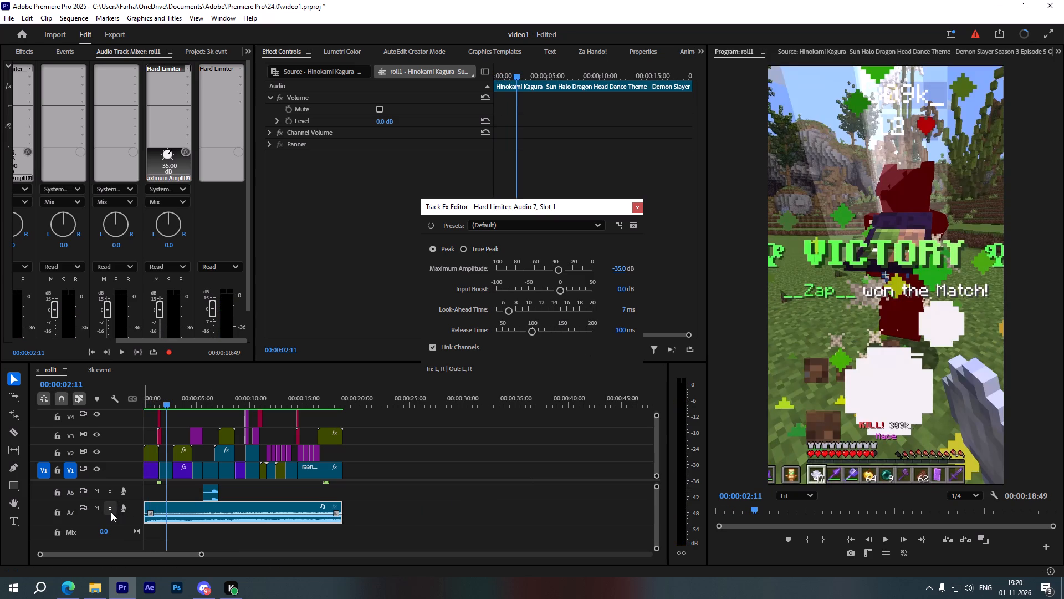
pyautogui.click(111, 512)
pyautogui.press('space')
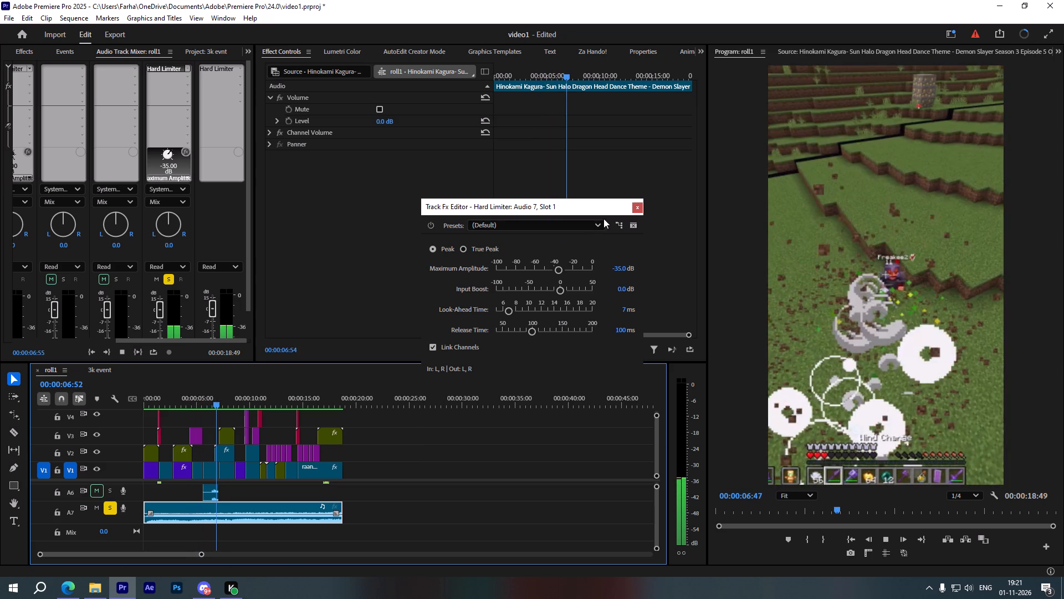
pyautogui.press('space')
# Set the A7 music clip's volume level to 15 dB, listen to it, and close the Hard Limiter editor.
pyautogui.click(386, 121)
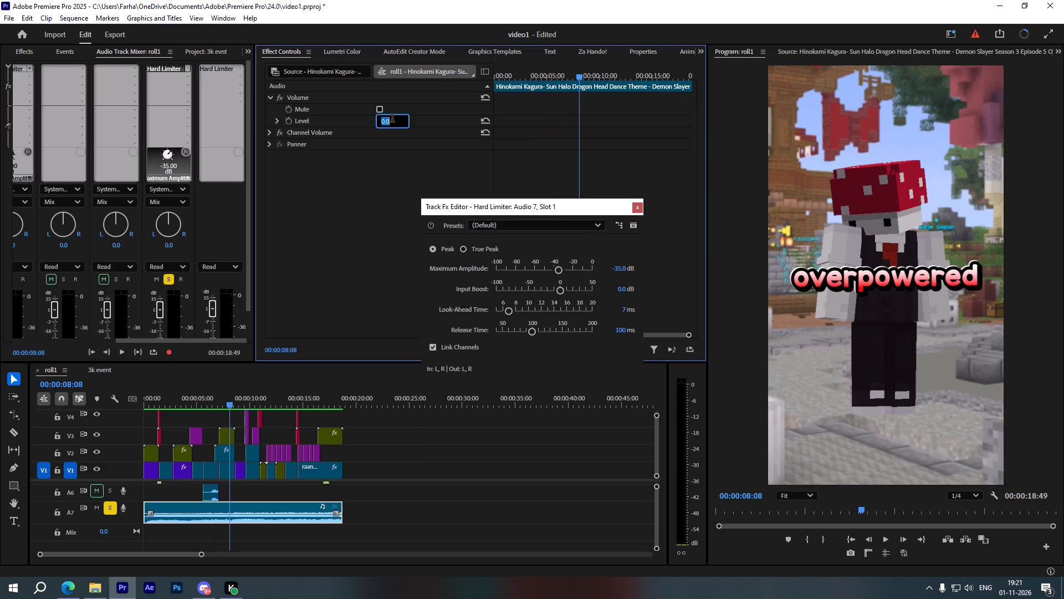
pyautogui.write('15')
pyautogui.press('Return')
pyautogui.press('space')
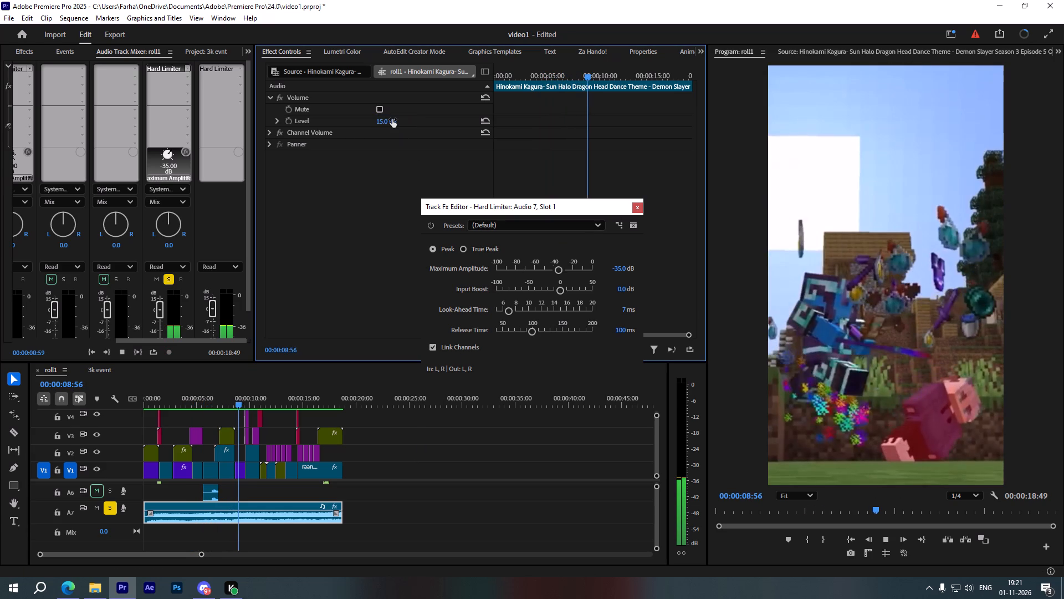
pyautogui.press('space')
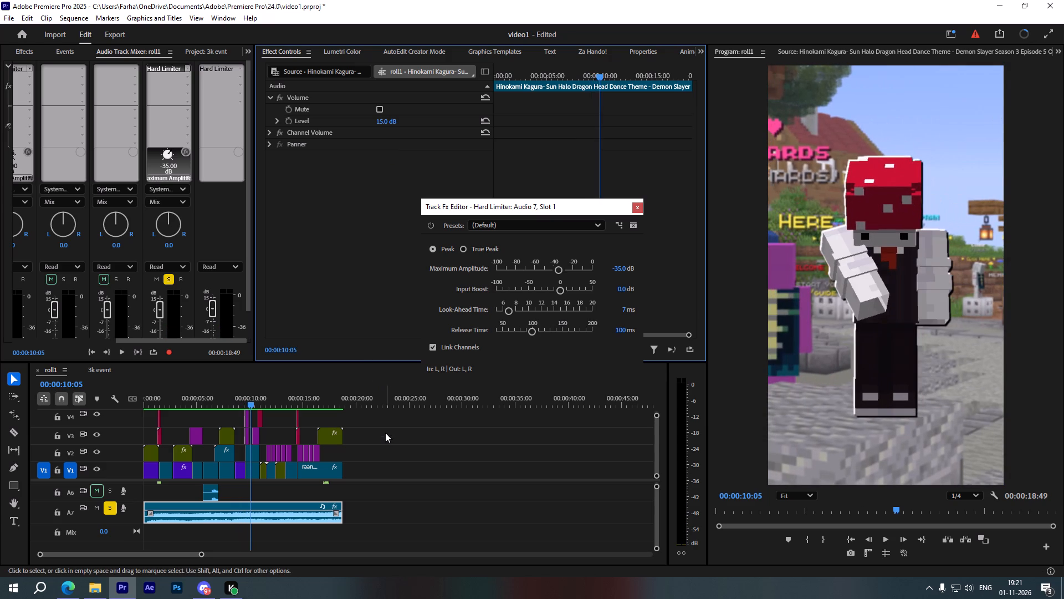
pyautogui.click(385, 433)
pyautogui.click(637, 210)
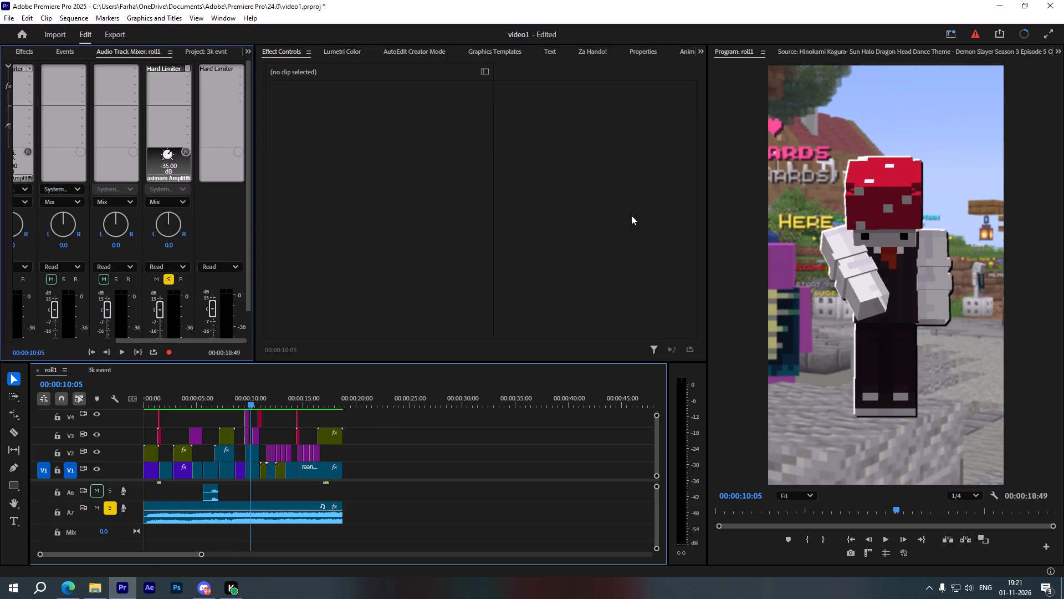
# Delete the Hinokami Kagura music clip from track A7.
pyautogui.click(306, 514)
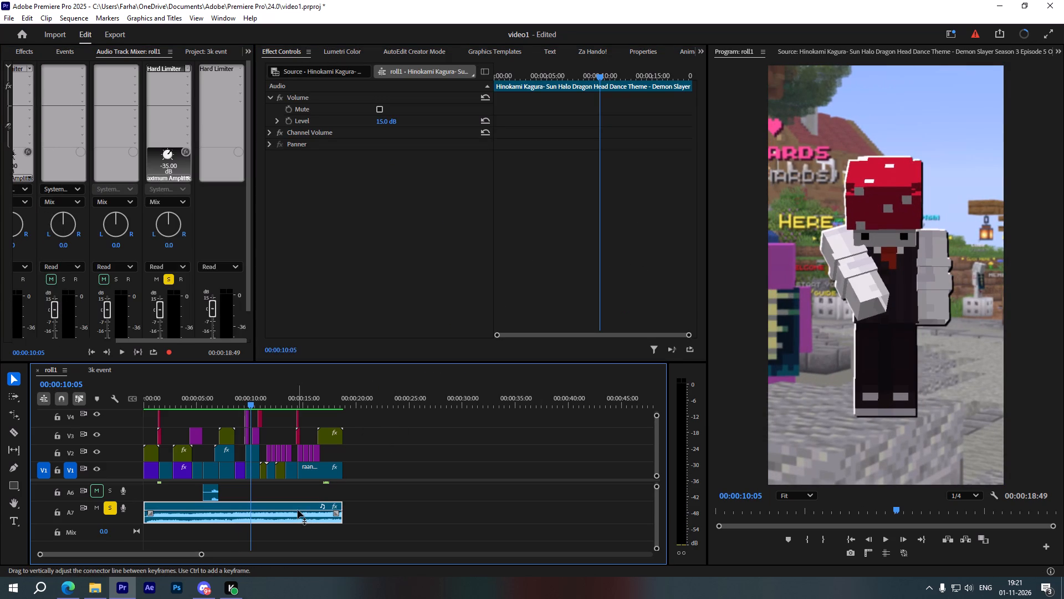
pyautogui.press('Delete')
# Return the playhead to the start of roll1 and open the bgm folder in Animation Composer's My Library.
pyautogui.moveTo(219, 403); pyautogui.dragTo(117, 394)
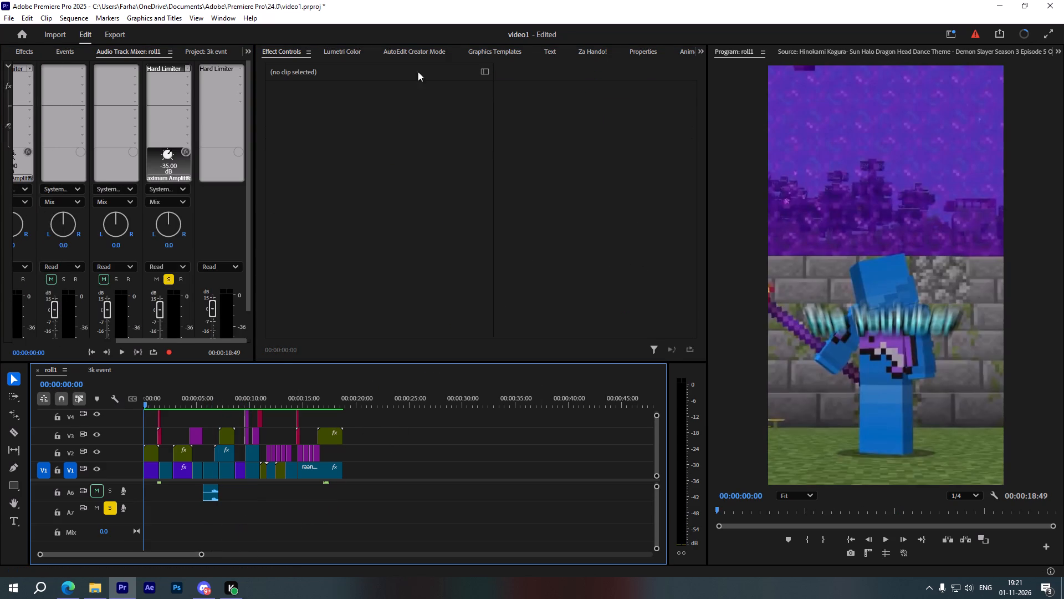
pyautogui.scroll(-6, 438, 56)
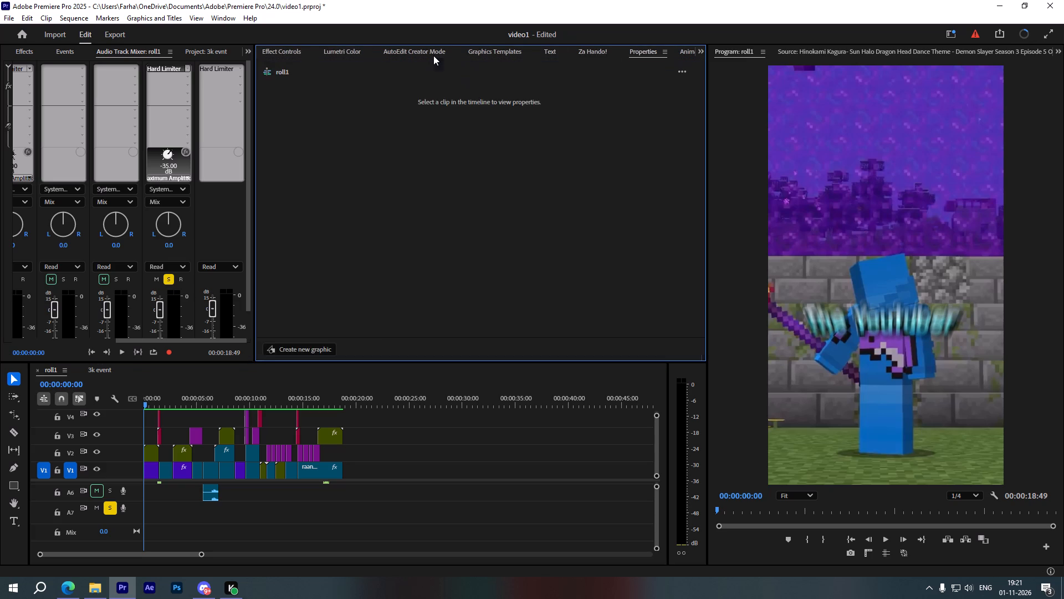
pyautogui.scroll(-1, 433, 55)
pyautogui.scroll(-4, 315, 266)
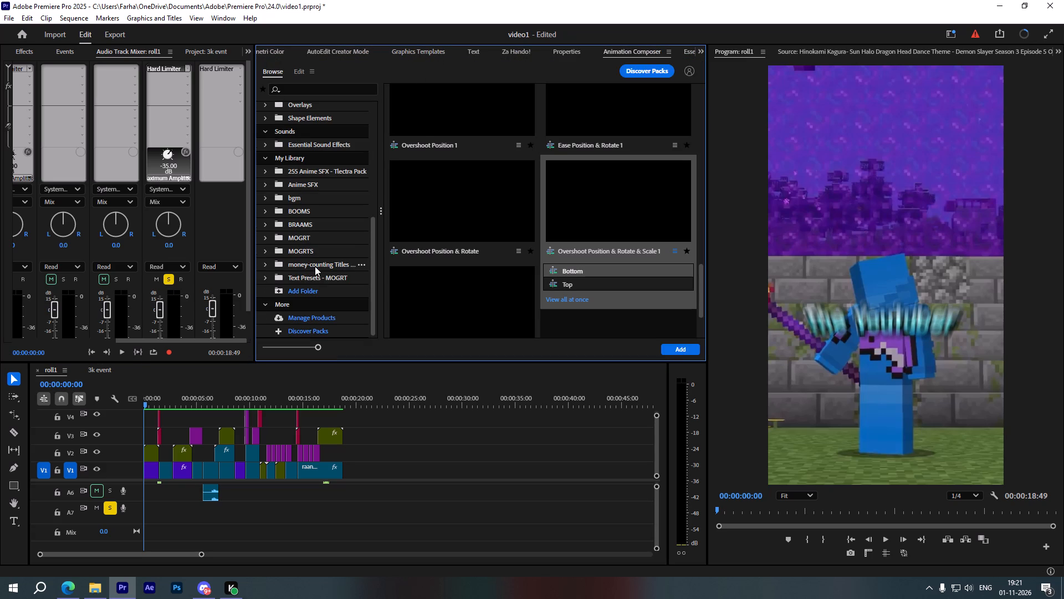
pyautogui.click(317, 195)
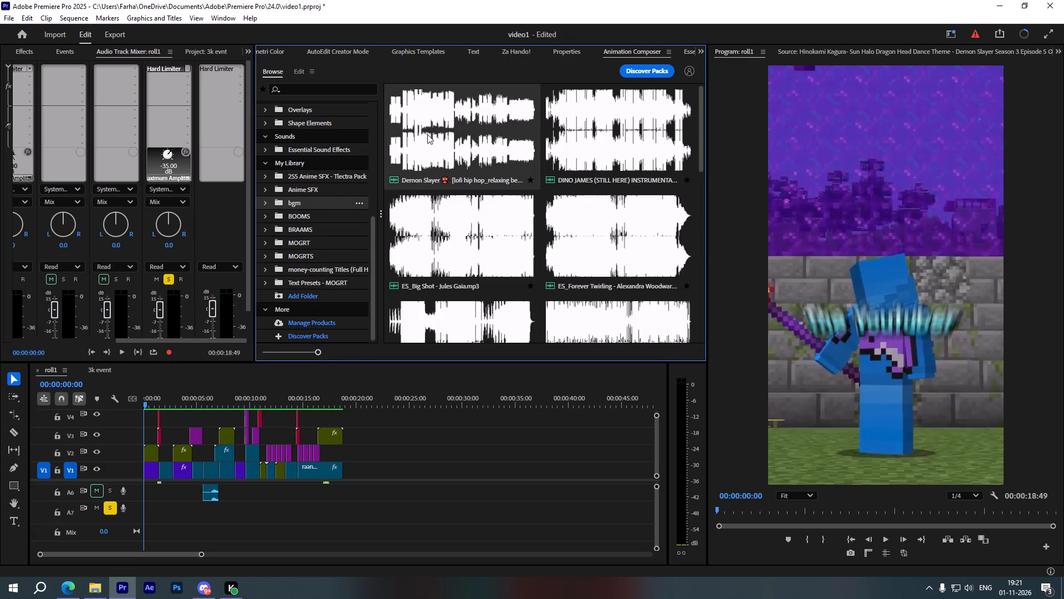
# Audition the first bgm folder tracks, from the Demon Slayer lofi beat through ES_Goose on the Loose.
pyautogui.click(427, 134)
pyautogui.scroll(-1, 577, 126)
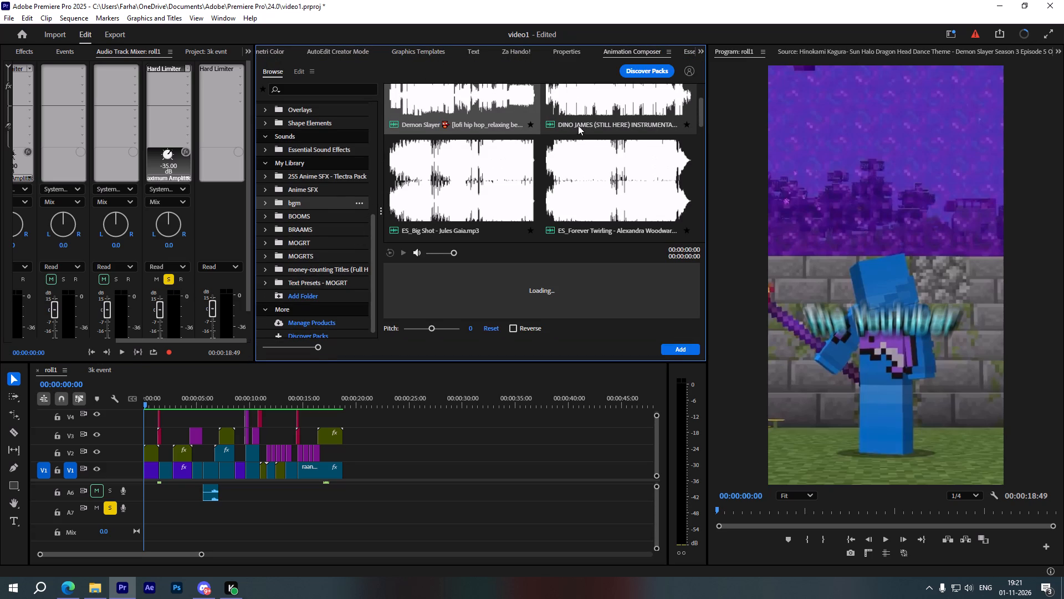
pyautogui.click(588, 104)
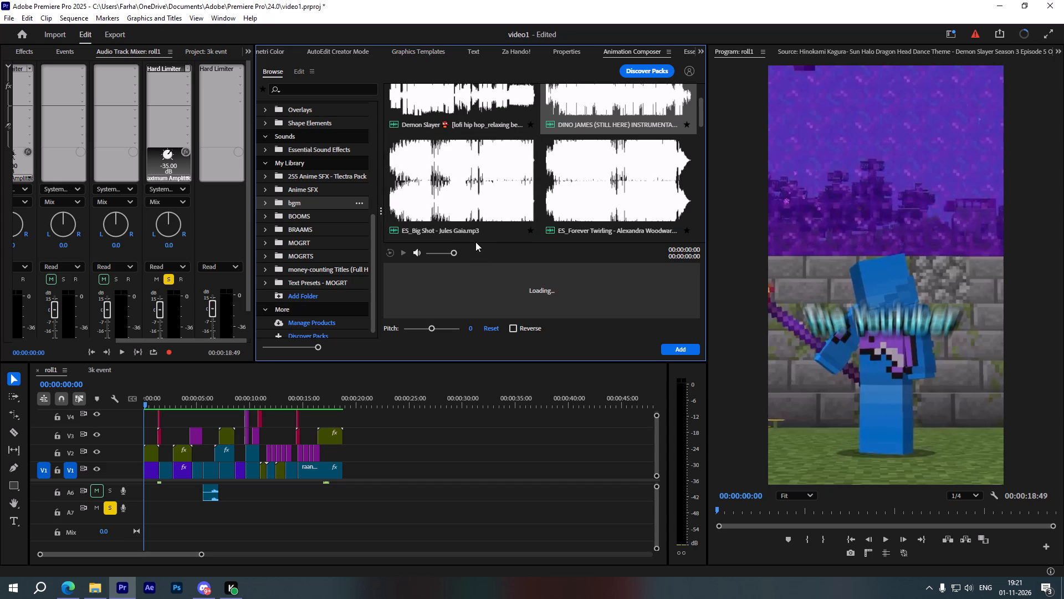
pyautogui.scroll(-1, 472, 201)
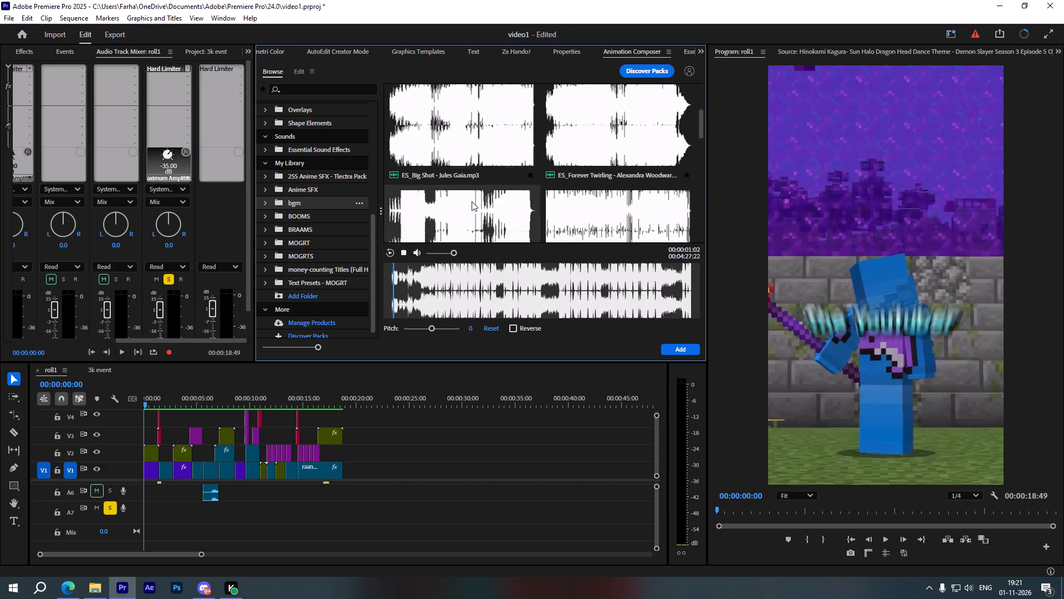
pyautogui.click(455, 140)
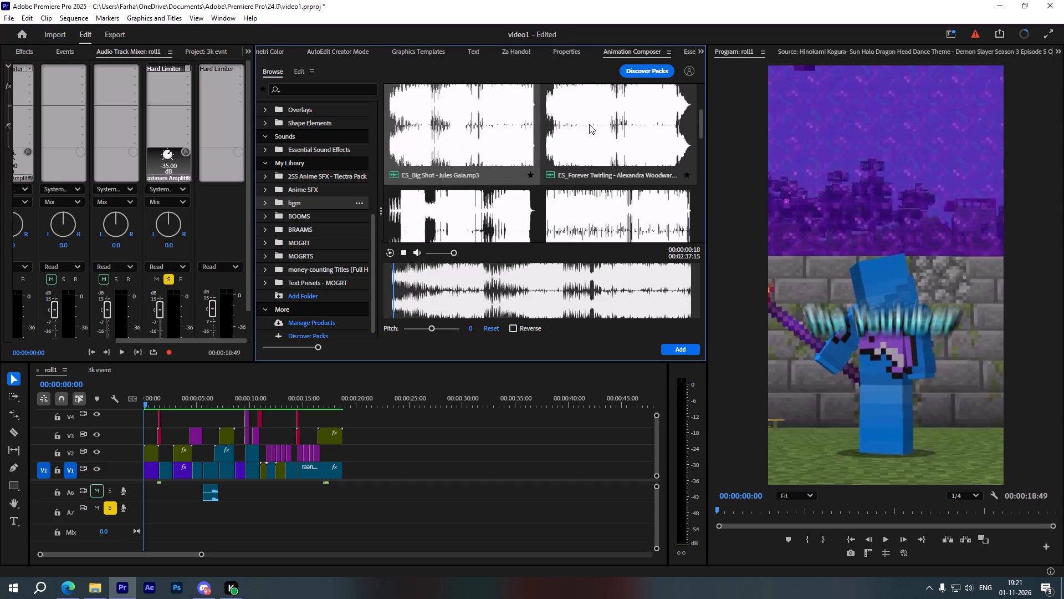
pyautogui.click(589, 124)
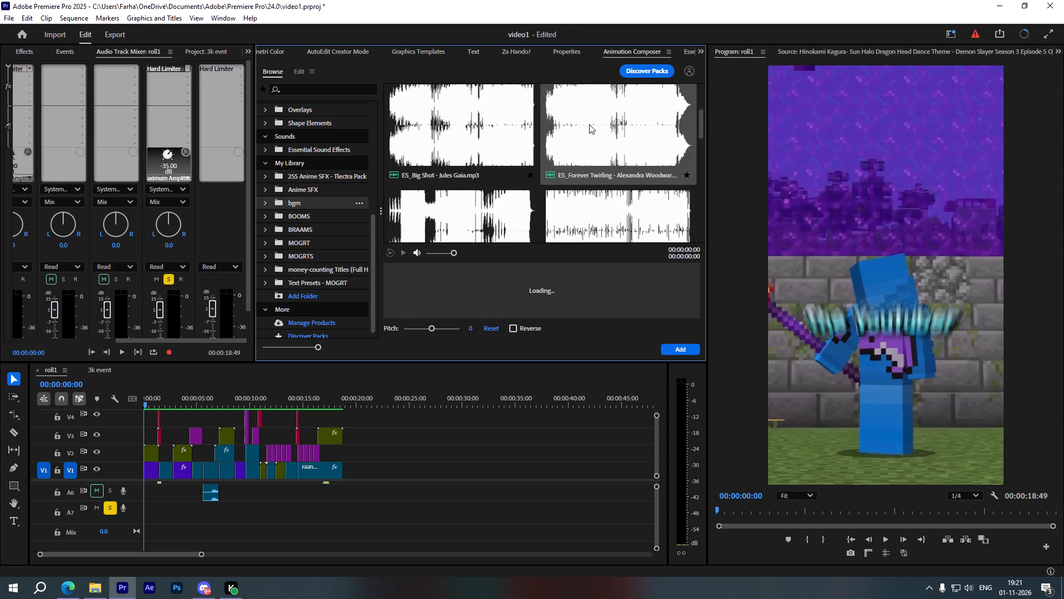
pyautogui.scroll(-1, 549, 155)
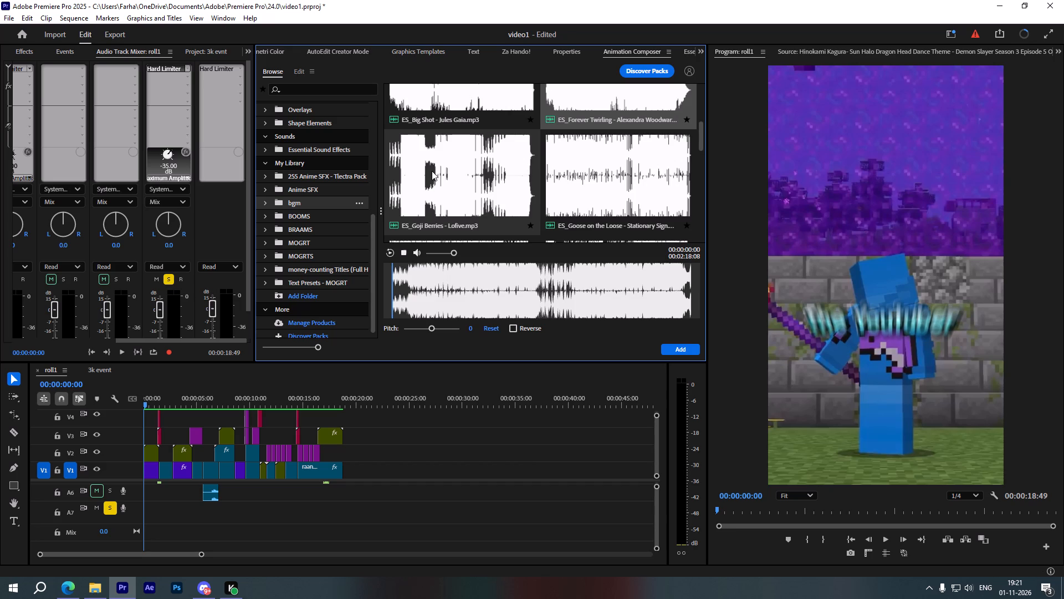
pyautogui.click(432, 171)
pyautogui.scroll(-1, 489, 174)
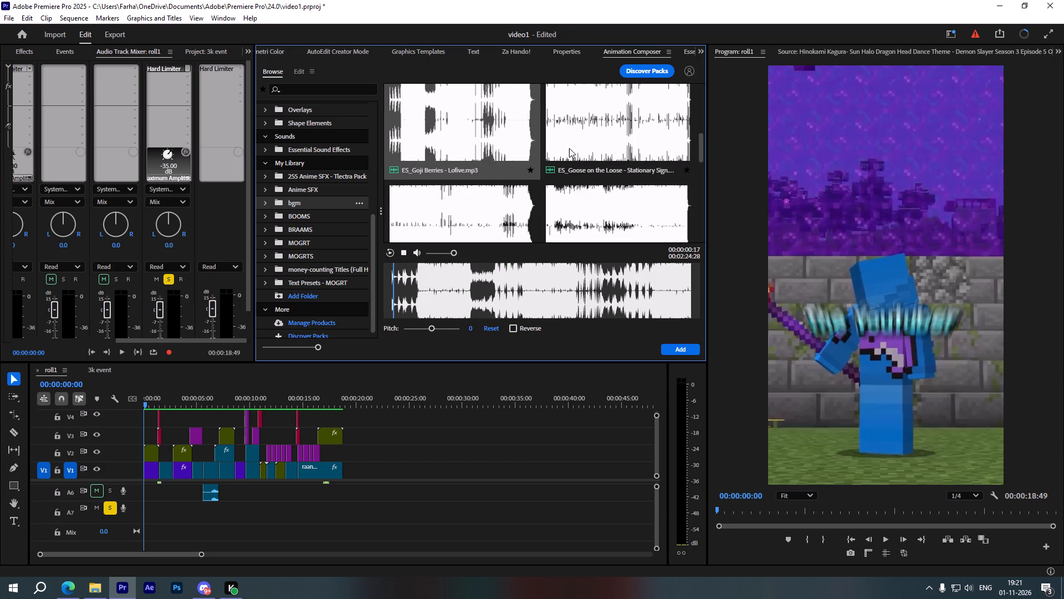
pyautogui.click(576, 135)
# Audition the remaining bgm tracks, from ES_Neon Flash through ES_What Should I Do, and stop the preview.
pyautogui.scroll(-1, 526, 158)
pyautogui.click(475, 161)
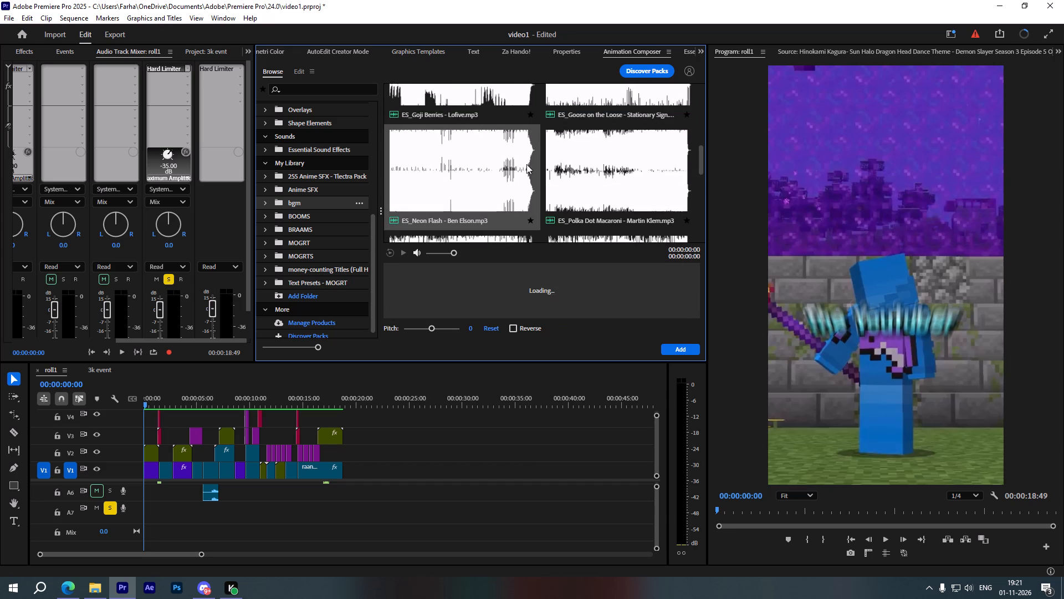
pyautogui.scroll(-1, 572, 169)
pyautogui.click(580, 132)
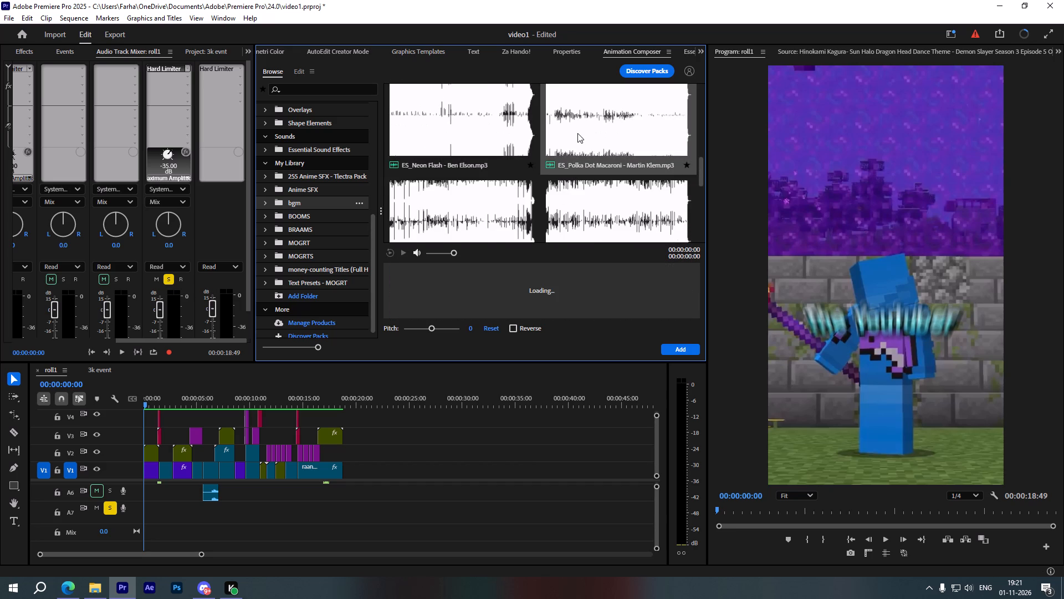
pyautogui.scroll(-1, 575, 135)
pyautogui.click(462, 167)
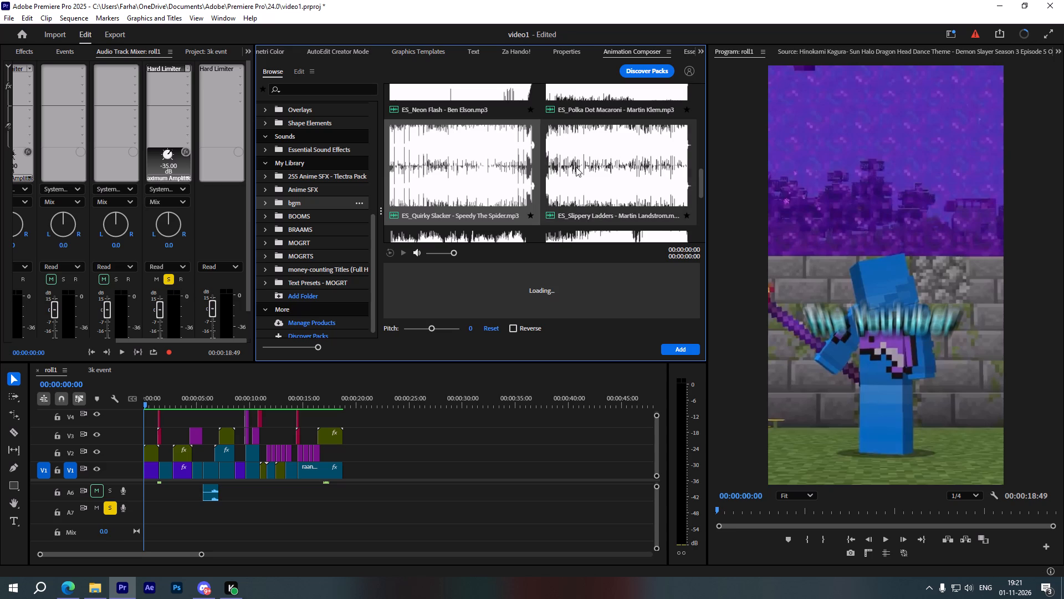
pyautogui.scroll(-1, 580, 166)
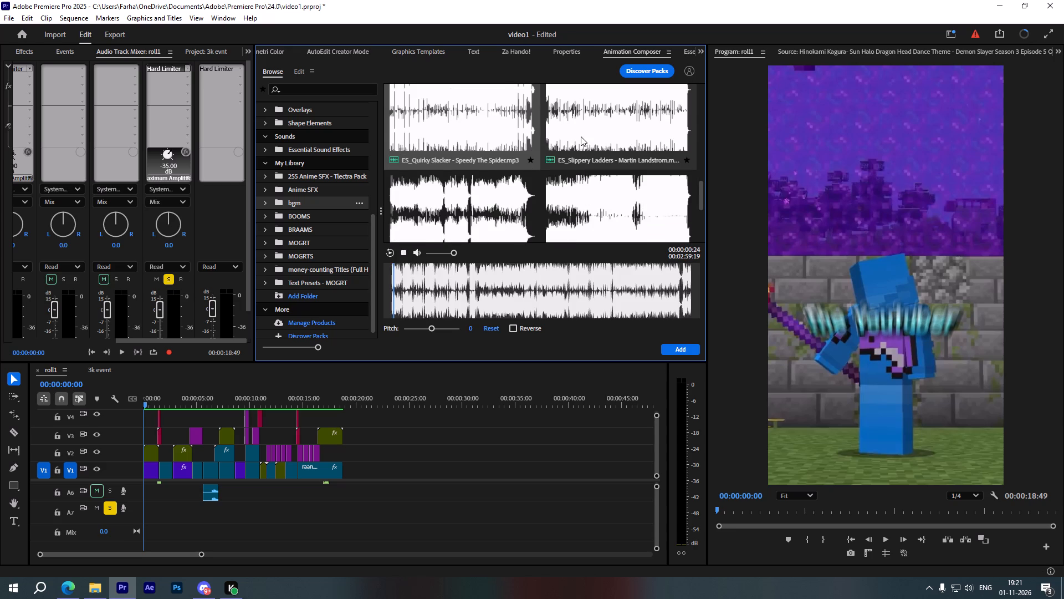
pyautogui.click(581, 136)
pyautogui.scroll(-1, 494, 172)
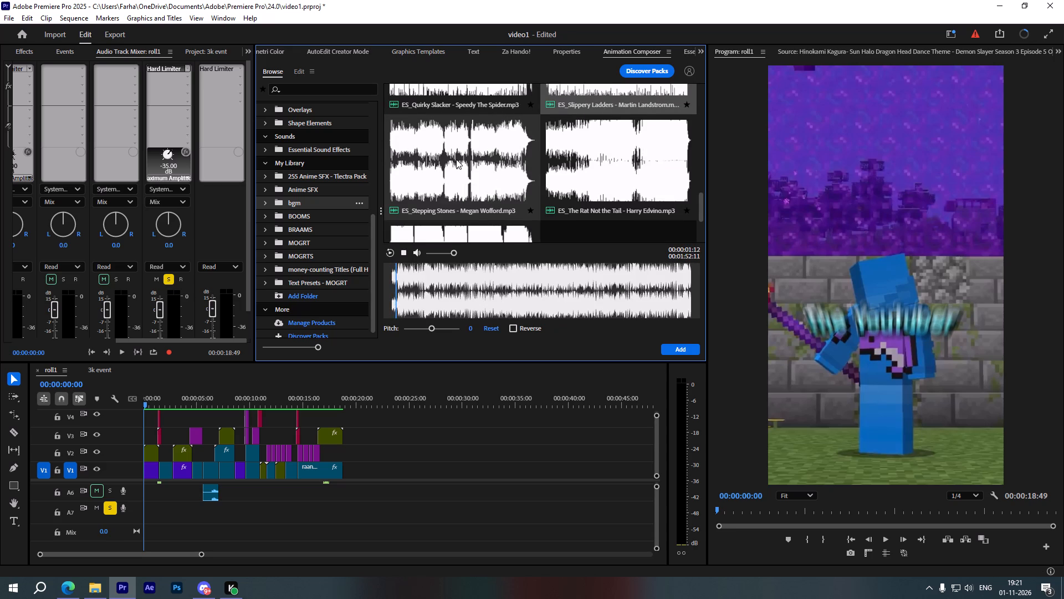
pyautogui.click(456, 159)
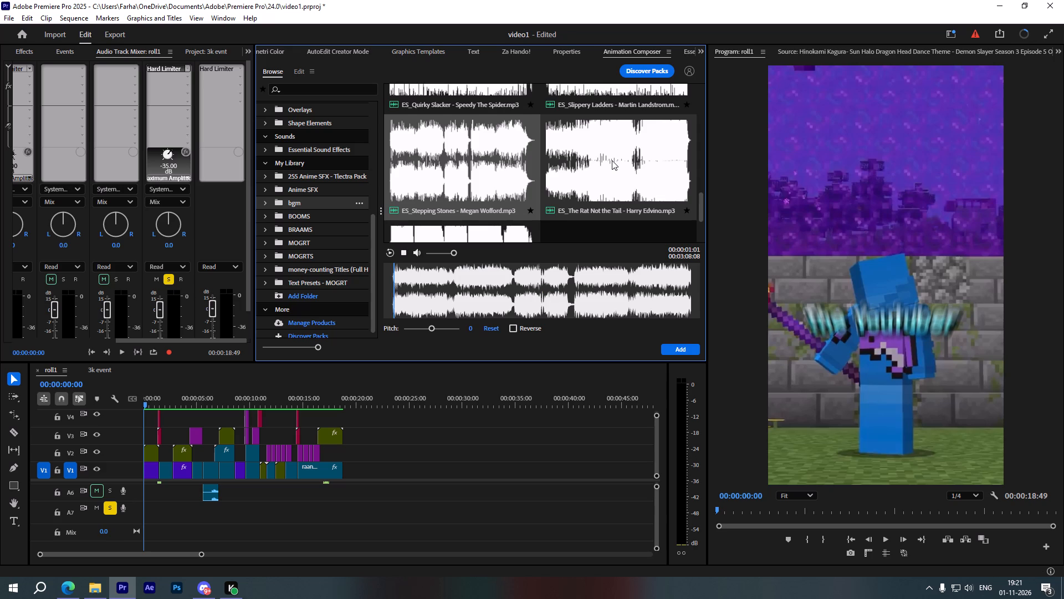
pyautogui.click(612, 160)
pyautogui.scroll(-1, 532, 167)
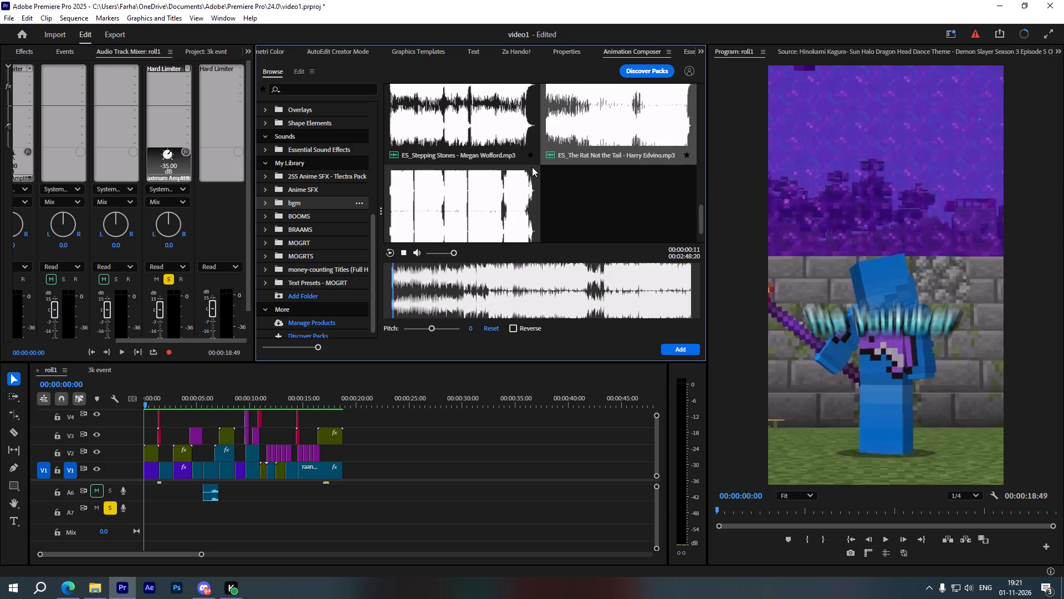
pyautogui.click(519, 182)
pyautogui.scroll(-2, 478, 154)
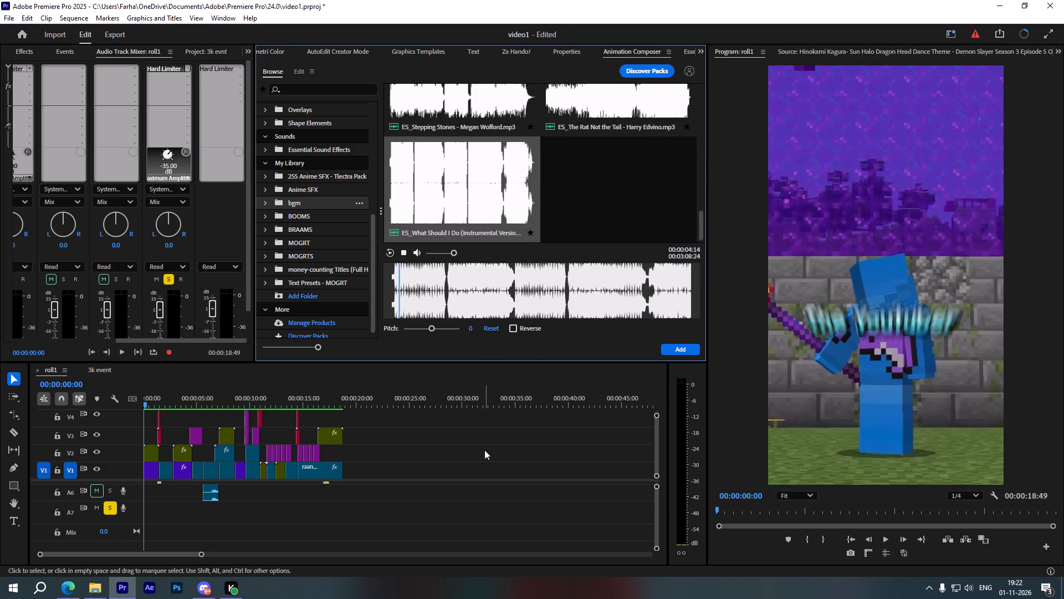
pyautogui.click(401, 251)
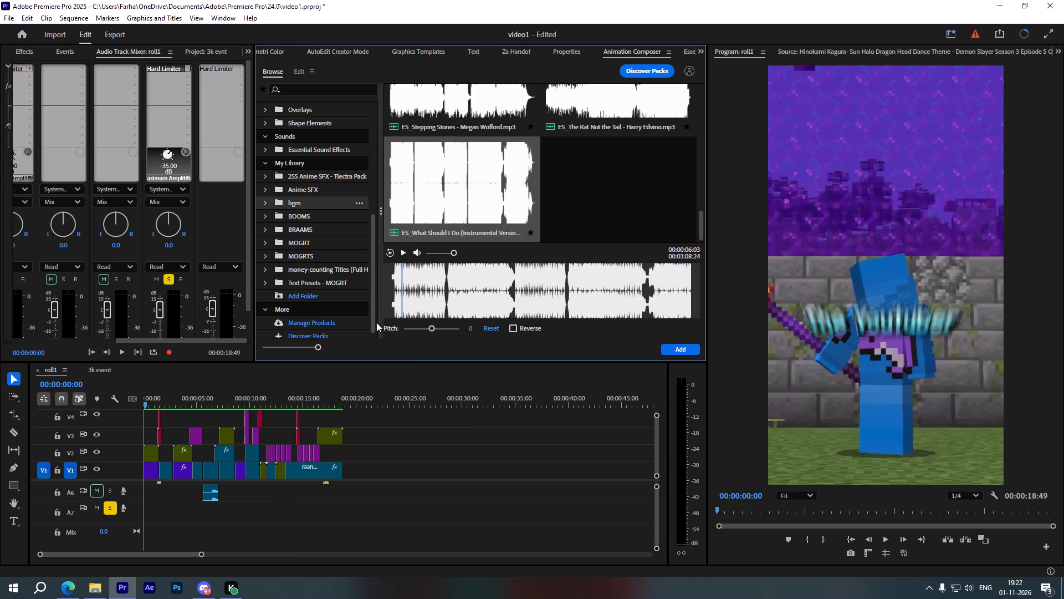
# Preview sounds in My Library's Anime SFX and BOOMS folders to look for usable audio.
pyautogui.click(320, 191)
pyautogui.click(459, 133)
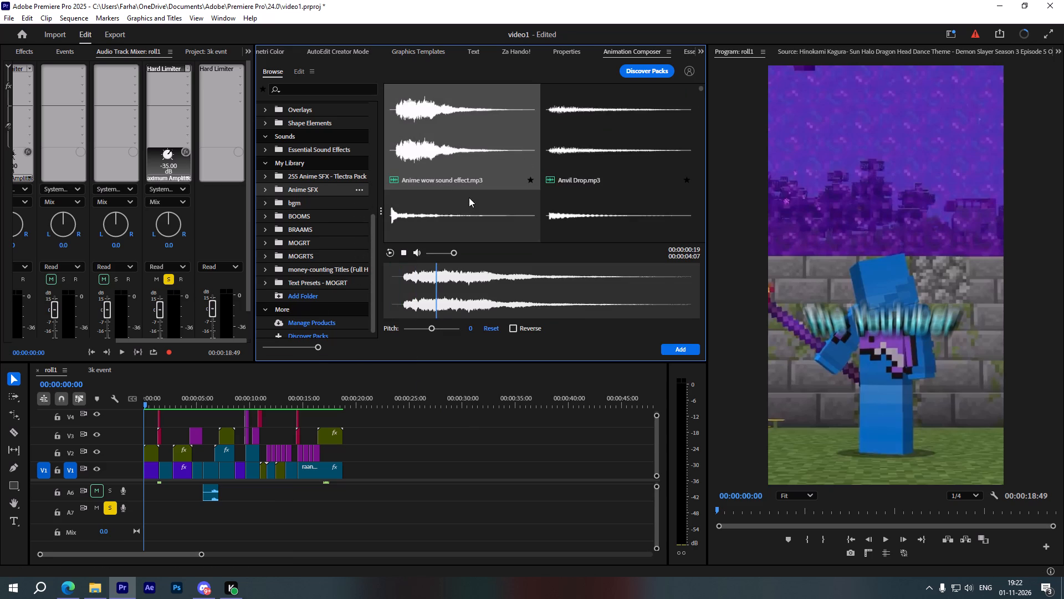
pyautogui.click(468, 198)
pyautogui.click(570, 135)
pyautogui.click(594, 203)
pyautogui.scroll(-2, 579, 154)
pyautogui.click(317, 220)
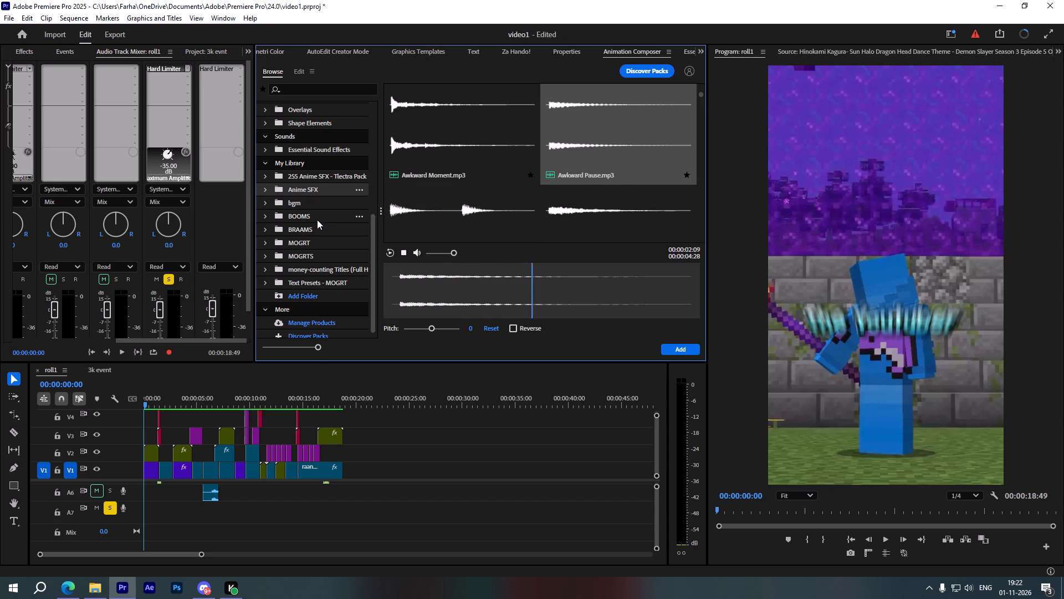
pyautogui.click(444, 138)
pyautogui.click(582, 130)
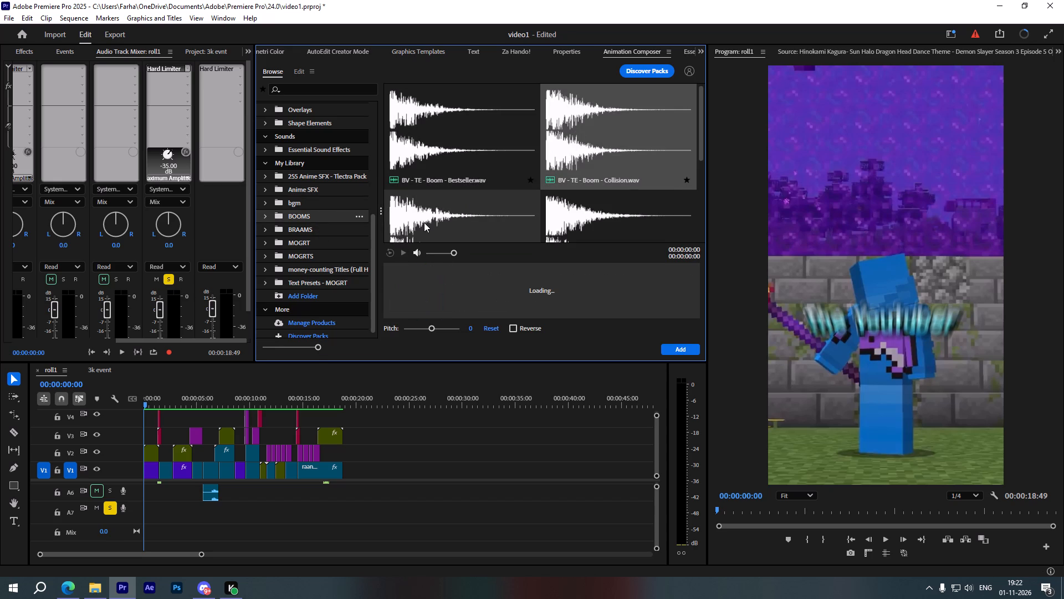
pyautogui.click(424, 222)
pyautogui.click(561, 209)
pyautogui.scroll(-2, 559, 202)
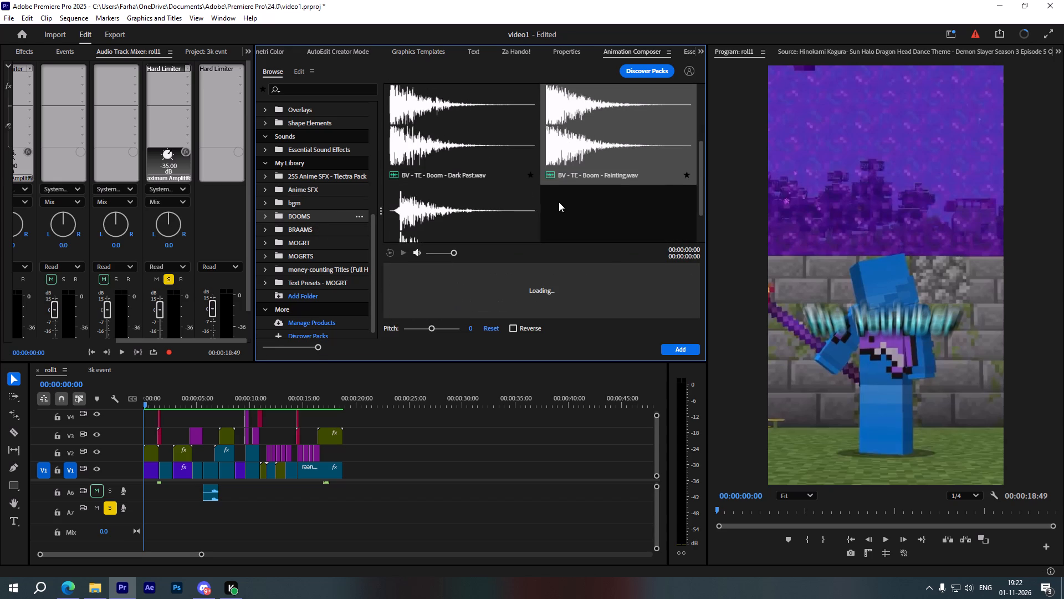
pyautogui.click(449, 197)
# Preview the four BRAAMS sounds and look through the MOGRT and MOGRTS folders.
pyautogui.click(320, 229)
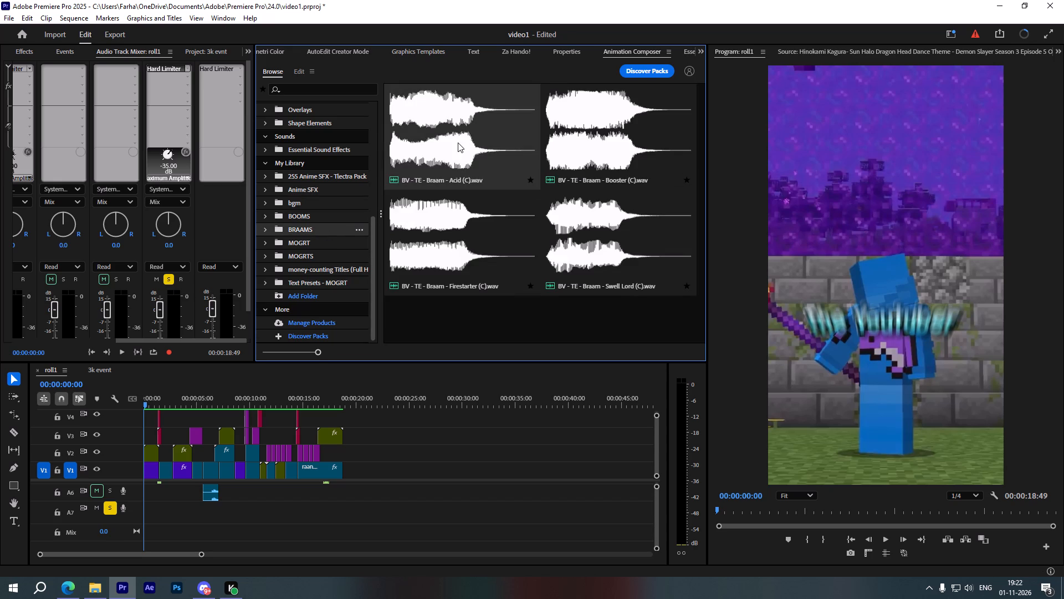
pyautogui.click(458, 143)
pyautogui.click(580, 142)
pyautogui.click(483, 217)
pyautogui.scroll(-1, 560, 191)
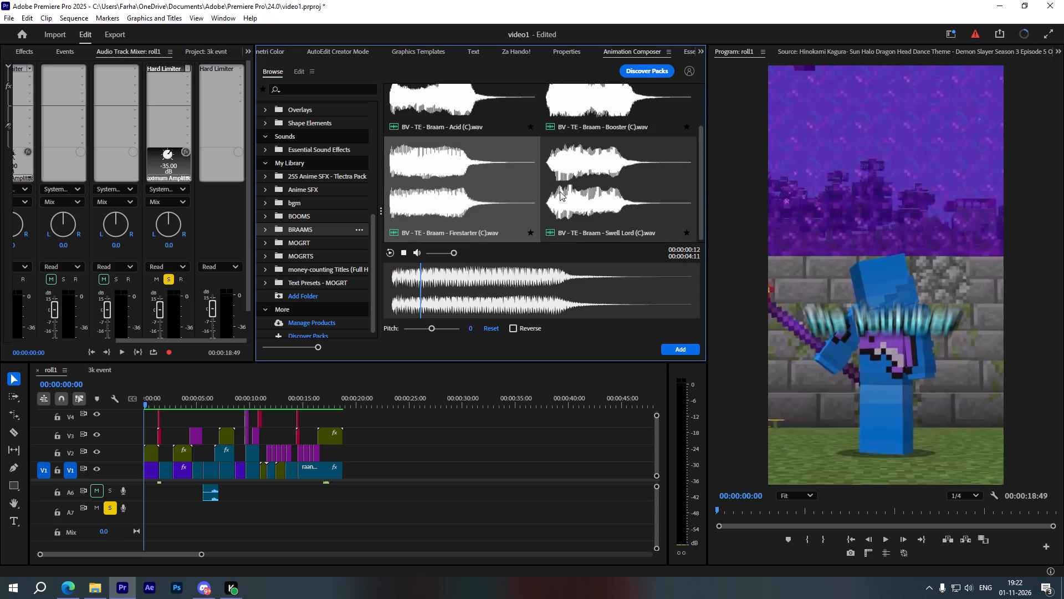
pyautogui.click(575, 167)
pyautogui.scroll(-3, 575, 167)
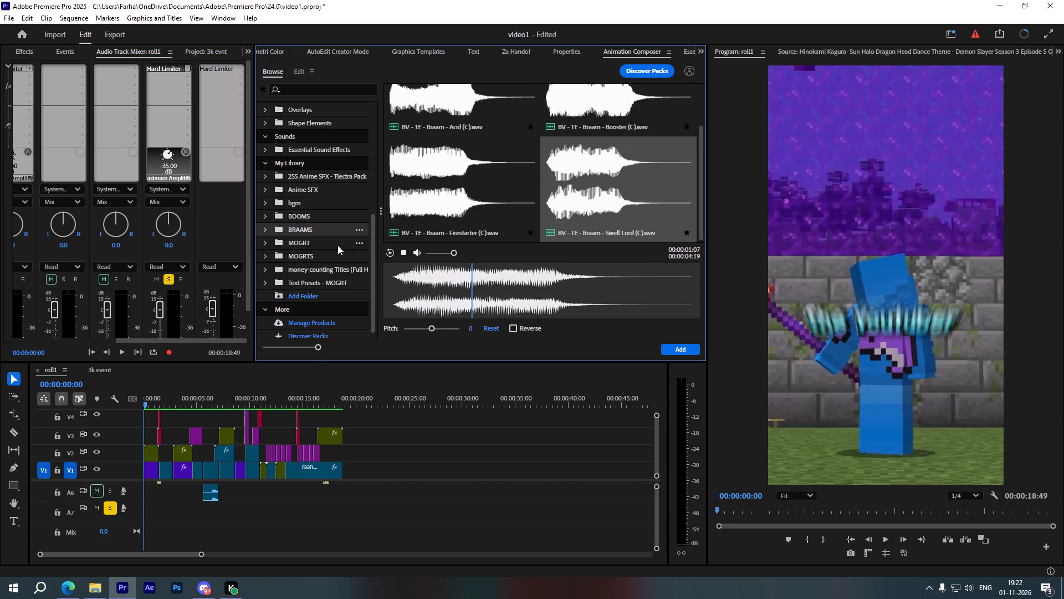
pyautogui.click(337, 245)
pyautogui.click(464, 156)
pyautogui.click(317, 252)
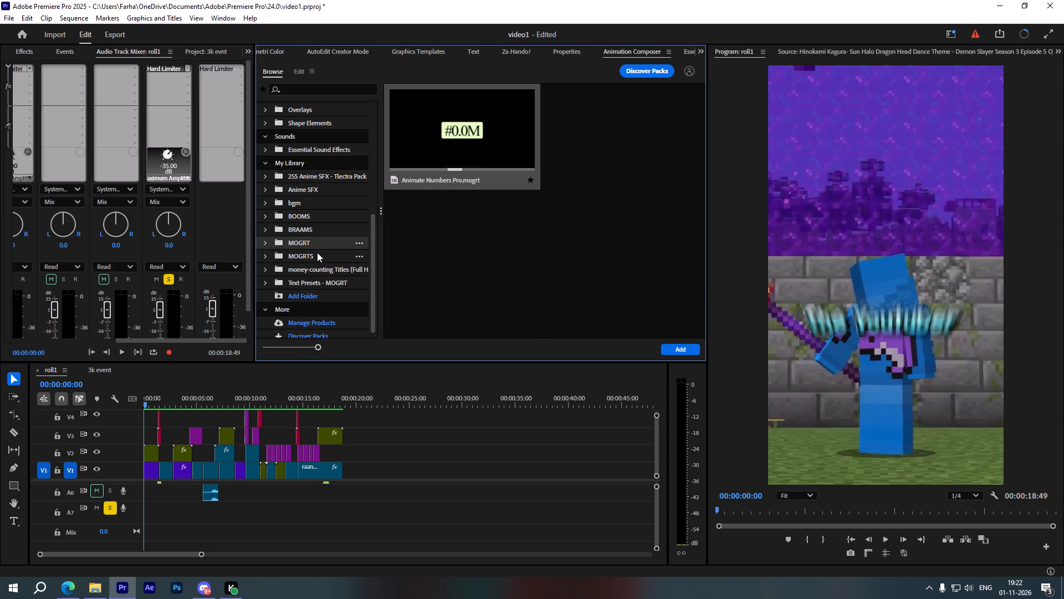
# Audition sounds in the 255 Anime SFX folder, from Air Horn through Attack Start Trumpet.
pyautogui.click(321, 177)
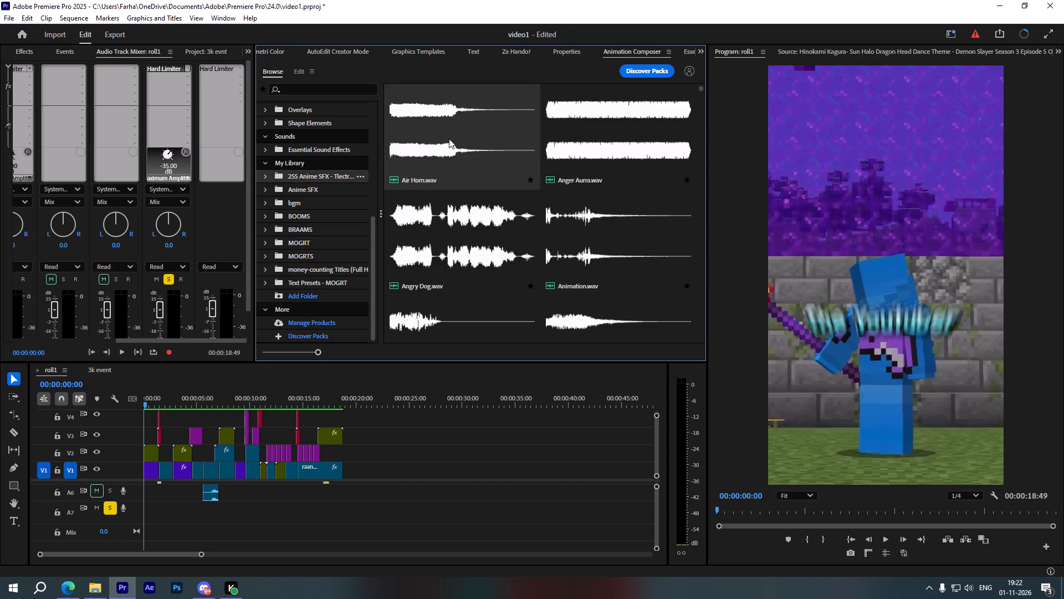
pyautogui.click(467, 131)
pyautogui.click(576, 139)
pyautogui.click(474, 206)
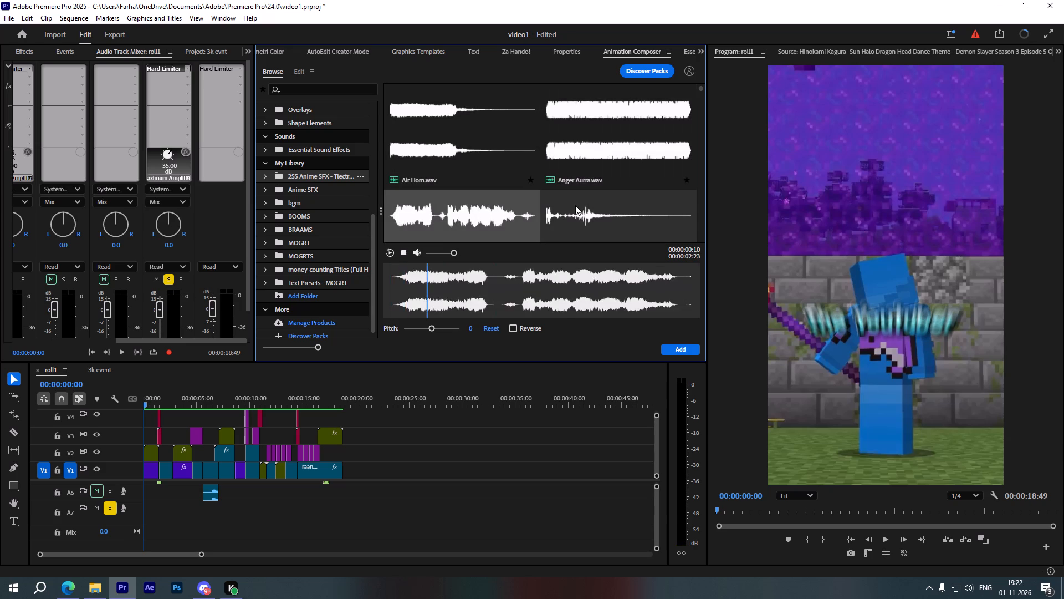
pyautogui.click(575, 205)
pyautogui.scroll(-2, 570, 181)
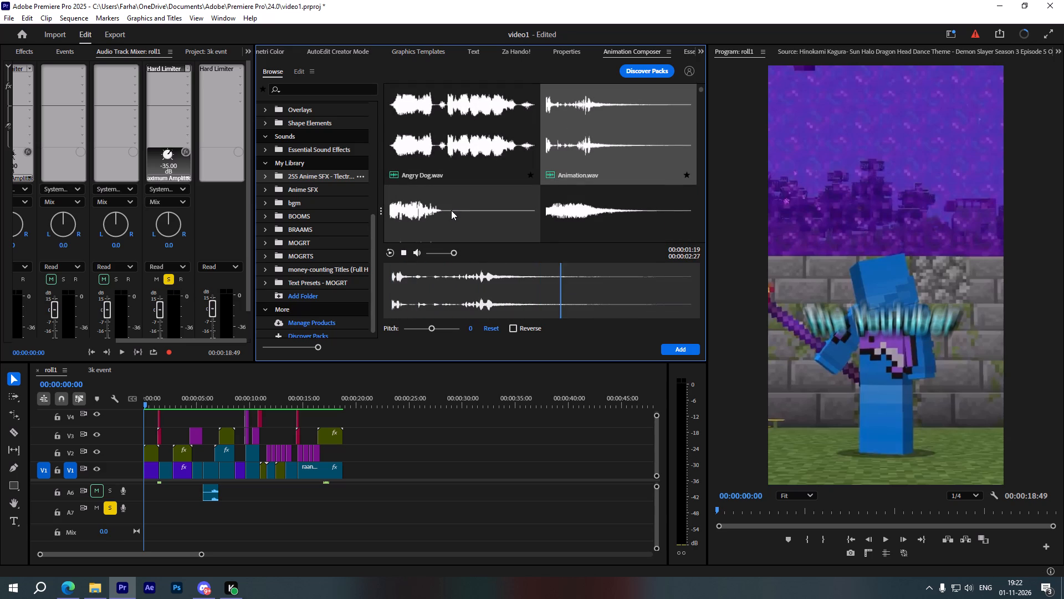
pyautogui.click(451, 210)
pyautogui.click(575, 199)
pyautogui.scroll(-3, 485, 192)
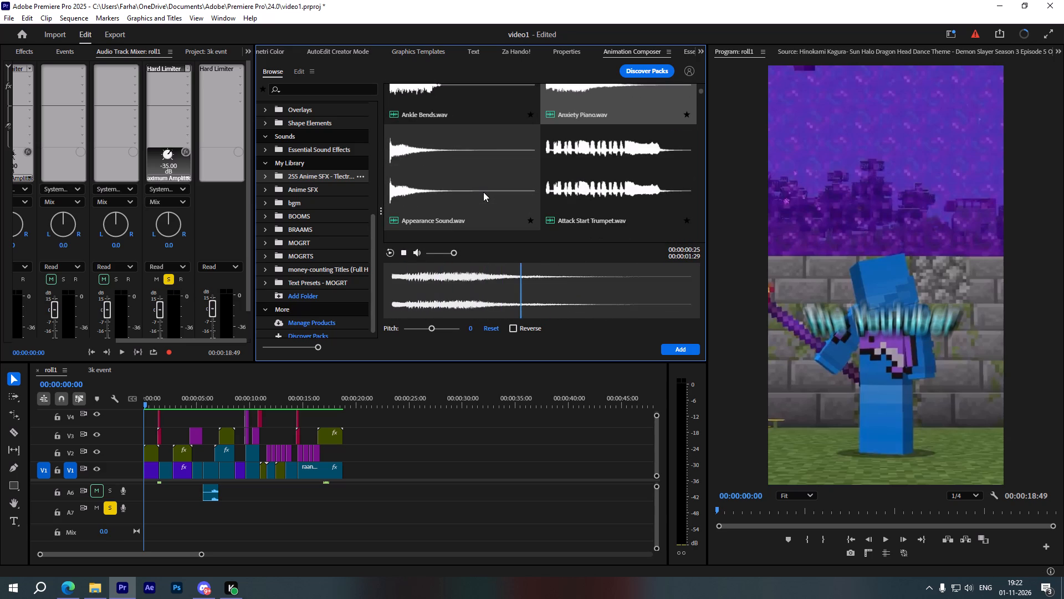
pyautogui.click(474, 178)
pyautogui.click(585, 146)
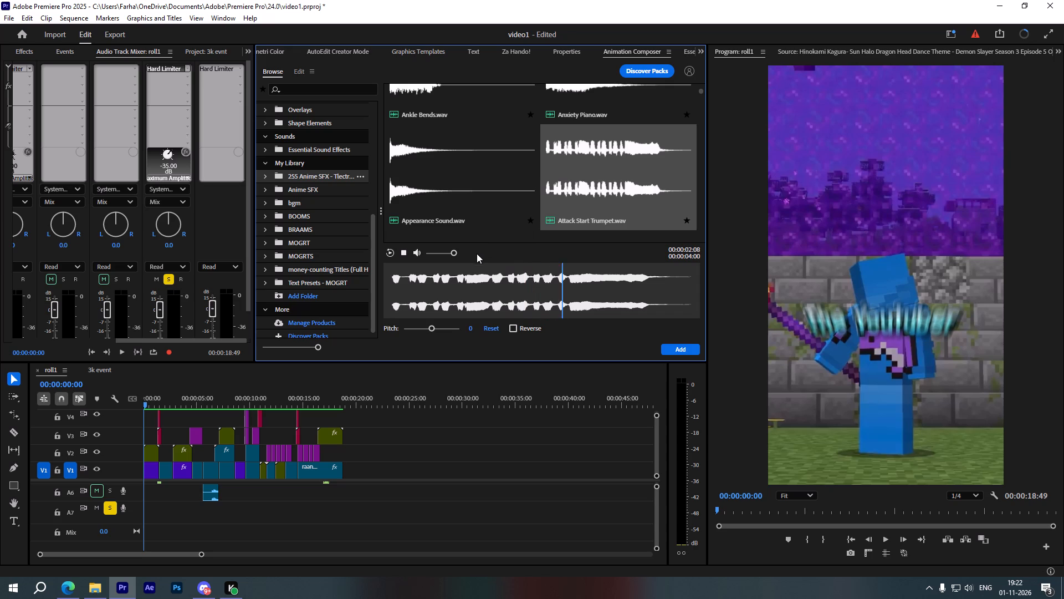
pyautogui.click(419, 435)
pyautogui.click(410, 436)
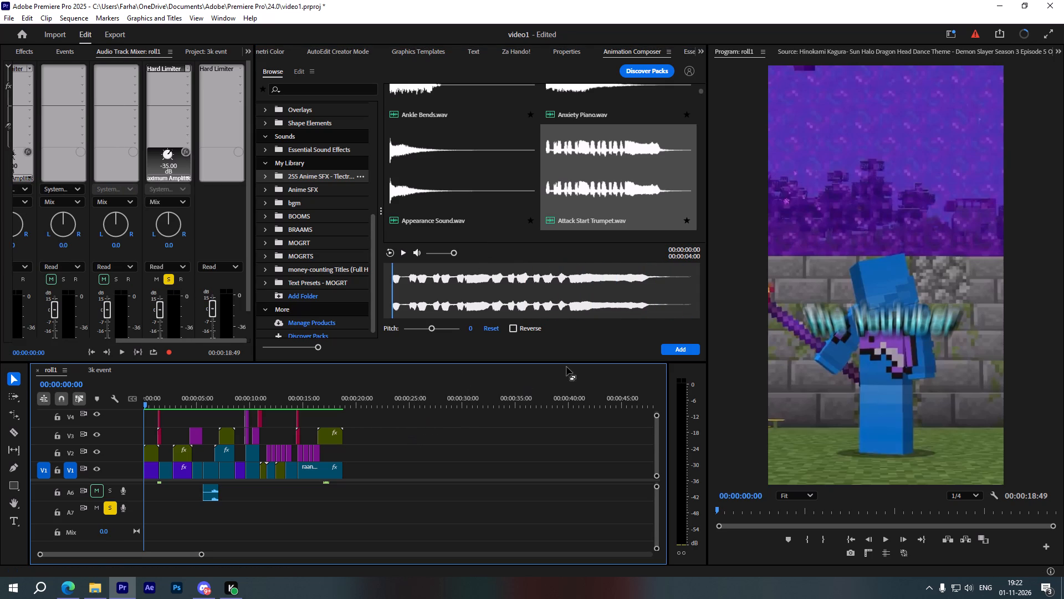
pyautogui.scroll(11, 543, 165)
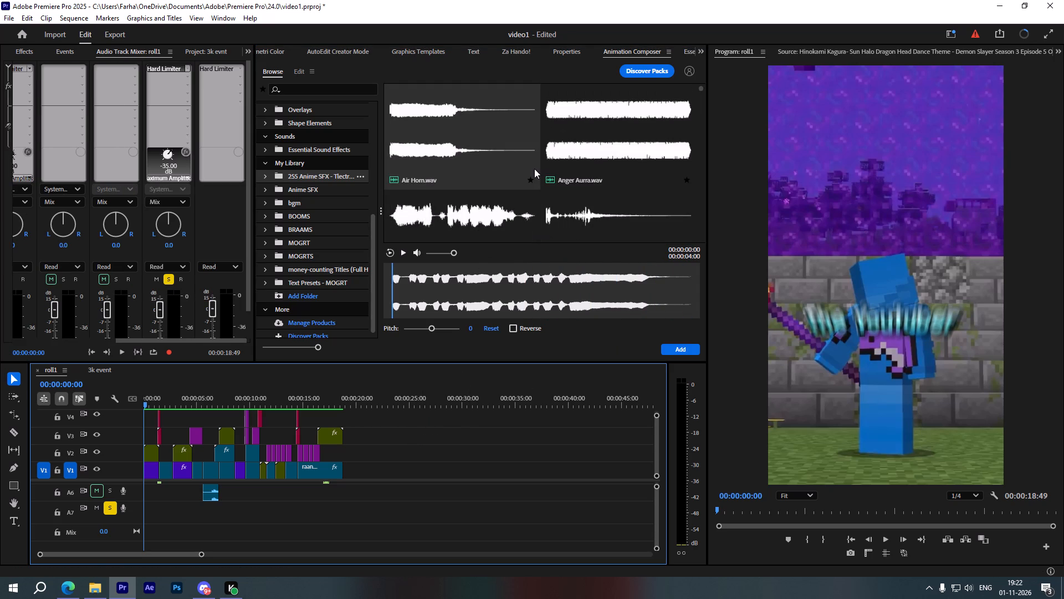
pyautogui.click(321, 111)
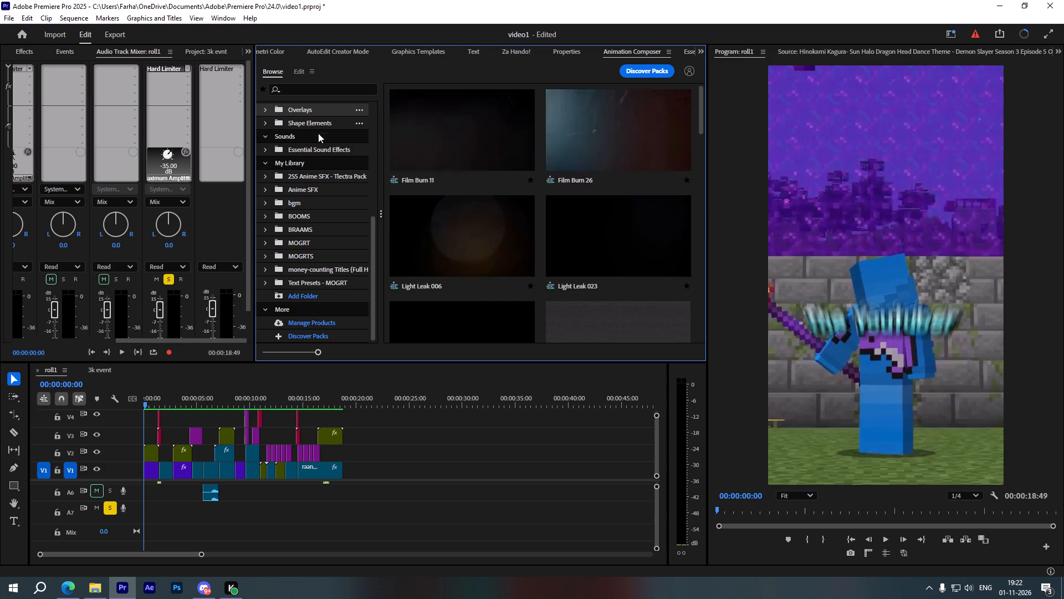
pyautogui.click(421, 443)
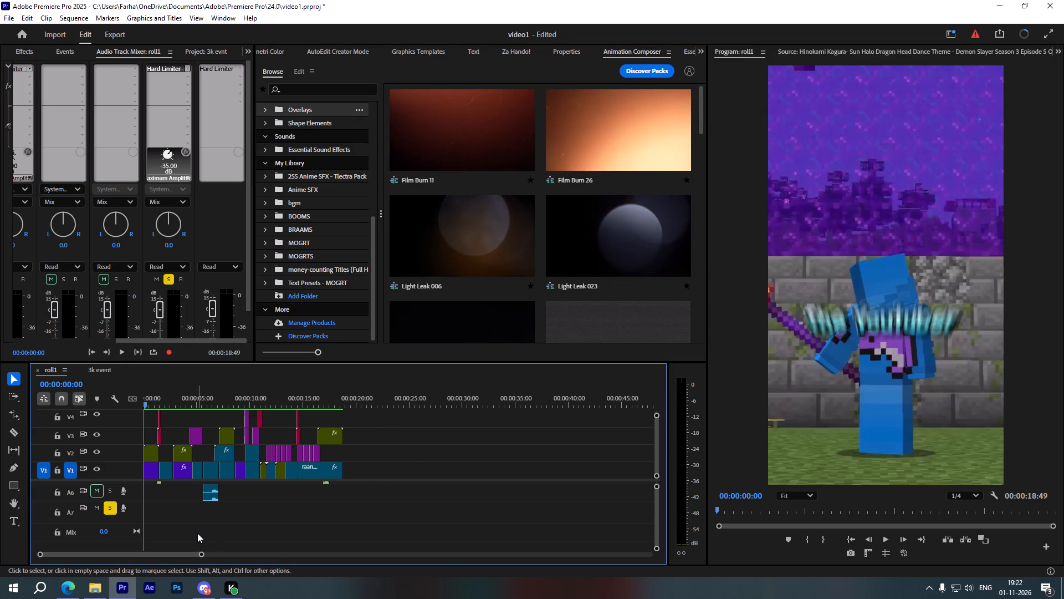
# Switch to YouTube in Microsoft Edge and search for "intense bgm no copyright".
pyautogui.click(65, 588)
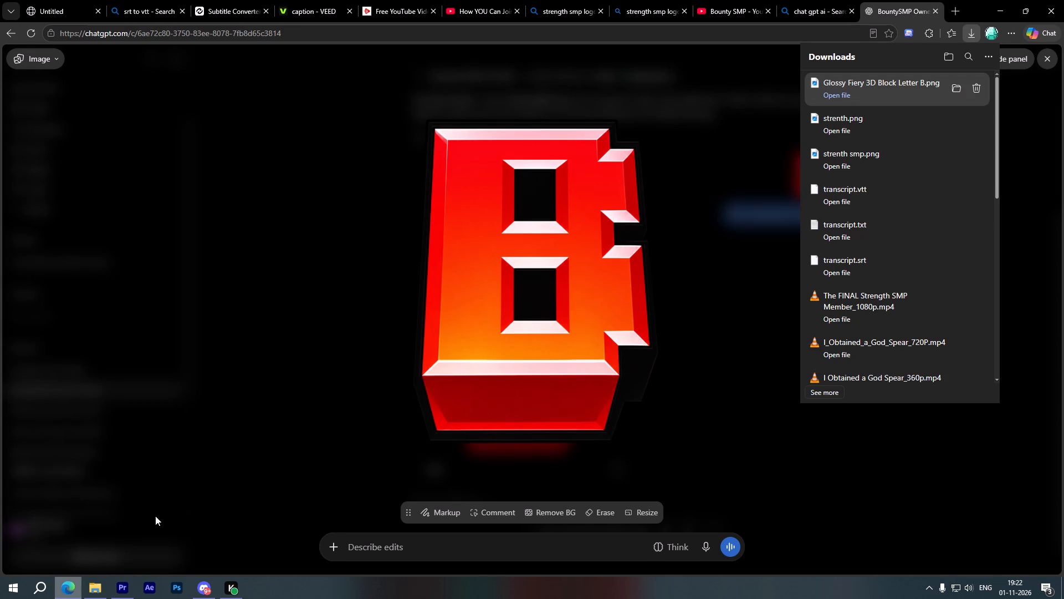
pyautogui.click(233, 328)
pyautogui.click(458, 6)
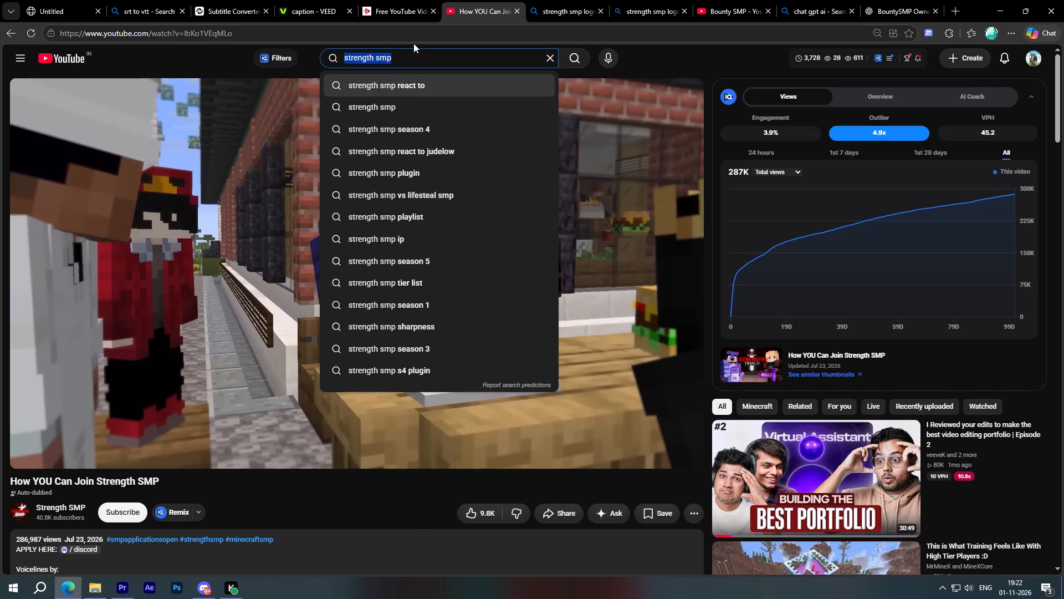
pyautogui.write('intens')
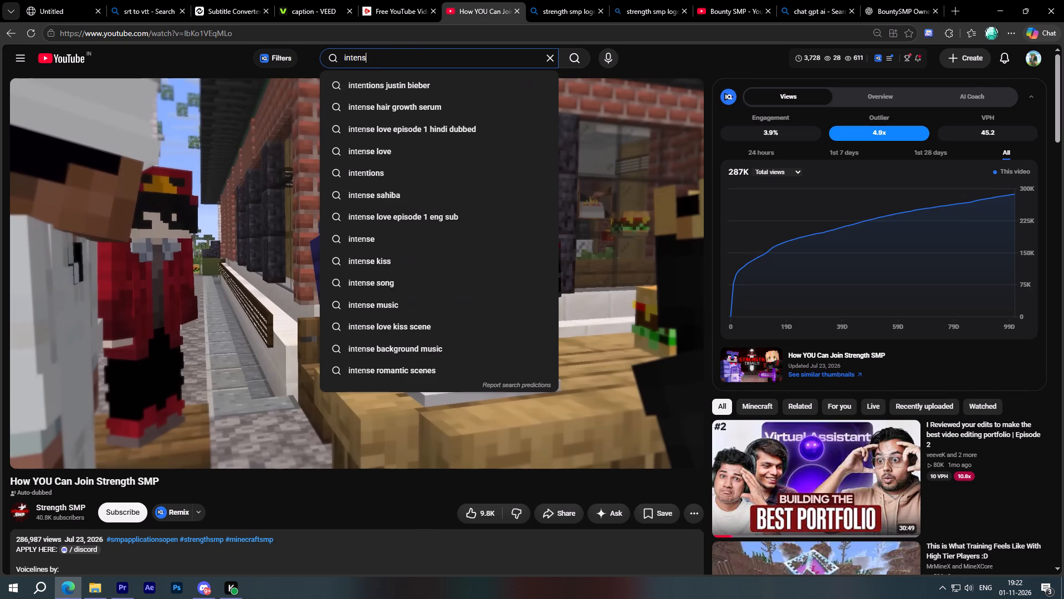
pyautogui.write('w')
pyautogui.press('space')
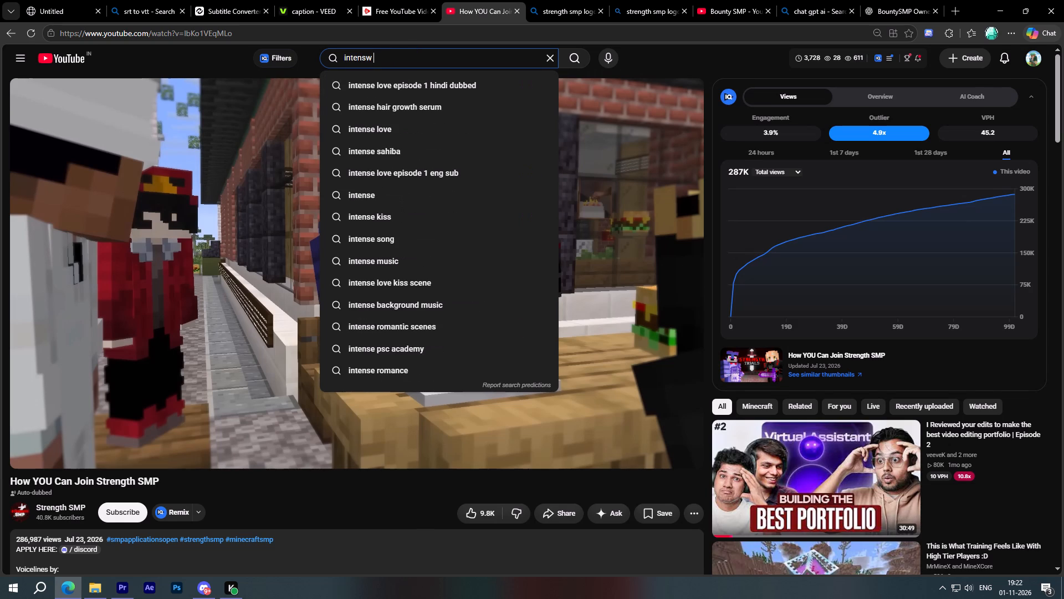
pyautogui.write('bg')
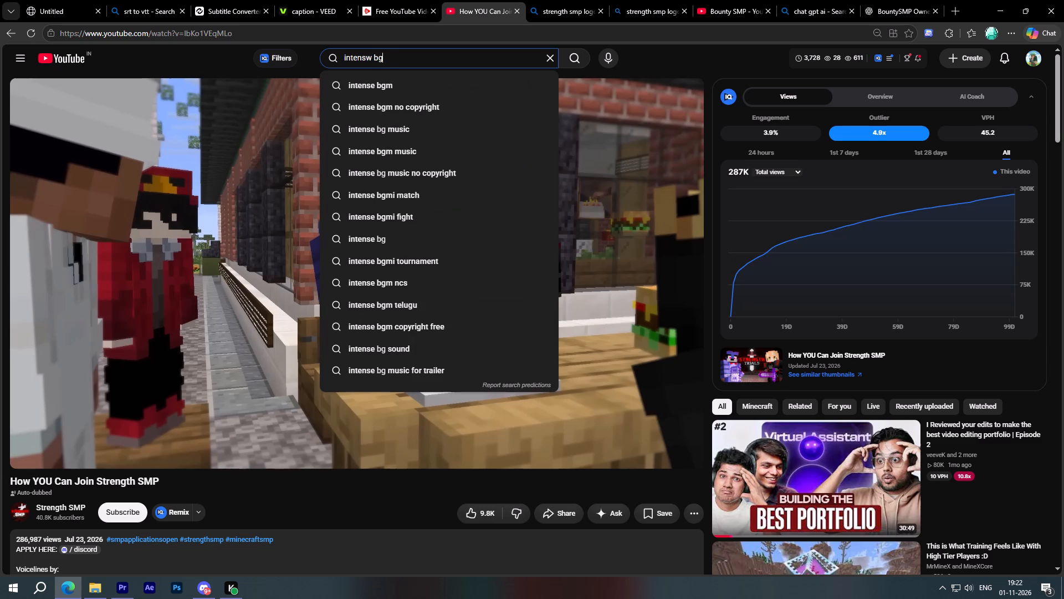
pyautogui.write('m')
pyautogui.press('space')
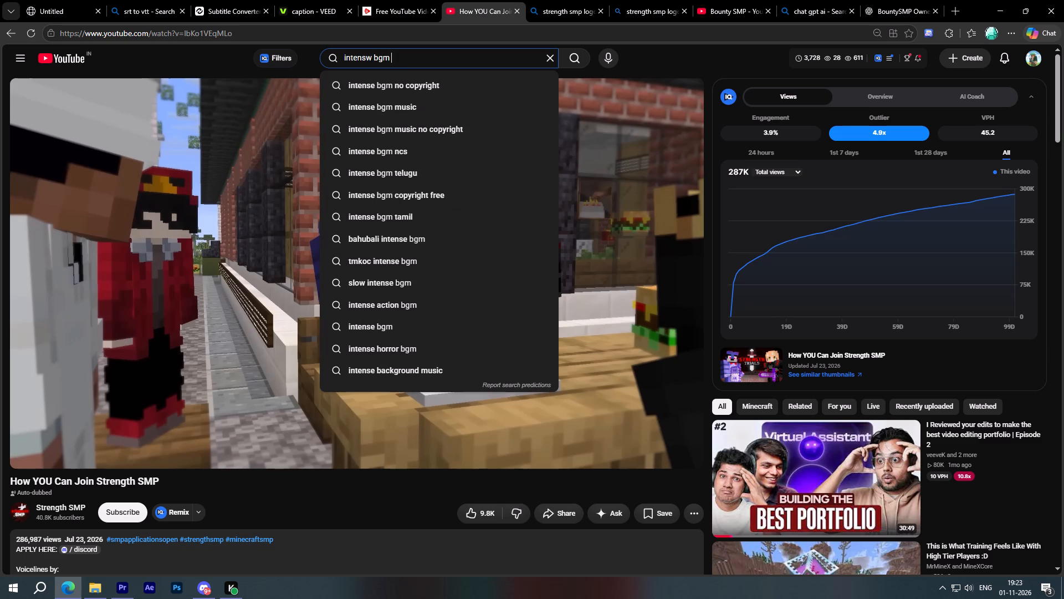
pyautogui.press('Down')
pyautogui.press('Return')
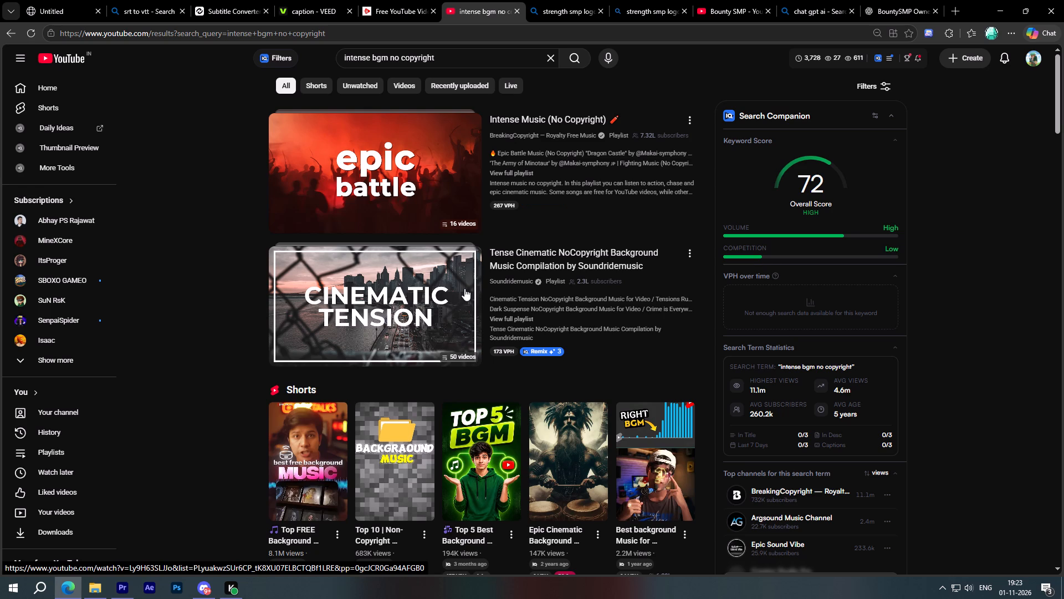
# Browse the search results and play Soundridemusic's "Serious Background Music No Copyright" playlist.
pyautogui.scroll(3, 383, 299)
pyautogui.scroll(-2, 384, 299)
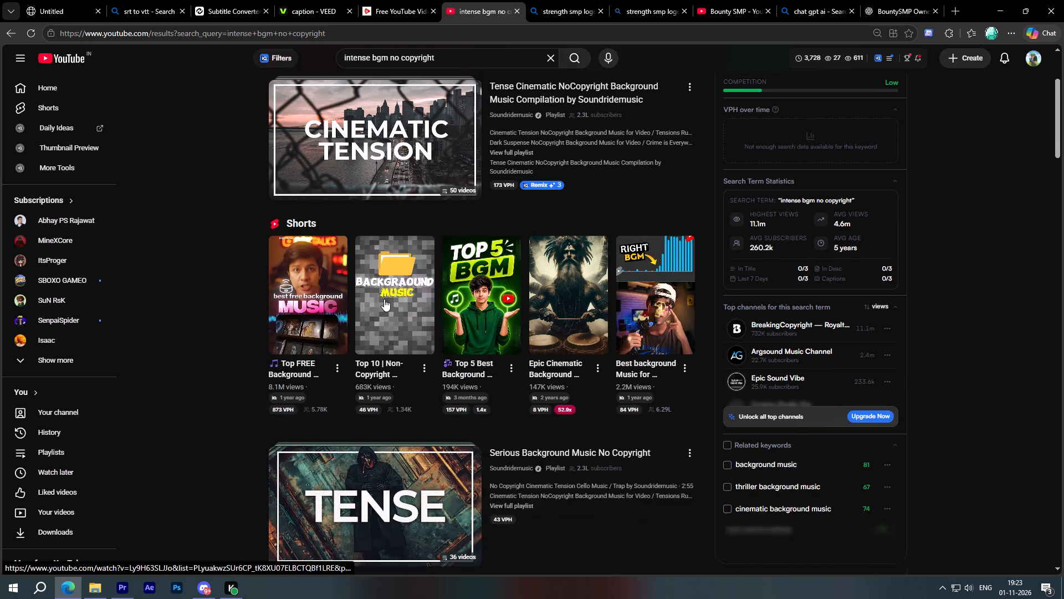
pyautogui.scroll(-6, 384, 299)
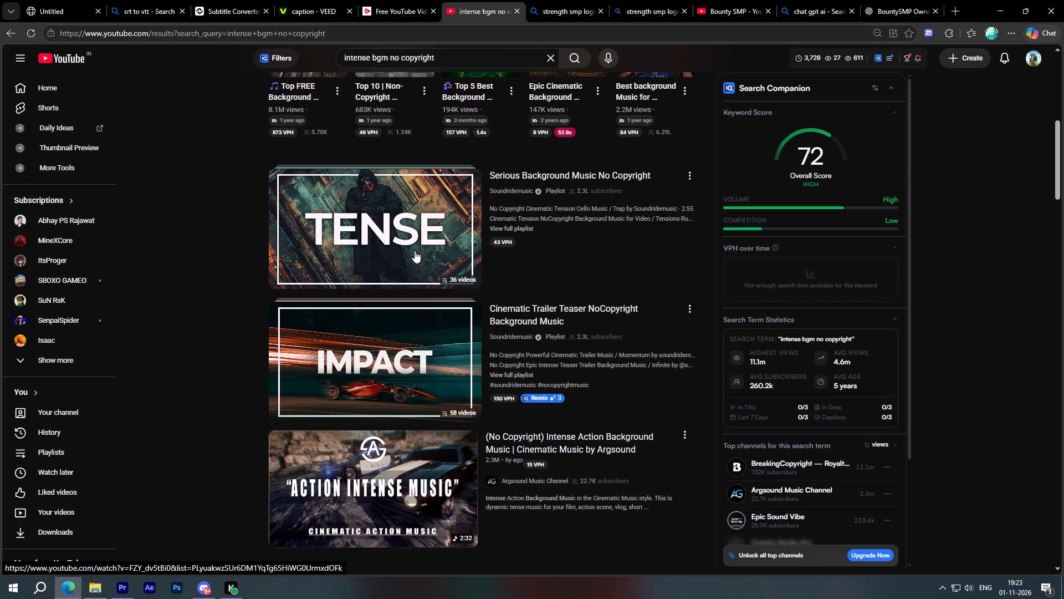
pyautogui.scroll(-4, 415, 353)
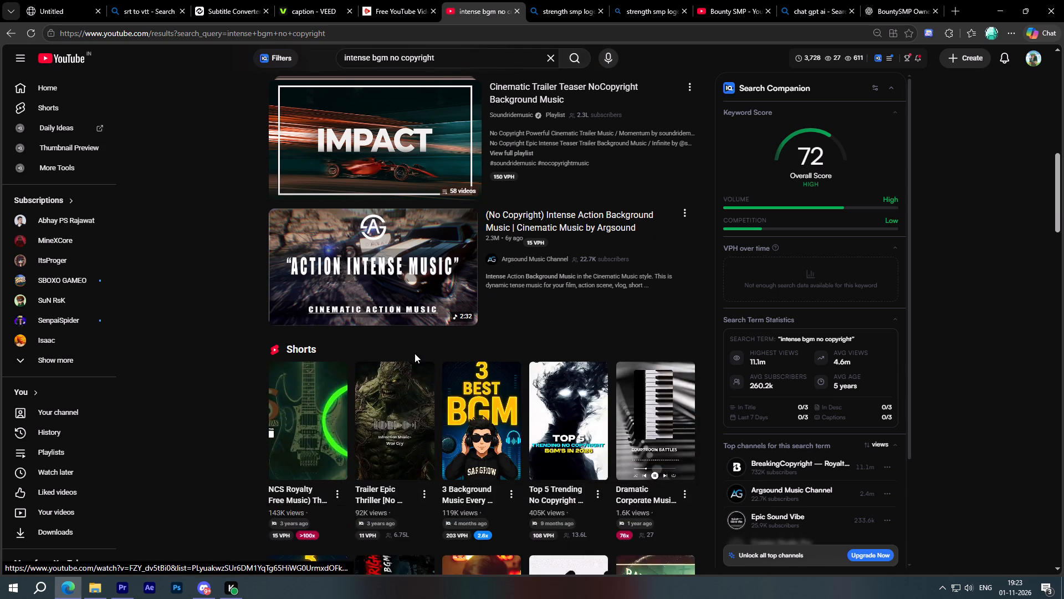
pyautogui.scroll(3, 415, 353)
pyautogui.click(424, 206)
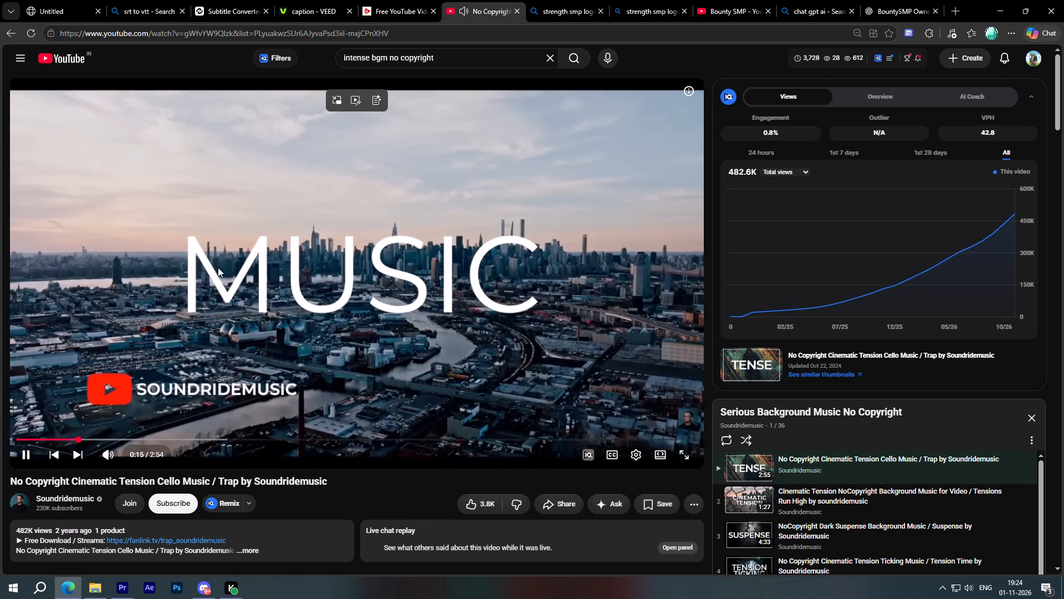
# Search YouTube for "intense background music no copyright minecraft" and close the mini player of the previous track.
pyautogui.click(387, 54)
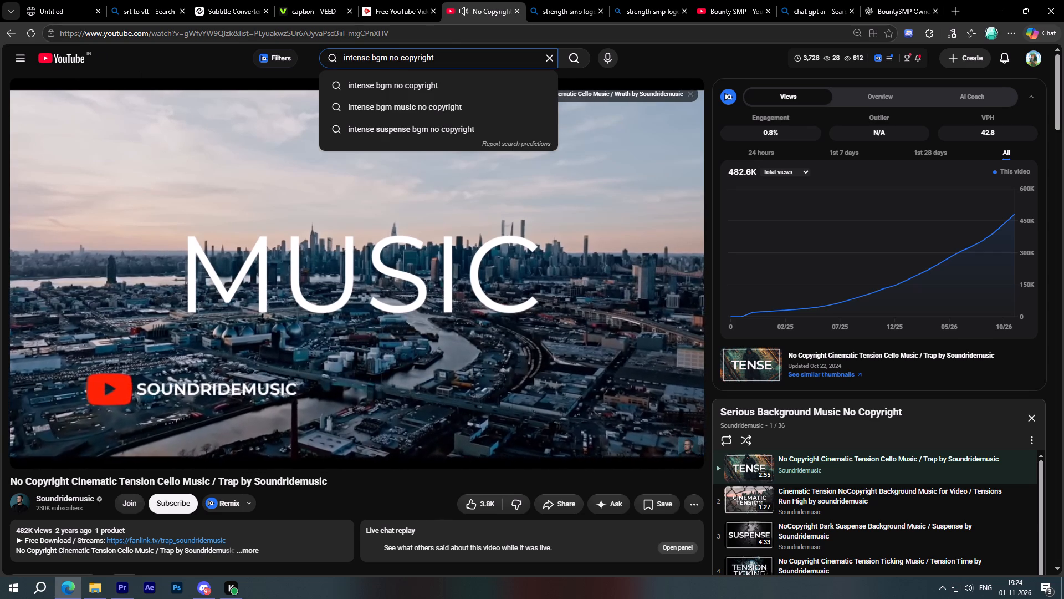
pyautogui.press('space')
pyautogui.write('forr')
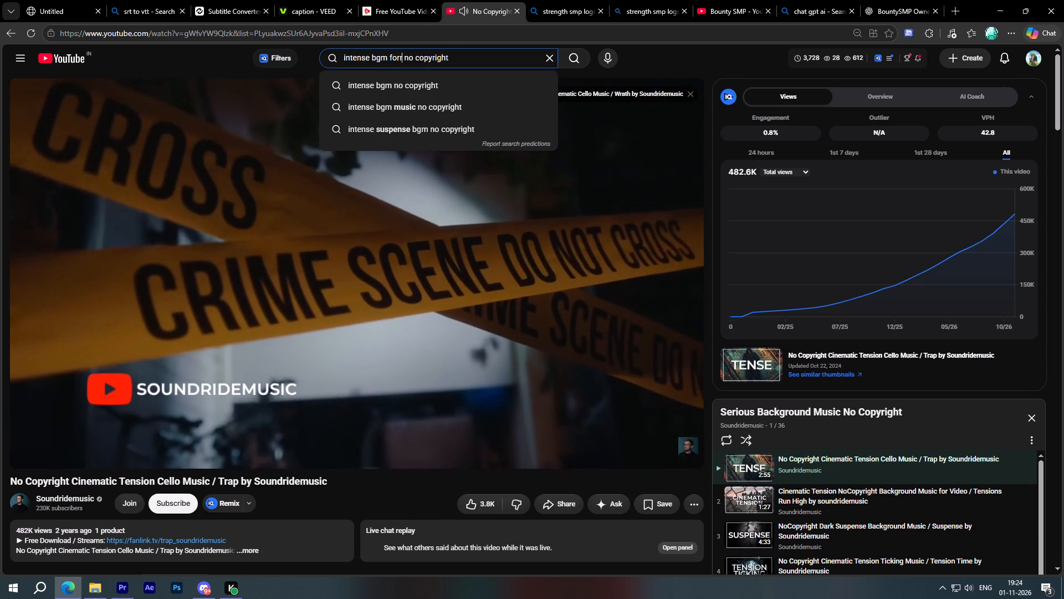
pyautogui.press('BackSpace')
pyautogui.press('space')
pyautogui.write('minecer')
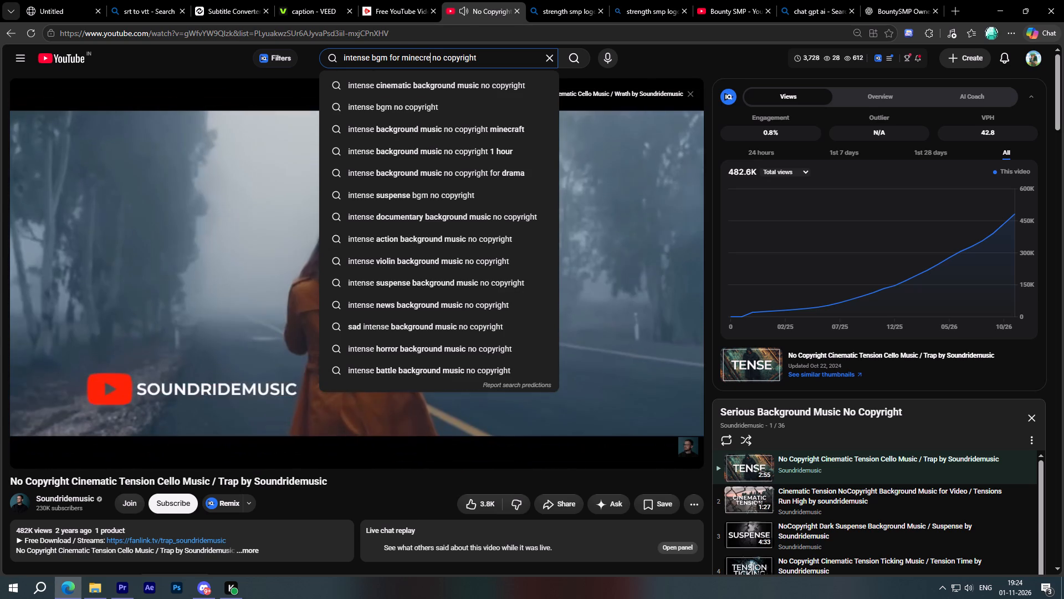
pyautogui.press('BackSpace')
pyautogui.press('BackSpace')
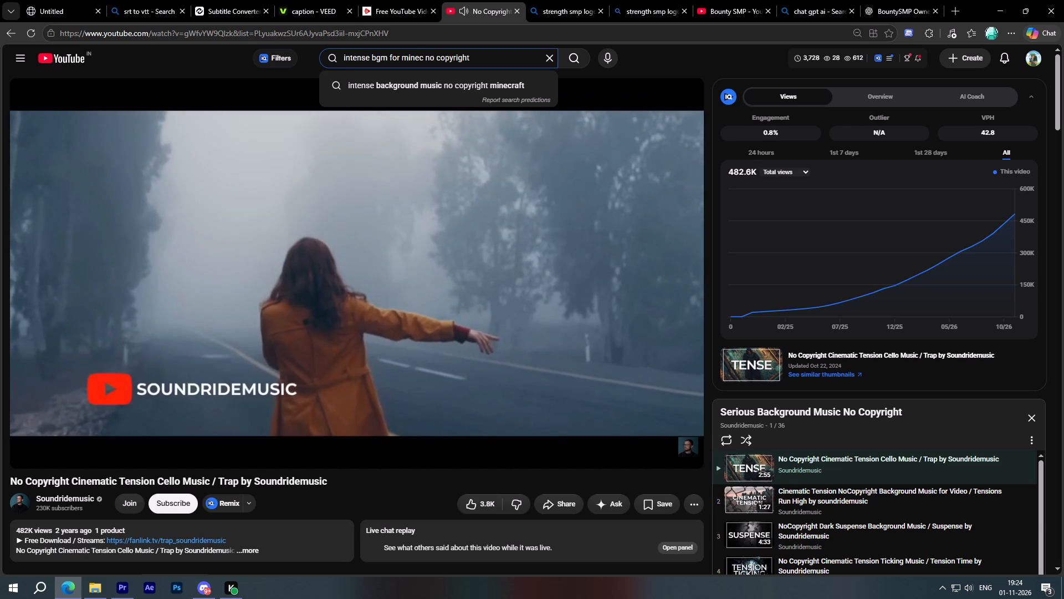
pyautogui.press('Down')
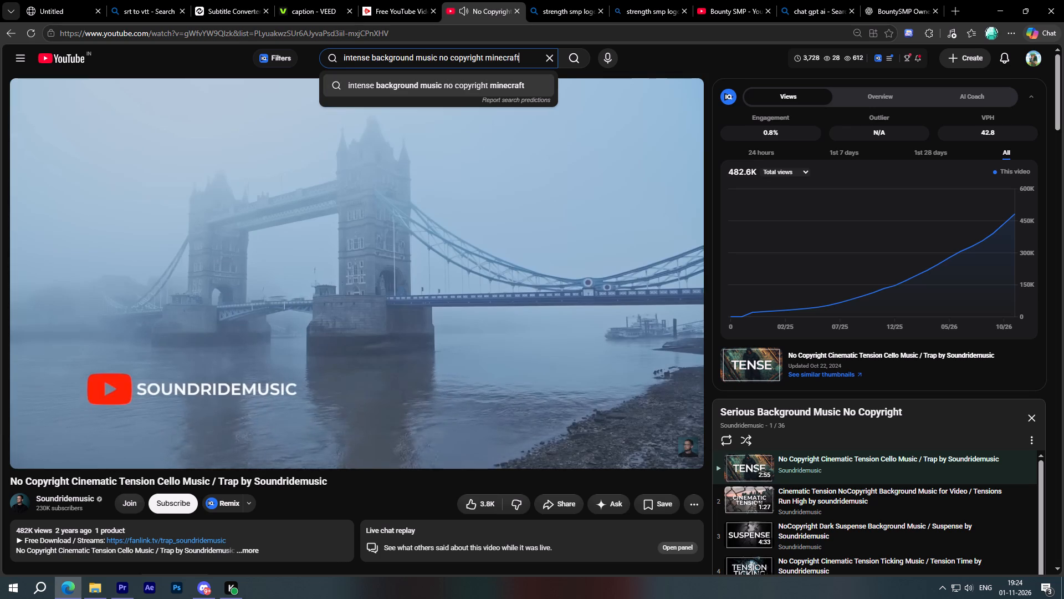
pyautogui.press('Return')
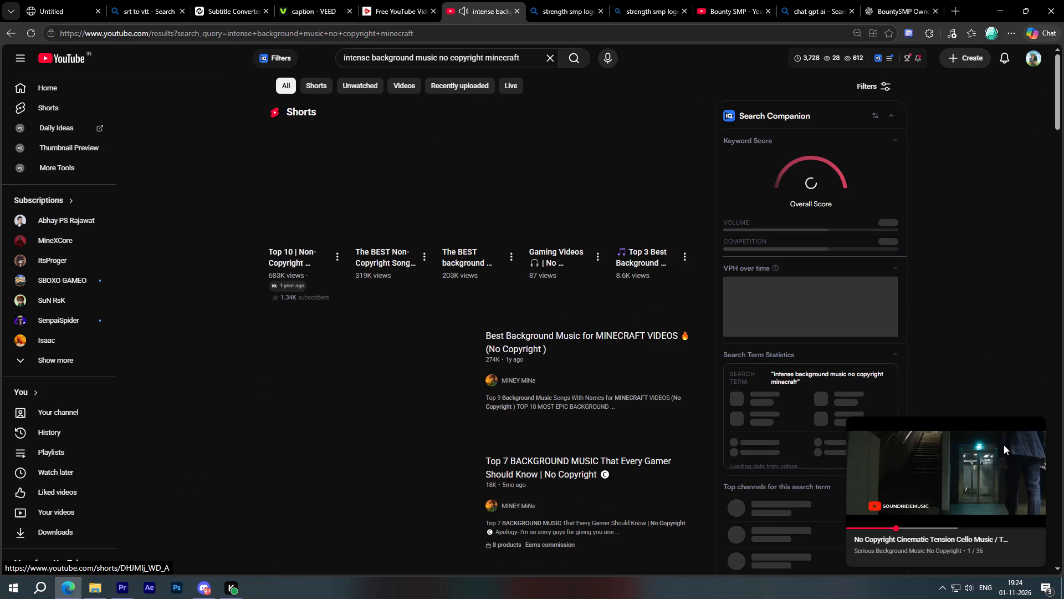
pyautogui.click(1035, 428)
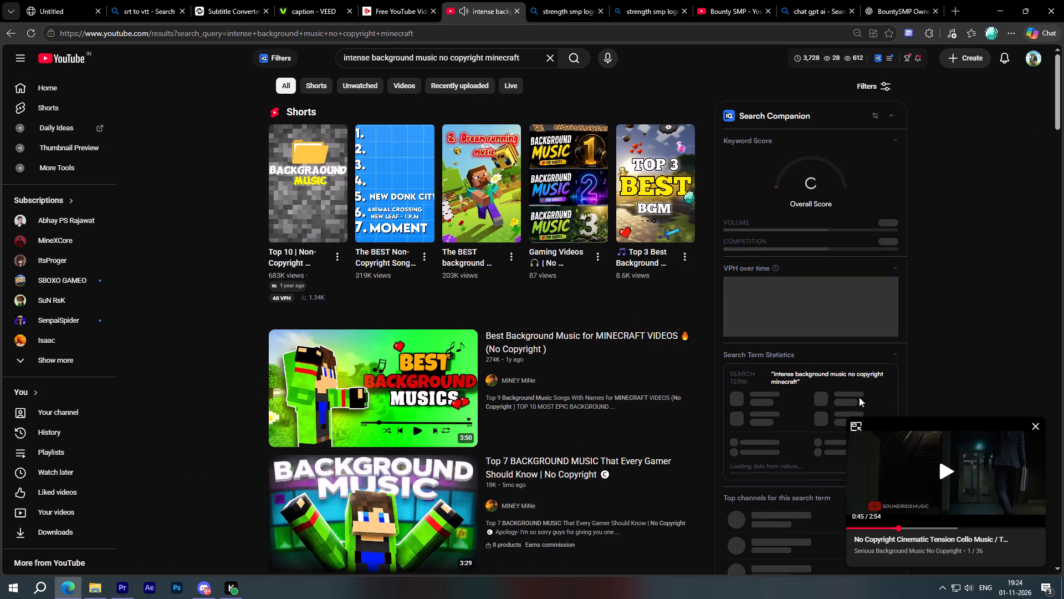
# Look through the Minecraft background music results and open the Short titled "The BEST Non-Copyright Song…".
pyautogui.scroll(-2, 674, 362)
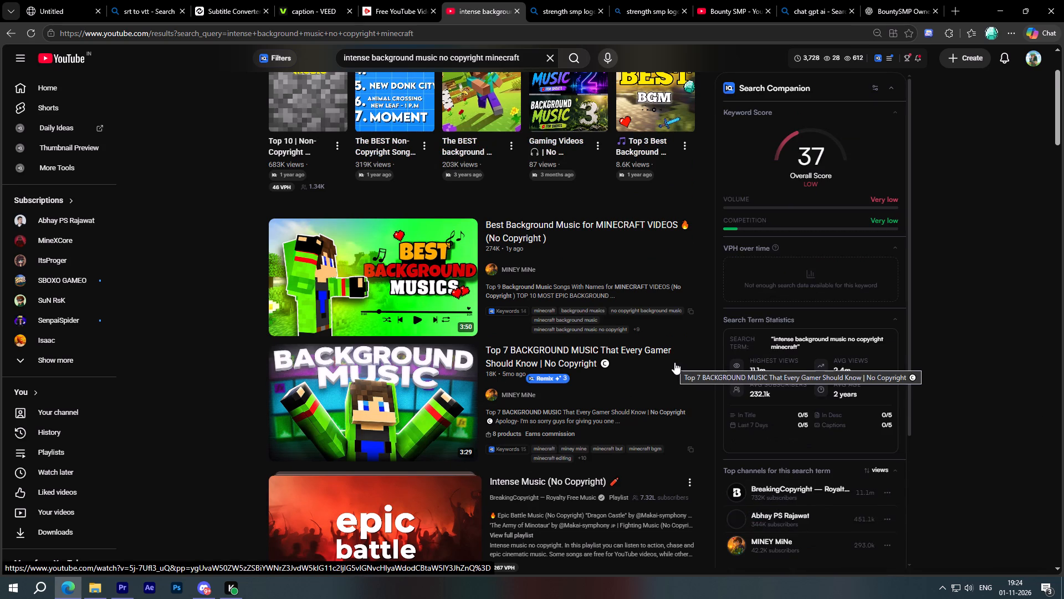
pyautogui.scroll(-4, 674, 362)
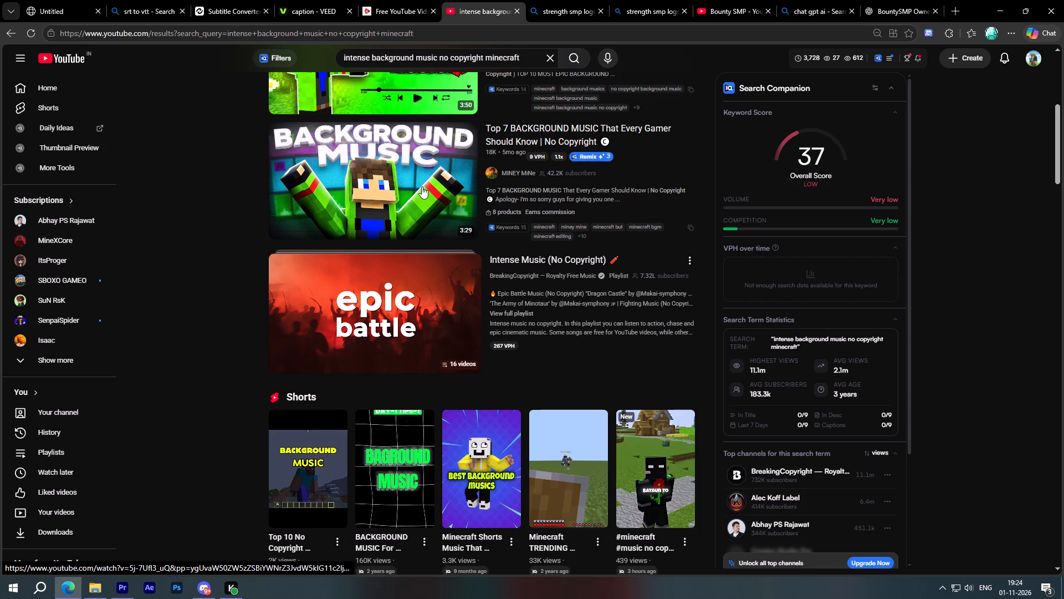
pyautogui.scroll(-12, 422, 186)
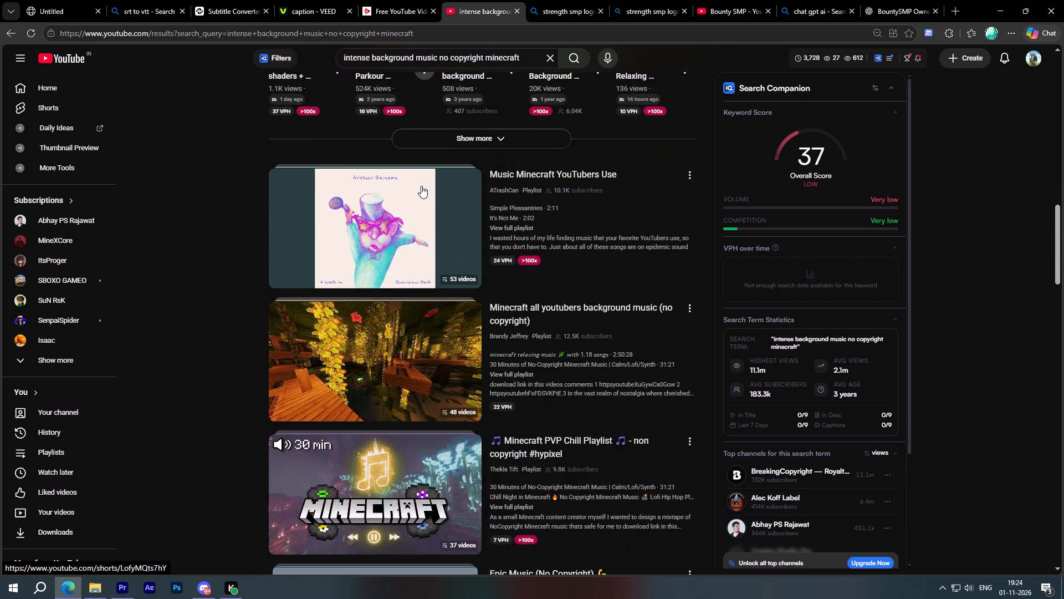
pyautogui.scroll(-6, 421, 186)
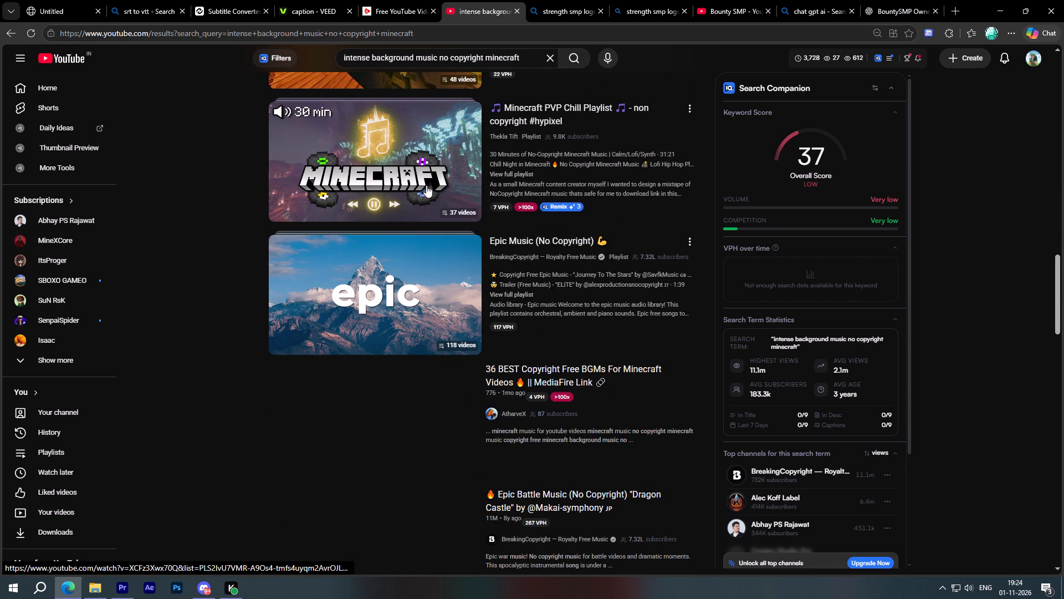
pyautogui.scroll(-5, 426, 185)
pyautogui.scroll(4, 426, 185)
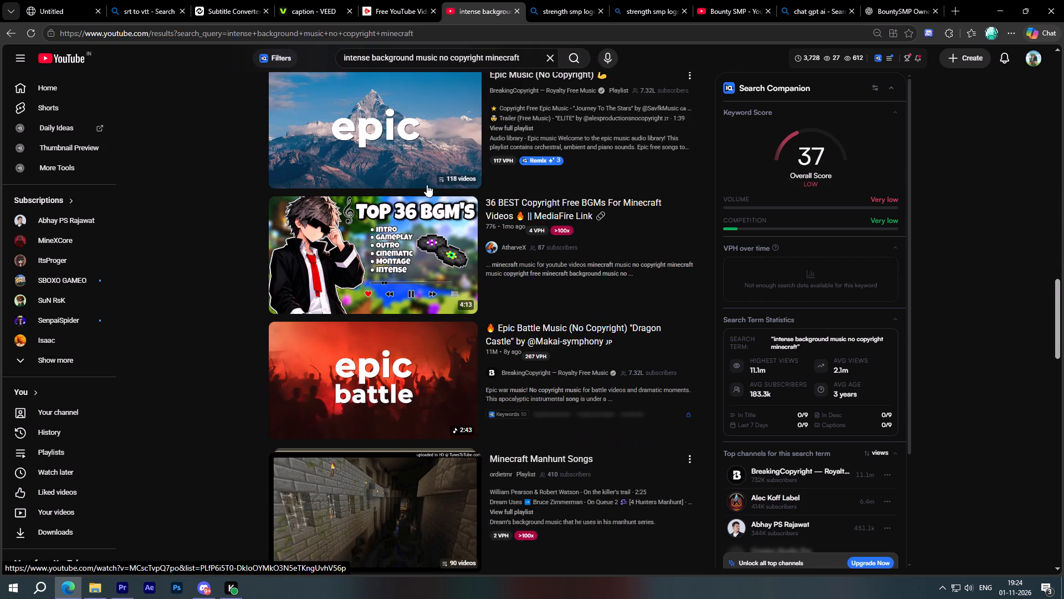
pyautogui.scroll(4, 427, 181)
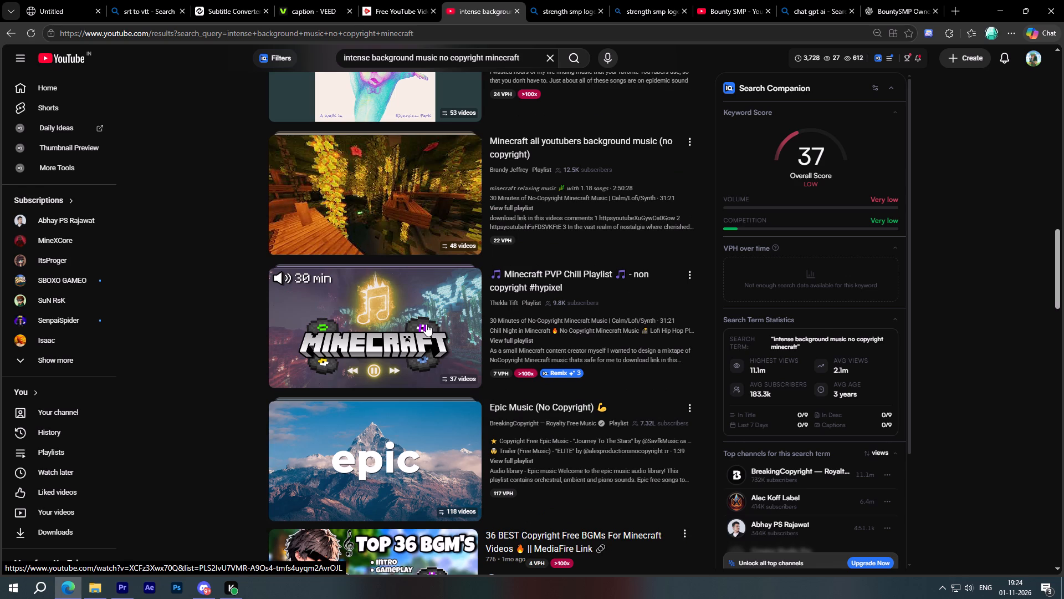
pyautogui.scroll(9, 425, 319)
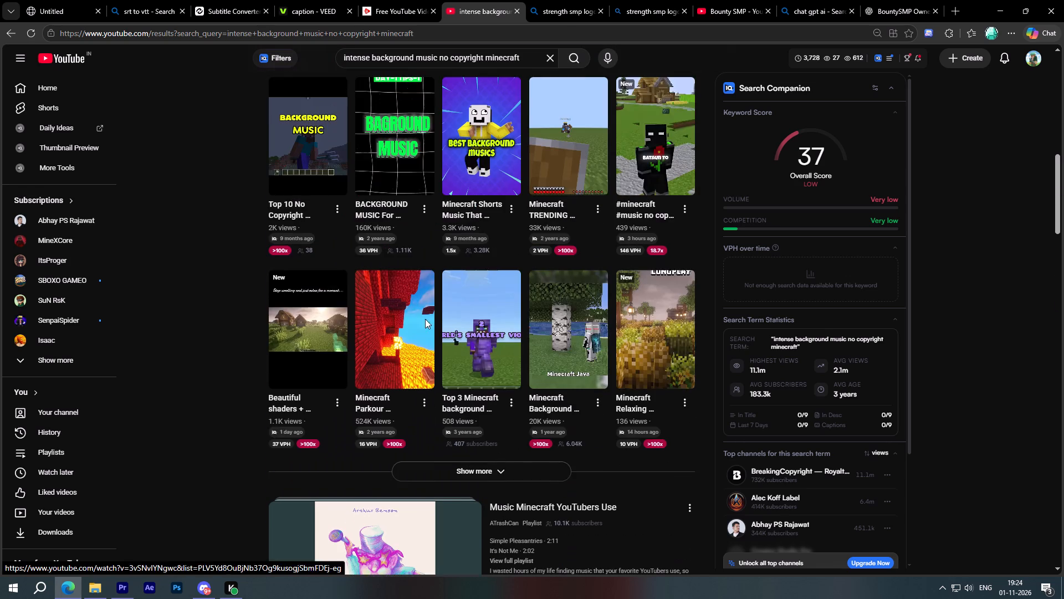
pyautogui.scroll(9, 424, 318)
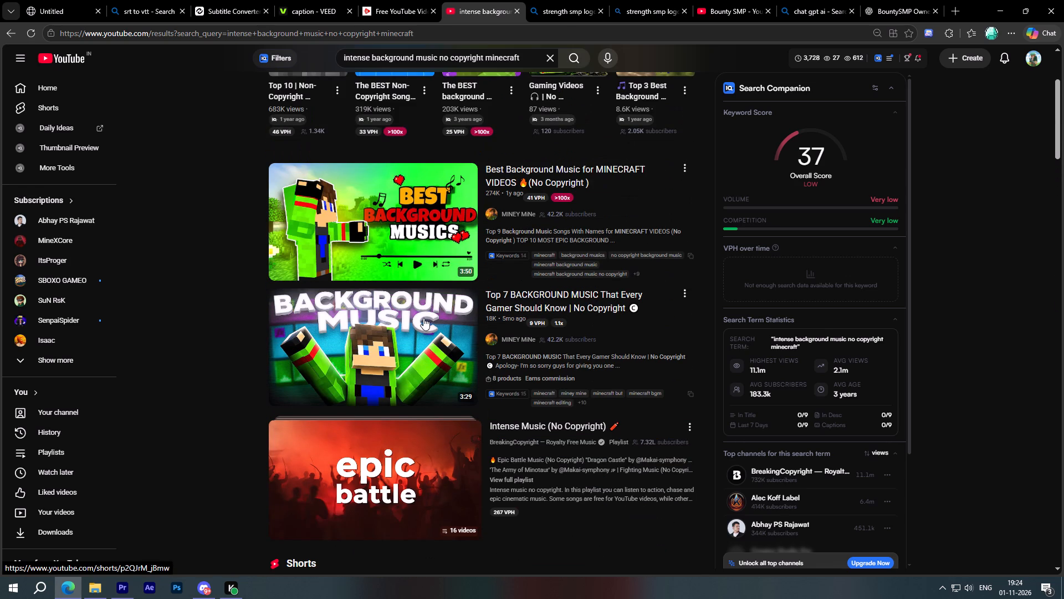
pyautogui.scroll(4, 423, 318)
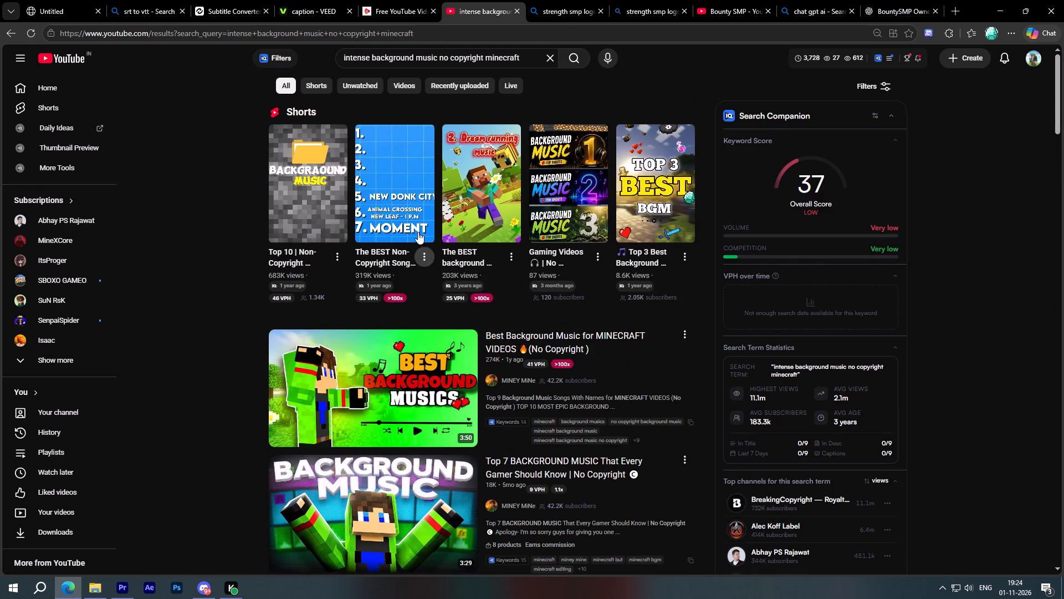
pyautogui.click(411, 195)
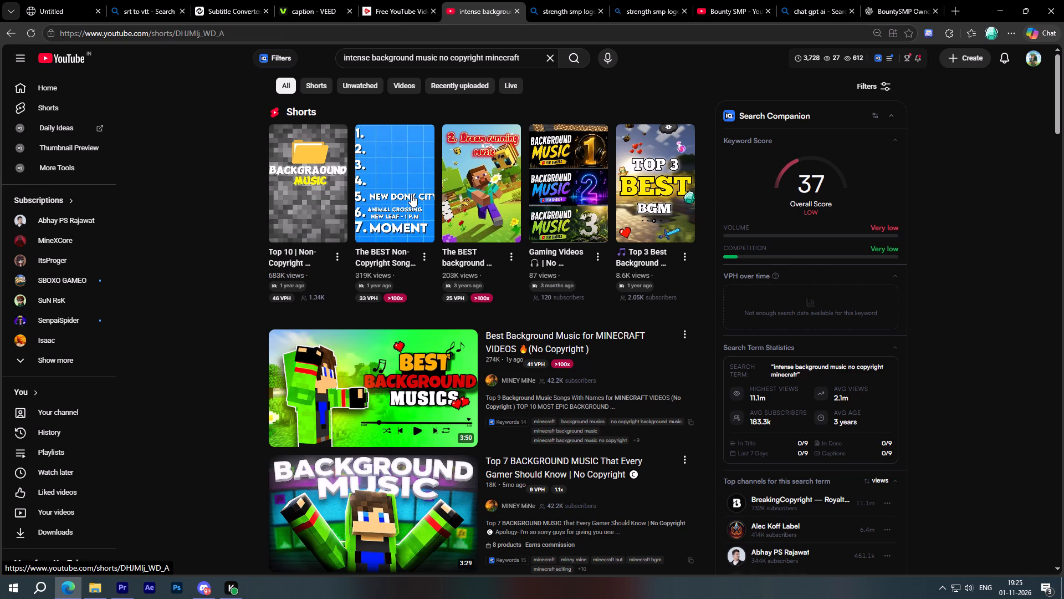
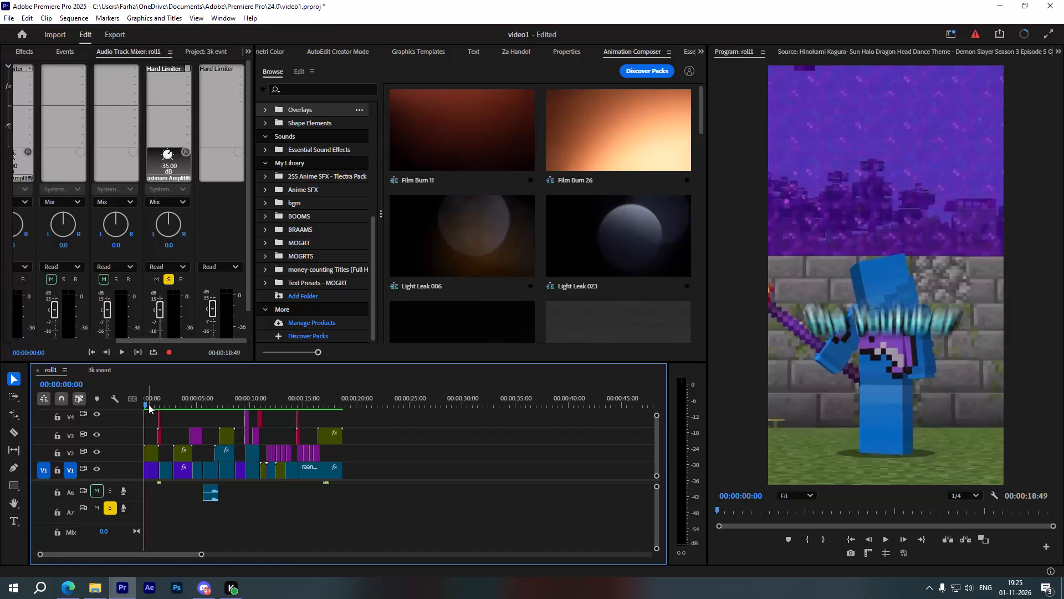
# Take a full-screen snip with the roll1 sequence paused at 00:00:00:40 on the "Dolphine" title frame.
pyautogui.click(148, 404)
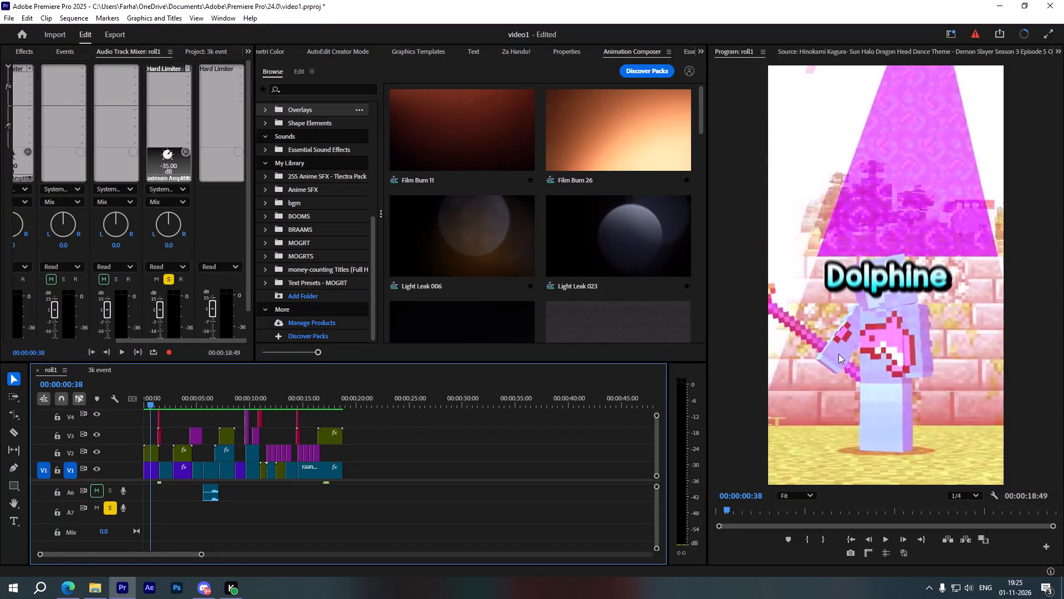
pyautogui.press('space')
pyautogui.press('space')
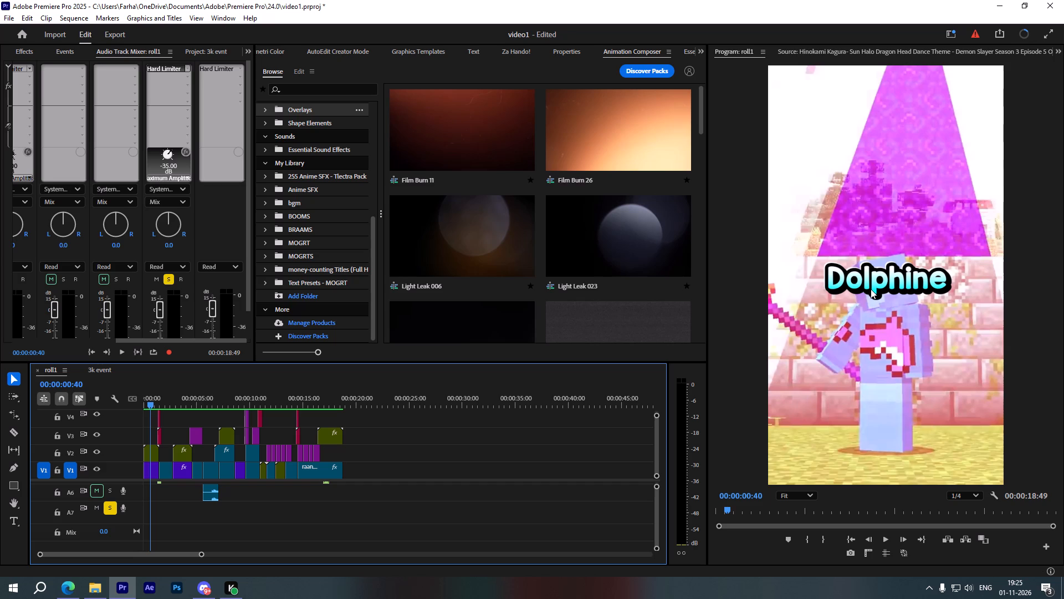
pyautogui.press('shift+super+s')
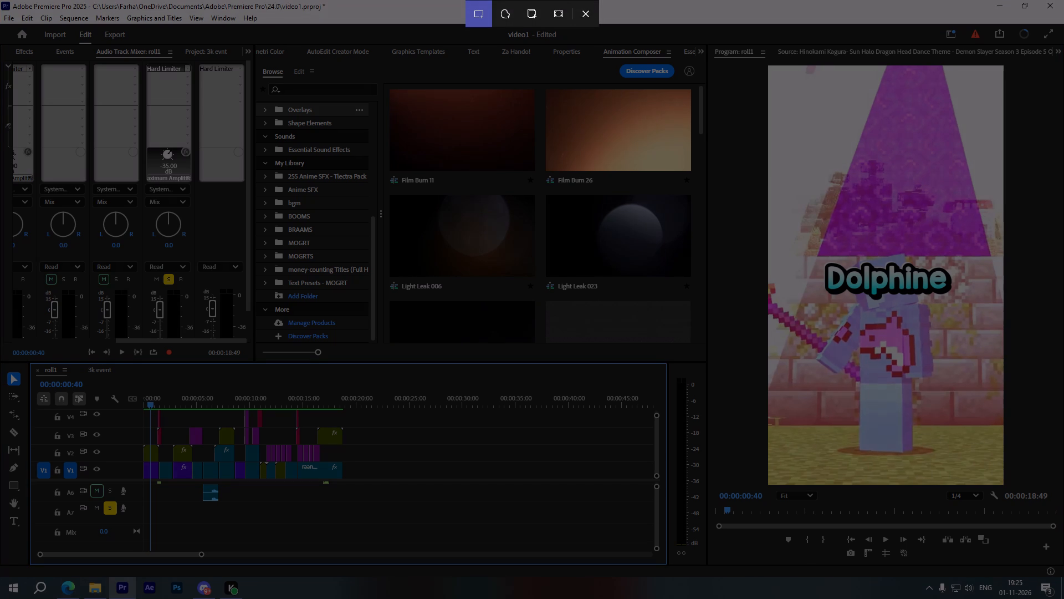
pyautogui.click(553, 11)
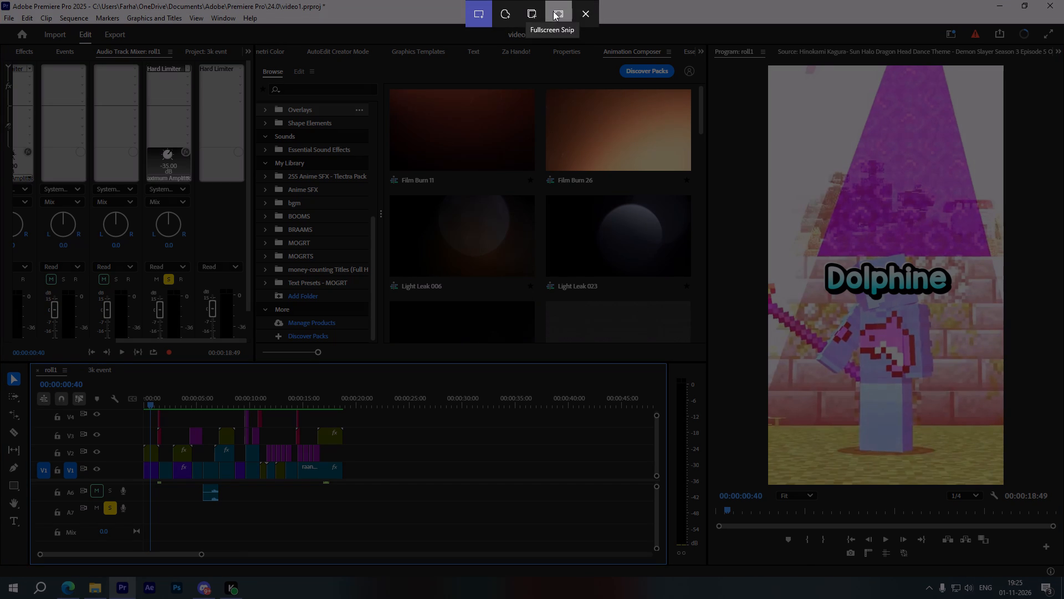
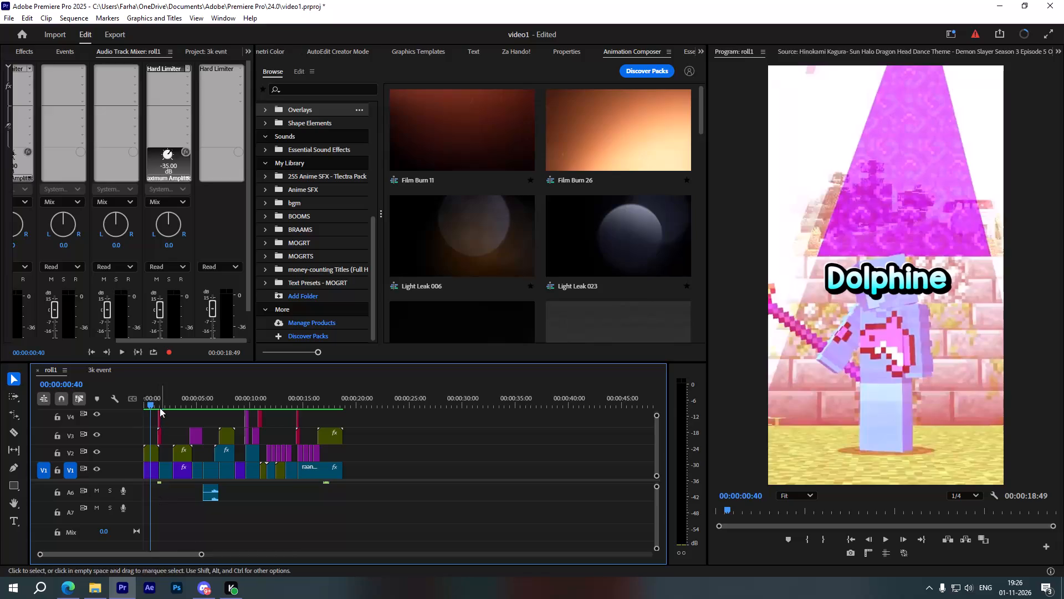
# Play the roll1 sequence from 00:00:00:00 to its end, replay the opening, and return to the start.
pyautogui.moveTo(154, 397); pyautogui.dragTo(126, 397)
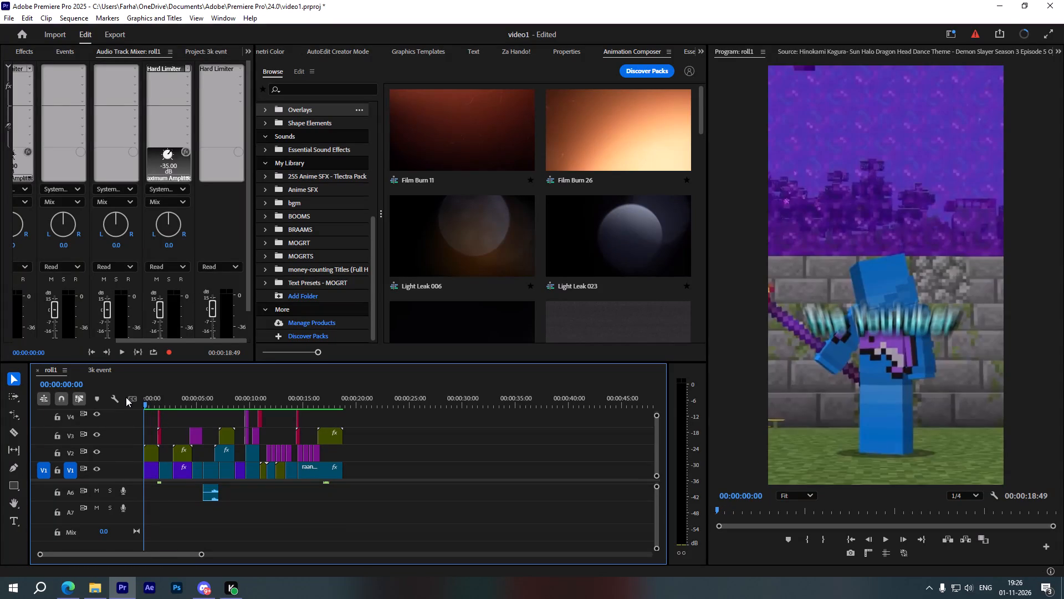
pyautogui.press('space')
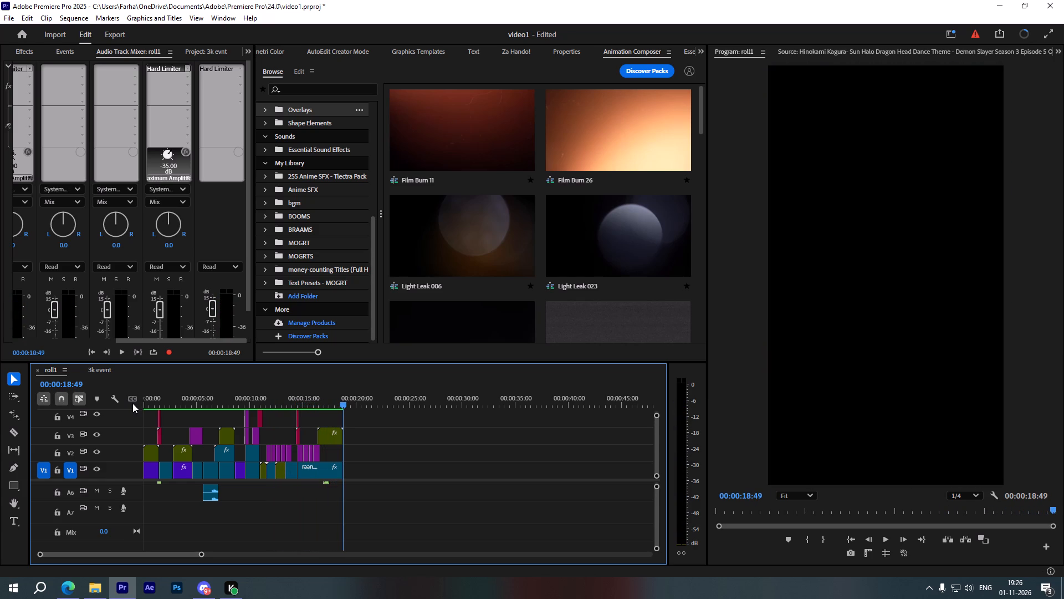
pyautogui.moveTo(182, 398); pyautogui.dragTo(136, 405)
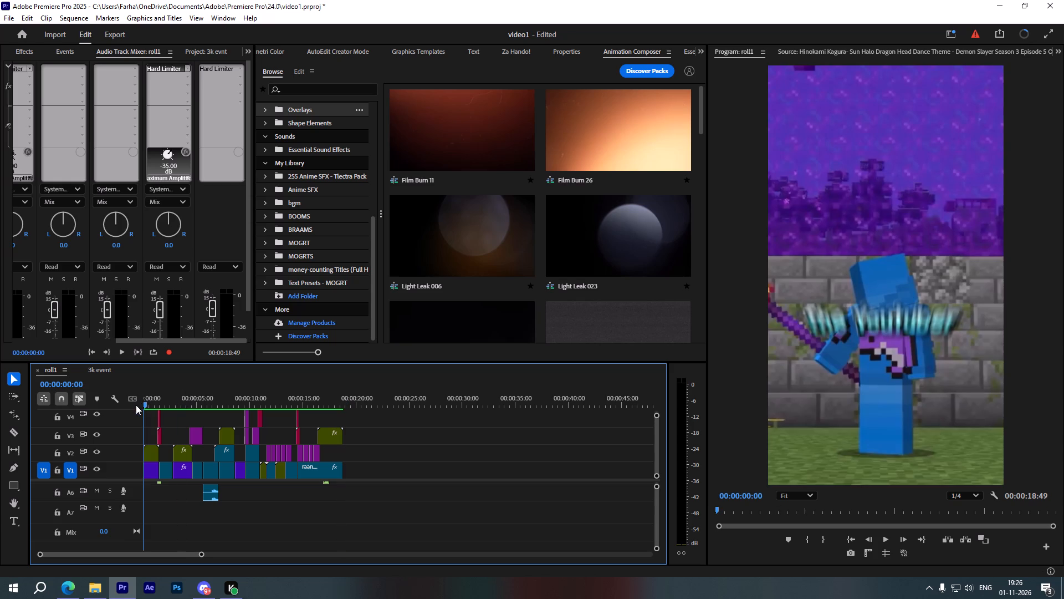
pyautogui.press('space')
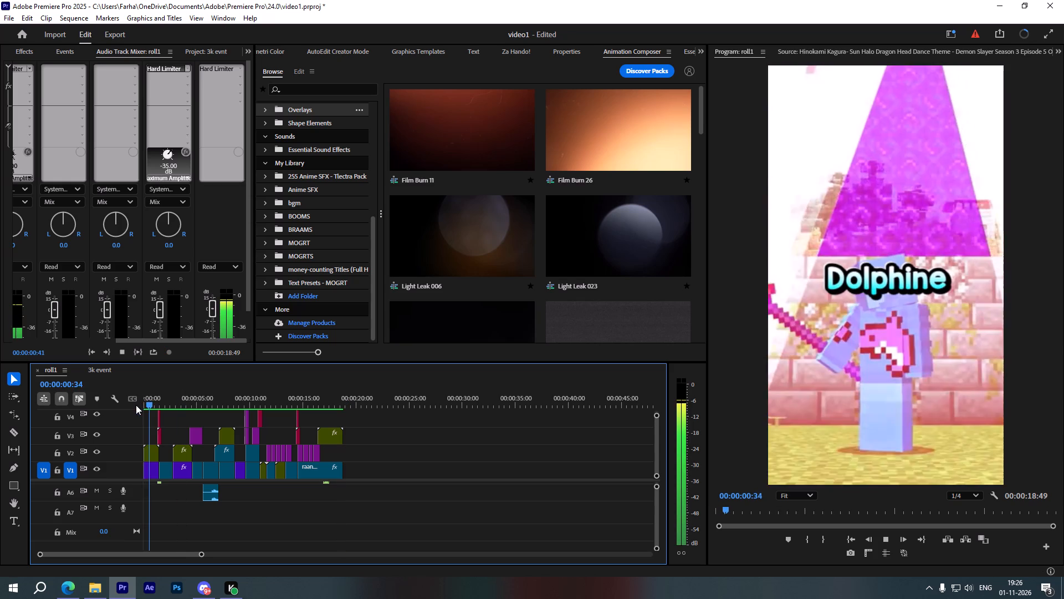
pyautogui.press('space')
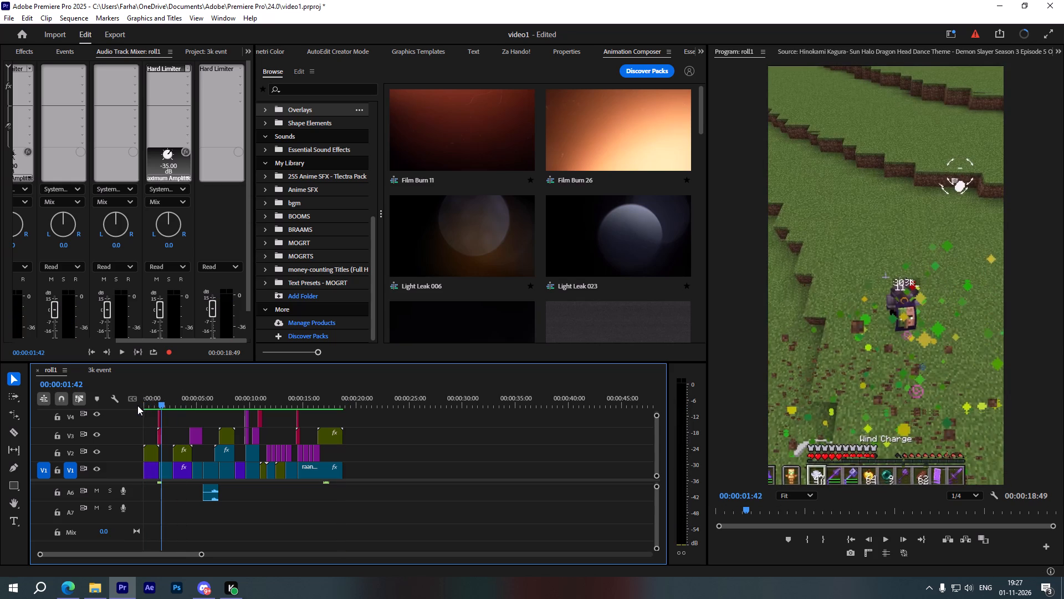
pyautogui.keyDown('alt'); pyautogui.scroll(3, 165, 505); pyautogui.keyUp('alt')
pyautogui.scroll(4, 165, 510)
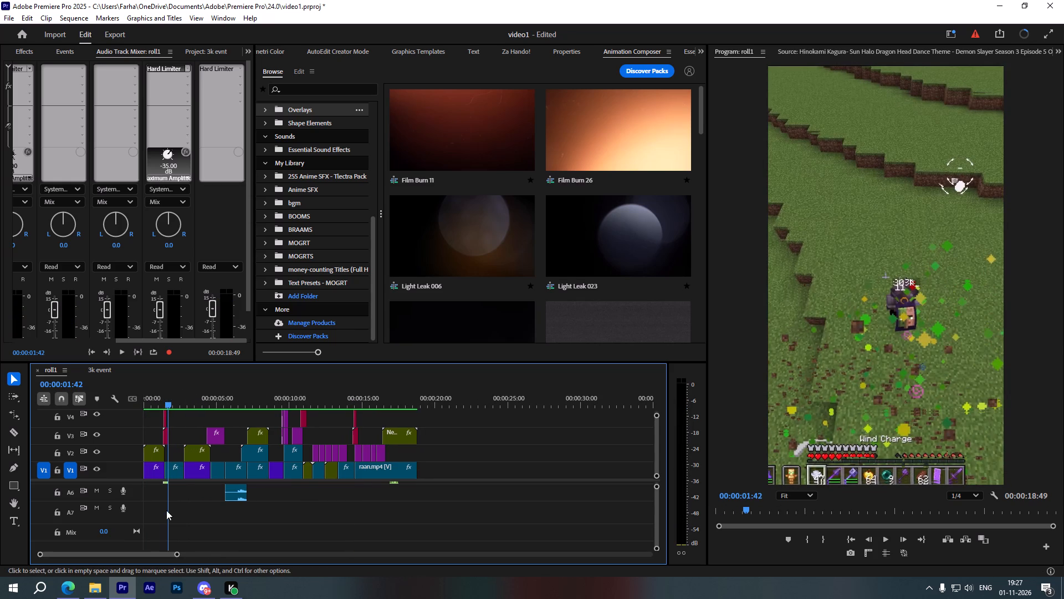
pyautogui.moveTo(168, 401); pyautogui.dragTo(132, 408)
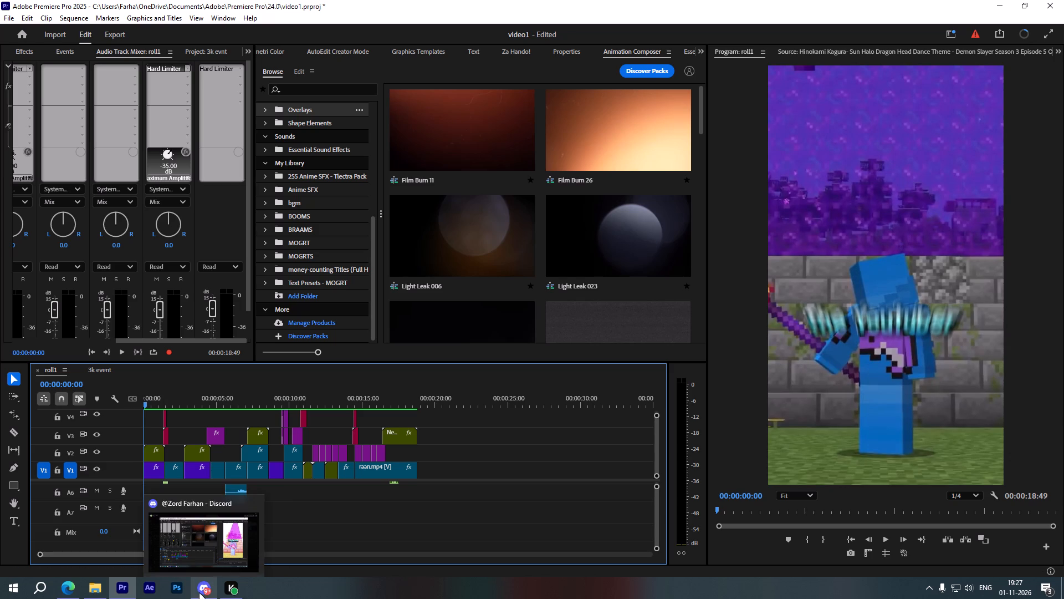
pyautogui.click(326, 529)
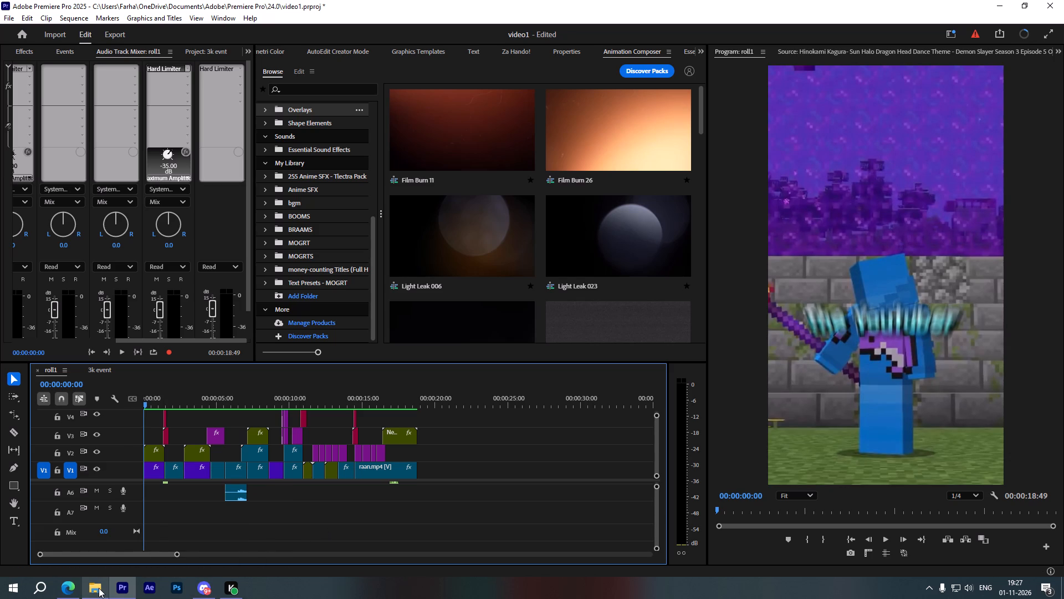
# Open ssstik.io_1793512402254.mp4 from the Downloads folder in VLC and lower the playback volume to about 68%.
pyautogui.click(99, 588)
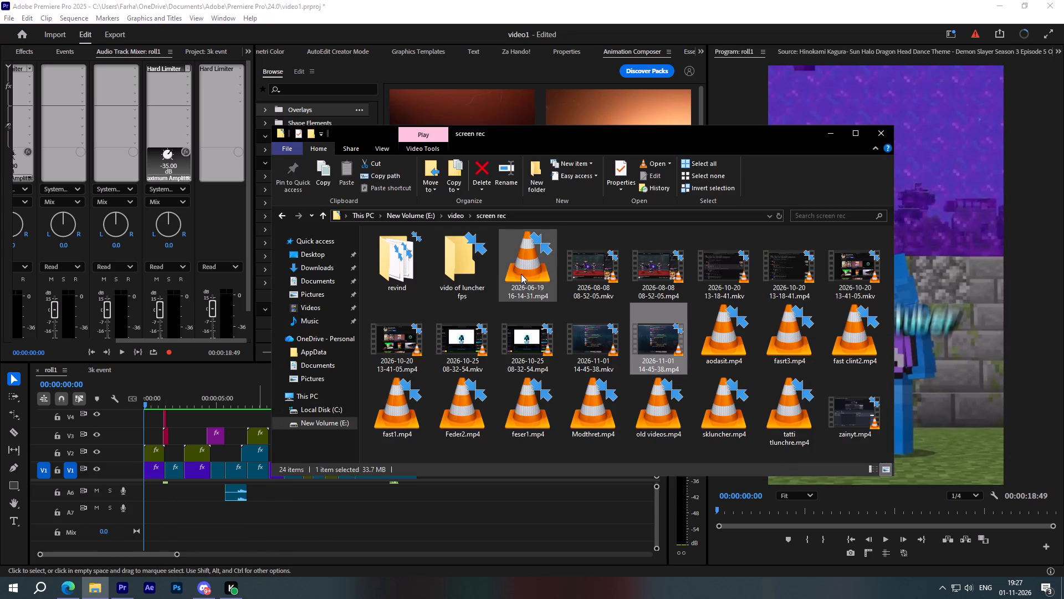
pyautogui.click(326, 272)
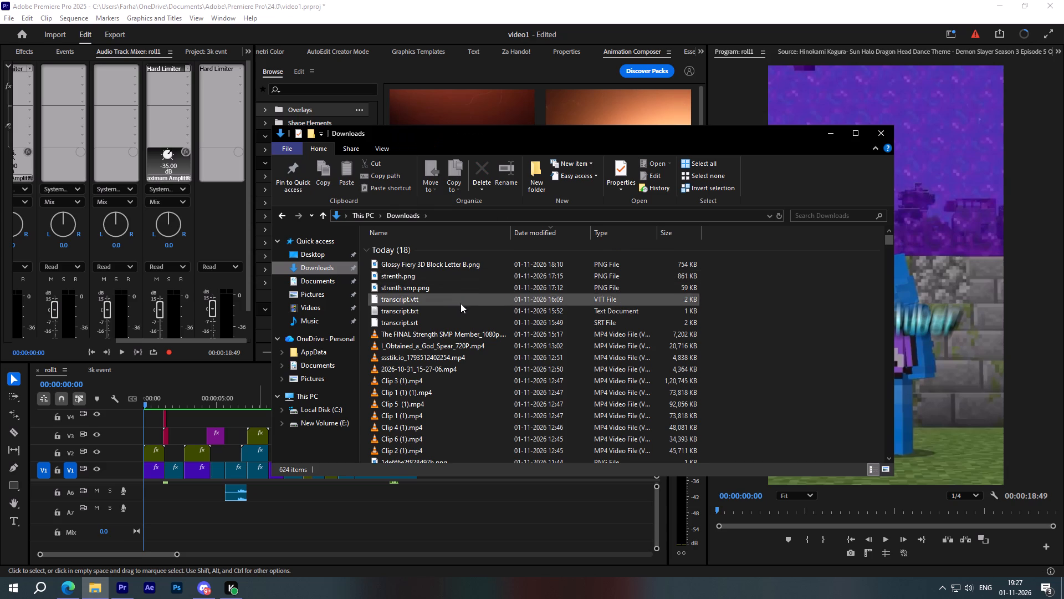
pyautogui.click(436, 357)
pyautogui.click(436, 357)
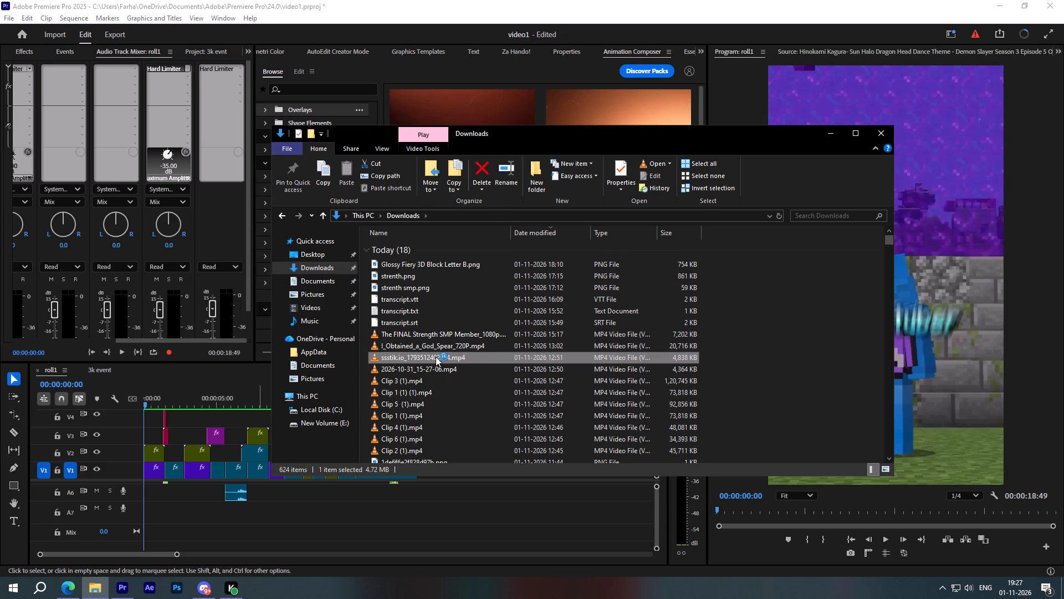
pyautogui.doubleClick(469, 358)
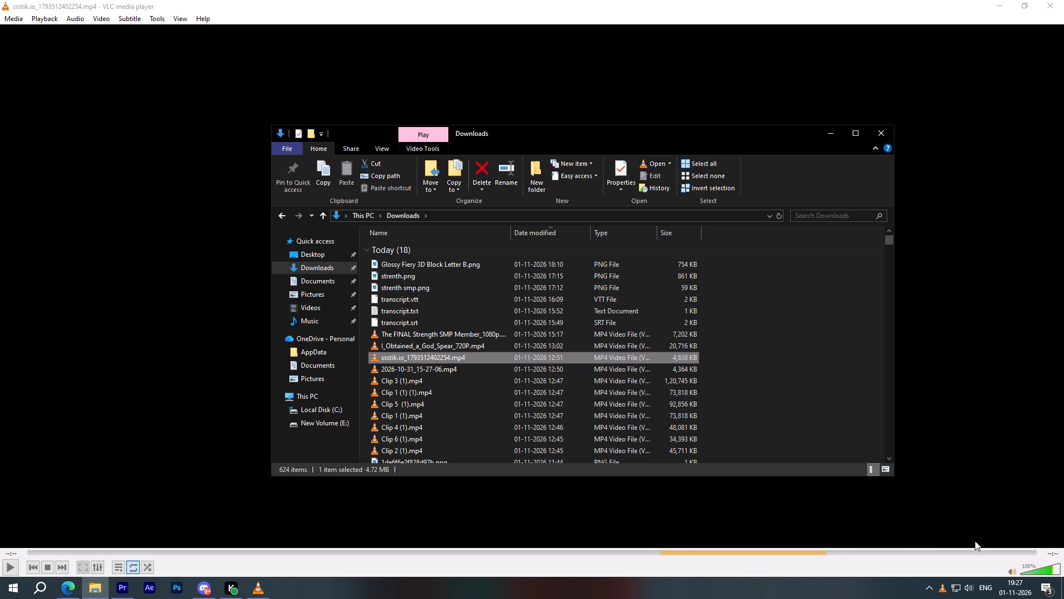
pyautogui.click(1040, 571)
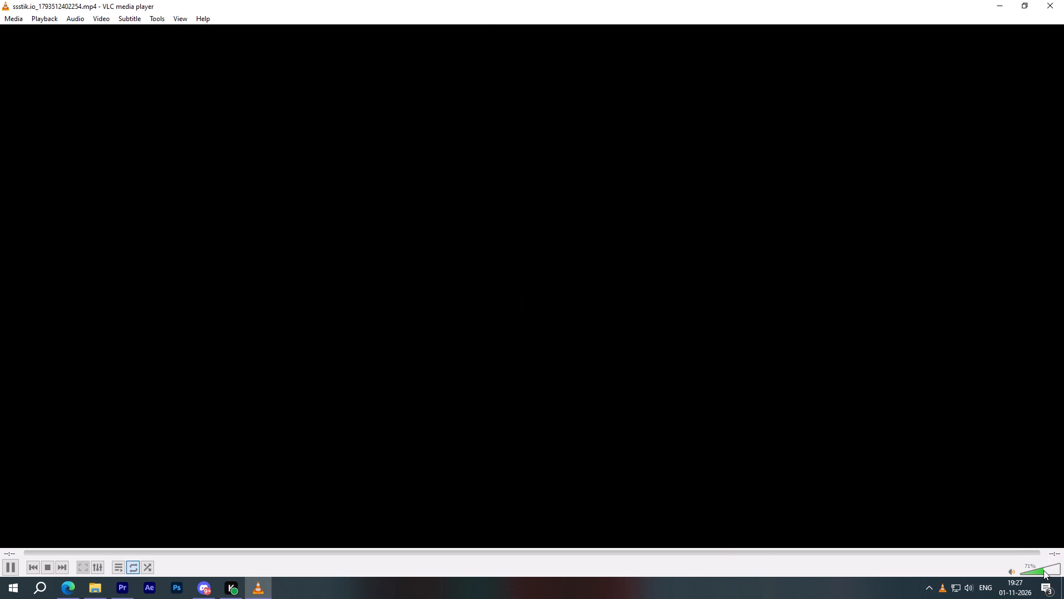
pyautogui.click(597, 349)
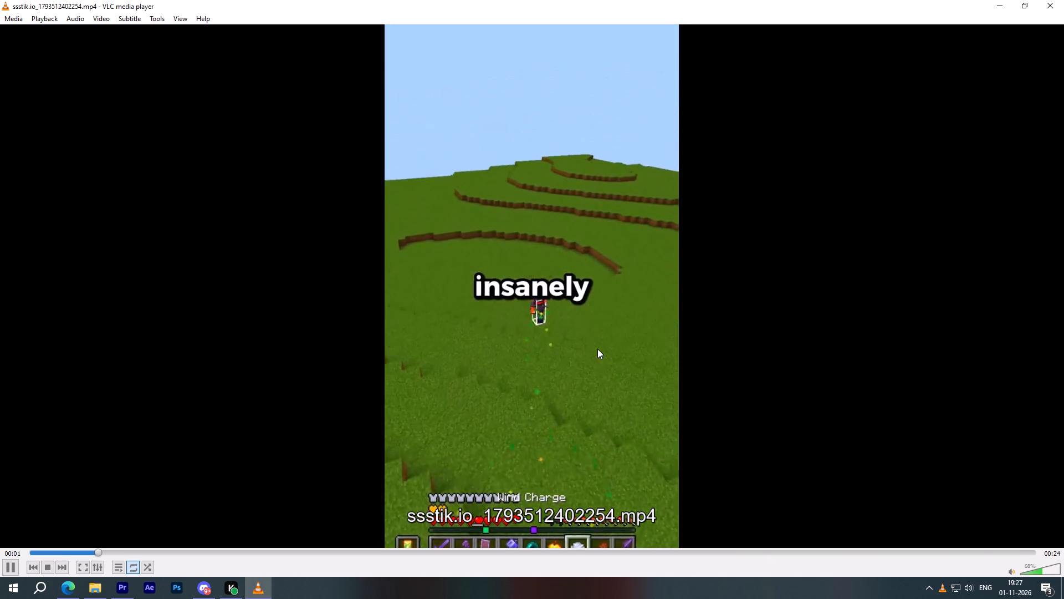
# Watch the downloaded spear clip to about 00:15, replaying it from about 00:07 to examine its editing and sound.
pyautogui.click(13, 566)
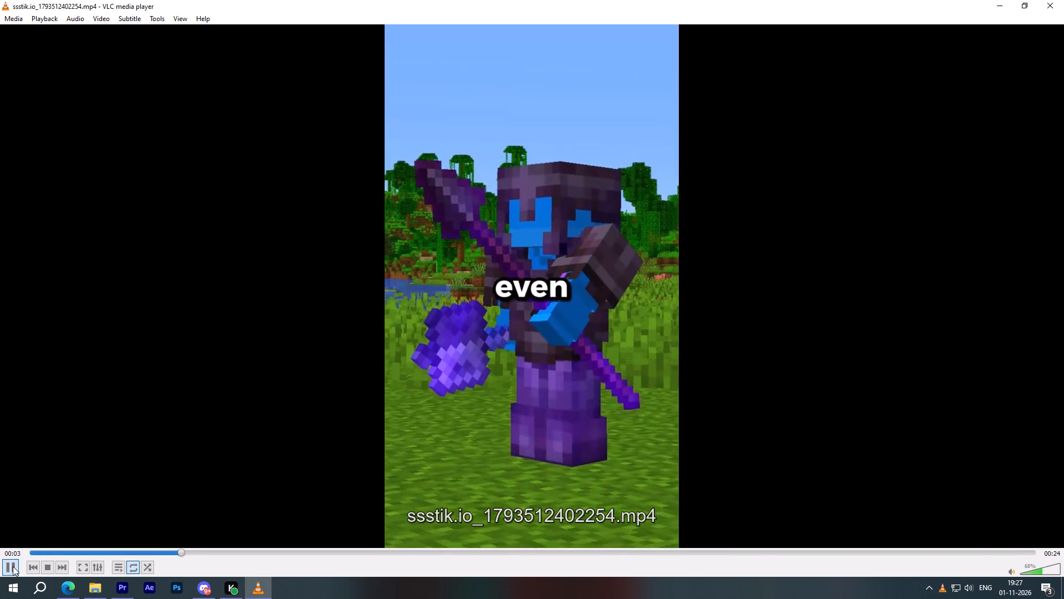
pyautogui.click(13, 566)
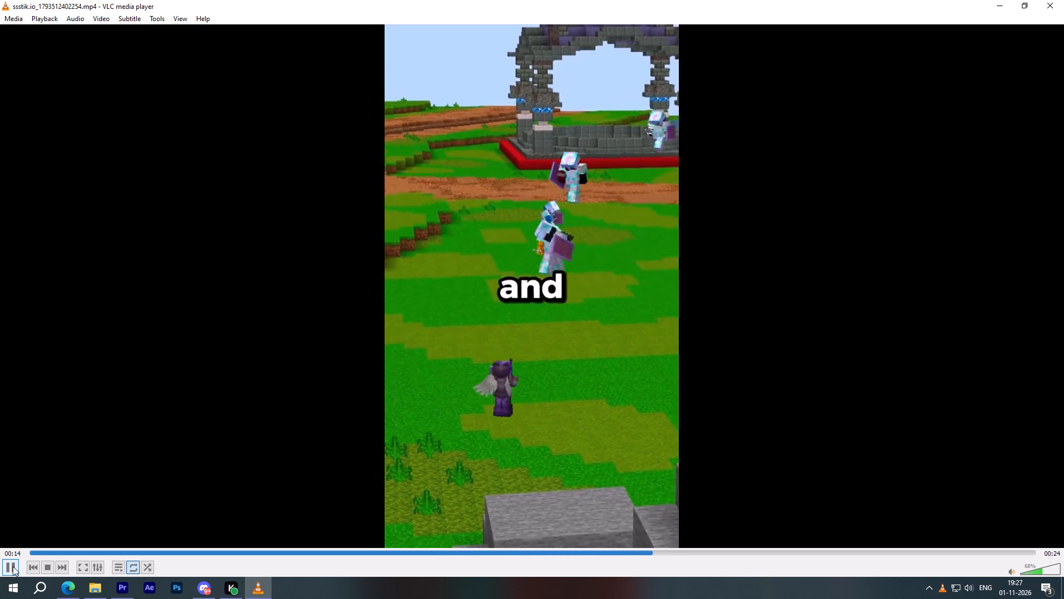
pyautogui.click(13, 566)
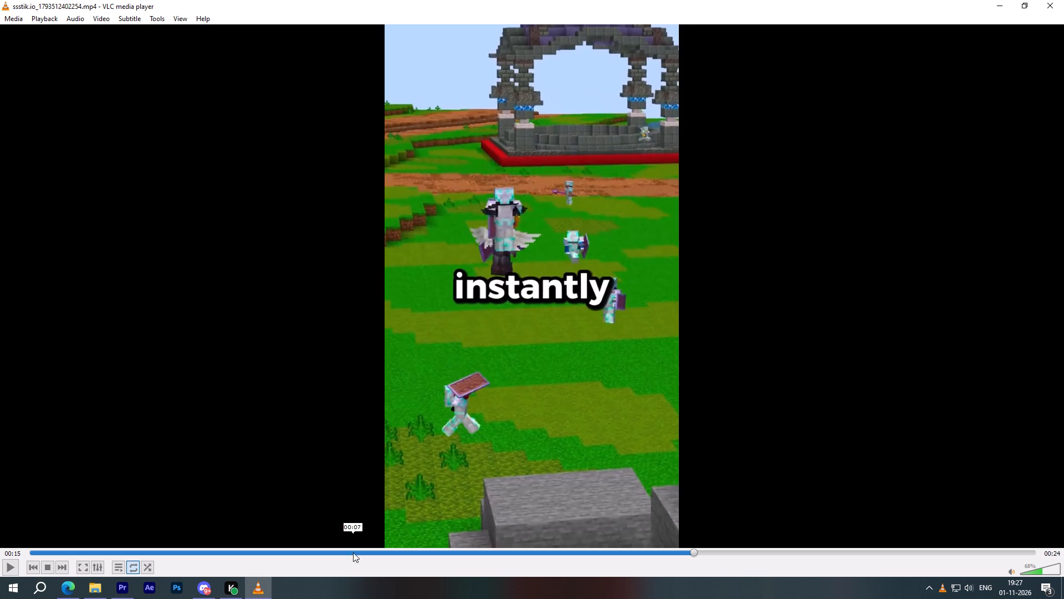
pyautogui.moveTo(353, 552); pyautogui.dragTo(338, 551)
pyautogui.click(11, 568)
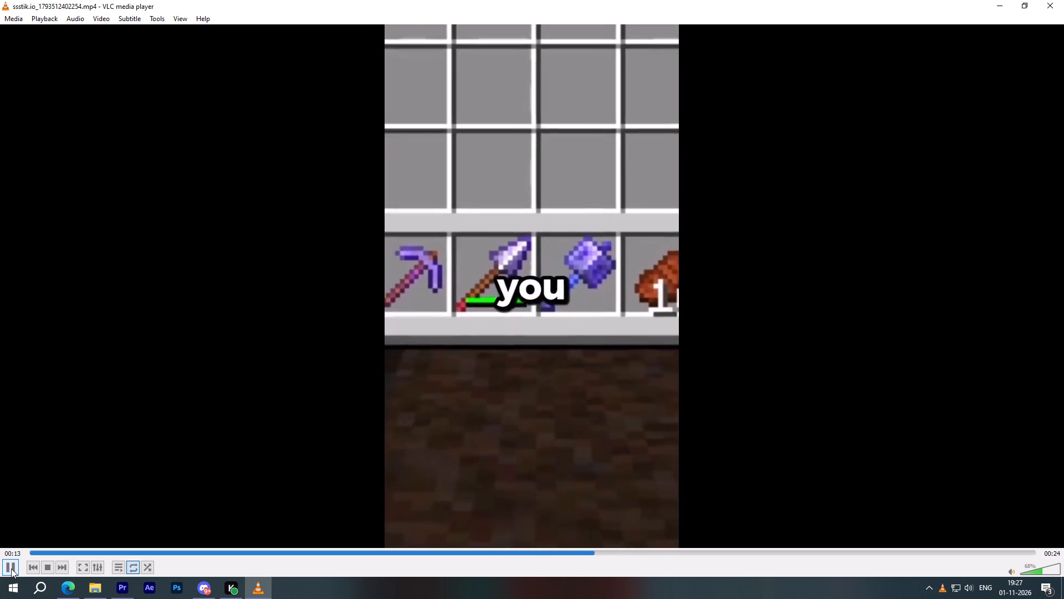
pyautogui.click(11, 568)
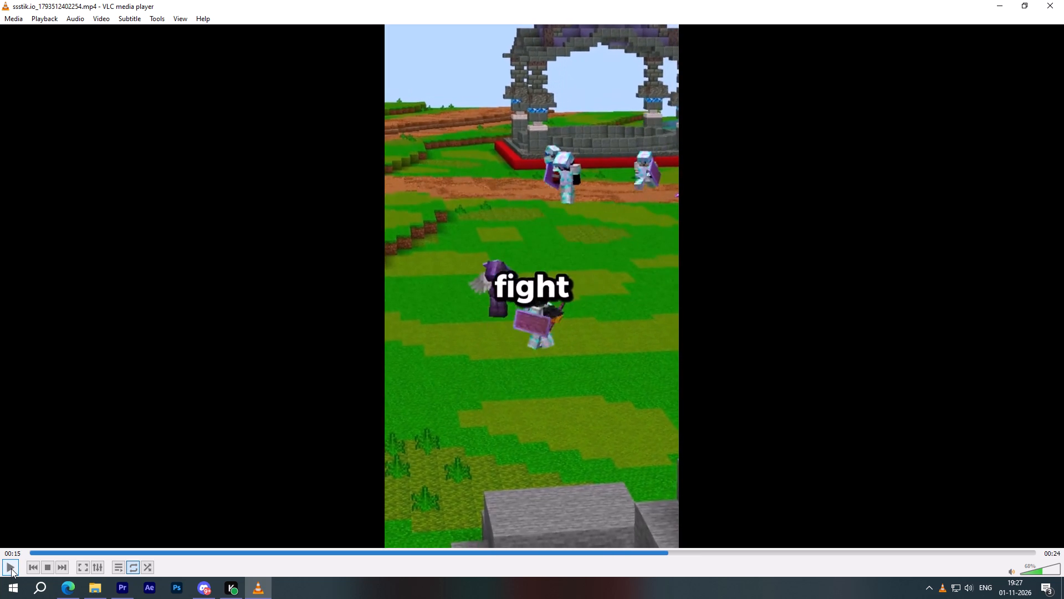
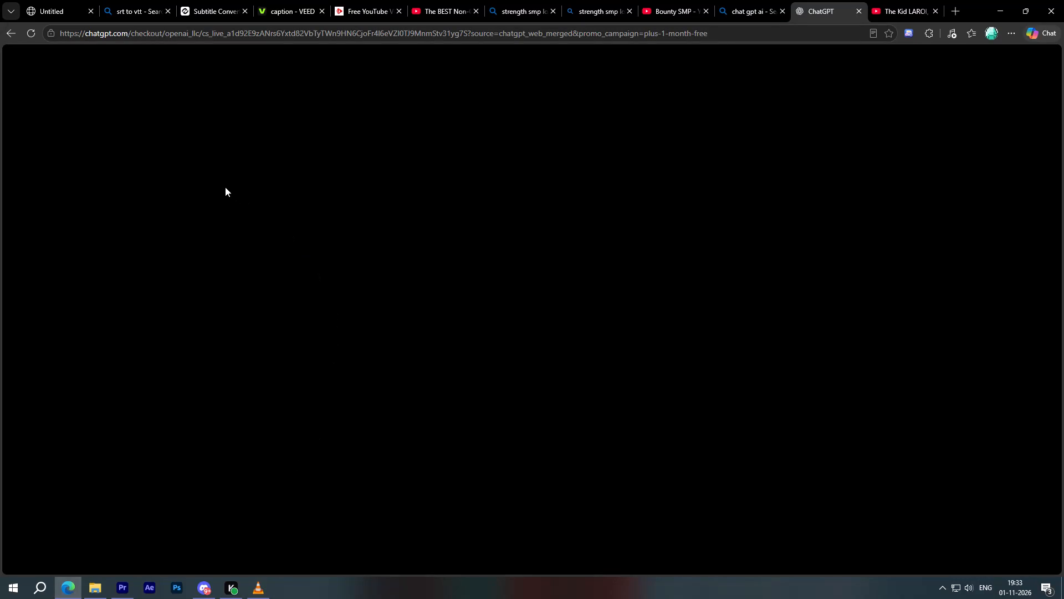
# Close the strength smp logo searches, Bounty SMP channel, chat gpt ai search and VEED caption pages, leaving VEED's editor.
pyautogui.scroll(4, 224, 187)
pyautogui.scroll(-4, 224, 187)
pyautogui.scroll(4, 224, 187)
pyautogui.click(588, 0)
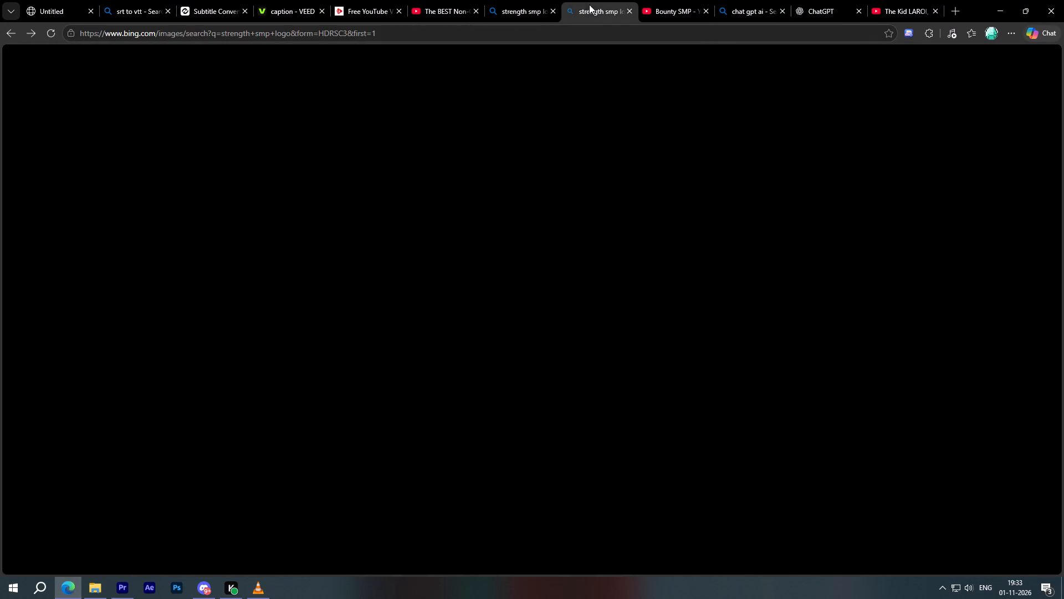
pyautogui.click(633, 14)
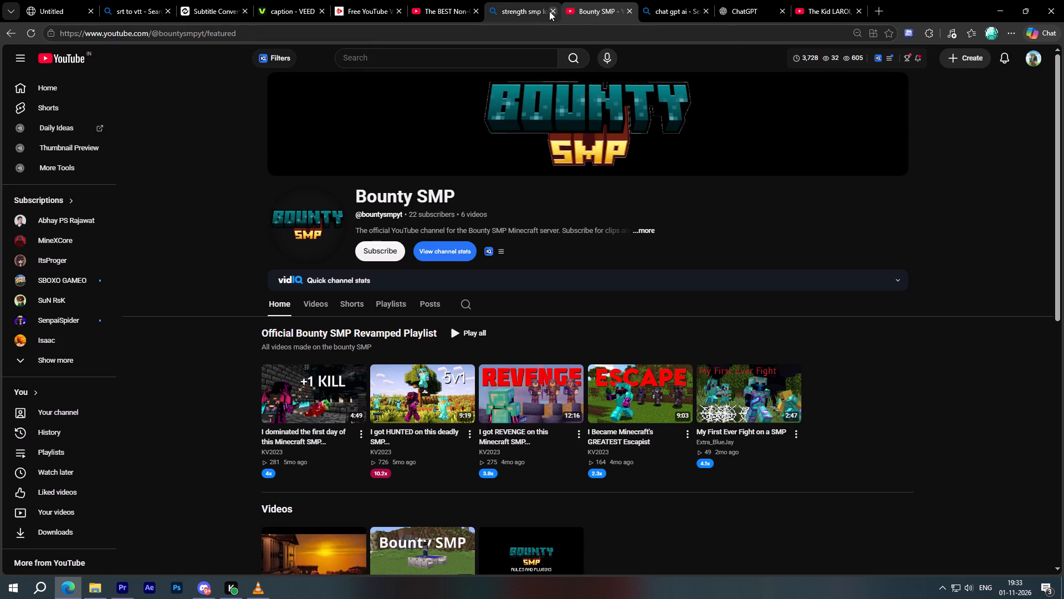
pyautogui.click(551, 11)
pyautogui.click(551, 11)
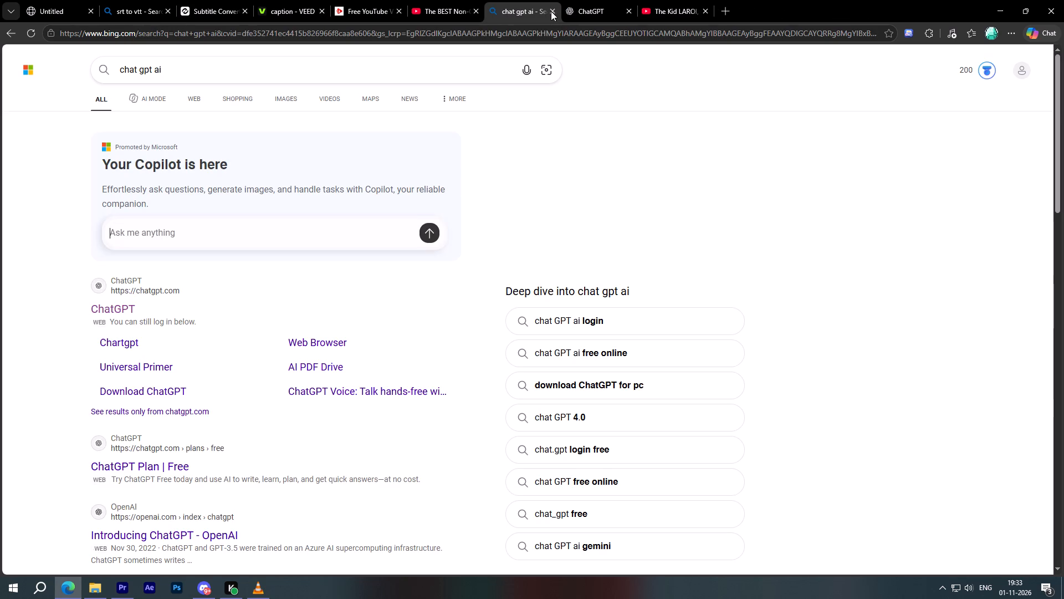
pyautogui.click(551, 11)
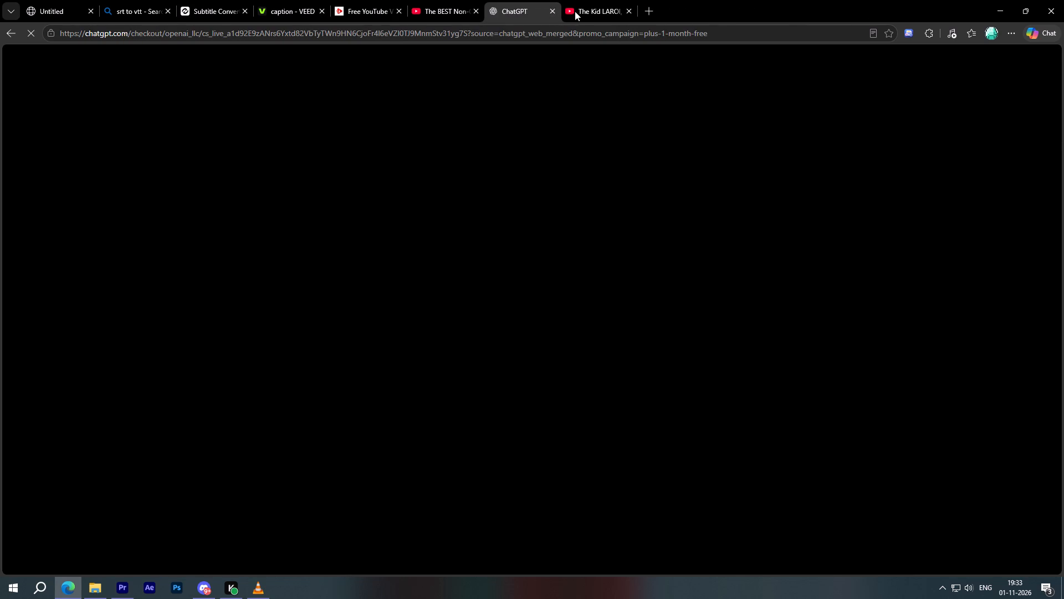
pyautogui.click(576, 11)
pyautogui.click(377, 3)
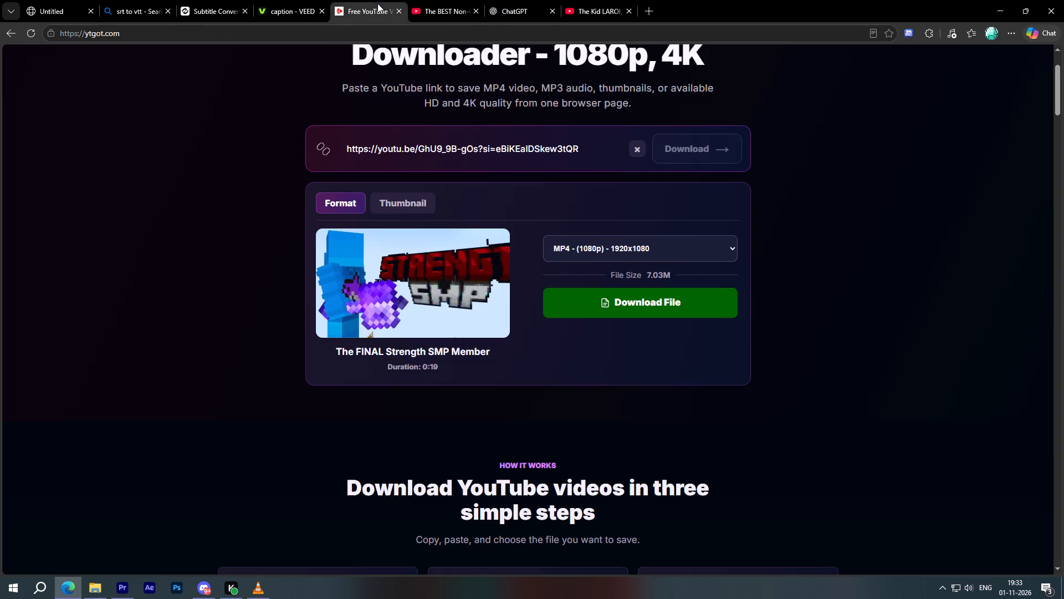
pyautogui.click(280, 3)
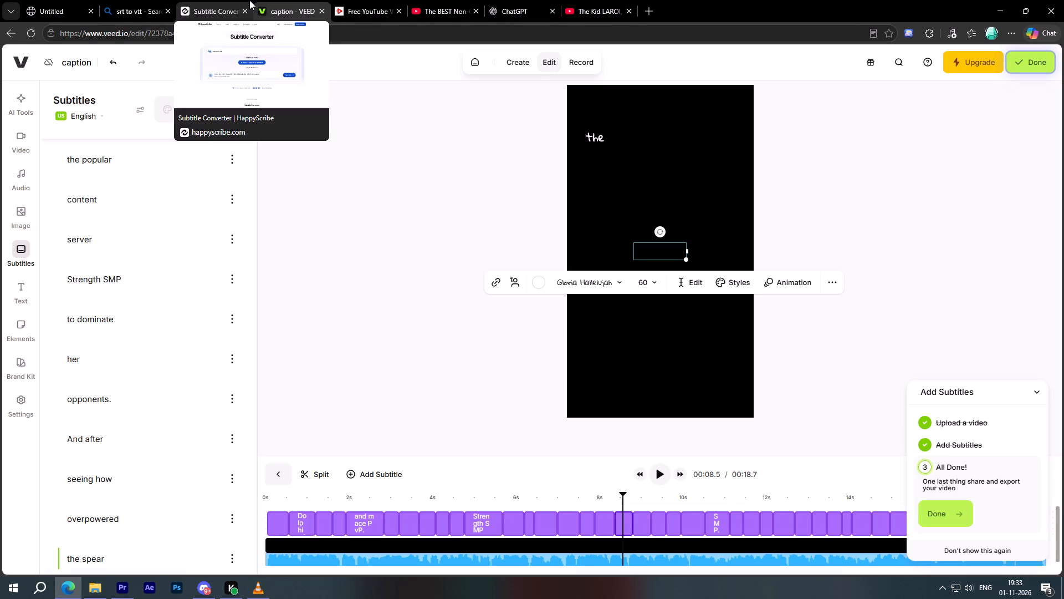
pyautogui.click(325, 9)
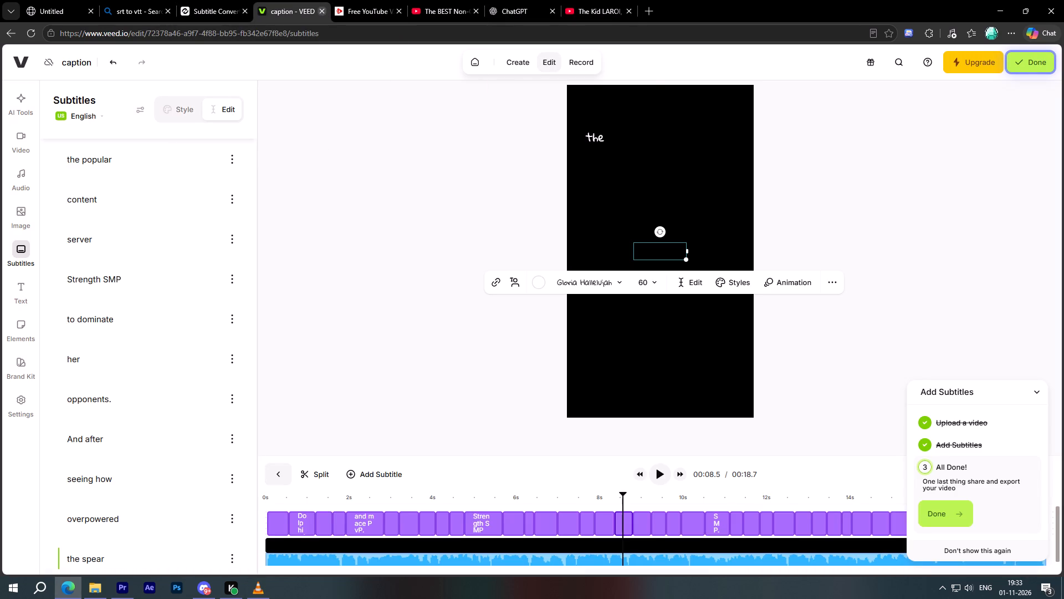
pyautogui.click(598, 108)
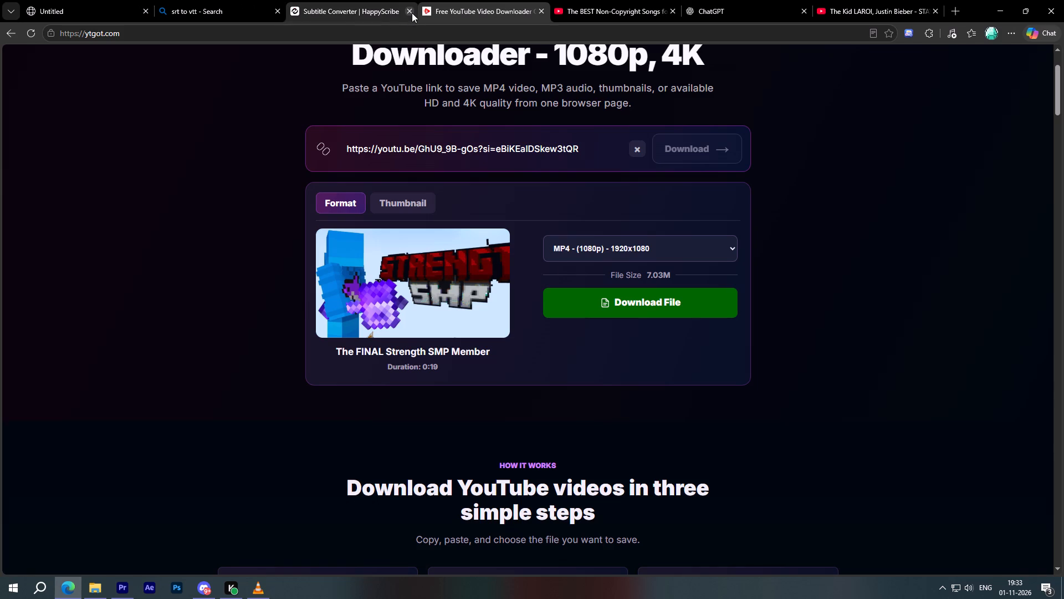
# Copy the share link of the STAY (Instrumental) video and submit it to the ytgot downloader in place of the old link.
pyautogui.click(469, 151)
pyautogui.moveTo(593, 156); pyautogui.dragTo(345, 156)
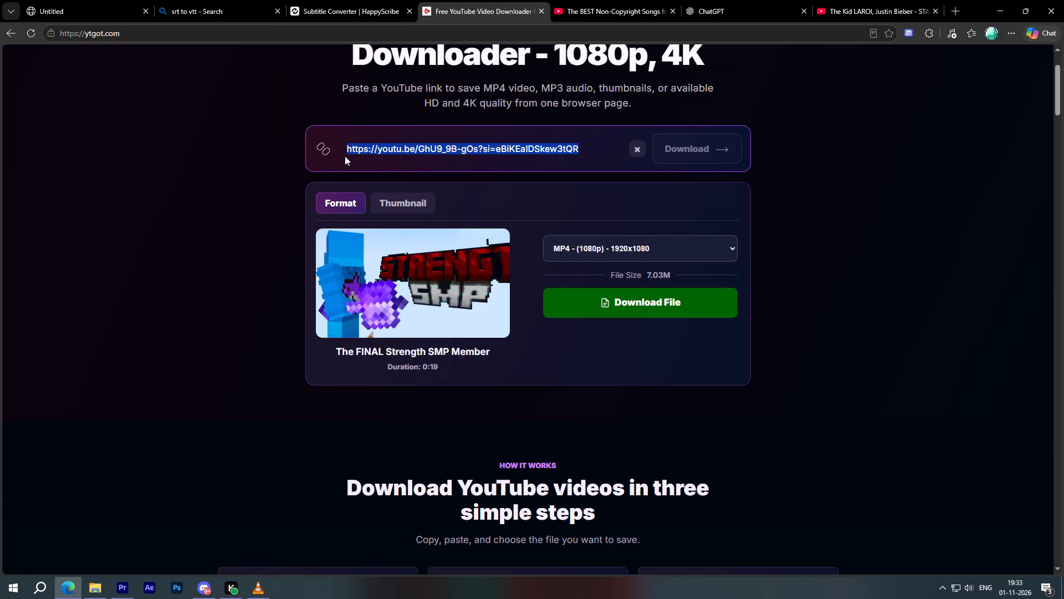
pyautogui.click(847, 0)
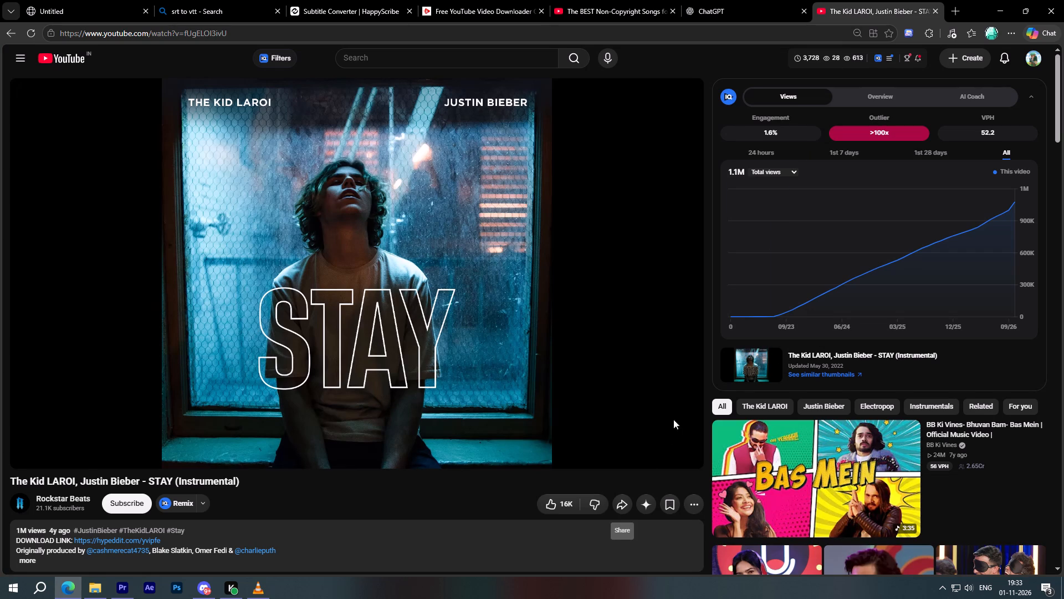
pyautogui.click(615, 506)
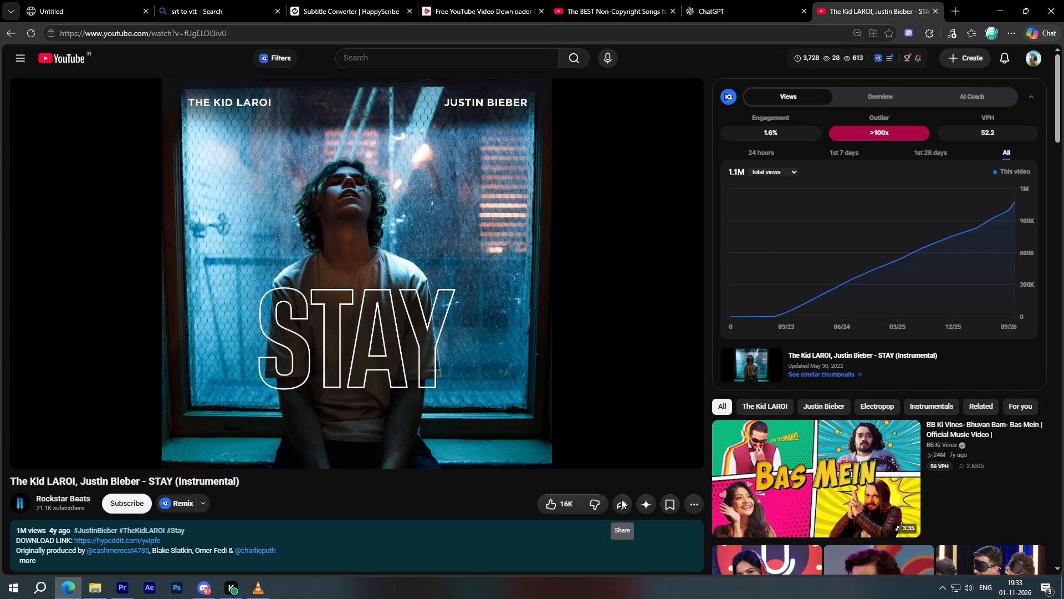
pyautogui.click(622, 510)
pyautogui.click(621, 511)
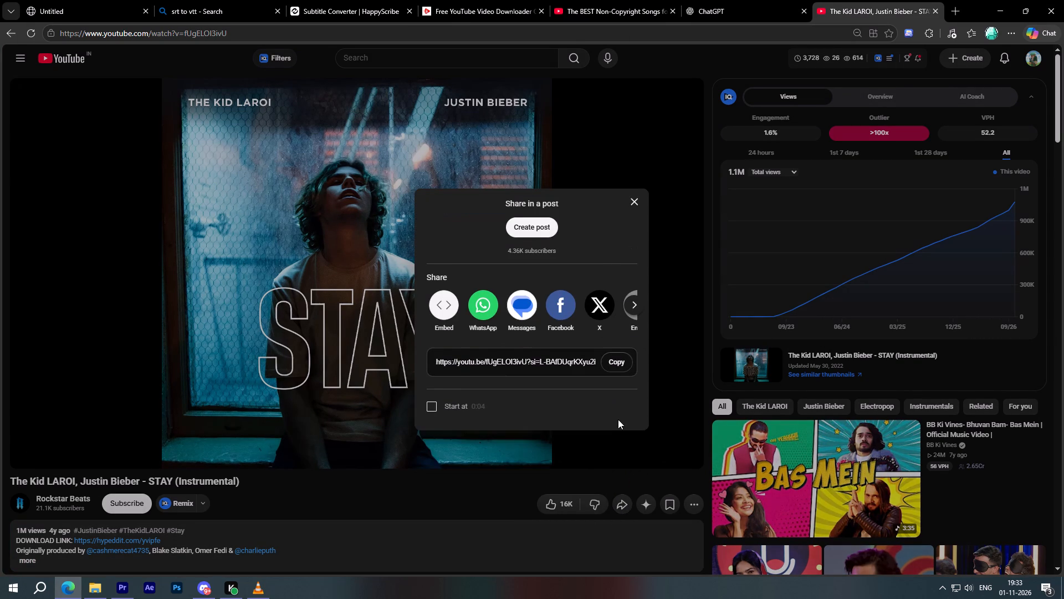
pyautogui.click(615, 364)
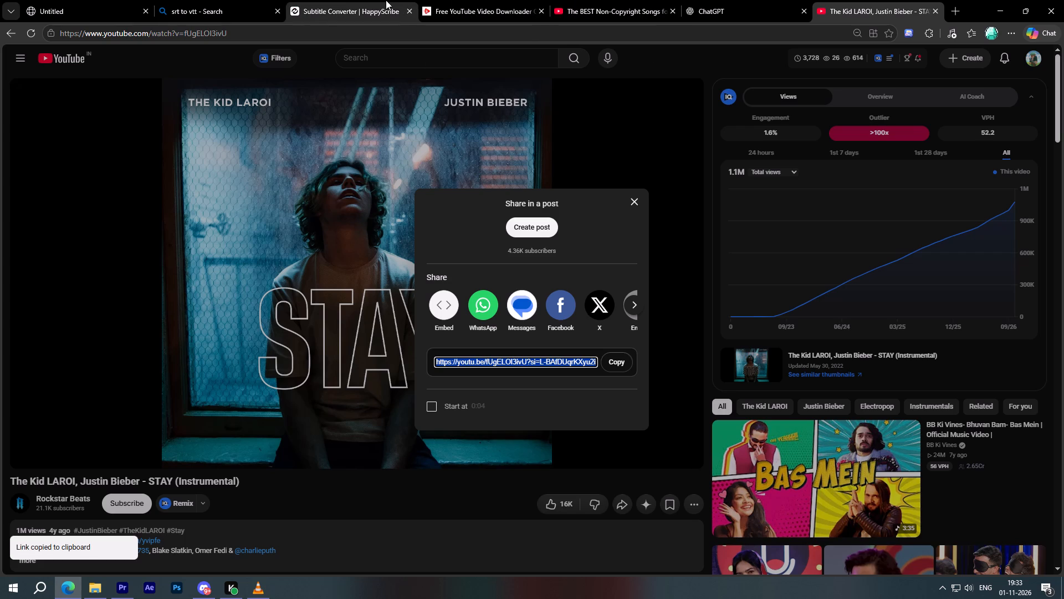
pyautogui.click(376, 0)
pyautogui.click(475, 2)
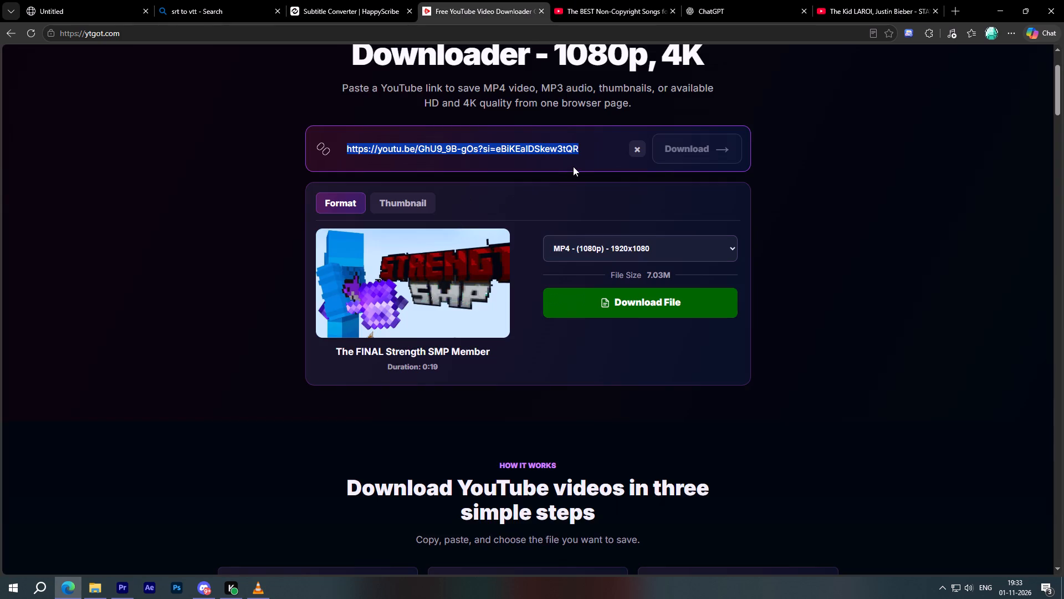
pyautogui.hotkey('ctrl', 'v')
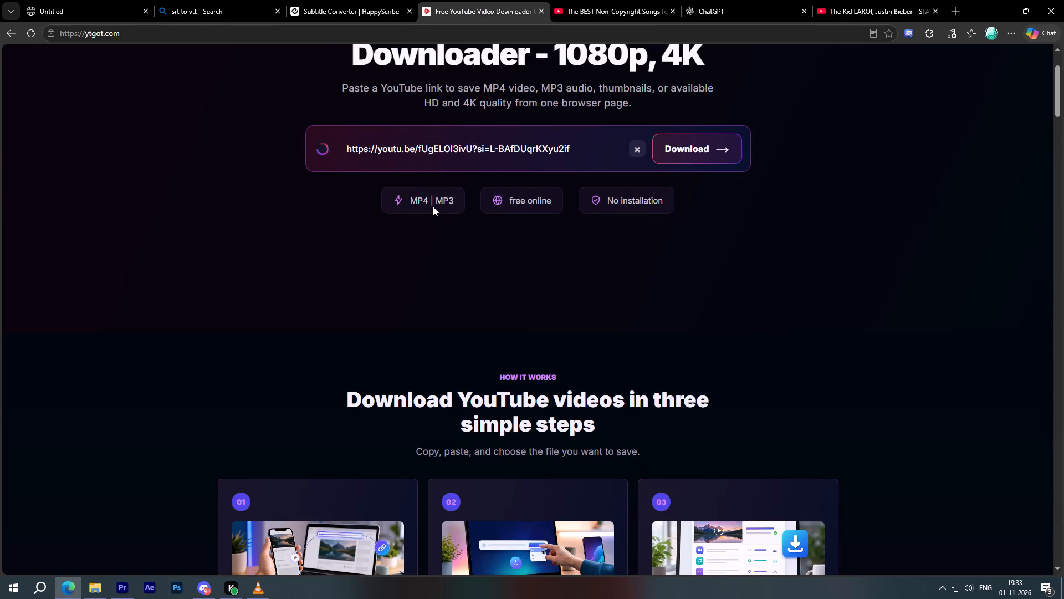
pyautogui.scroll(-4, 484, 323)
pyautogui.scroll(5, 484, 325)
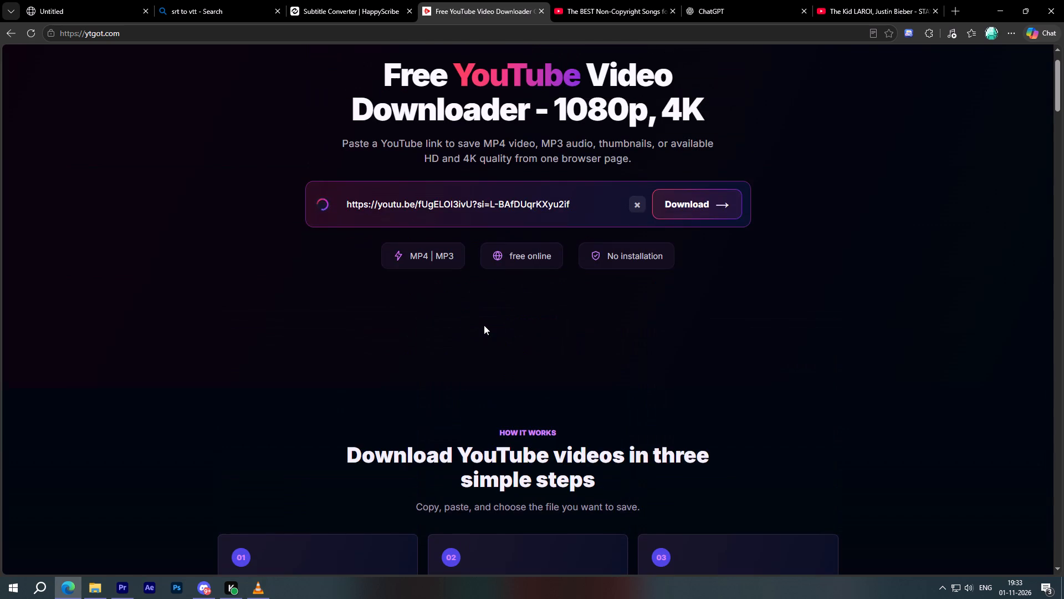
pyautogui.scroll(-3, 488, 418)
pyautogui.scroll(3, 488, 418)
pyautogui.scroll(-2, 488, 418)
pyautogui.scroll(2, 488, 418)
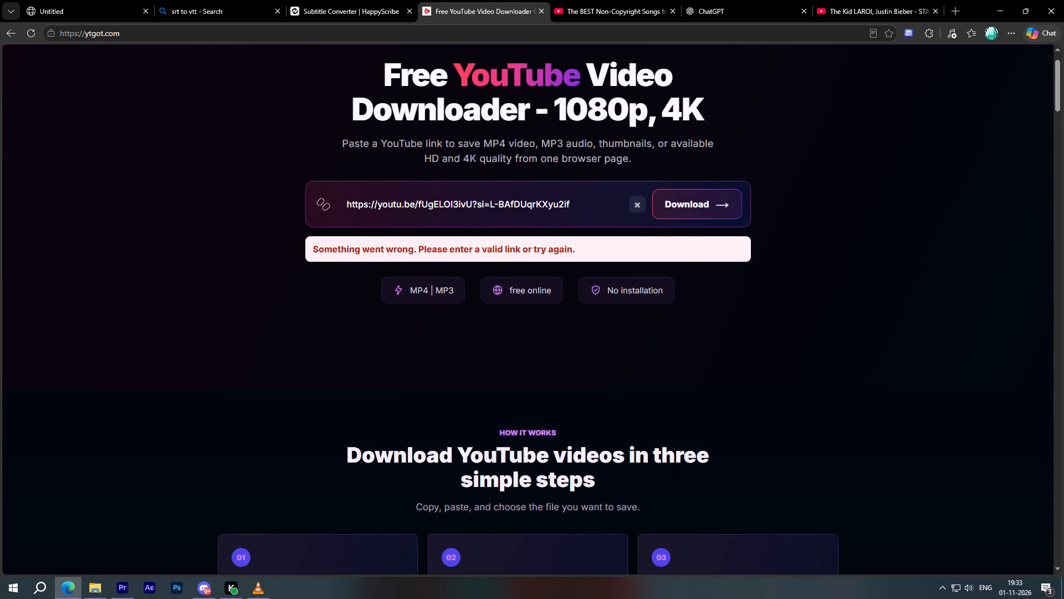
pyautogui.click(692, 205)
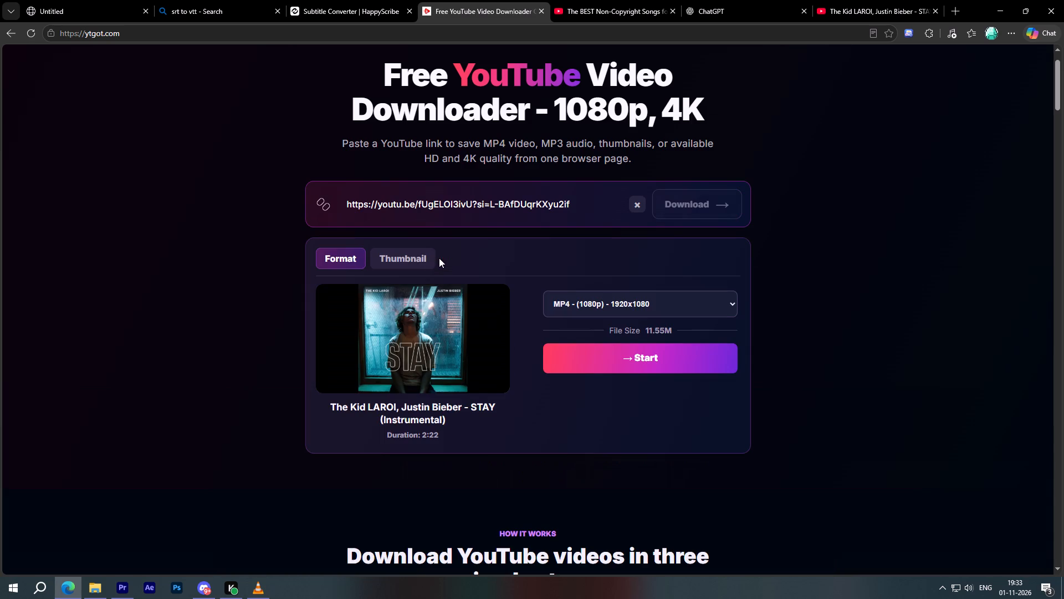
# Convert the STAY instrumental to MP3 - (320k) and download the file.
pyautogui.click(647, 331)
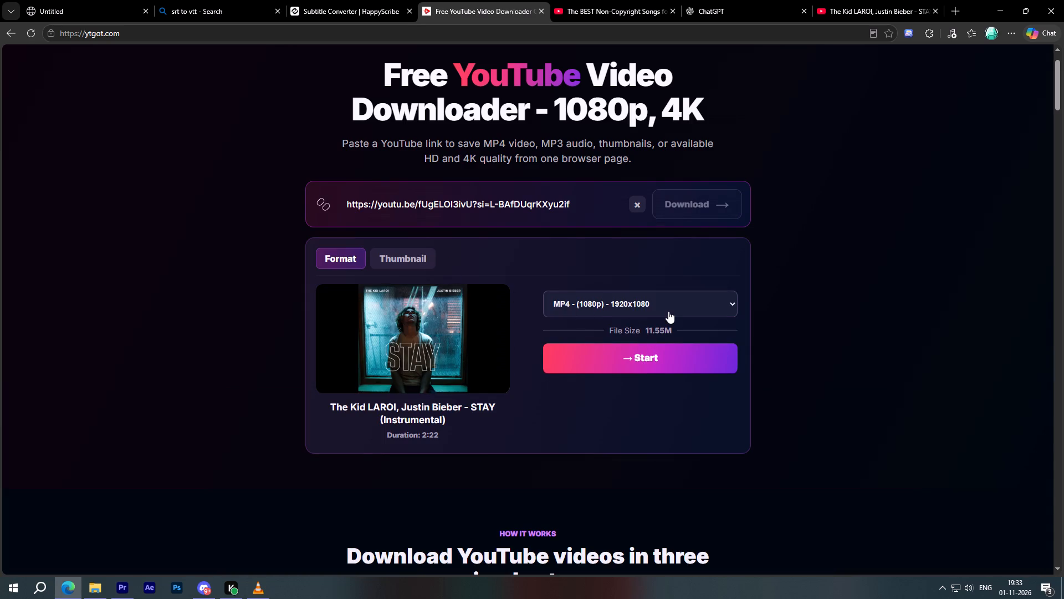
pyautogui.click(668, 311)
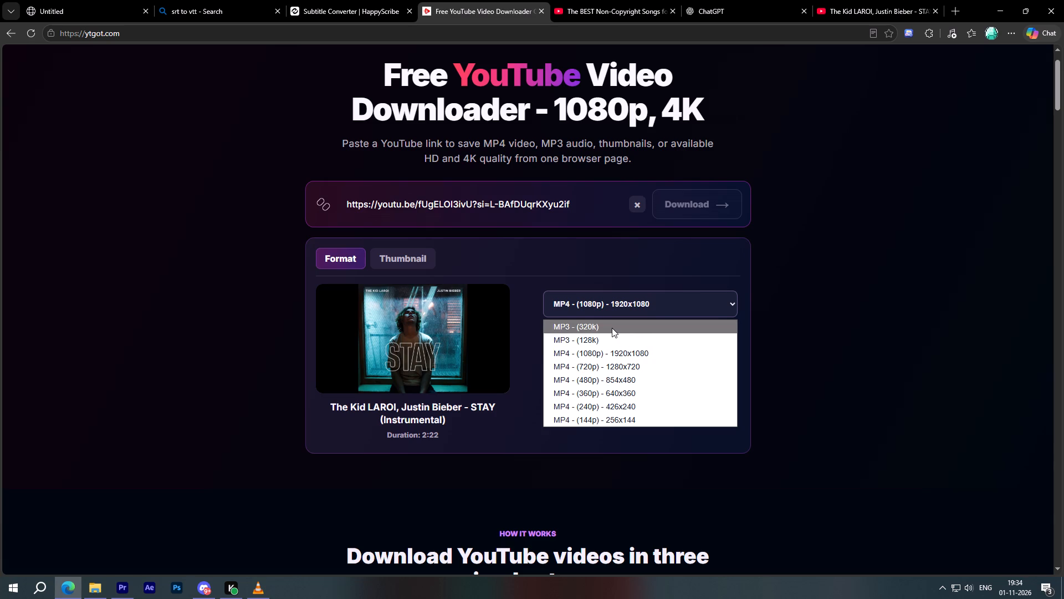
pyautogui.click(612, 328)
pyautogui.click(623, 363)
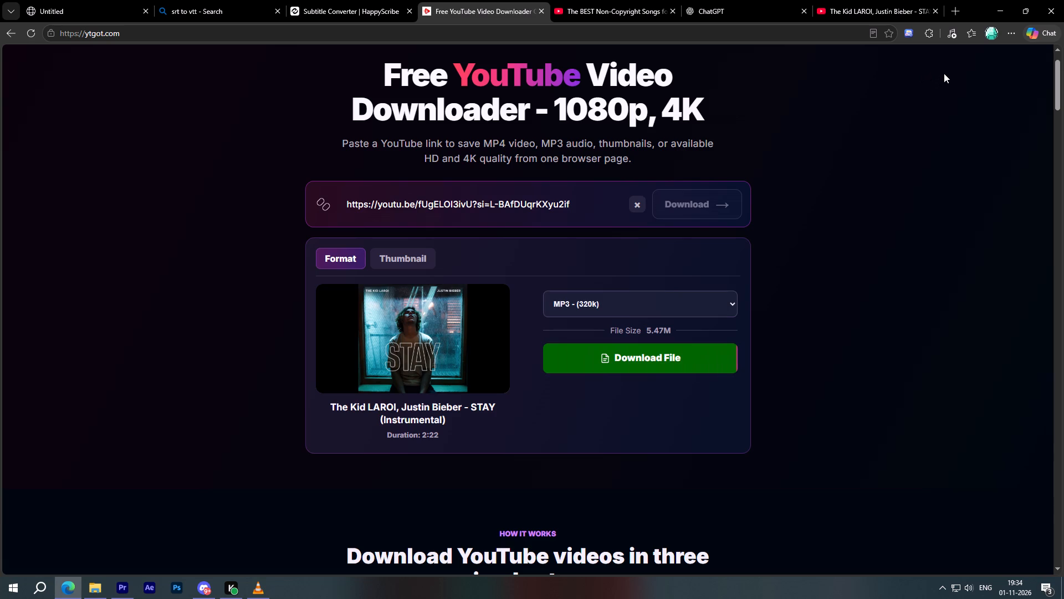
pyautogui.click(654, 360)
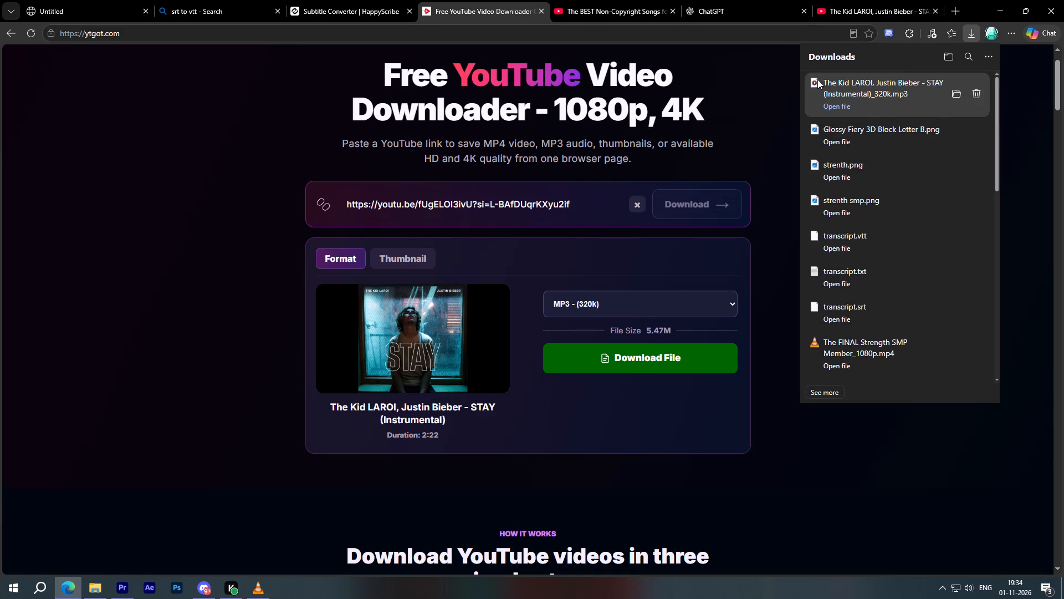
# Place the downloaded STAY instrumental MP3 on audio track A7 at the start of roll1 in Premiere Pro.
pyautogui.moveTo(817, 79); pyautogui.dragTo(127, 588)
pyautogui.moveTo(127, 588); pyautogui.dragTo(172, 523)
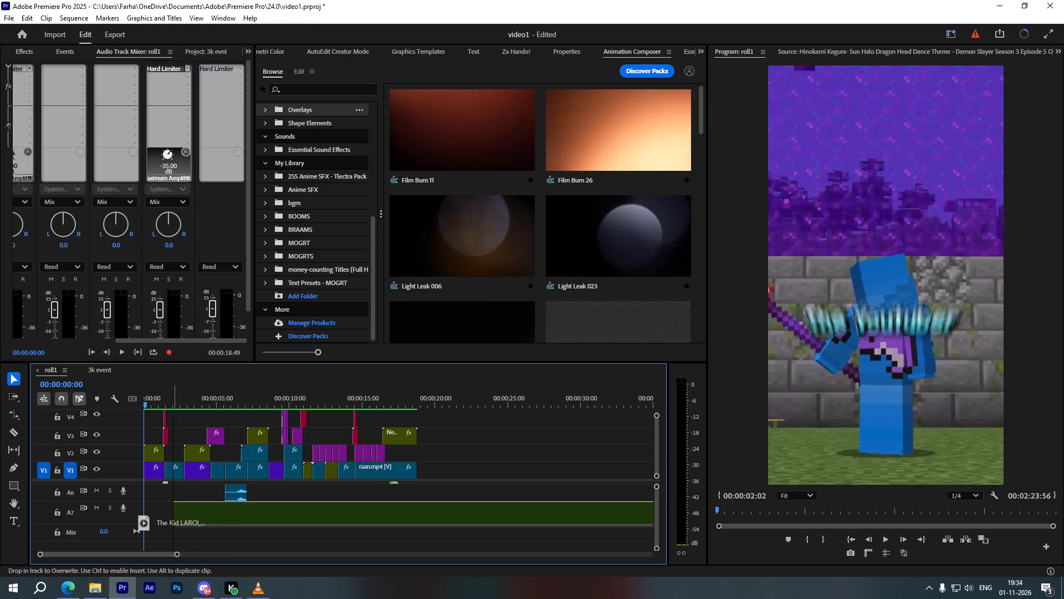
pyautogui.moveTo(172, 523); pyautogui.dragTo(141, 519)
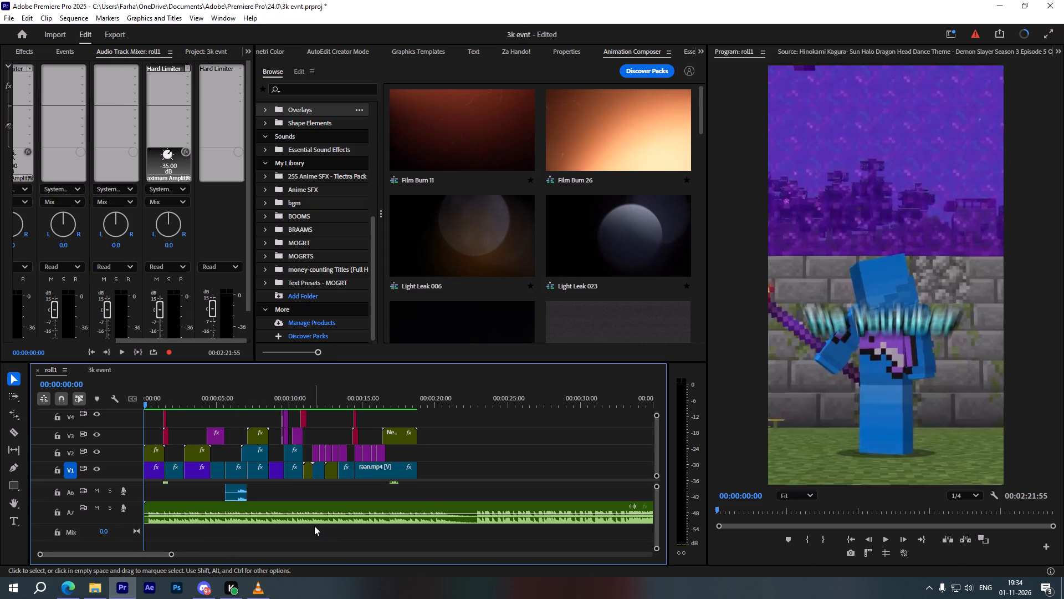
# Cut off the short silent lead-in of the A7 music clip and move the remainder back to the sequence start.
pyautogui.keyDown('alt'); pyautogui.scroll(10, 319, 522); pyautogui.keyUp('alt')
pyautogui.scroll(10, 316, 522)
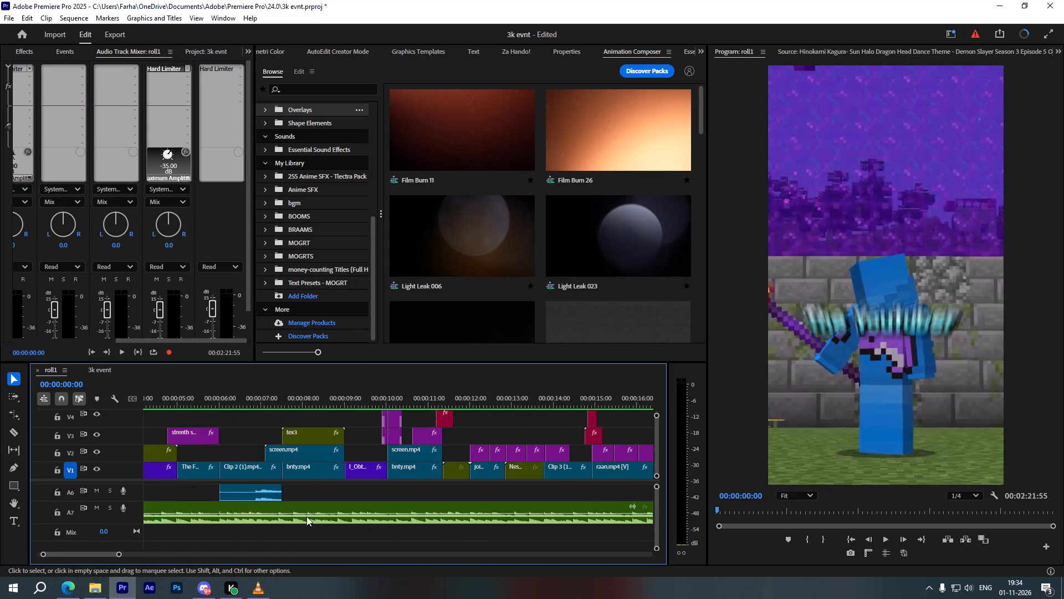
pyautogui.scroll(13, 275, 509)
pyautogui.scroll(4, 177, 501)
pyautogui.keyDown('alt'); pyautogui.scroll(4, 167, 513); pyautogui.keyUp('alt')
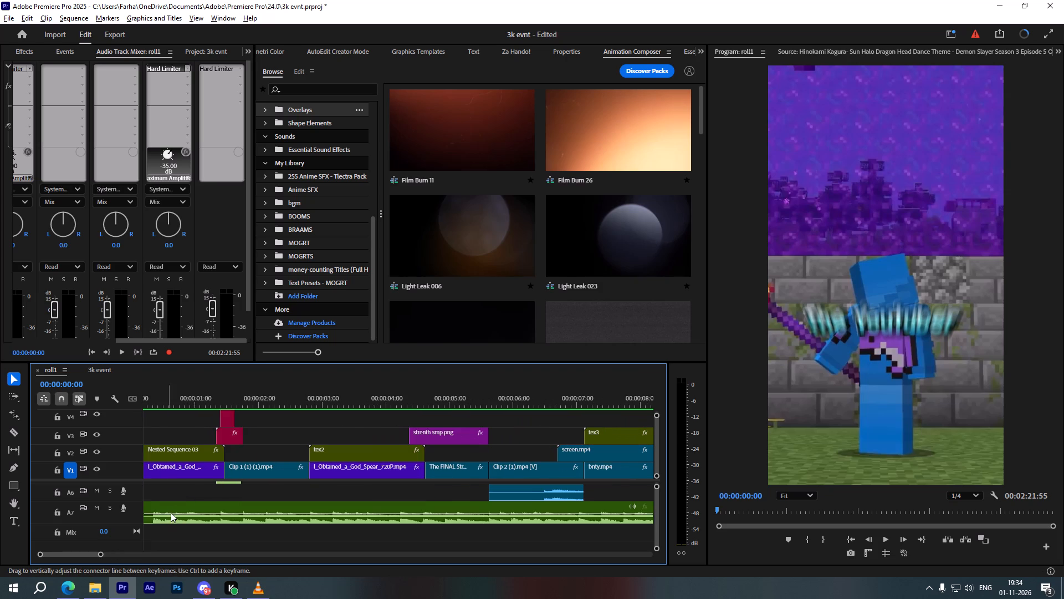
pyautogui.scroll(10, 171, 511)
pyautogui.keyDown('alt'); pyautogui.scroll(5, 175, 510); pyautogui.keyUp('alt')
pyautogui.press('c')
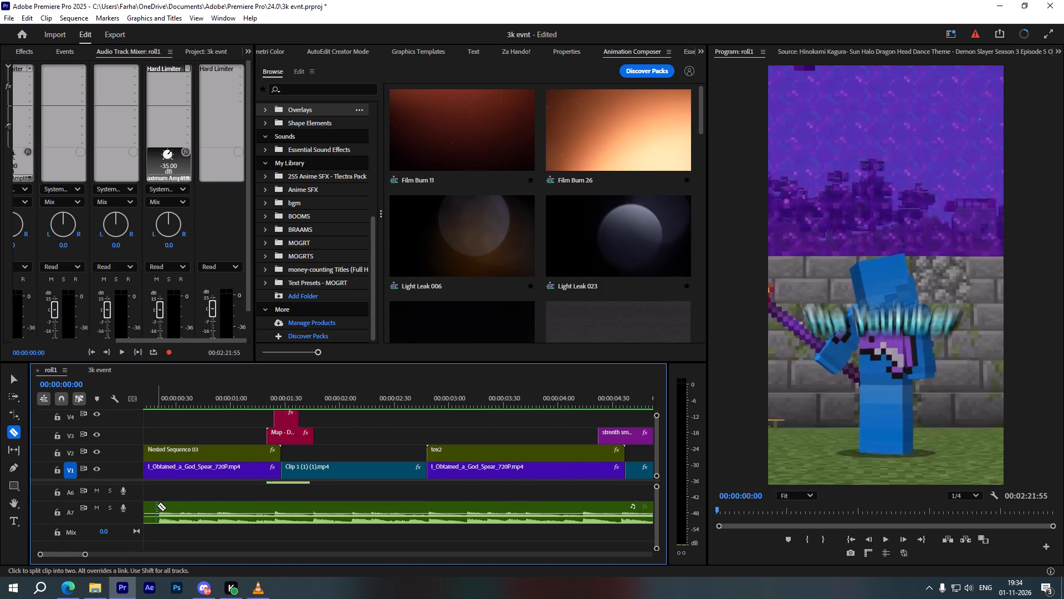
pyautogui.click(157, 505)
pyautogui.press('v')
pyautogui.click(152, 507)
pyautogui.click(151, 511)
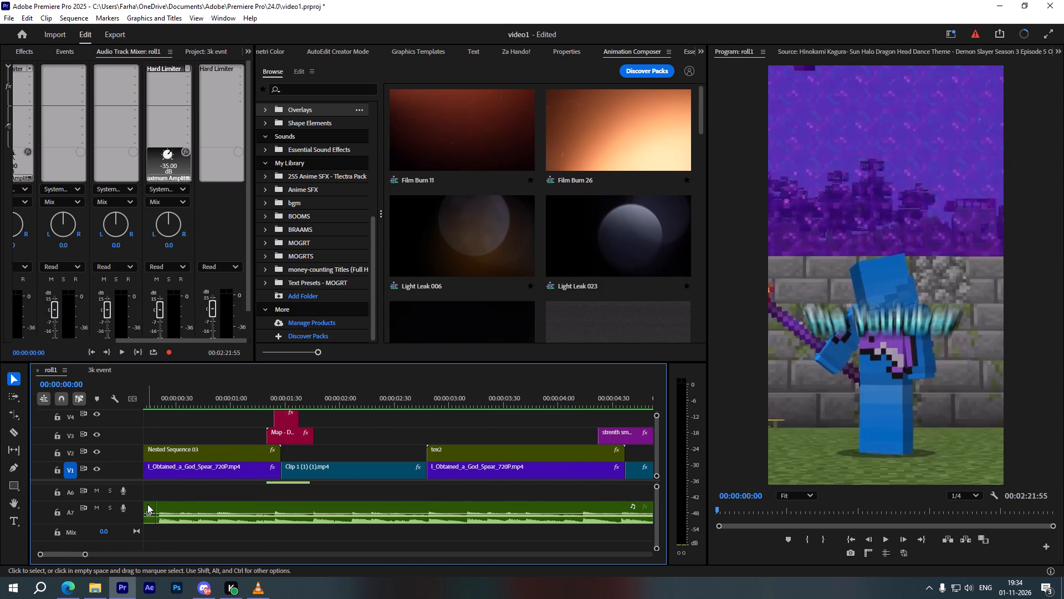
pyautogui.click(147, 504)
pyautogui.press('Delete')
pyautogui.moveTo(221, 507); pyautogui.dragTo(209, 507)
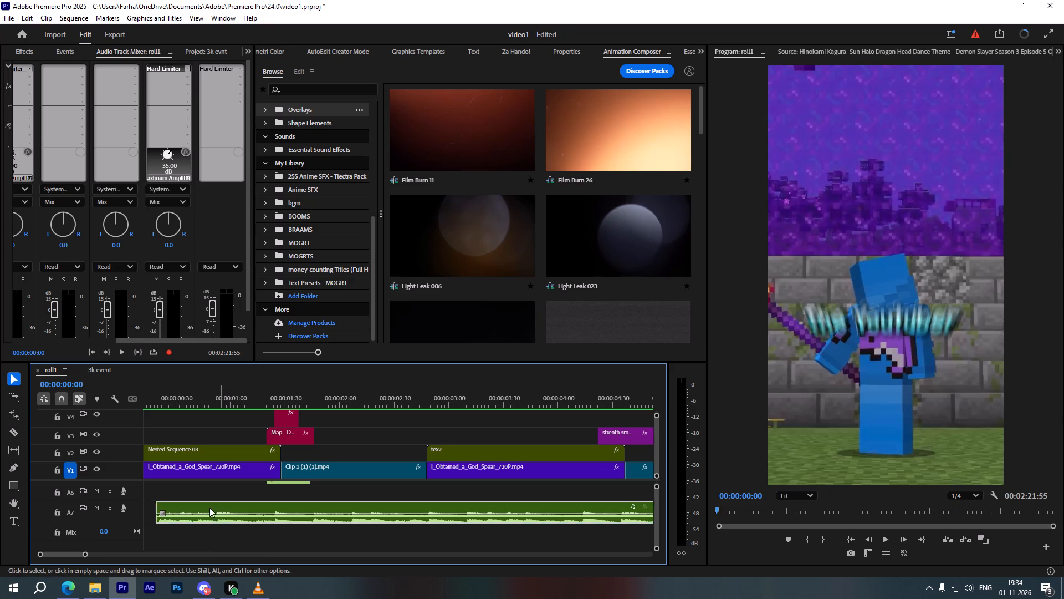
pyautogui.moveTo(209, 507); pyautogui.dragTo(182, 505)
# Cut the A7 music clip at about 00:00:22:26, just before the louder section, and delete everything after the cut.
pyautogui.keyDown('alt'); pyautogui.scroll(-11, 212, 498); pyautogui.keyUp('alt')
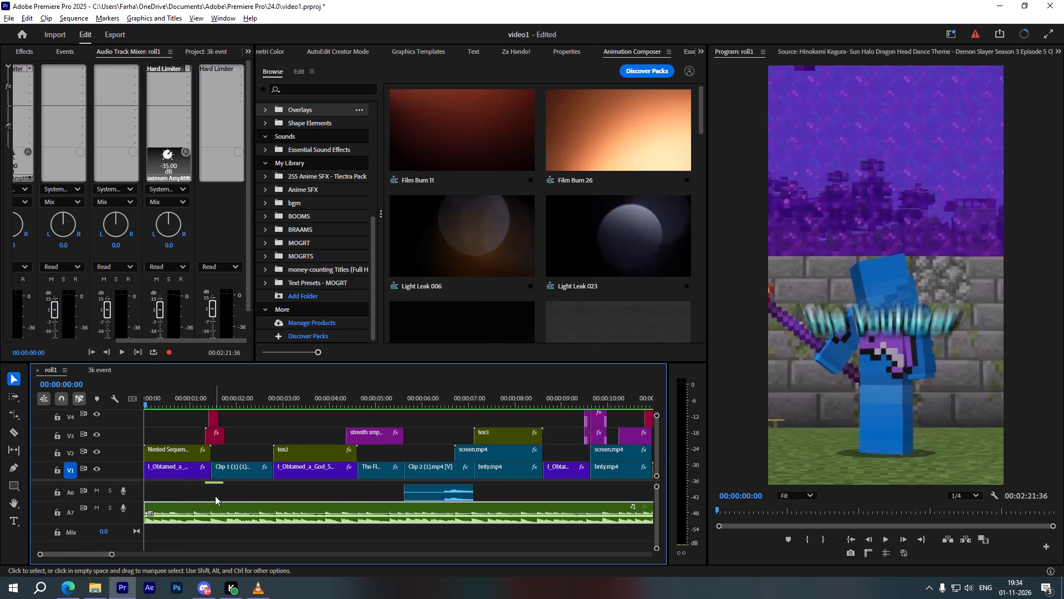
pyautogui.keyDown('alt'); pyautogui.scroll(-2, 215, 496); pyautogui.keyUp('alt')
pyautogui.keyDown('alt'); pyautogui.scroll(1, 218, 495); pyautogui.keyUp('alt')
pyautogui.keyDown('alt'); pyautogui.scroll(-7, 218, 495); pyautogui.keyUp('alt')
pyautogui.keyDown('alt'); pyautogui.scroll(10, 443, 511); pyautogui.keyUp('alt')
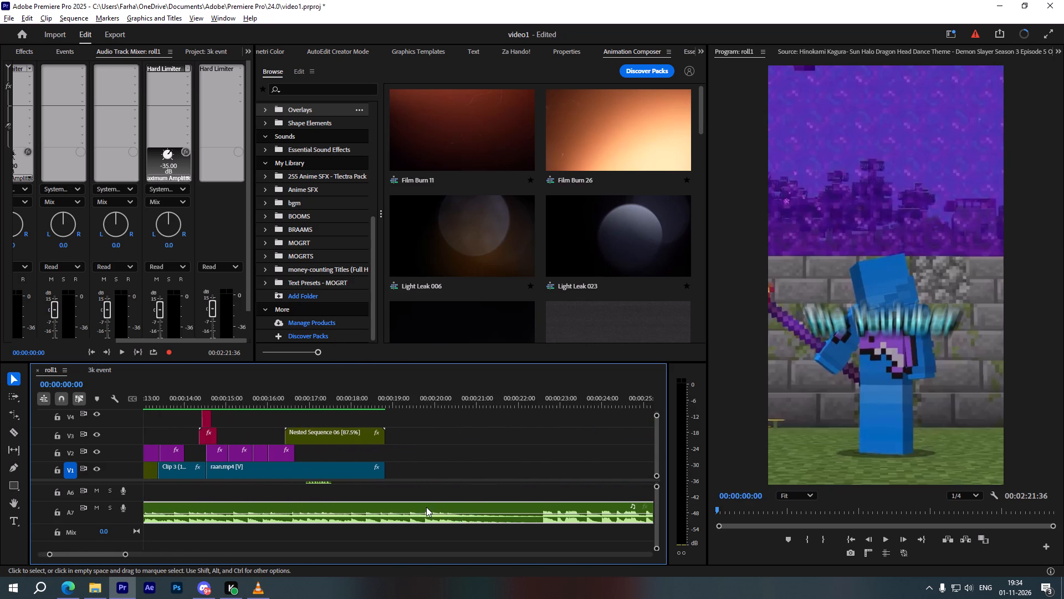
pyautogui.press('c')
pyautogui.click(536, 505)
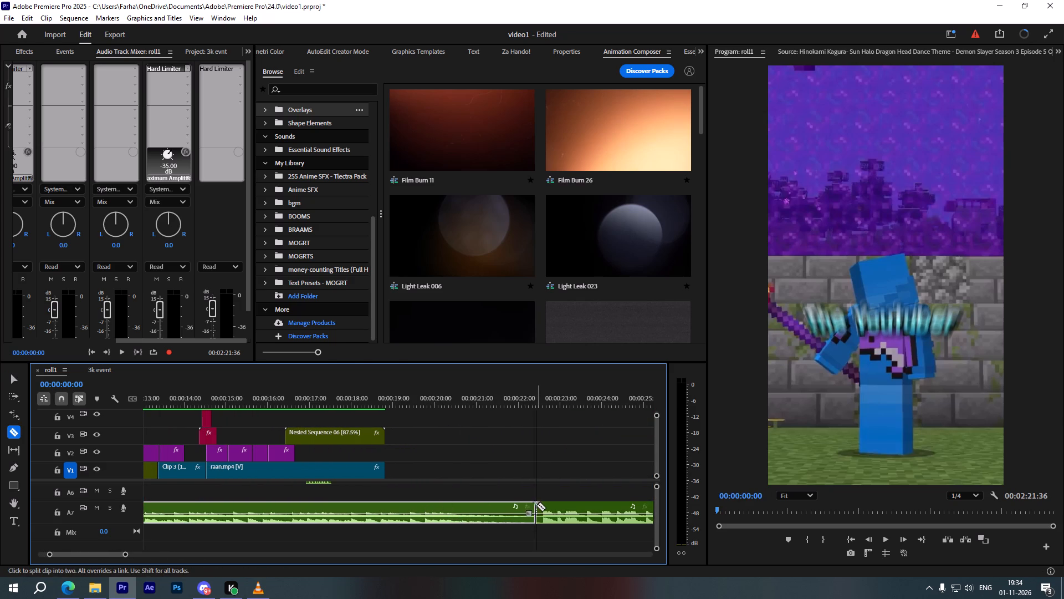
pyautogui.press('v')
pyautogui.click(554, 506)
pyautogui.press('Delete')
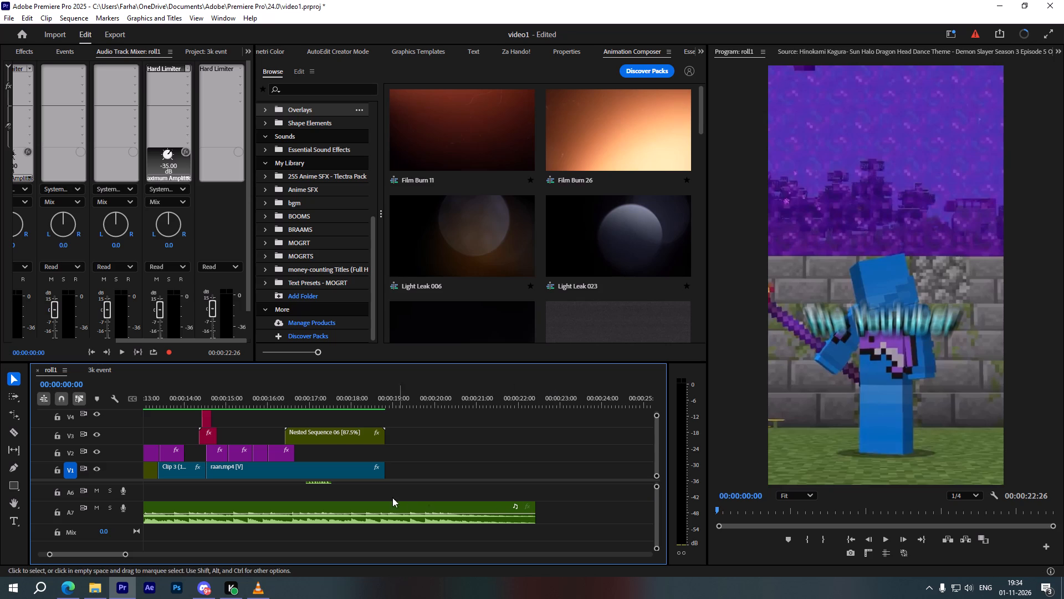
pyautogui.scroll(5, 423, 519)
pyautogui.keyDown('alt'); pyautogui.scroll(-7, 424, 517); pyautogui.keyUp('alt')
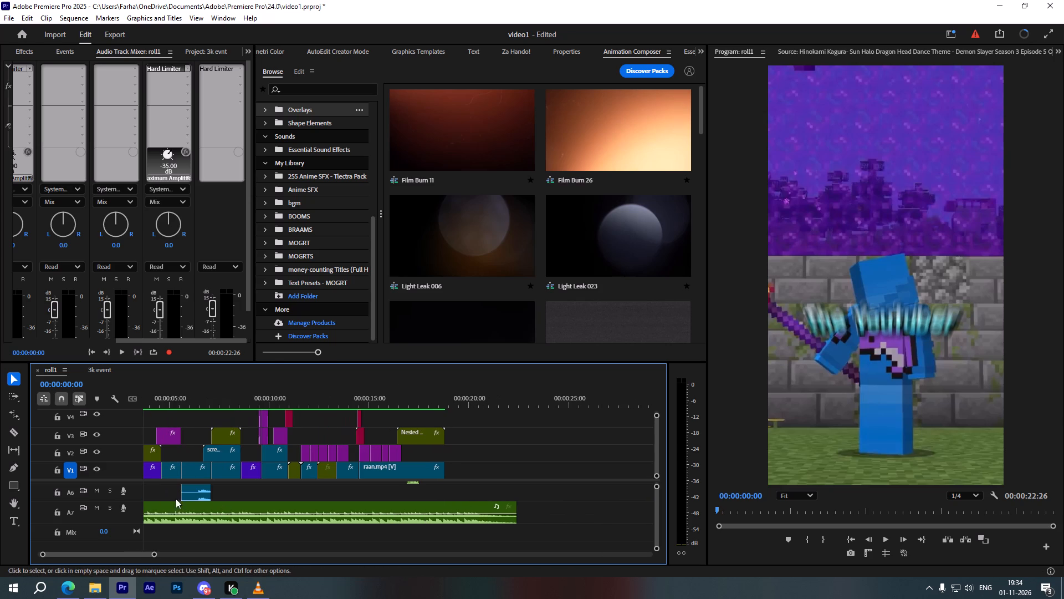
# Play roll1 from the start and solo track A7 to judge how loud the background music is on its own.
pyautogui.keyDown('shift'); pyautogui.scroll(-1, 130, 514); pyautogui.keyUp('shift')
pyautogui.keyDown('alt'); pyautogui.scroll(5, 160, 524); pyautogui.keyUp('alt')
pyautogui.scroll(16, 161, 520)
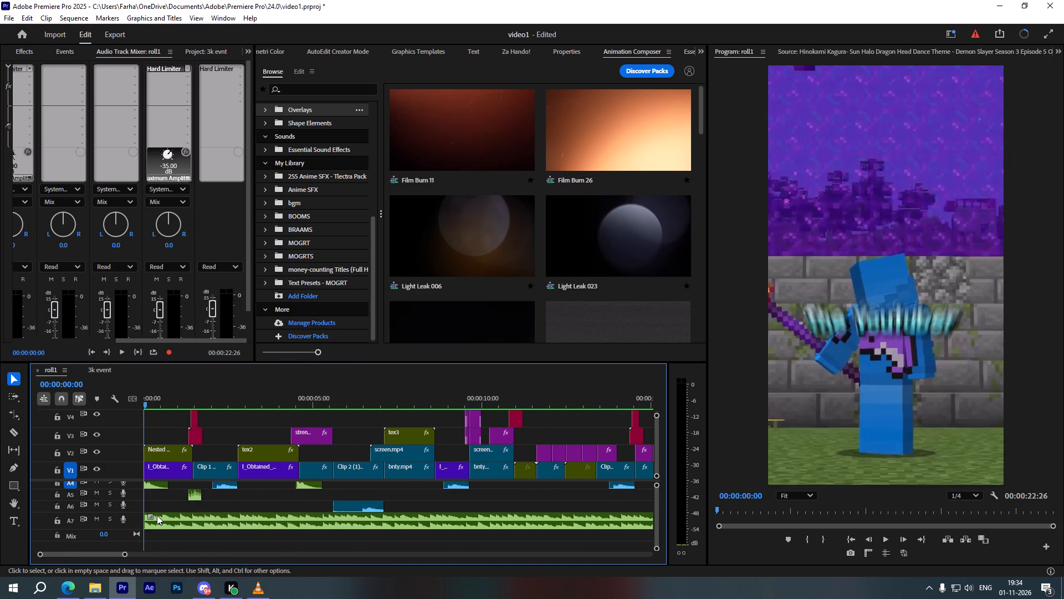
pyautogui.keyDown('alt'); pyautogui.scroll(-2, 157, 515); pyautogui.keyUp('alt')
pyautogui.scroll(6, 154, 515)
pyautogui.press('space')
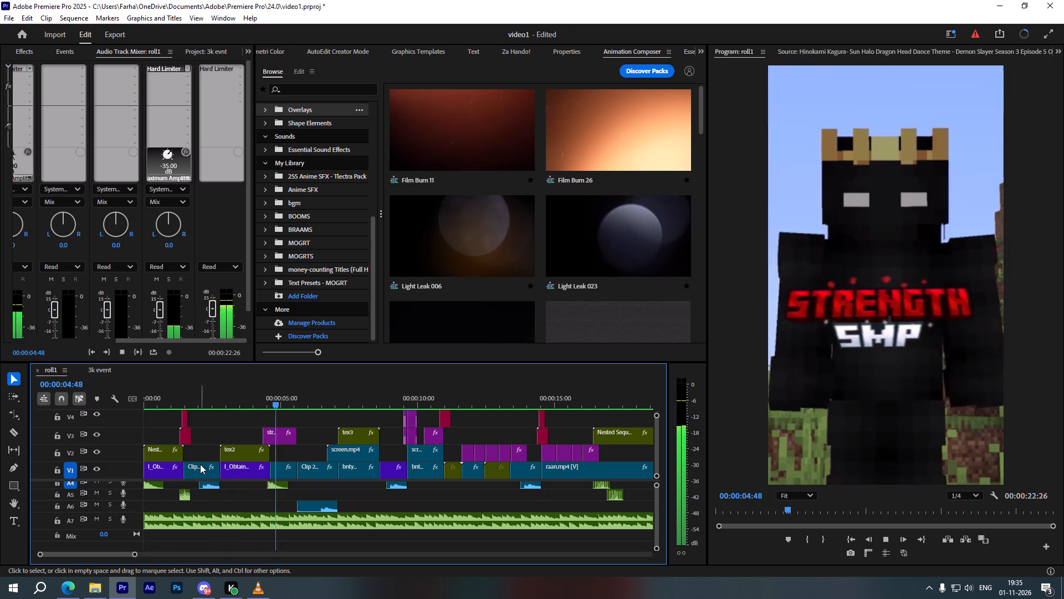
pyautogui.press('space')
pyautogui.click(110, 523)
pyautogui.press('space')
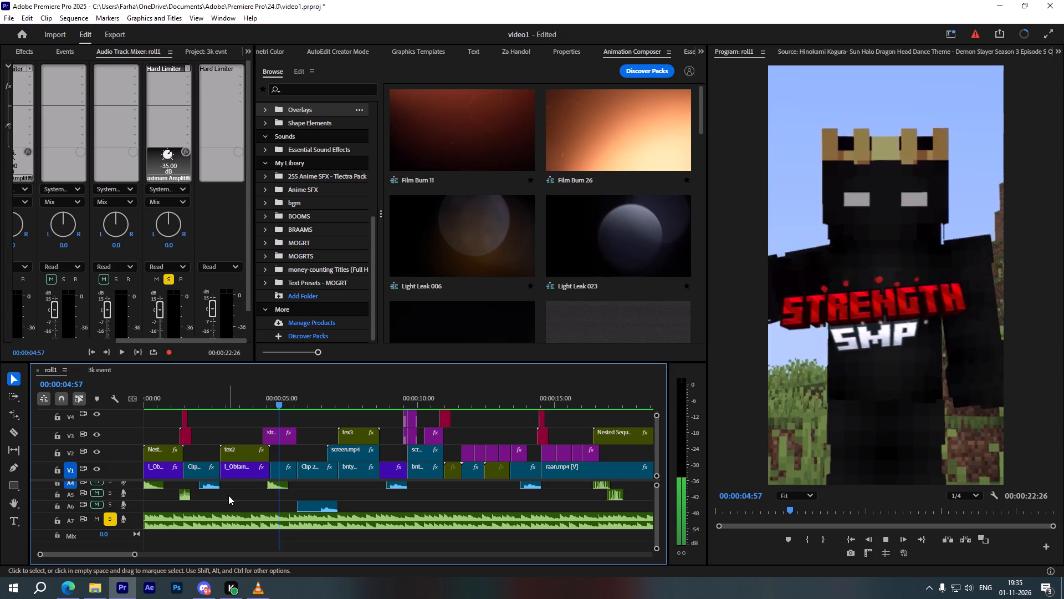
pyautogui.scroll(2, 349, 52)
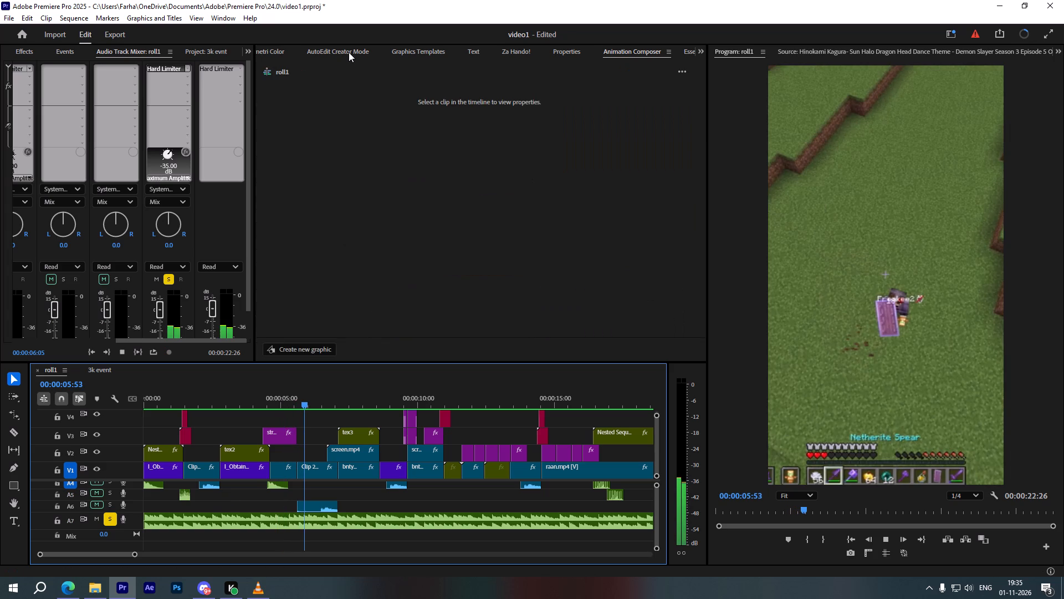
pyautogui.scroll(10, 349, 52)
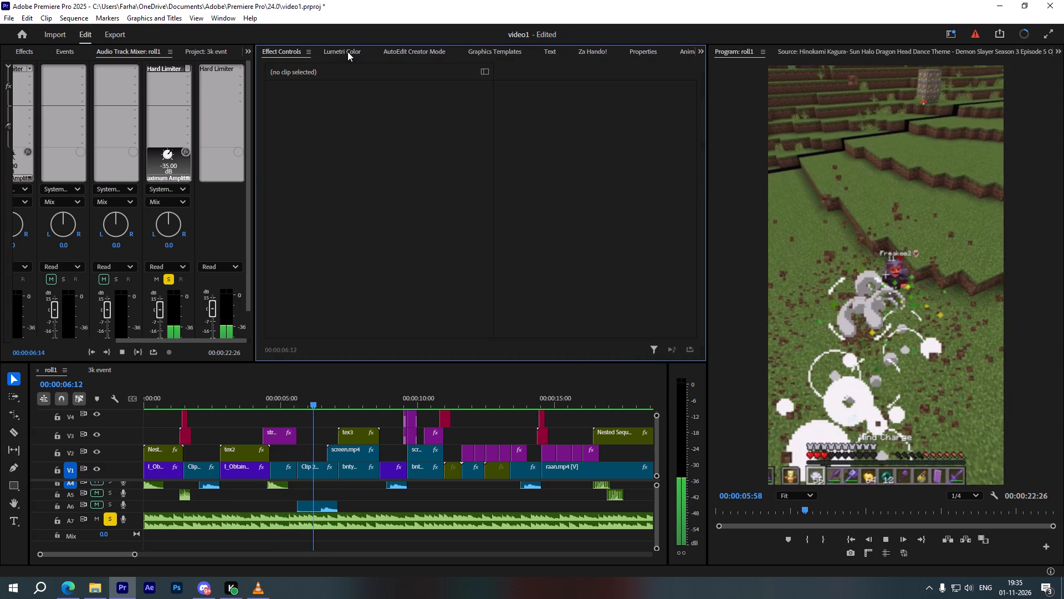
pyautogui.press('space')
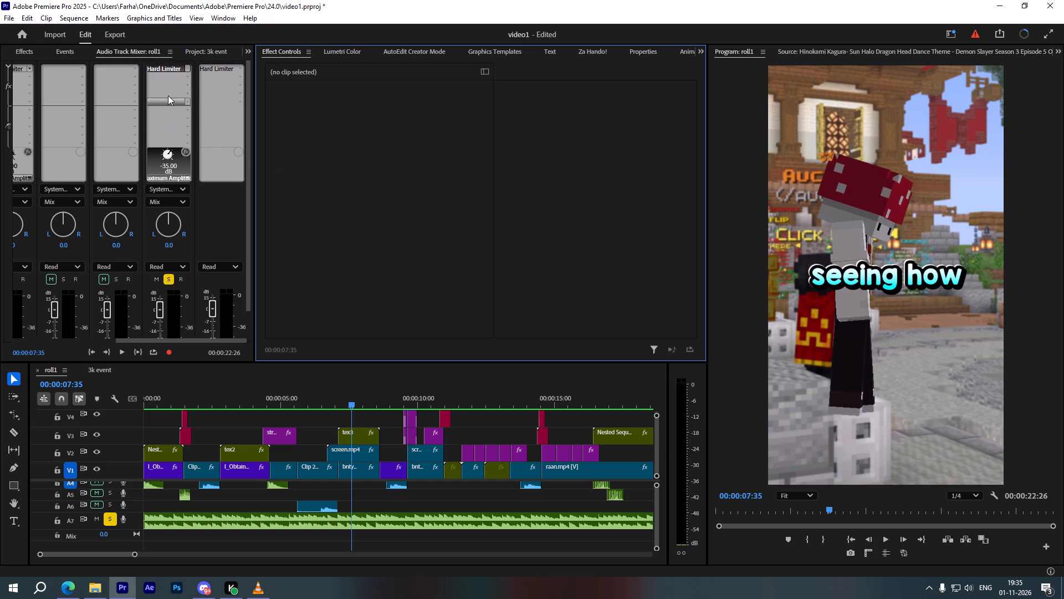
# Set the Maximum Amplitude of track A7's Hard Limiter to -25 dB and close the effect editor.
pyautogui.doubleClick(171, 68)
pyautogui.click(619, 267)
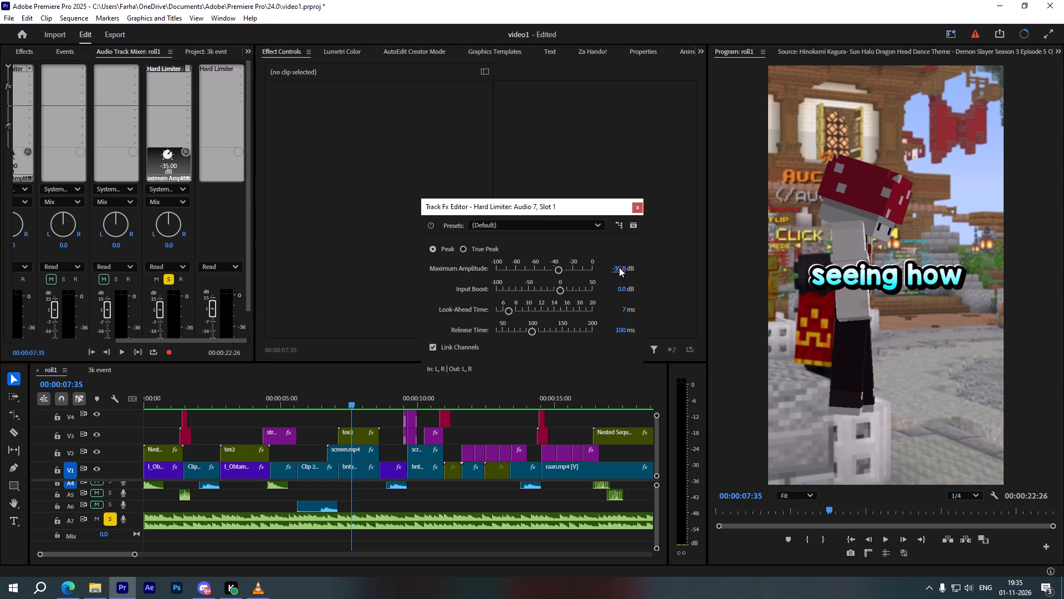
pyautogui.write('-25')
pyautogui.press('Return')
pyautogui.click(687, 319)
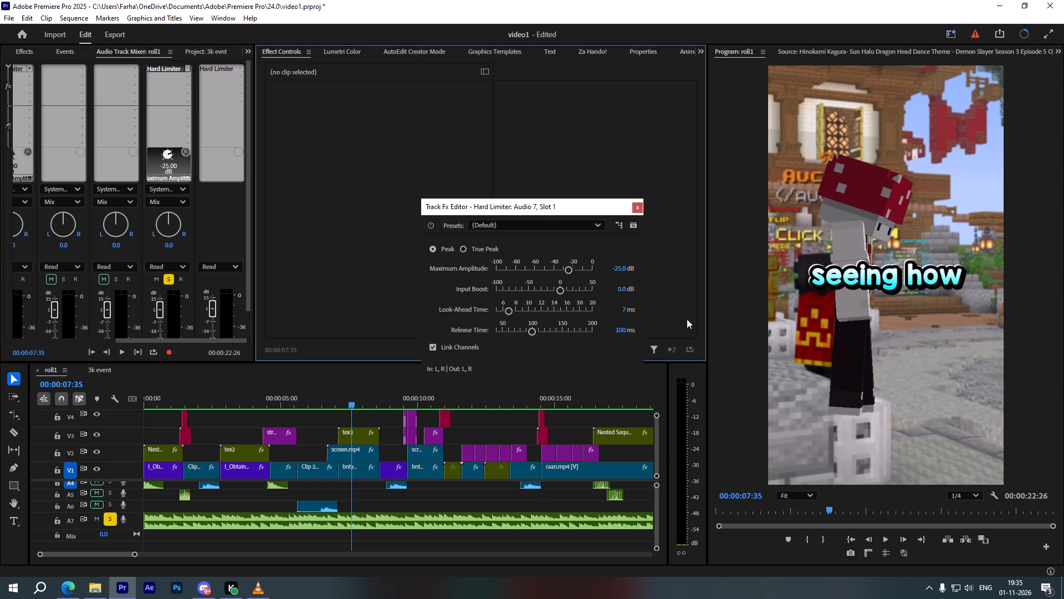
pyautogui.click(687, 319)
pyautogui.click(630, 204)
pyautogui.click(636, 209)
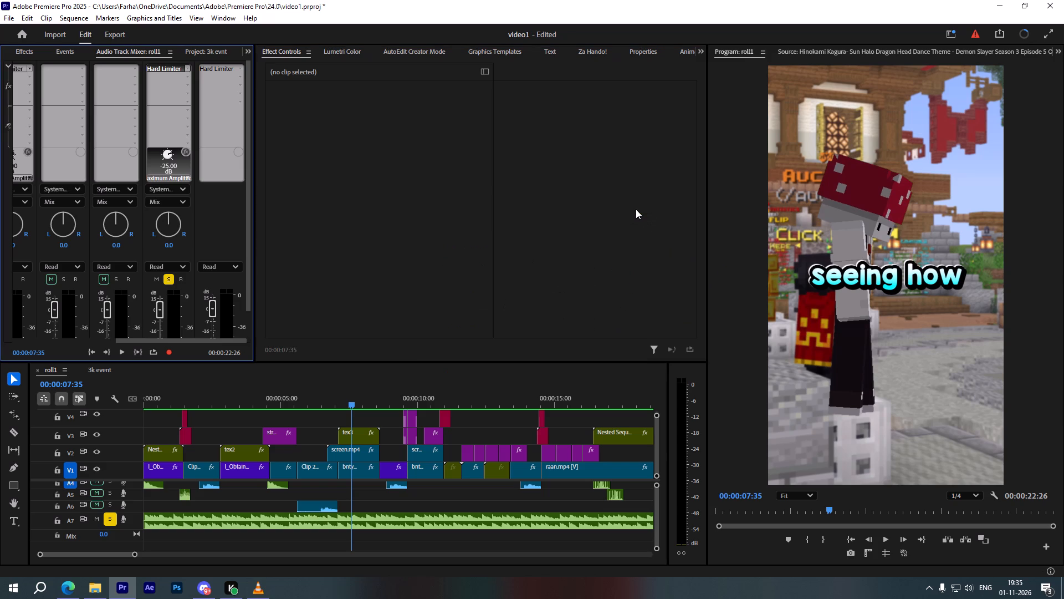
# Preview the A7 music alone, turn its solo off, and play it together with the full mix.
pyautogui.press('space')
pyautogui.press('space')
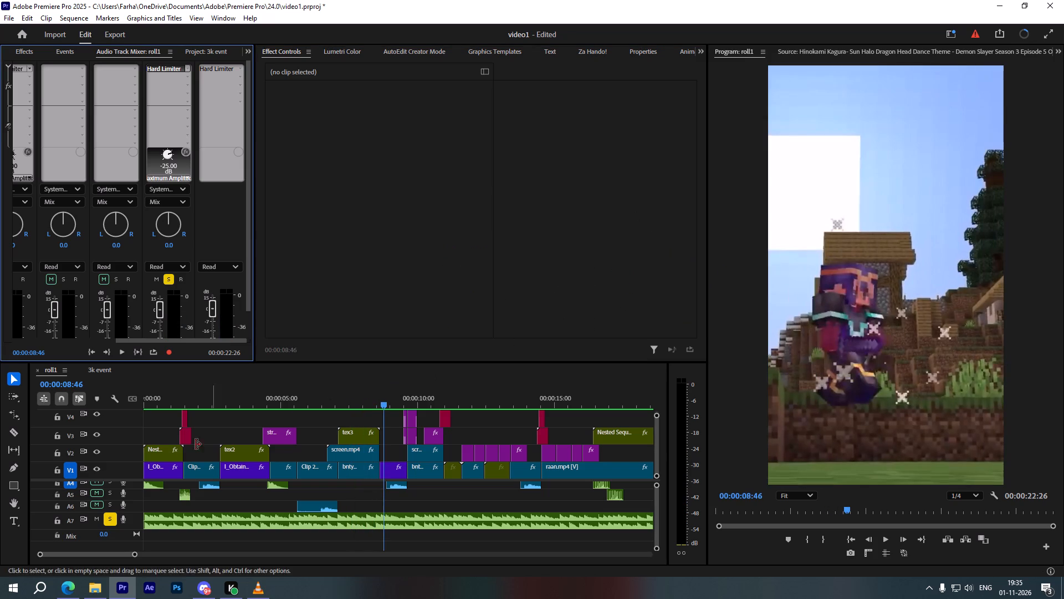
pyautogui.click(112, 520)
pyautogui.press('space')
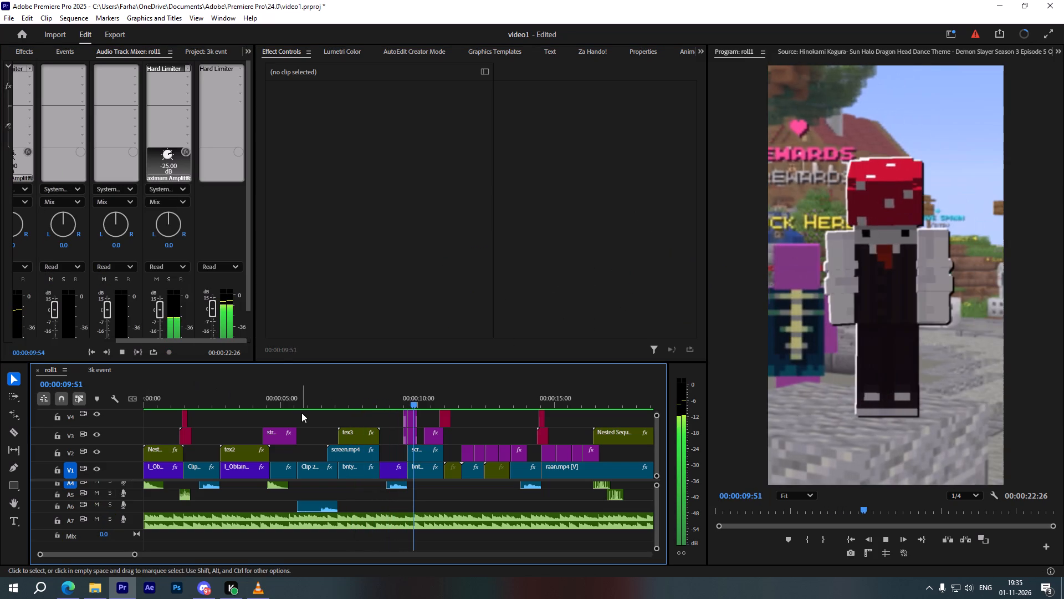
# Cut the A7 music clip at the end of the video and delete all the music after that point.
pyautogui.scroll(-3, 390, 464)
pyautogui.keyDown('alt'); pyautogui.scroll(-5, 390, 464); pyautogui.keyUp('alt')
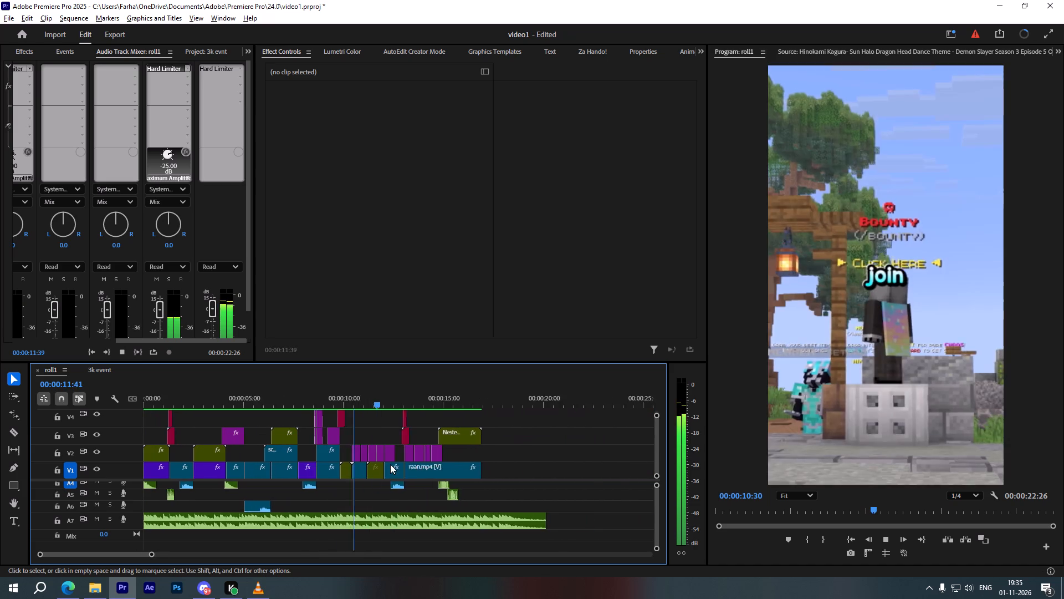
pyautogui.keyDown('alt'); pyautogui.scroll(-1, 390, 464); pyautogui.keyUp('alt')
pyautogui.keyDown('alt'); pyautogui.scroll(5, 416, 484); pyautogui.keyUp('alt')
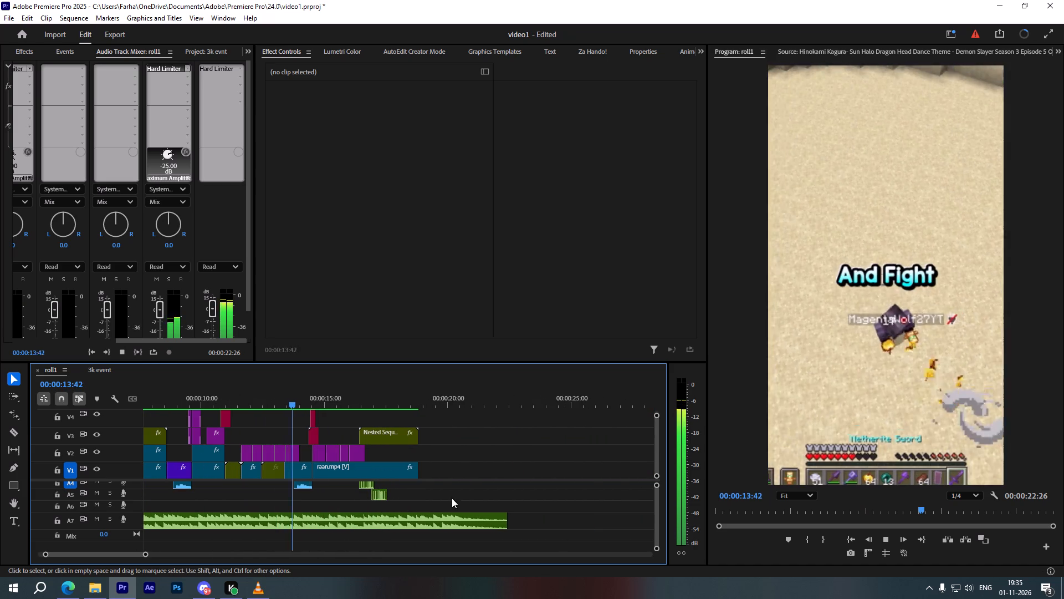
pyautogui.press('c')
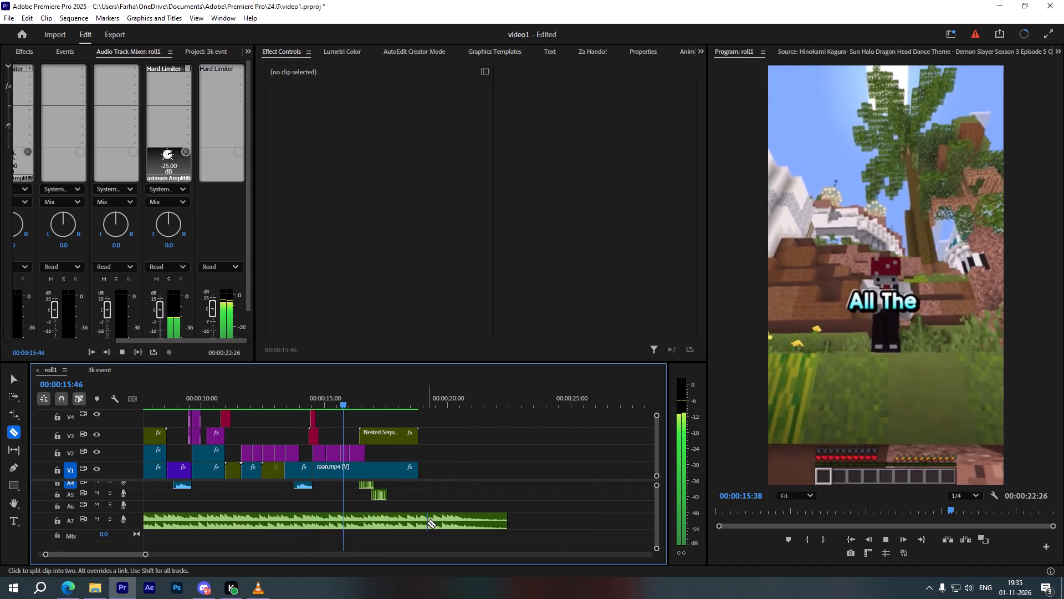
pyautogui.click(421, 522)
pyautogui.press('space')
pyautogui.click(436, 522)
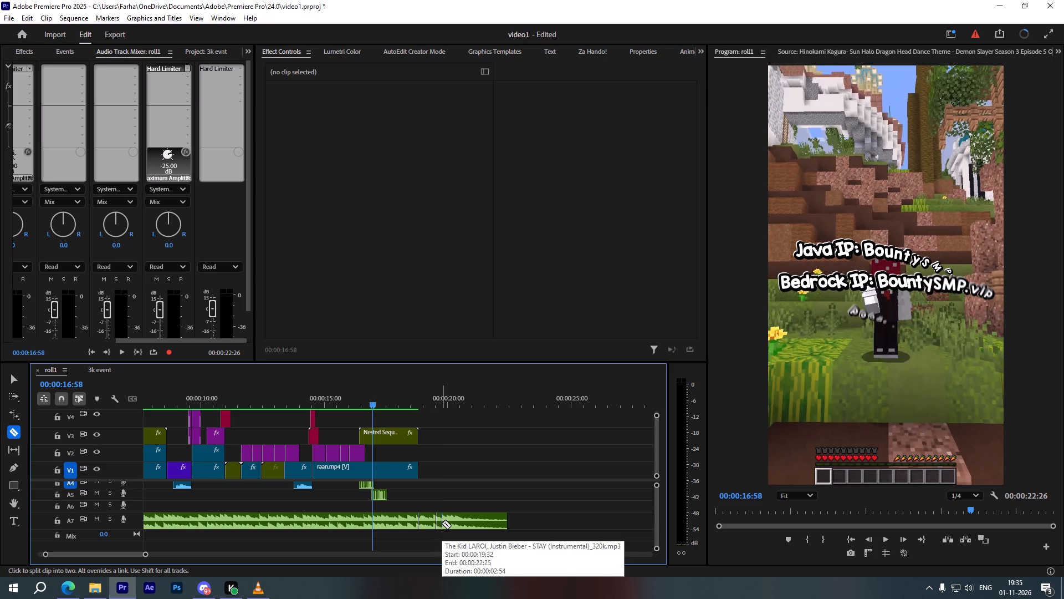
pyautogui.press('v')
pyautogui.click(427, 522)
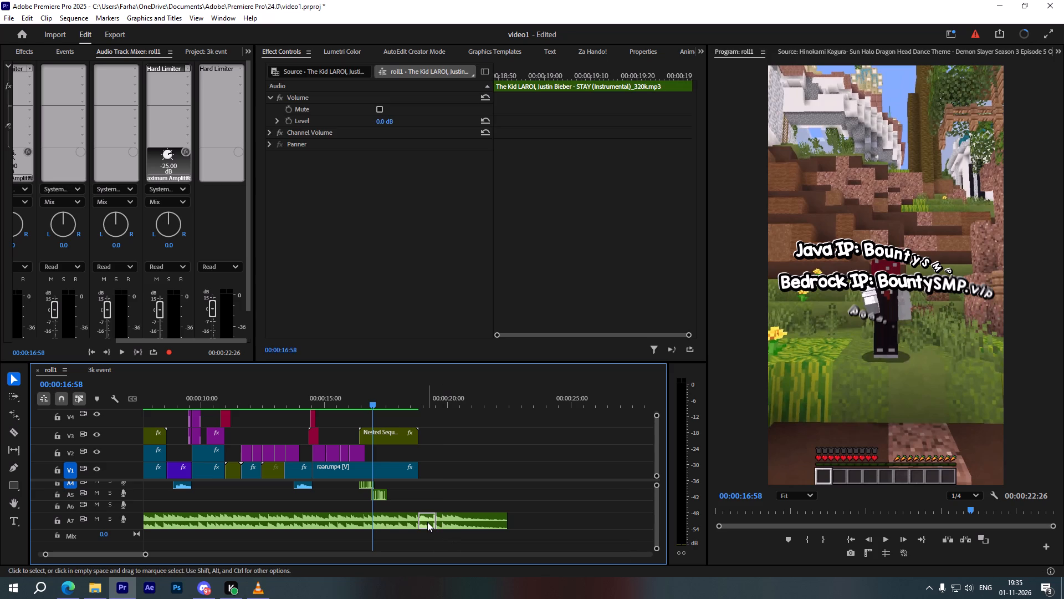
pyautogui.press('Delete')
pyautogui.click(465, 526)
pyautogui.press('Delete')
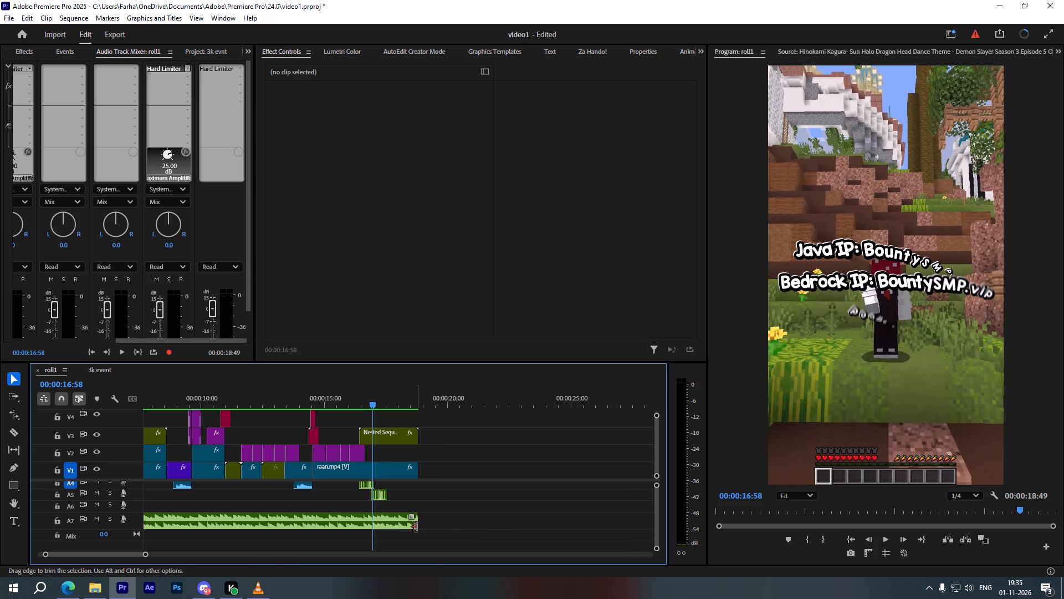
# Restore the last deleted A7 music piece, extend its end to about 00:00:39:57, and play the louder section.
pyautogui.hotkey('ctrl', 'z')
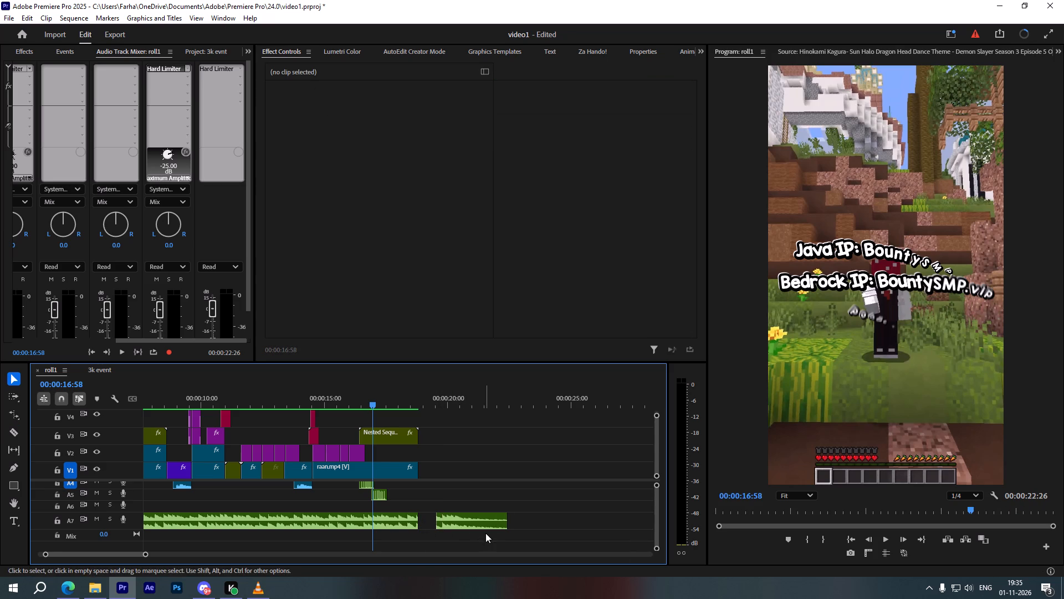
pyautogui.moveTo(513, 516); pyautogui.dragTo(649, 524)
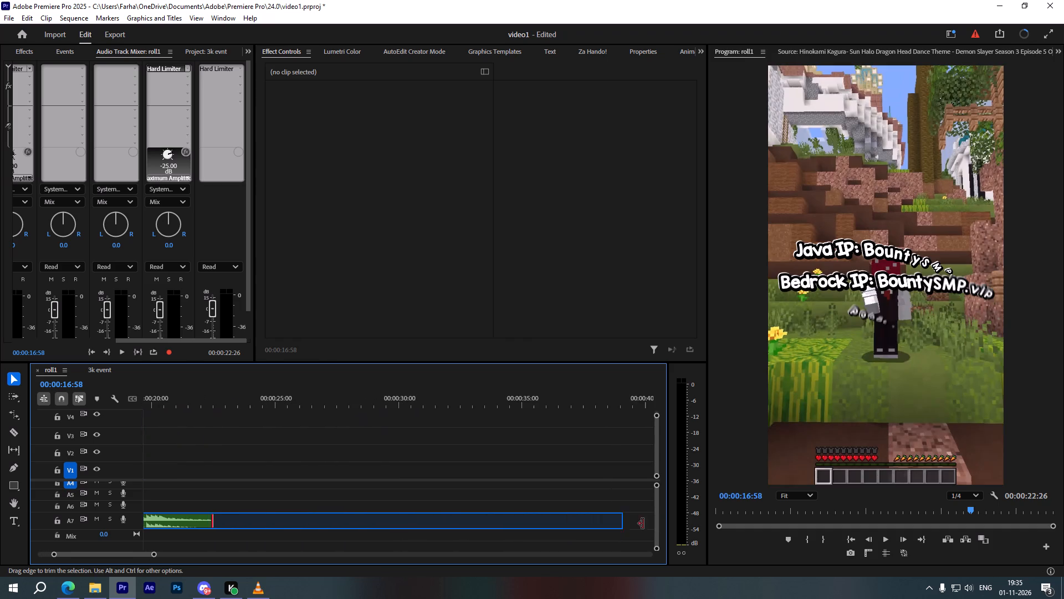
pyautogui.click(209, 401)
pyautogui.press('space')
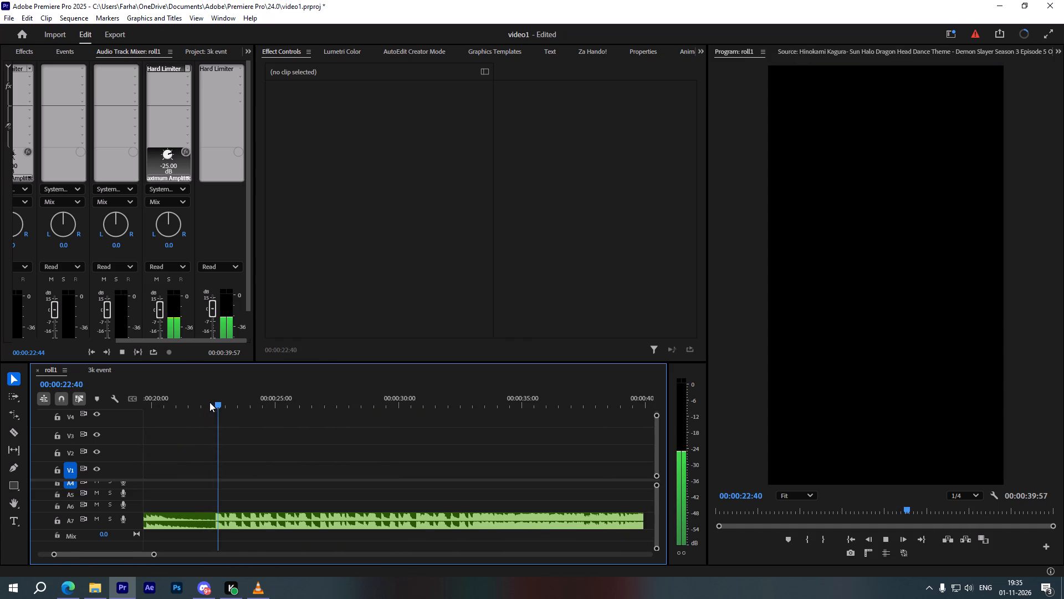
pyautogui.scroll(5, 308, 485)
pyautogui.press('space')
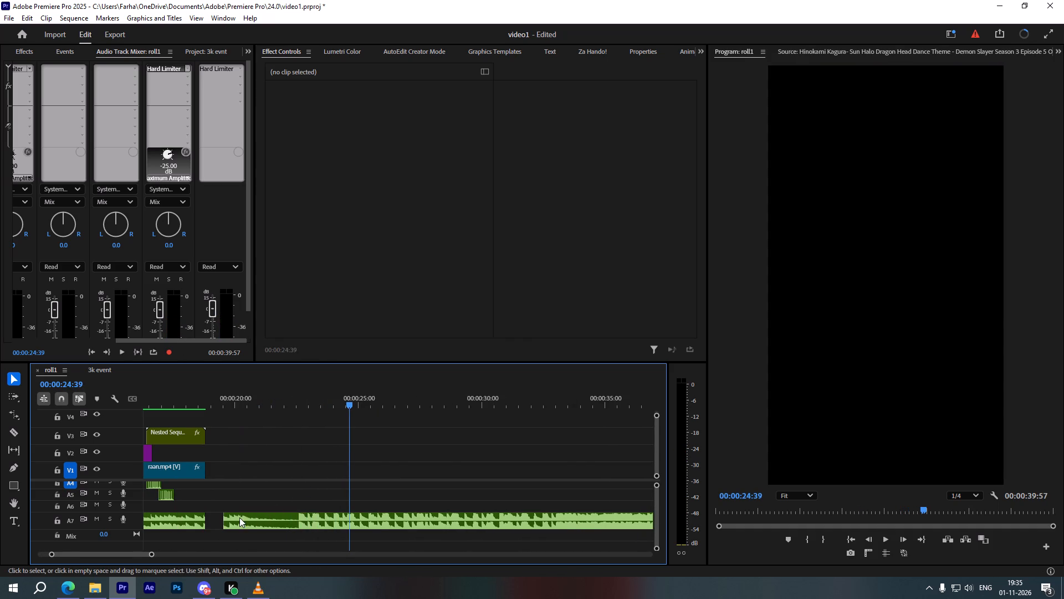
# Trim the extended A7 music piece to start at the louder section and delete the quieter clip before it.
pyautogui.moveTo(221, 524); pyautogui.dragTo(296, 525)
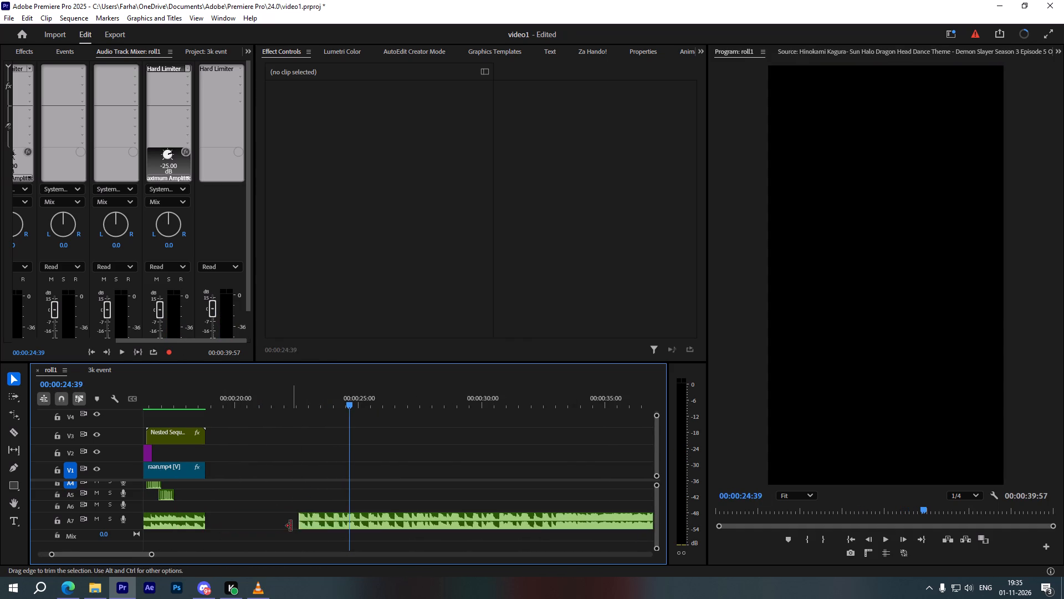
pyautogui.scroll(5, 276, 525)
pyautogui.click(250, 520)
pyautogui.scroll(-10, 250, 520)
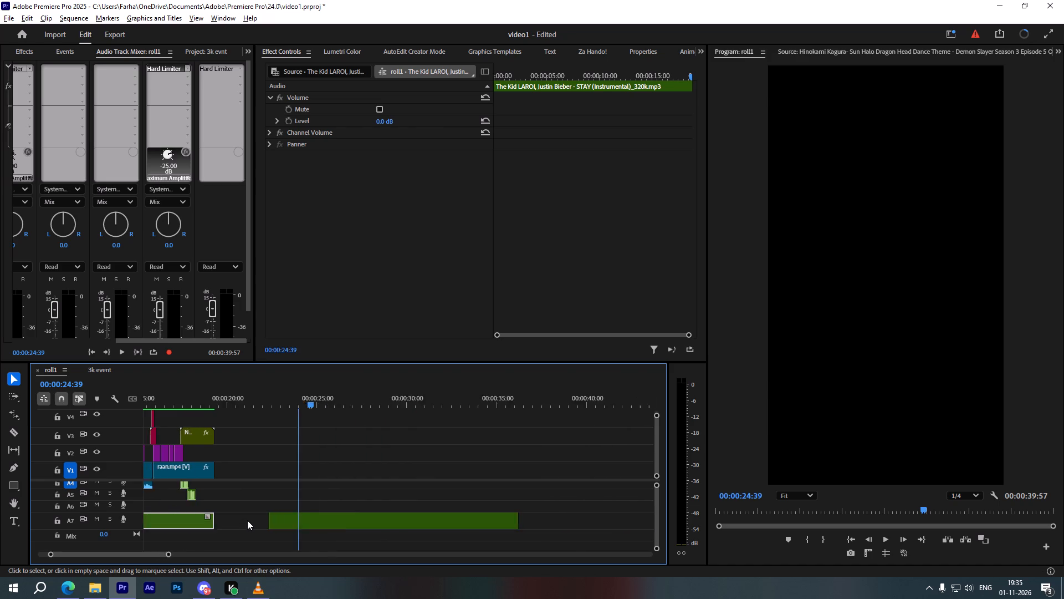
pyautogui.scroll(-7, 247, 520)
pyautogui.press('Delete')
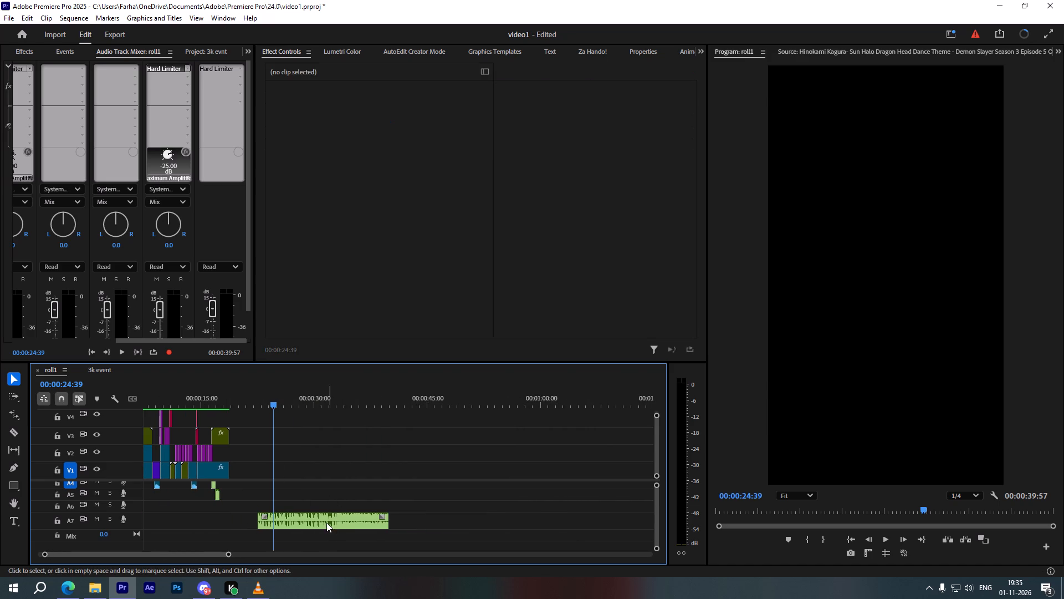
# Move the louder A7 music clip to the sequence start and trim its end to the video's end at 00:00:18:49.
pyautogui.moveTo(323, 522); pyautogui.dragTo(140, 519)
pyautogui.moveTo(270, 522); pyautogui.dragTo(290, 524)
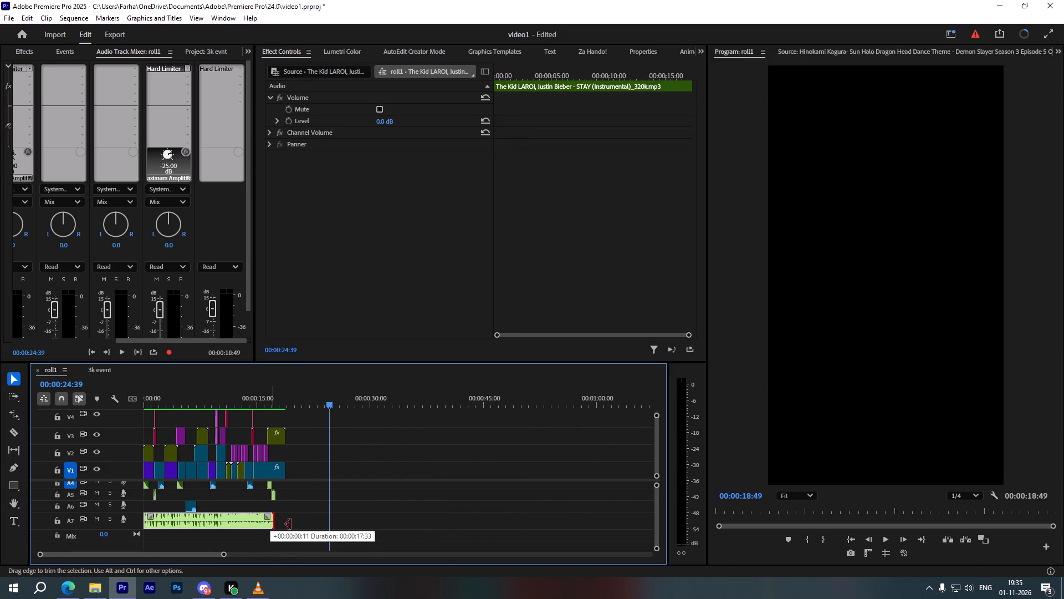
pyautogui.moveTo(290, 524); pyautogui.dragTo(290, 524)
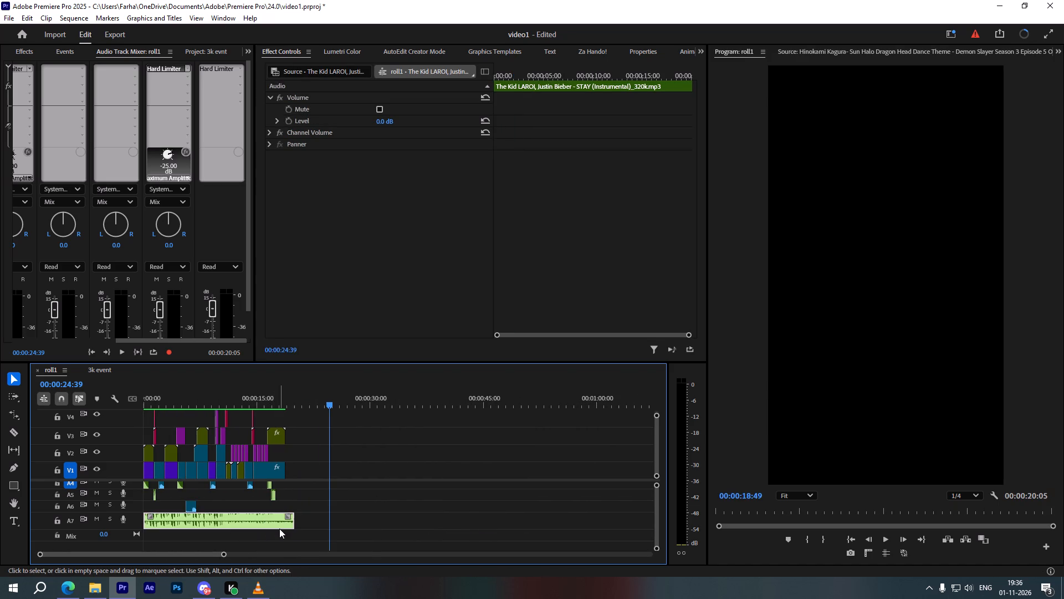
pyautogui.keyDown('alt'); pyautogui.scroll(12, 278, 520); pyautogui.keyUp('alt')
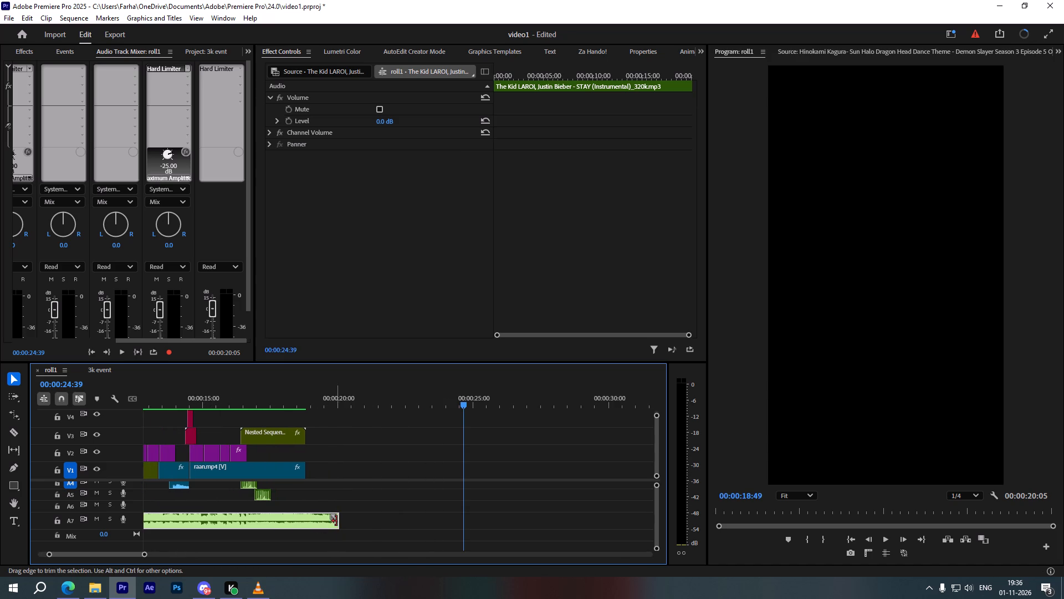
pyautogui.moveTo(336, 521); pyautogui.dragTo(306, 524)
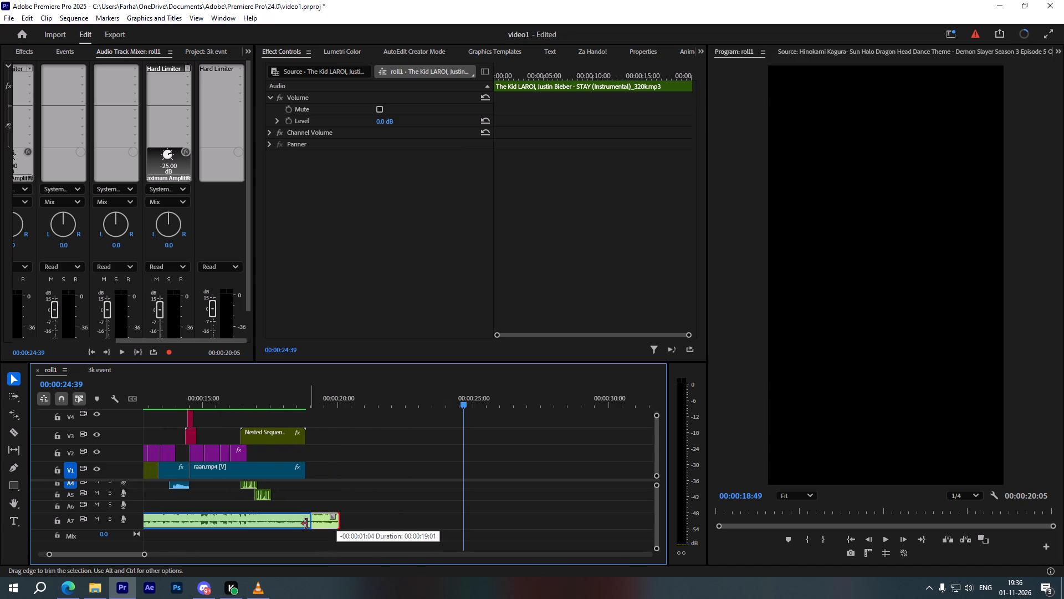
pyautogui.moveTo(306, 524); pyautogui.dragTo(305, 524)
# Play roll1 from the beginning to the end to review the new music against the voice-over and visuals.
pyautogui.scroll(5, 305, 524)
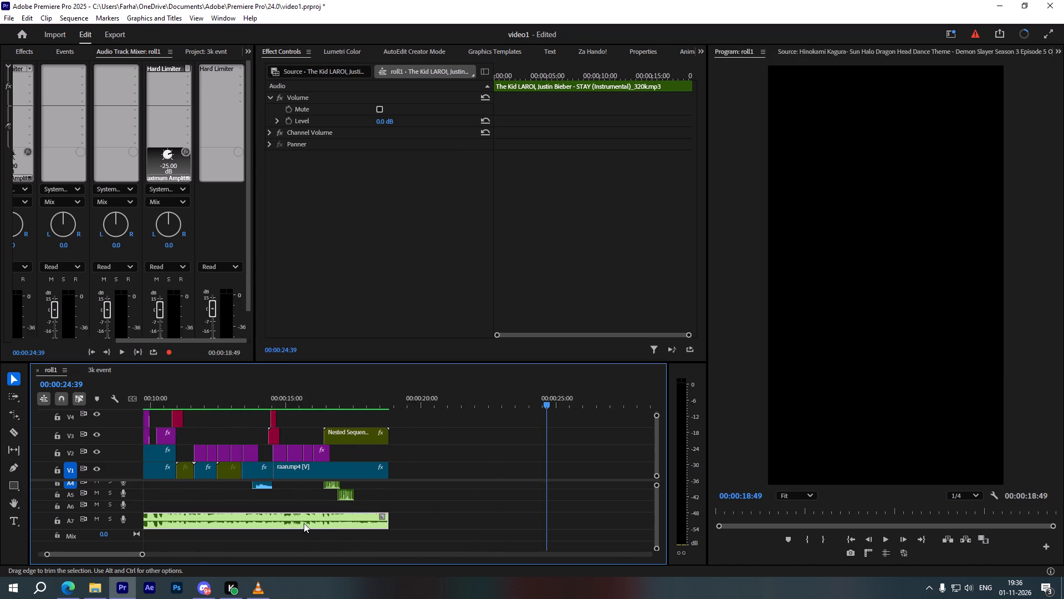
pyautogui.scroll(20, 299, 520)
pyautogui.scroll(2, 299, 520)
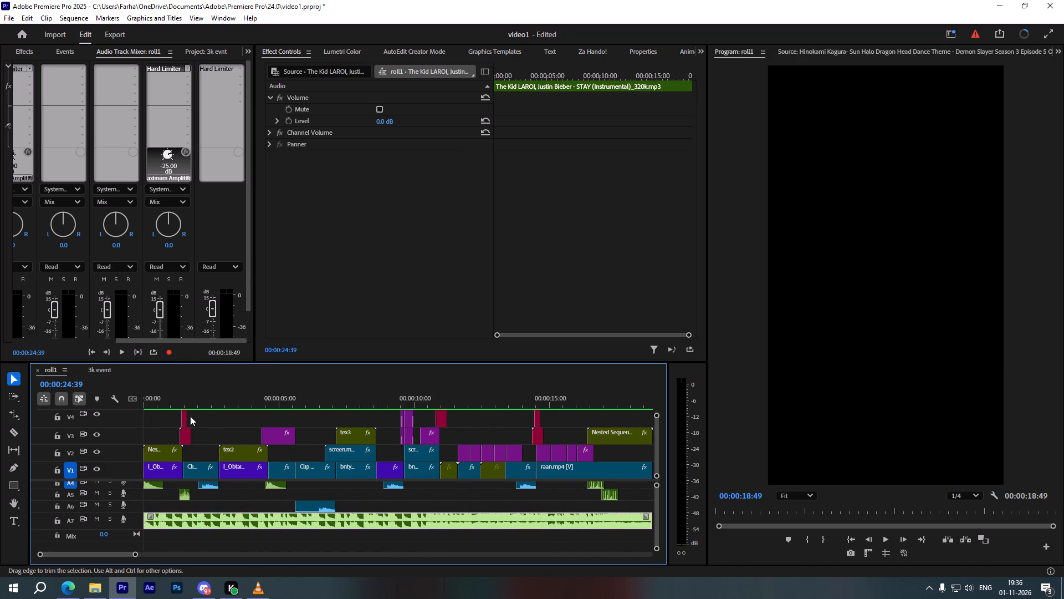
pyautogui.moveTo(166, 400); pyautogui.dragTo(135, 403)
pyautogui.keyDown('alt'); pyautogui.scroll(-4, 233, 443); pyautogui.keyUp('alt')
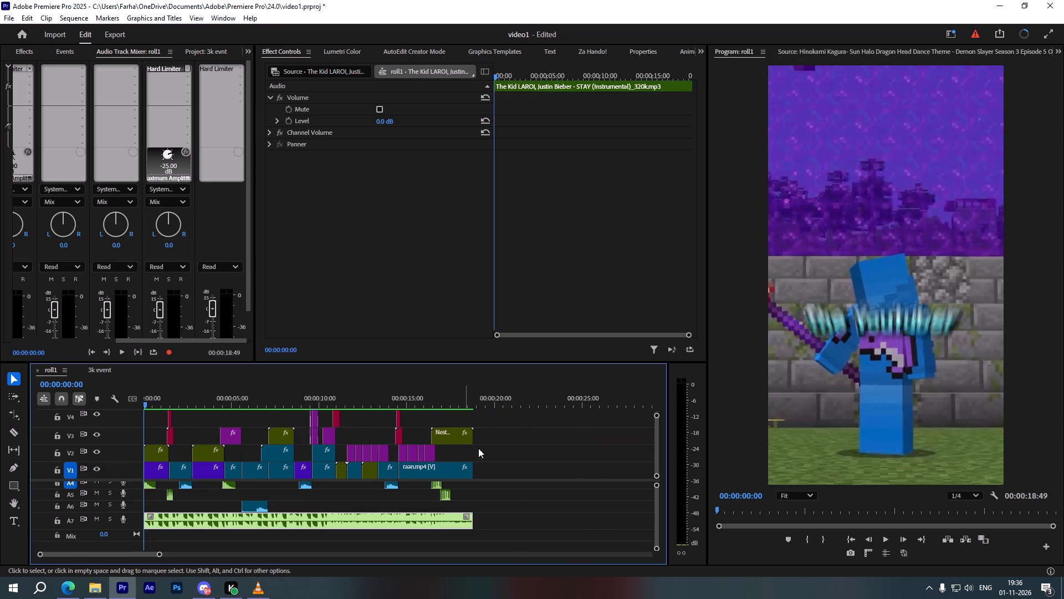
pyautogui.click(521, 438)
pyautogui.press('space')
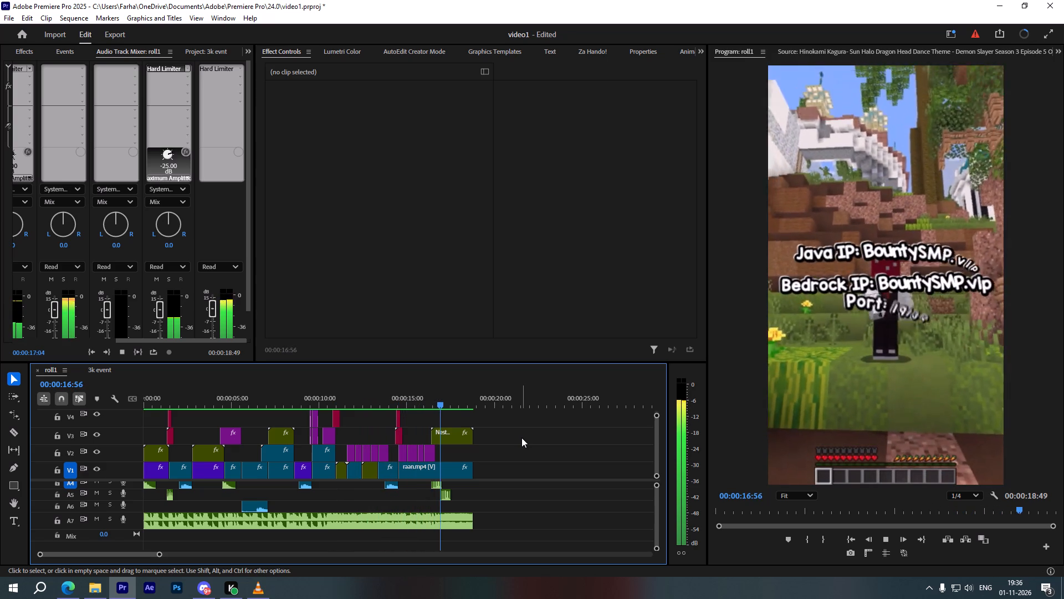
pyautogui.press('space')
pyautogui.press('space')
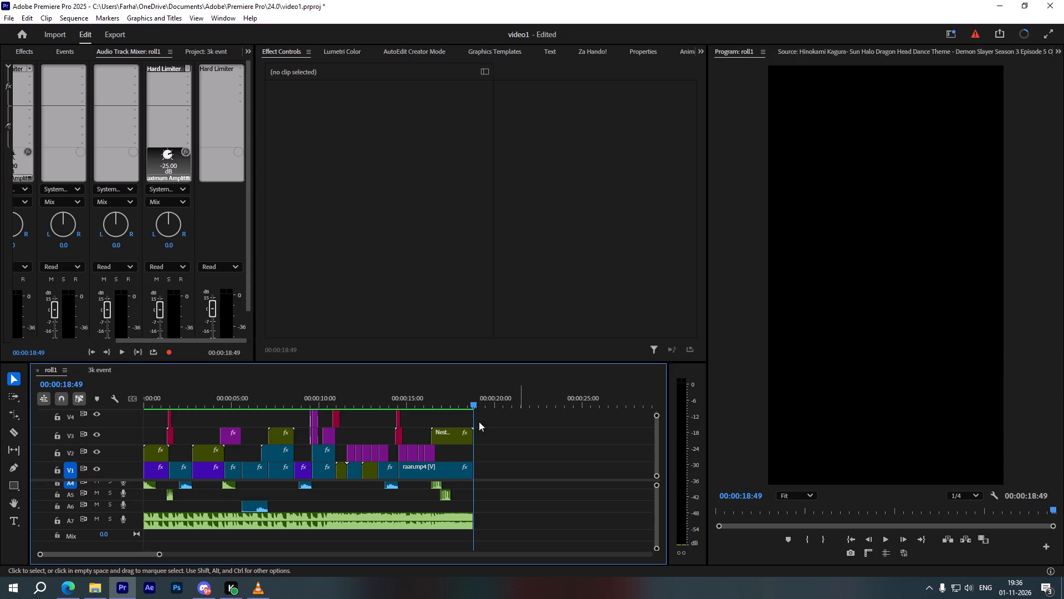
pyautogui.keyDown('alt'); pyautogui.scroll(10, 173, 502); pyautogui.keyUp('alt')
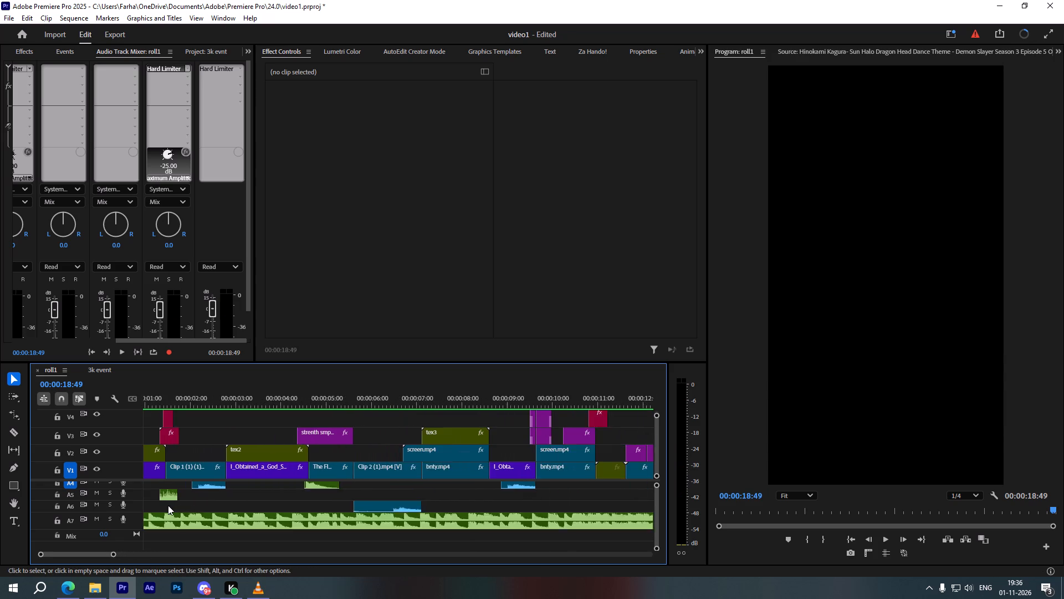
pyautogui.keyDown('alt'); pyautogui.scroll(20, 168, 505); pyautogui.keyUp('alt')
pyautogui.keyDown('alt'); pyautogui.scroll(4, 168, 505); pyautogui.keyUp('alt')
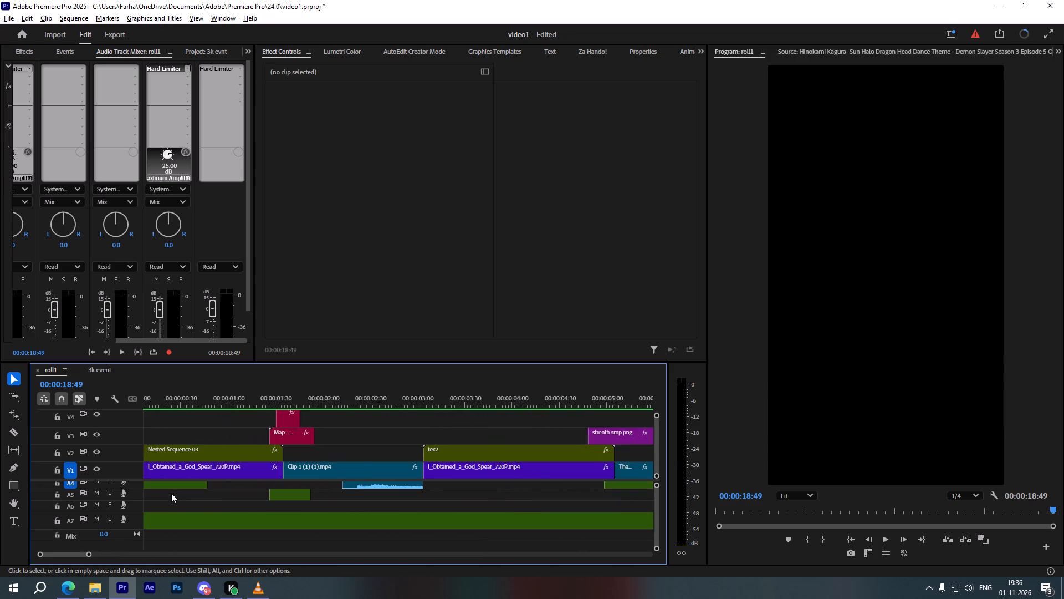
# Return to the start of roll1 and play the opening up to about 00:00:00:25.
pyautogui.keyDown('alt'); pyautogui.scroll(9, 171, 493); pyautogui.keyUp('alt')
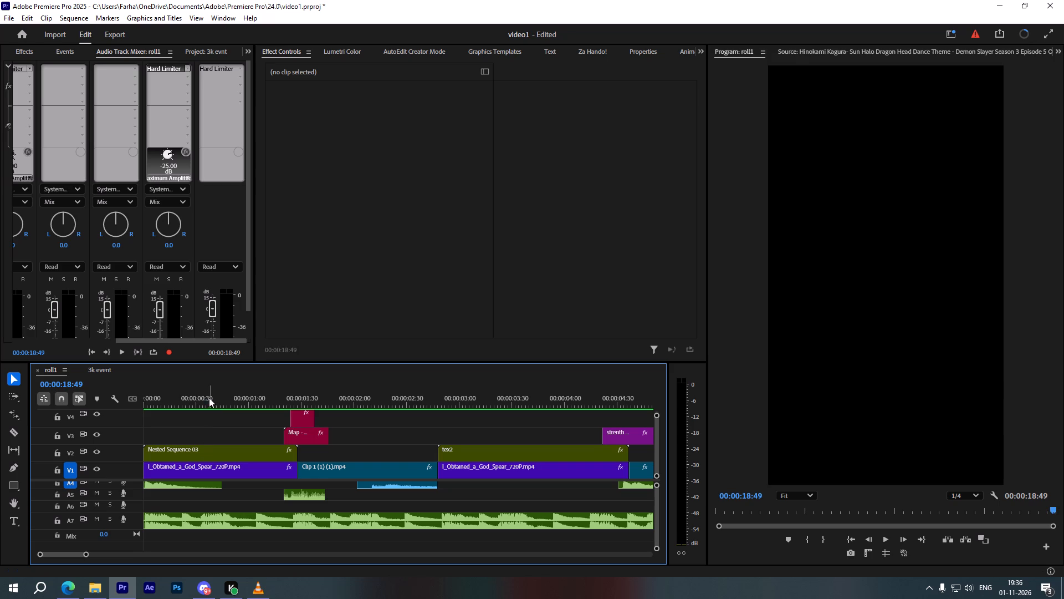
pyautogui.moveTo(208, 397); pyautogui.dragTo(127, 430)
pyautogui.keyDown('ctrl'); pyautogui.scroll(10, 208, 534); pyautogui.keyUp('ctrl')
pyautogui.keyDown('alt'); pyautogui.scroll(-2, 204, 528); pyautogui.keyUp('alt')
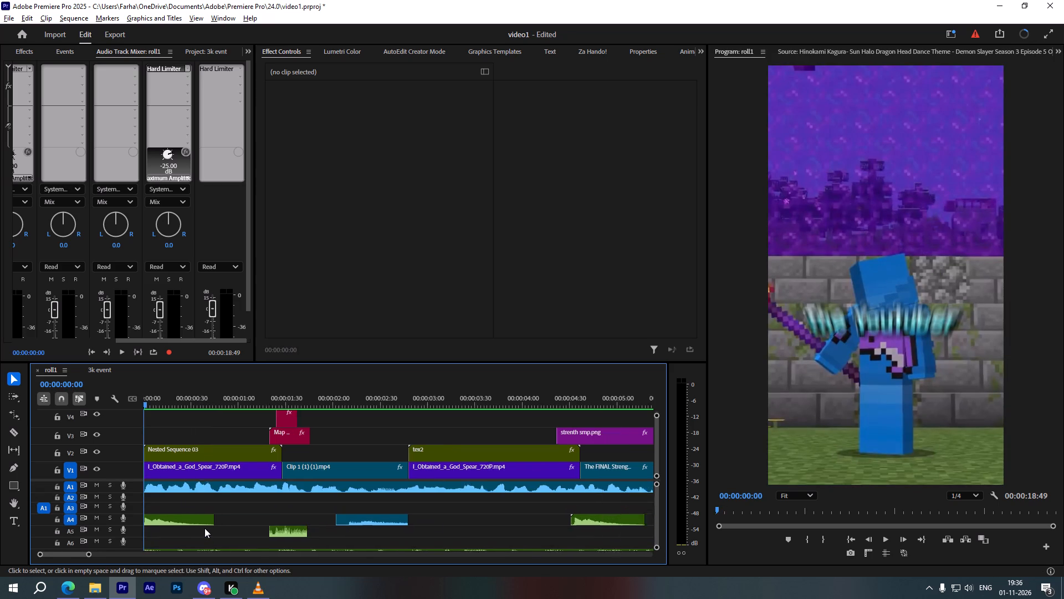
pyautogui.keyDown('alt'); pyautogui.scroll(-5, 204, 528); pyautogui.keyUp('alt')
pyautogui.scroll(5, 198, 527)
pyautogui.keyDown('alt'); pyautogui.scroll(10, 160, 536); pyautogui.keyUp('alt')
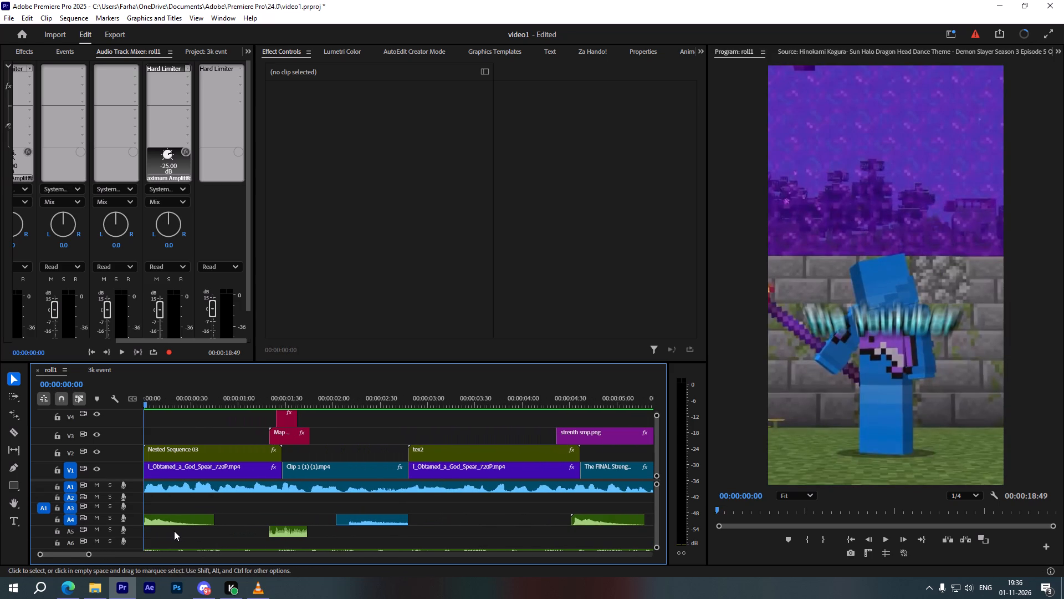
pyautogui.keyDown('alt'); pyautogui.scroll(4, 174, 531); pyautogui.keyUp('alt')
pyautogui.press('space')
pyautogui.press('space')
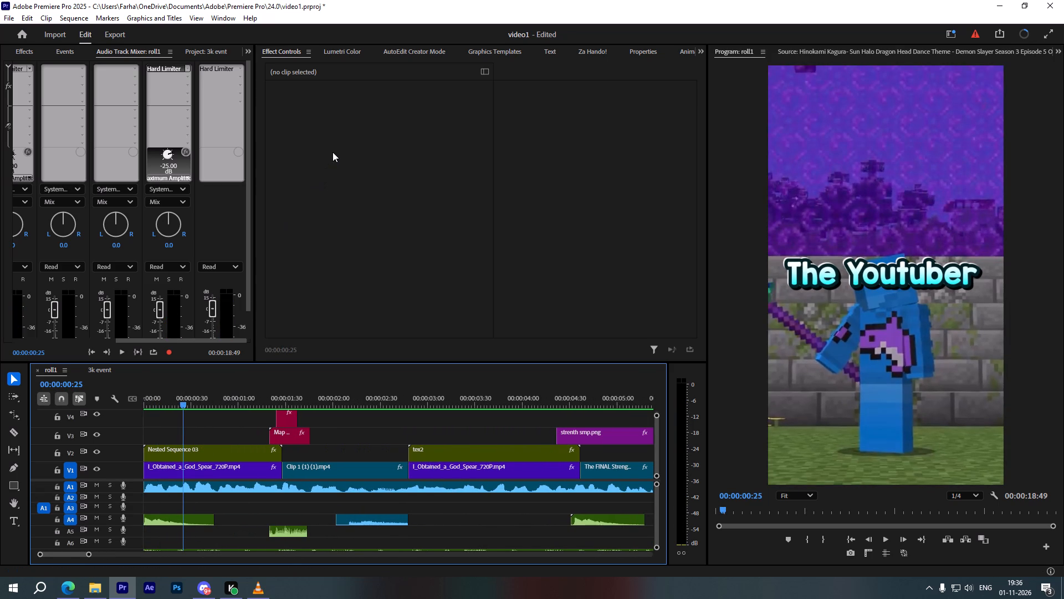
# Preview sounds in Animation Composer's Anime SFX folder and add Breast Twitch.mp3 to roll1 at 00:00:00:25.
pyautogui.scroll(-5, 426, 55)
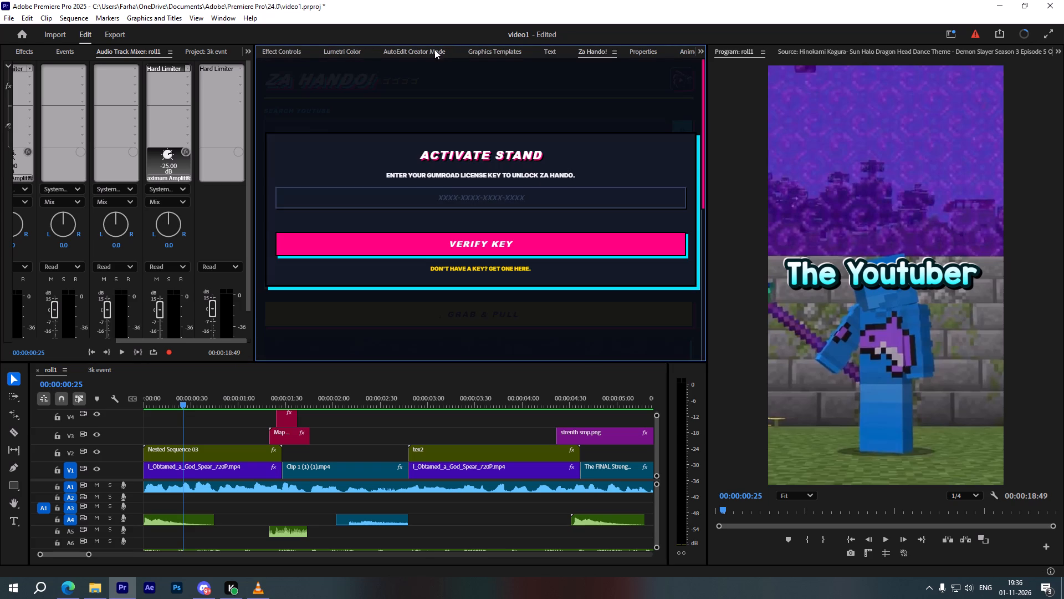
pyautogui.scroll(-2, 434, 49)
pyautogui.click(328, 89)
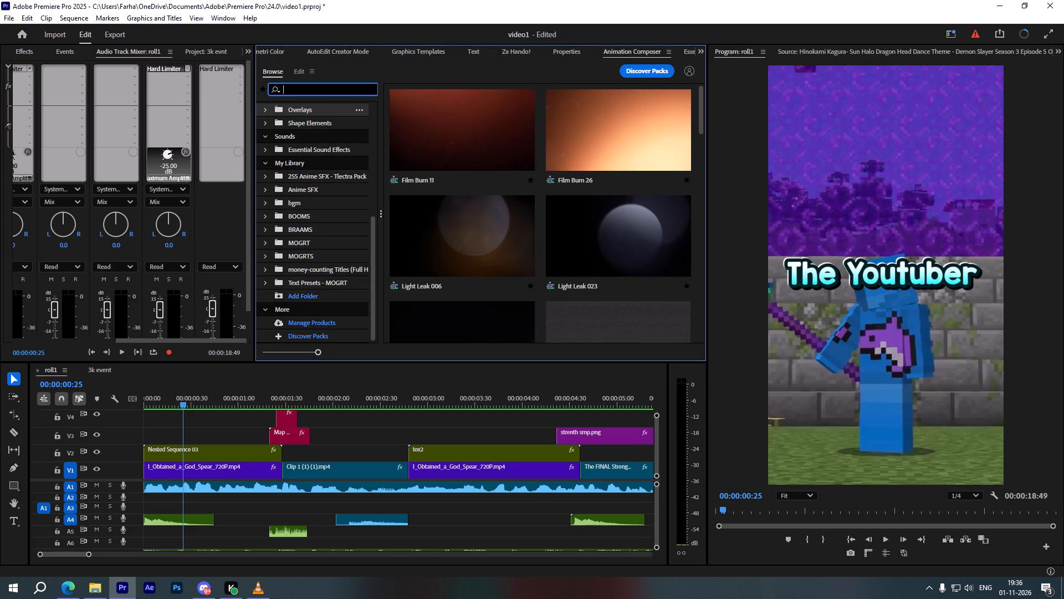
pyautogui.click(314, 194)
pyautogui.click(417, 207)
pyautogui.scroll(-2, 465, 250)
pyautogui.scroll(-2, 451, 203)
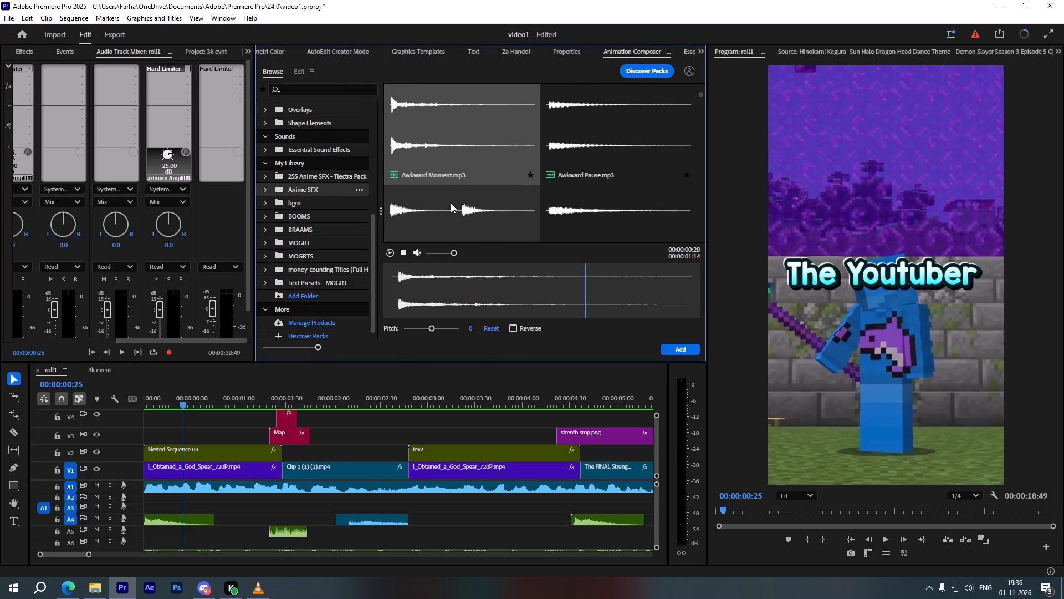
pyautogui.scroll(-4, 451, 203)
pyautogui.click(450, 134)
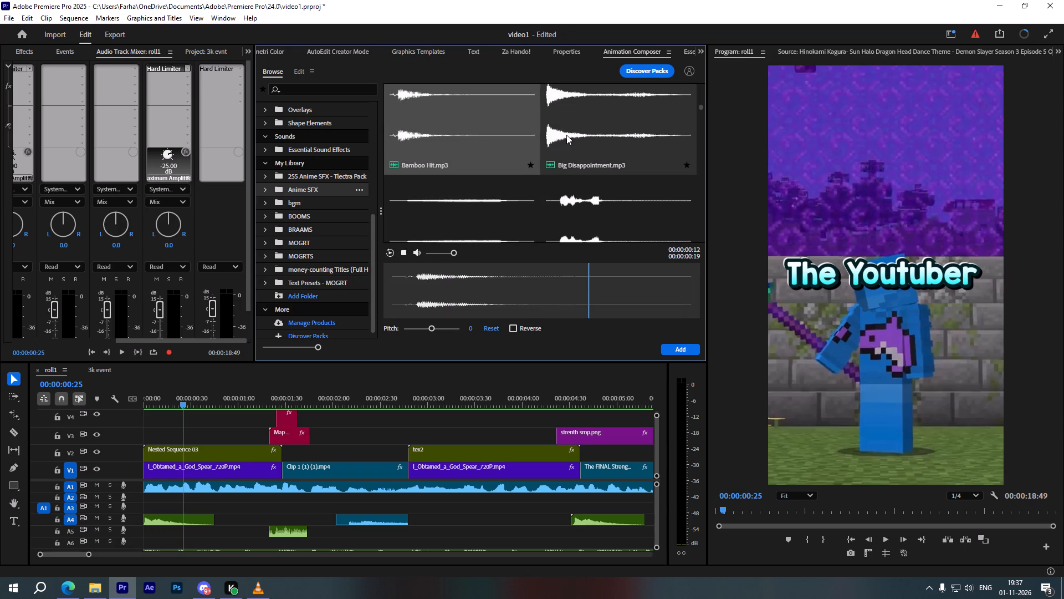
pyautogui.click(566, 135)
pyautogui.scroll(-2, 546, 166)
pyautogui.click(590, 126)
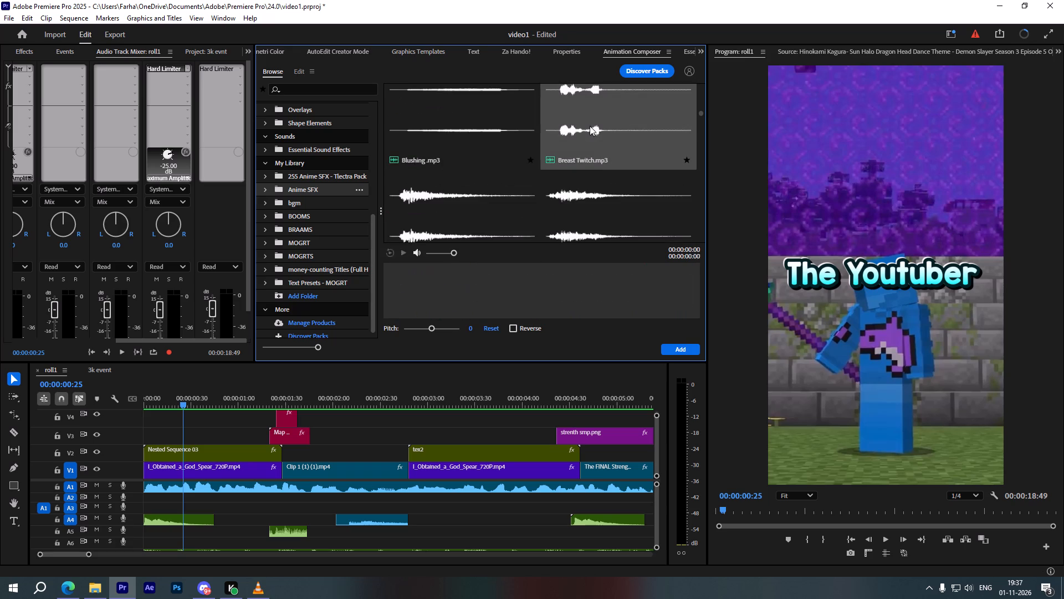
pyautogui.click(673, 348)
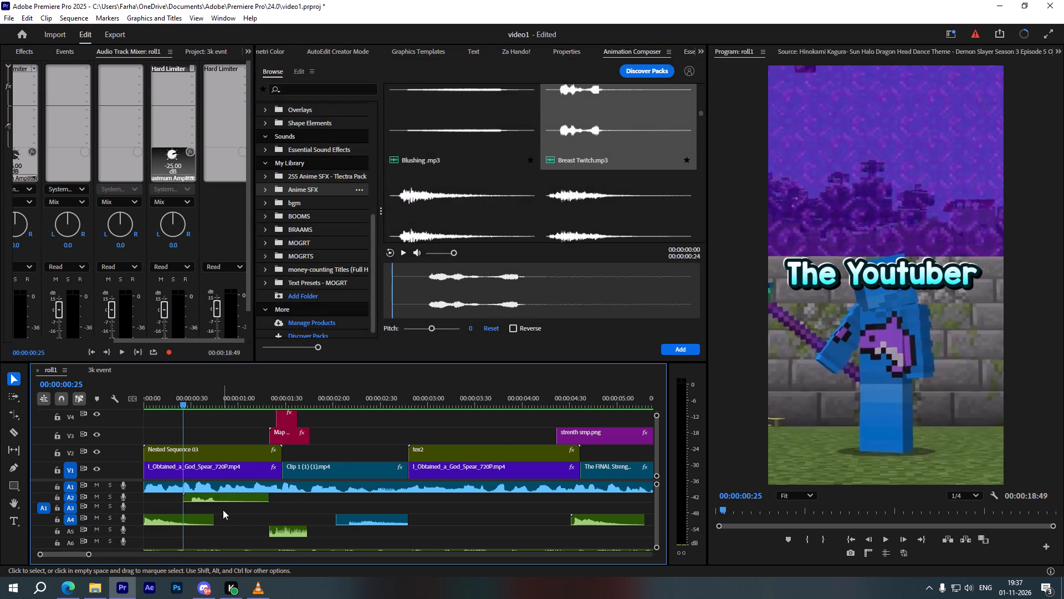
# Move the new Breast Twitch clip to track A3, starting at about 00:00:00:17, and play it from 00:00:00:20.
pyautogui.keyDown('alt'); pyautogui.scroll(4, 222, 510); pyautogui.keyUp('alt')
pyautogui.keyDown('ctrl'); pyautogui.scroll(7, 225, 511); pyautogui.keyUp('ctrl')
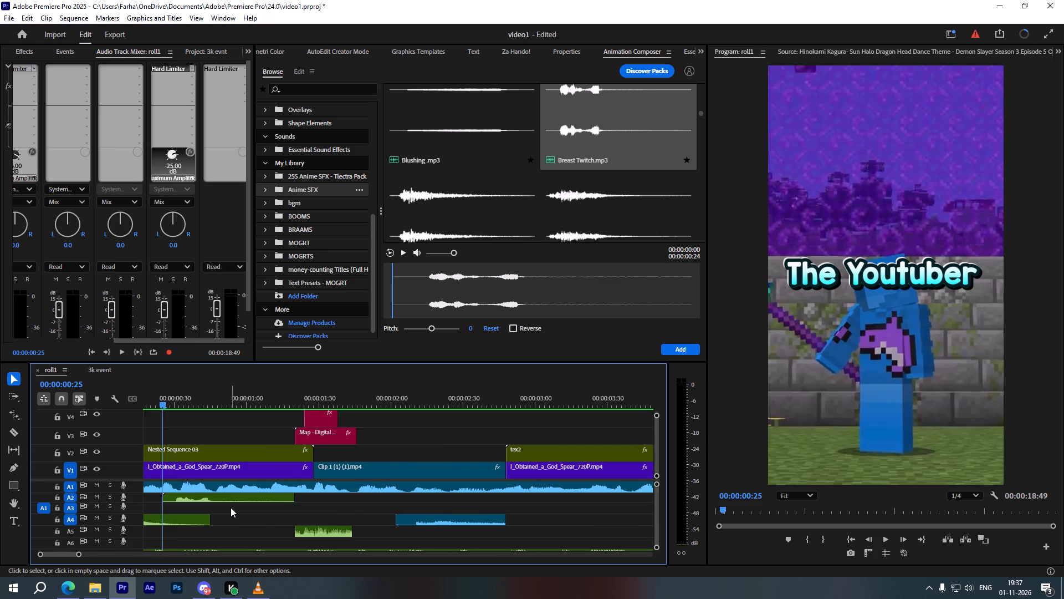
pyautogui.moveTo(231, 501); pyautogui.dragTo(201, 513)
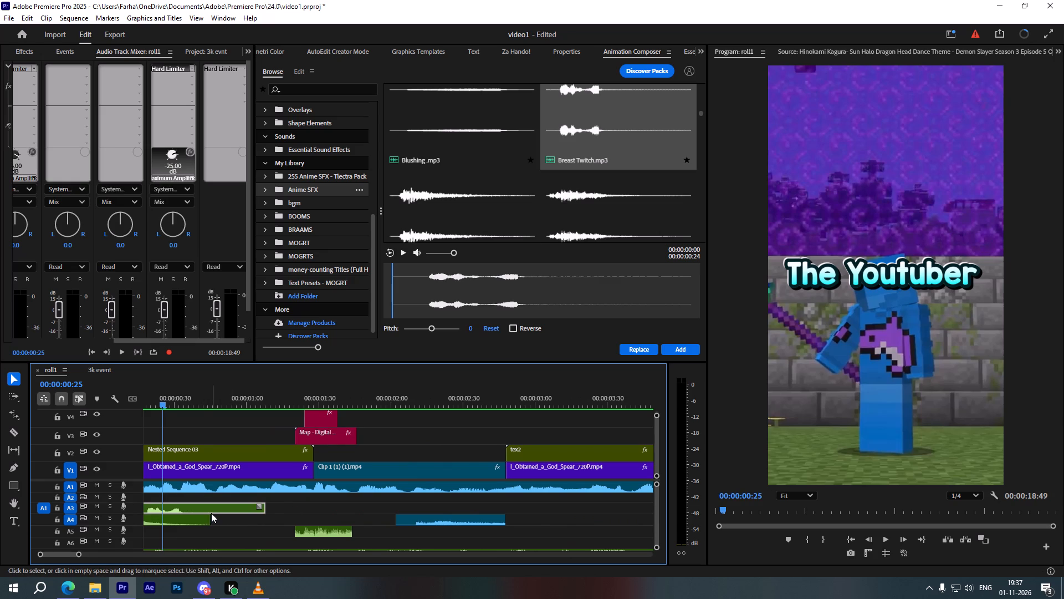
pyautogui.scroll(4, 213, 511)
pyautogui.keyDown('alt'); pyautogui.scroll(6, 221, 510); pyautogui.keyUp('alt')
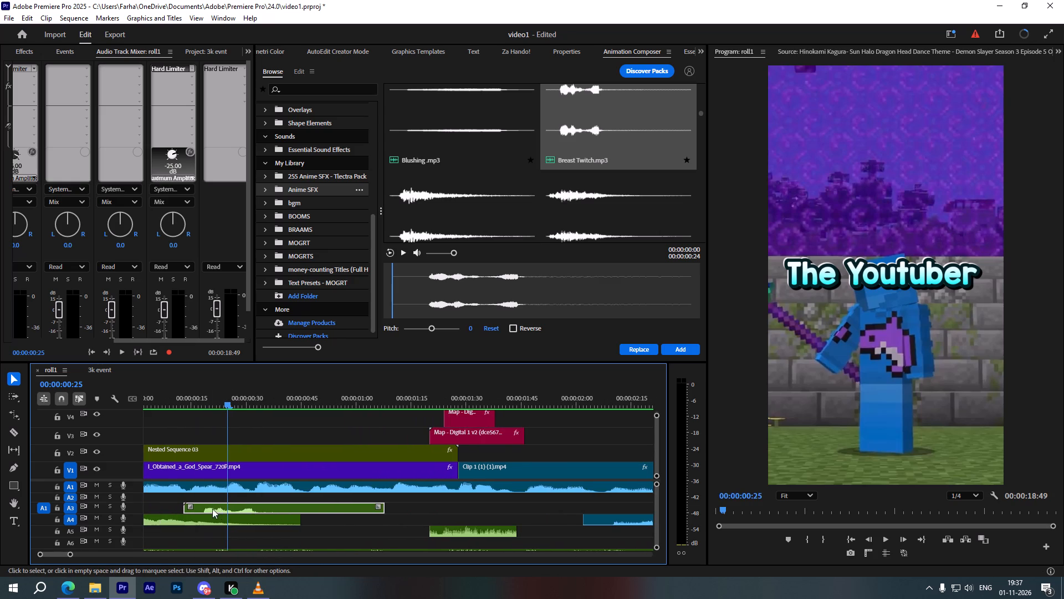
pyautogui.moveTo(227, 507); pyautogui.dragTo(241, 508)
pyautogui.moveTo(217, 400); pyautogui.dragTo(217, 399)
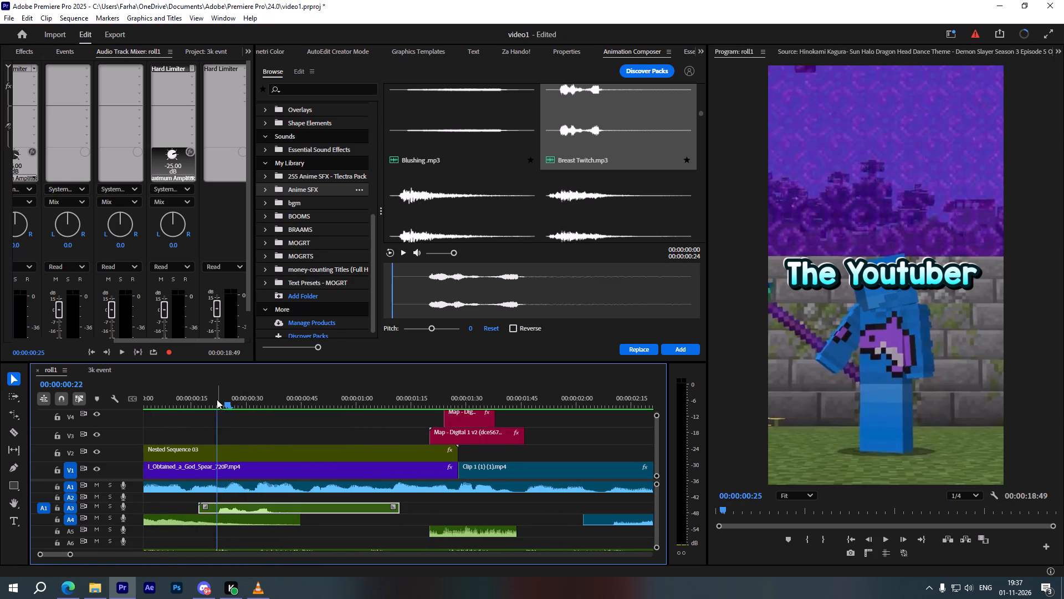
pyautogui.moveTo(217, 399); pyautogui.dragTo(211, 401)
pyautogui.keyDown('alt'); pyautogui.scroll(-3, 231, 438); pyautogui.keyUp('alt')
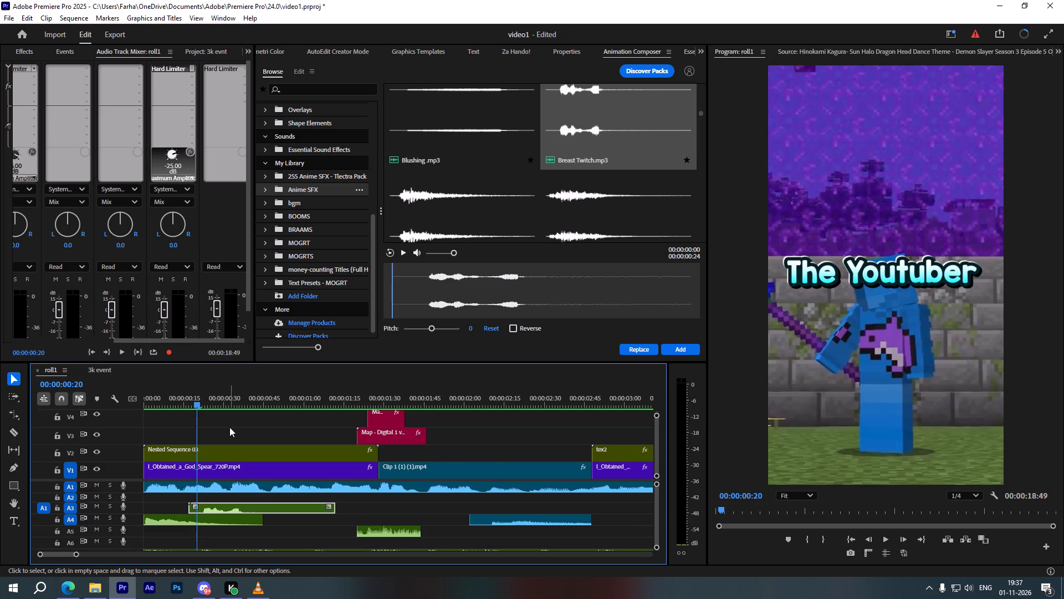
pyautogui.press('space')
pyautogui.press('space')
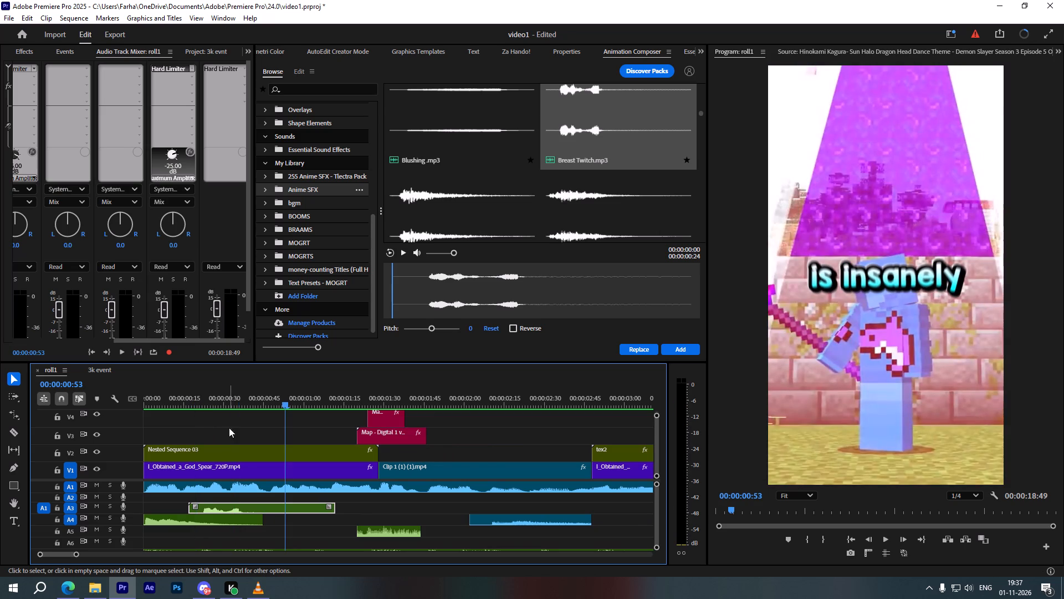
# Shift the A3 Breast Twitch clip three frames later and play that section again from 00:00:00:21.
pyautogui.keyDown('alt'); pyautogui.scroll(3, 238, 489); pyautogui.keyUp('alt')
pyautogui.moveTo(255, 509); pyautogui.dragTo(265, 507)
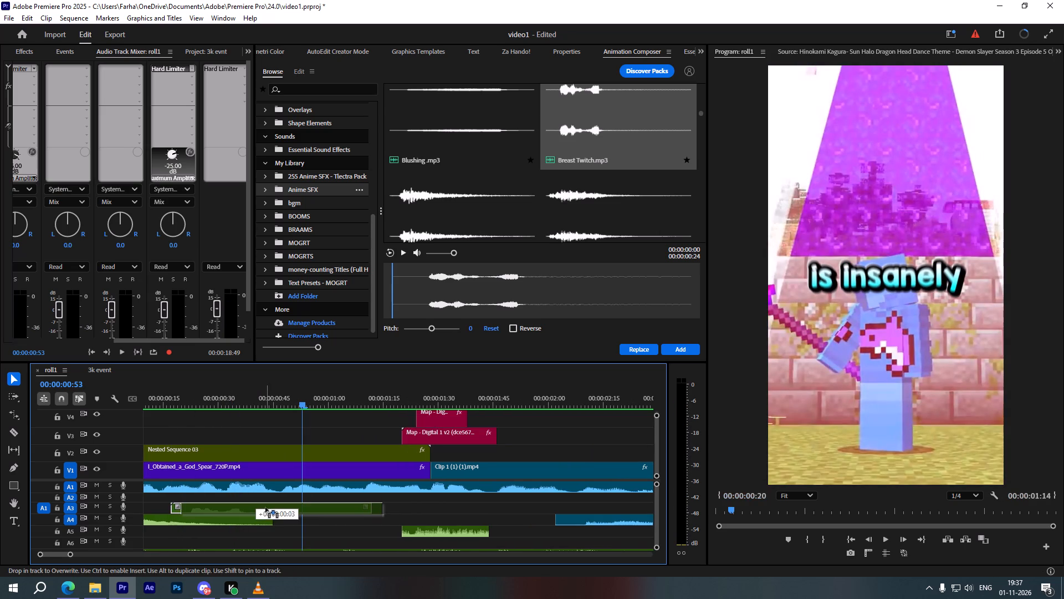
pyautogui.moveTo(265, 507); pyautogui.dragTo(265, 507)
pyautogui.moveTo(196, 402); pyautogui.dragTo(187, 405)
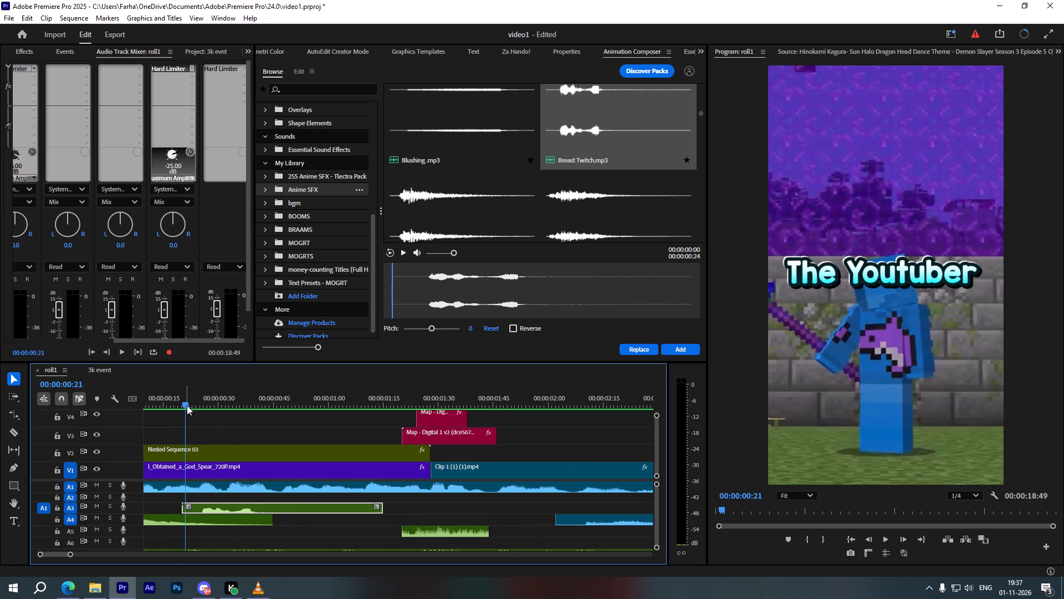
pyautogui.press('space')
pyautogui.press('space')
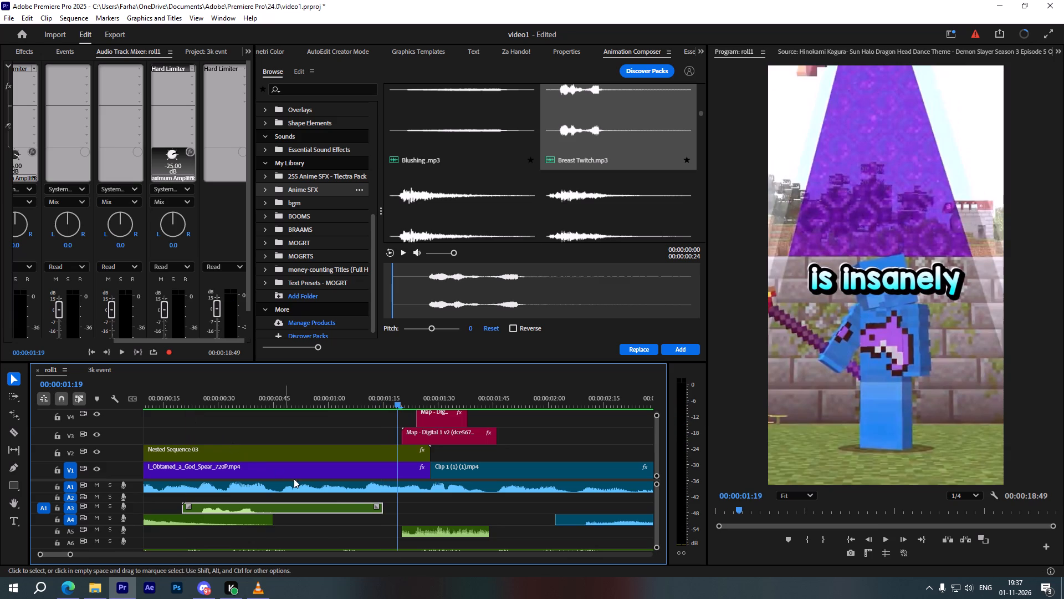
# Park the playhead at 00:00:00:54 and audition Anime SFX sounds from Awkward Pause 02 through Camera Whoosh 02.
pyautogui.moveTo(356, 408); pyautogui.dragTo(354, 407)
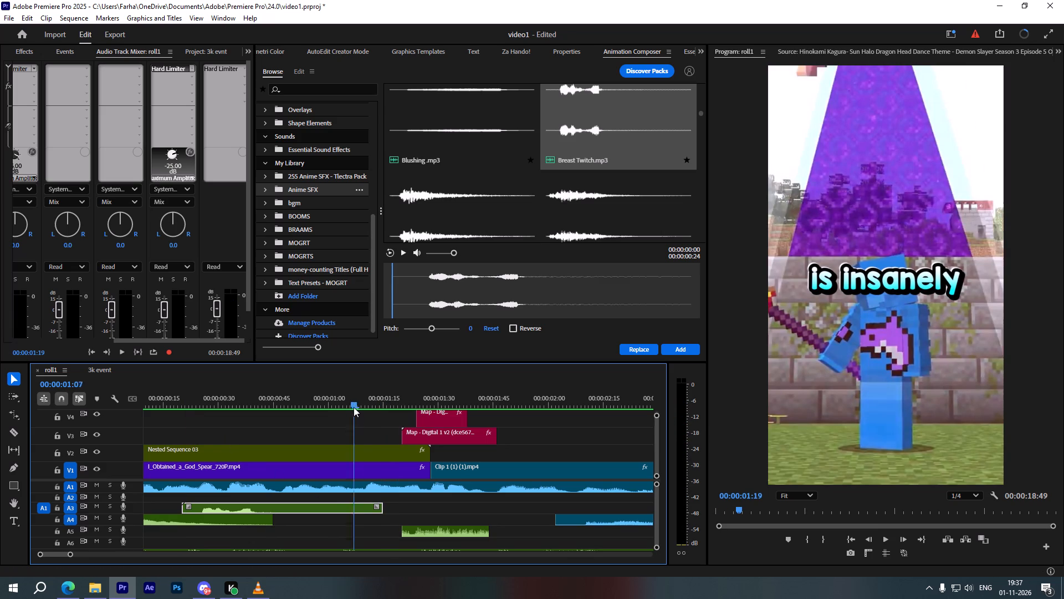
pyautogui.moveTo(354, 407); pyautogui.dragTo(329, 413)
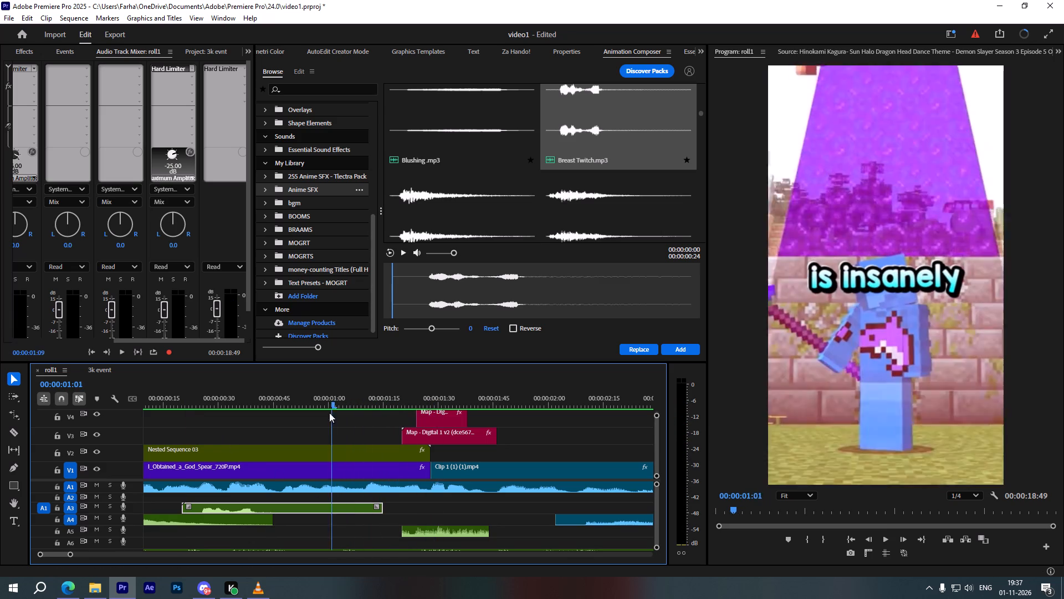
pyautogui.moveTo(329, 413); pyautogui.dragTo(310, 413)
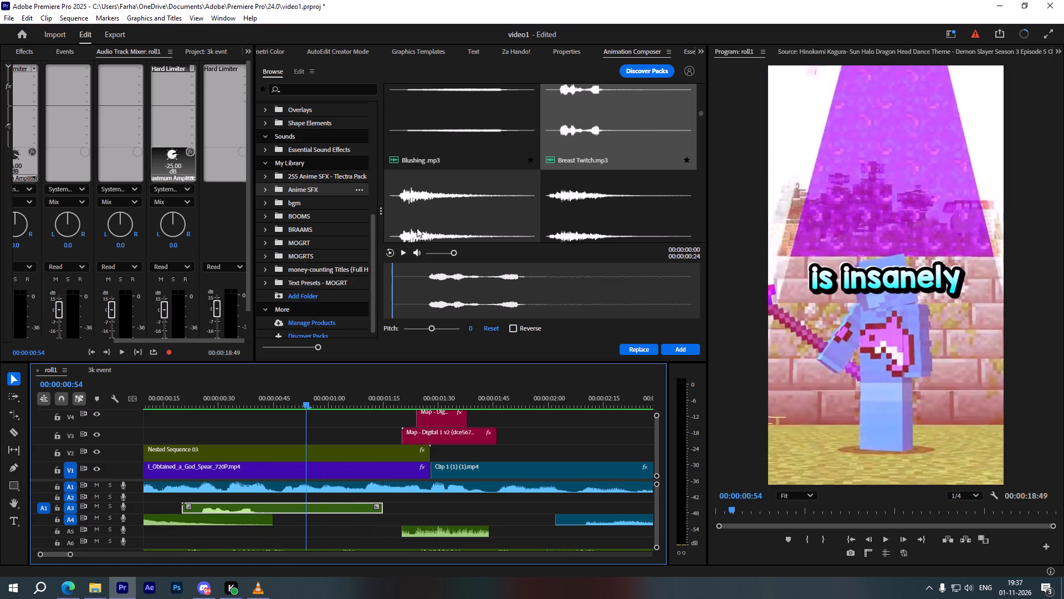
pyautogui.click(329, 203)
pyautogui.click(334, 190)
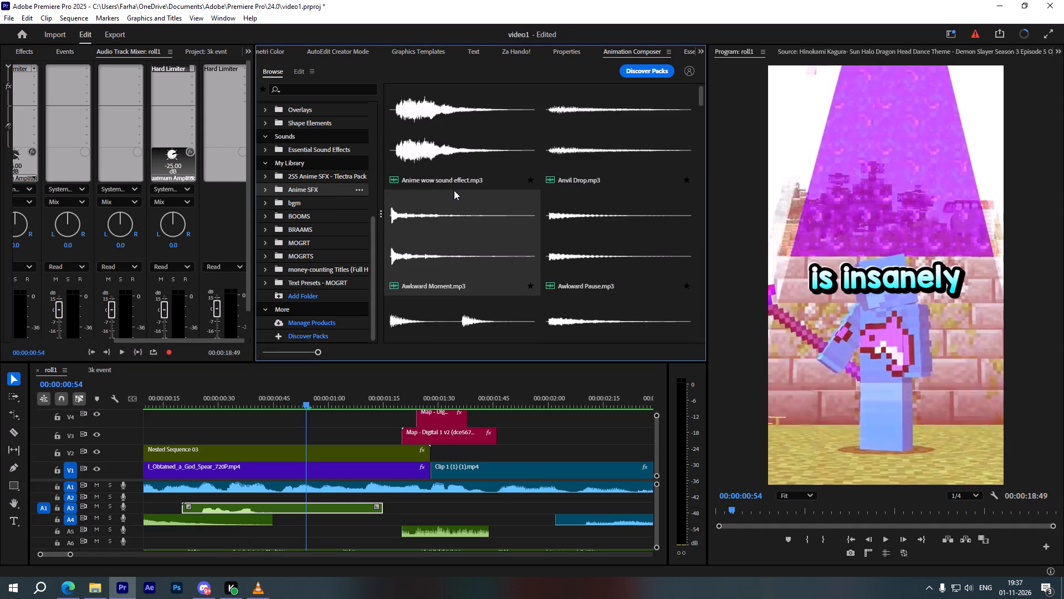
pyautogui.scroll(-3, 456, 188)
pyautogui.click(467, 179)
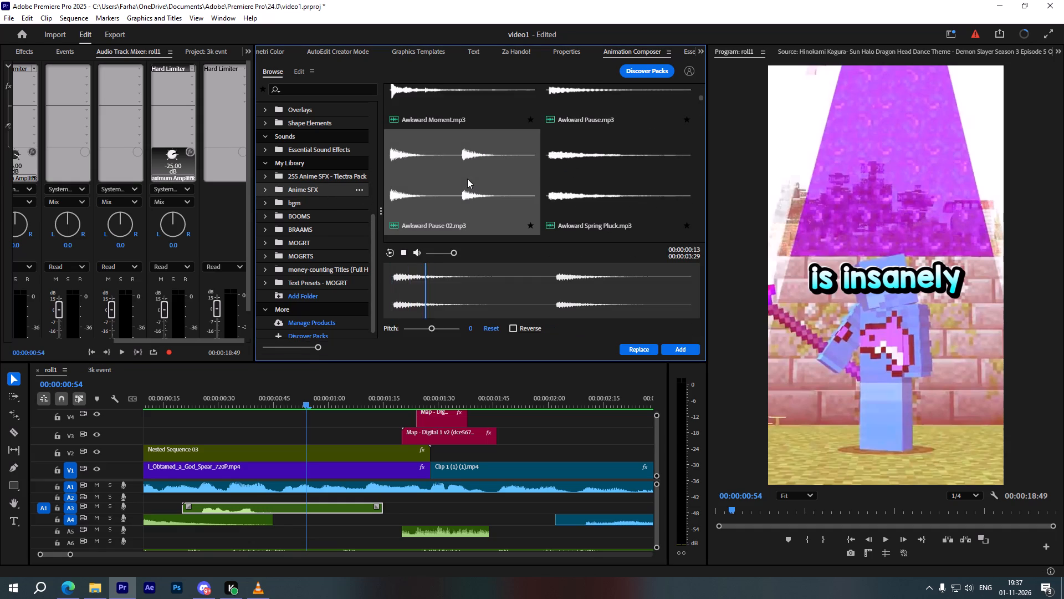
pyautogui.click(467, 179)
pyautogui.click(478, 256)
pyautogui.scroll(-4, 480, 200)
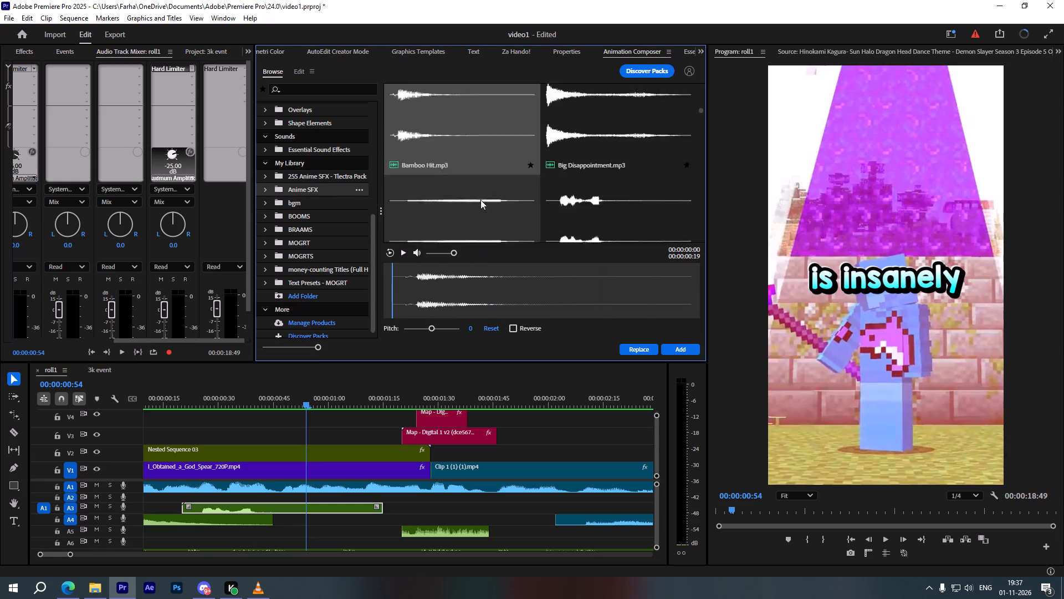
pyautogui.click(586, 164)
pyautogui.scroll(-1, 499, 186)
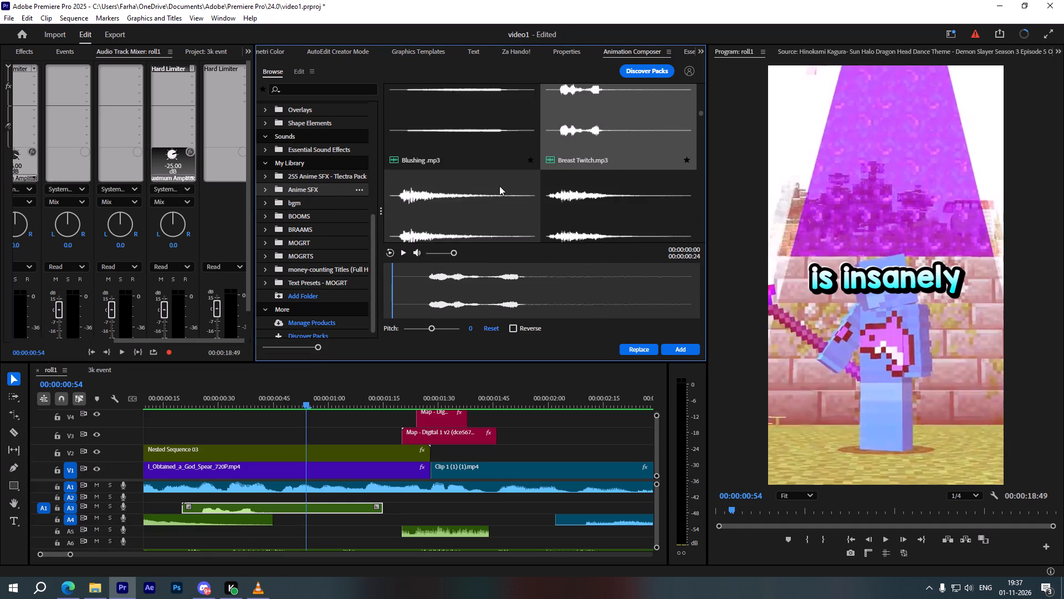
pyautogui.scroll(-1, 499, 186)
pyautogui.click(484, 182)
pyautogui.click(604, 171)
# Continue auditioning the Anime SFX folder from Cartoony Point through the comical sounds to Critical Point.
pyautogui.scroll(-1, 495, 176)
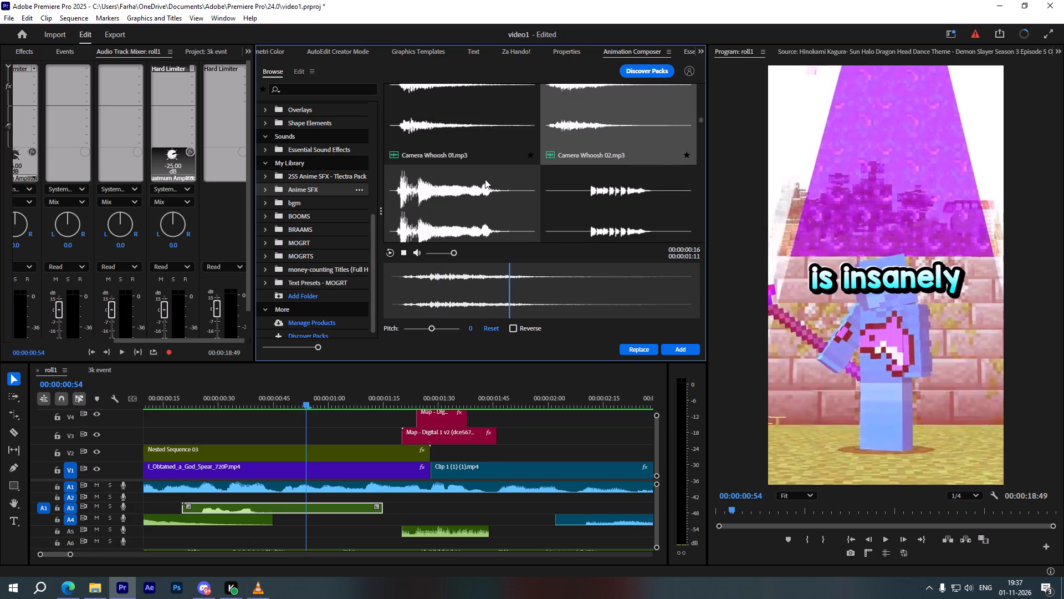
pyautogui.click(454, 186)
pyautogui.scroll(-2, 530, 191)
pyautogui.click(580, 205)
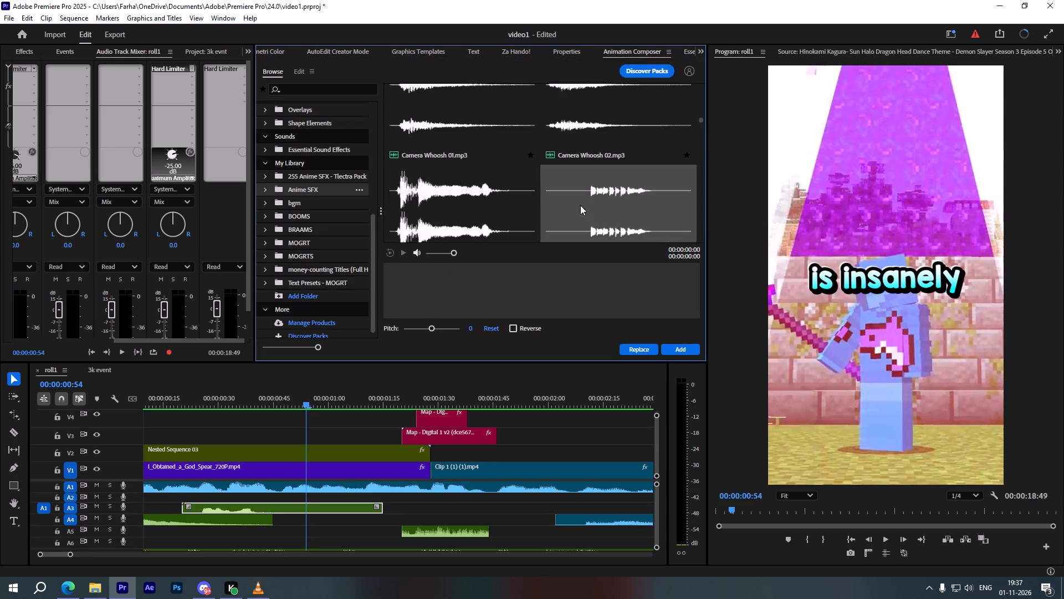
pyautogui.scroll(-3, 432, 228)
pyautogui.click(447, 160)
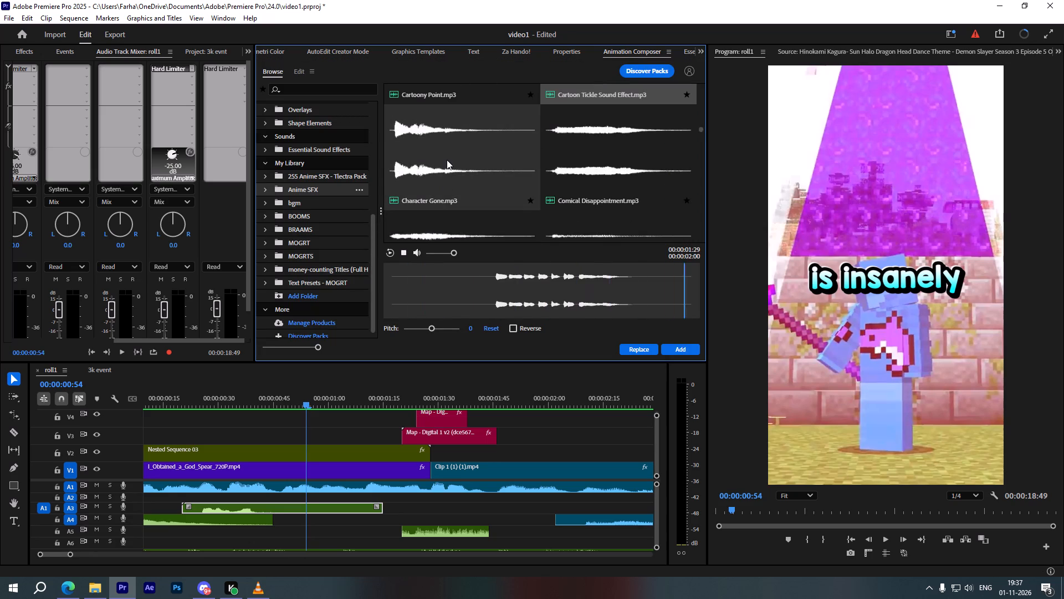
pyautogui.click(587, 166)
pyautogui.scroll(-2, 499, 184)
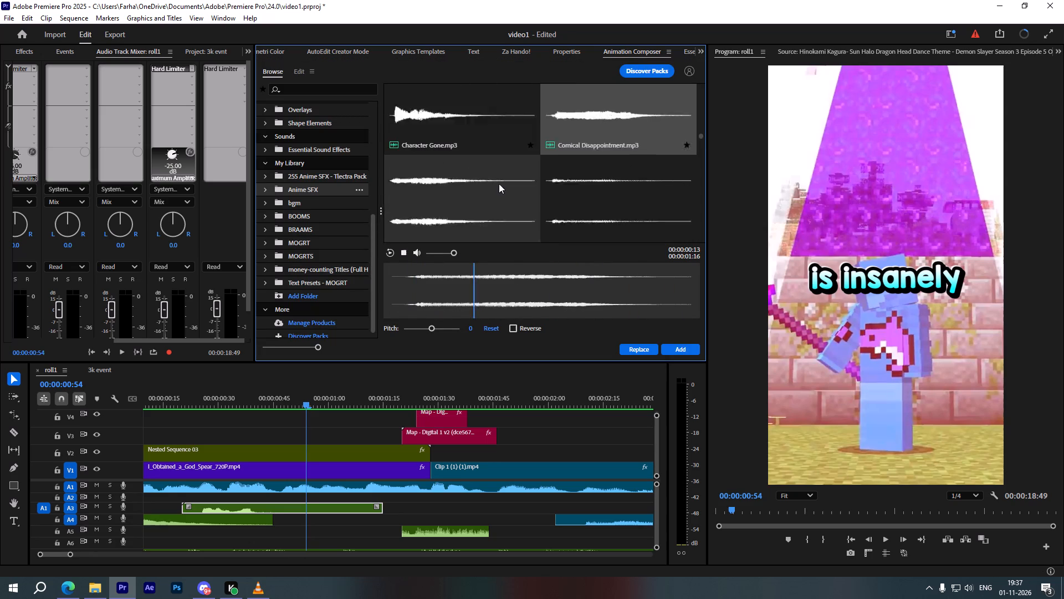
pyautogui.click(585, 140)
pyautogui.scroll(-2, 560, 176)
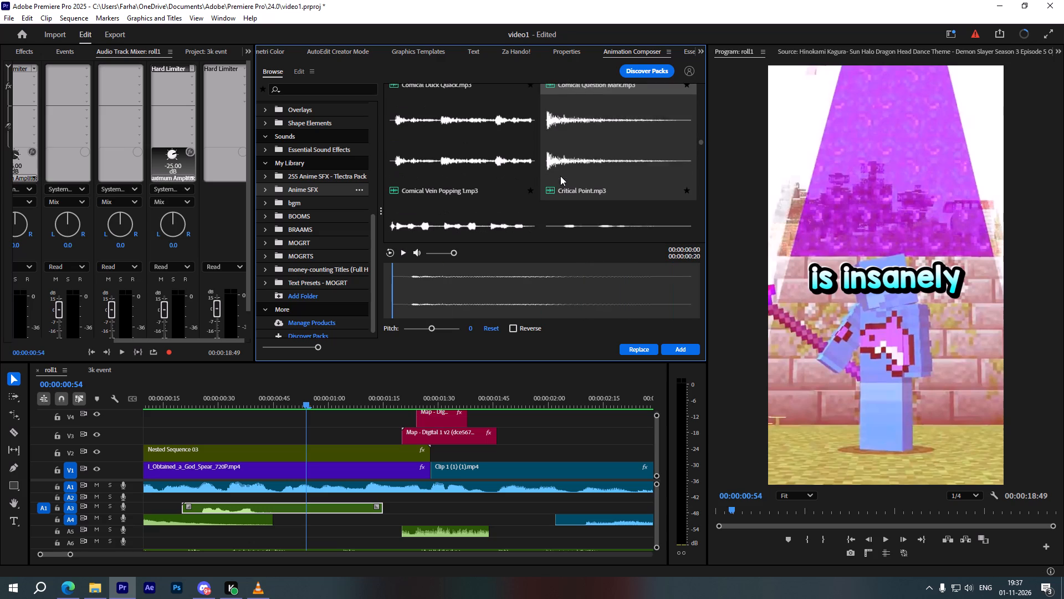
pyautogui.click(600, 146)
# Continue auditioning the Anime SFX folder through the Cuckoo, Cute Appearance and Dark Gleam sounds to Done Bell.
pyautogui.scroll(-3, 588, 203)
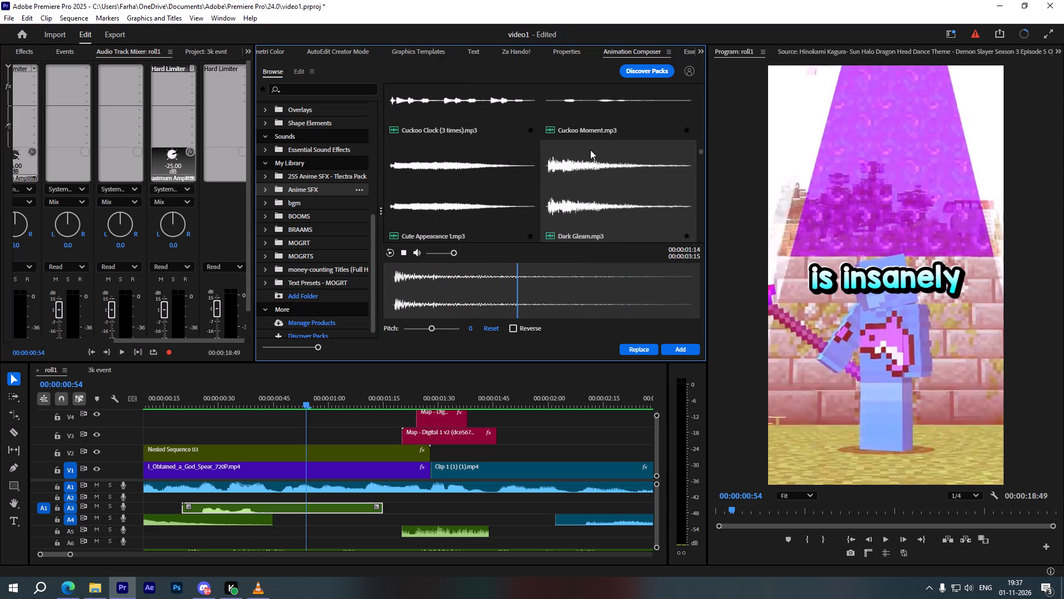
pyautogui.click(590, 150)
pyautogui.click(564, 113)
pyautogui.click(495, 192)
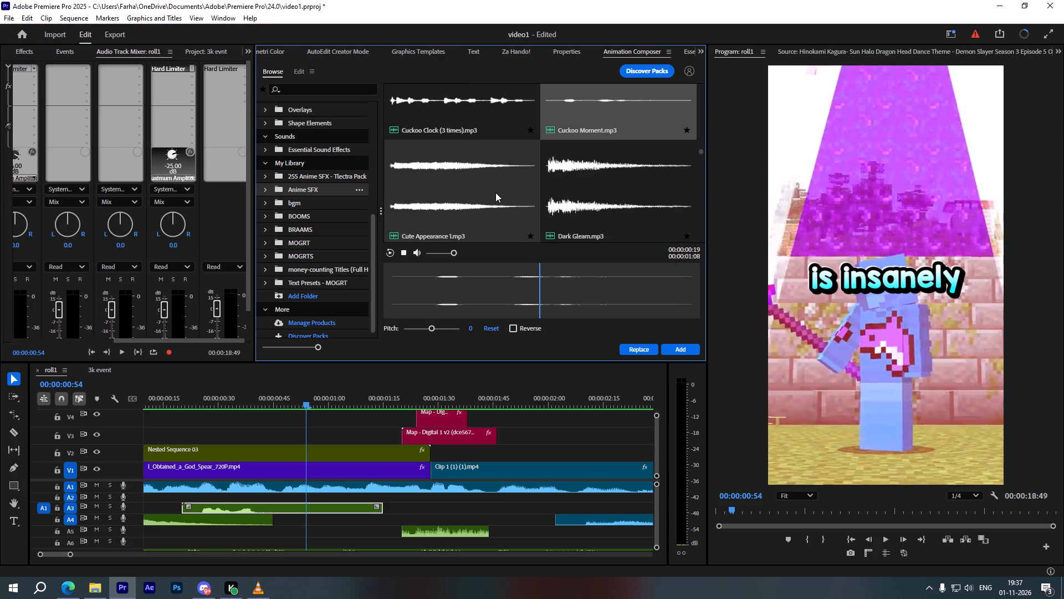
pyautogui.scroll(1, 458, 153)
pyautogui.click(456, 154)
pyautogui.scroll(-2, 455, 155)
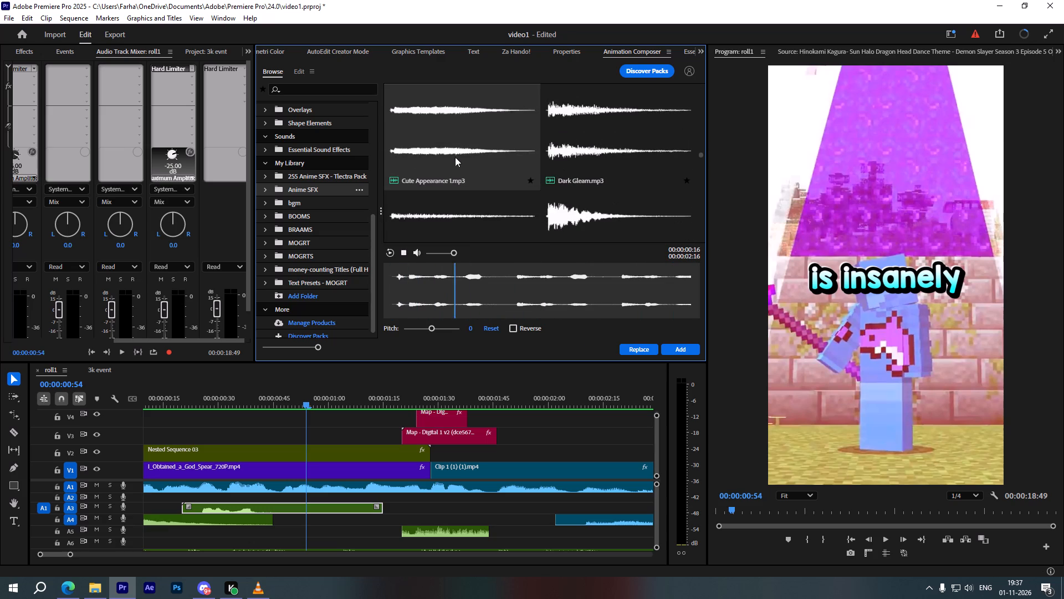
pyautogui.click(469, 229)
pyautogui.scroll(-2, 477, 210)
pyautogui.click(477, 209)
# Audition the Anime SFX sounds from Dream Bubble and Epic Depression through Epic Twinkle and EVO GAAAAAA.
pyautogui.scroll(-2, 480, 204)
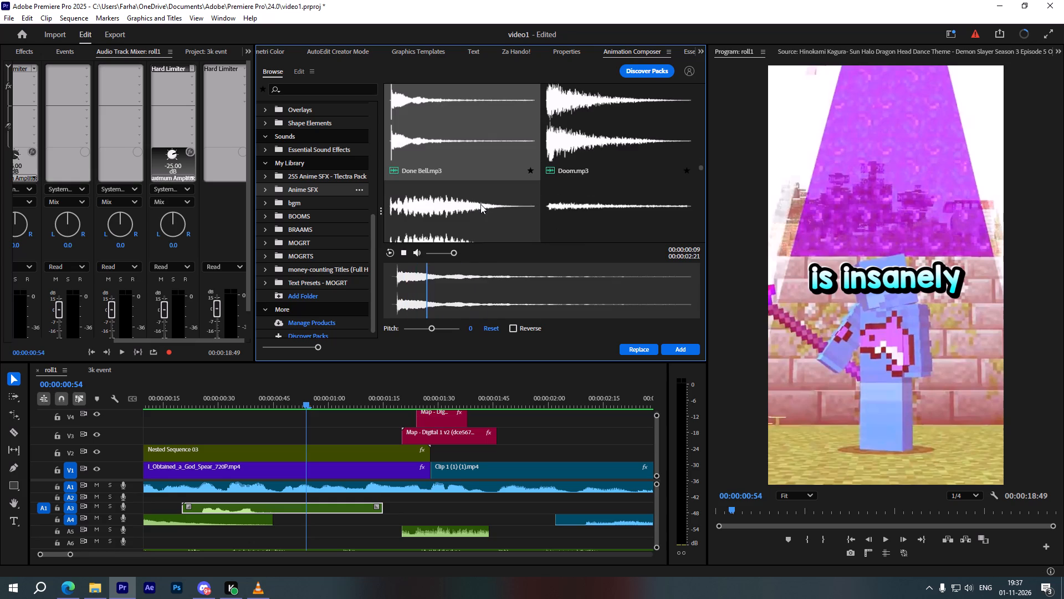
pyautogui.click(484, 206)
pyautogui.click(561, 209)
pyautogui.scroll(-3, 502, 191)
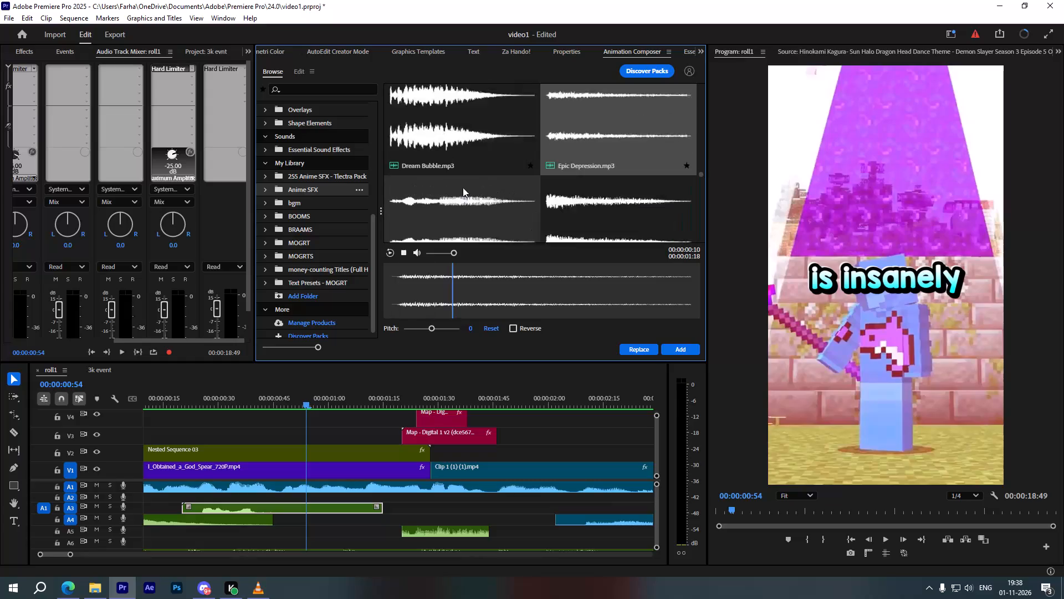
pyautogui.click(461, 191)
pyautogui.scroll(-3, 520, 188)
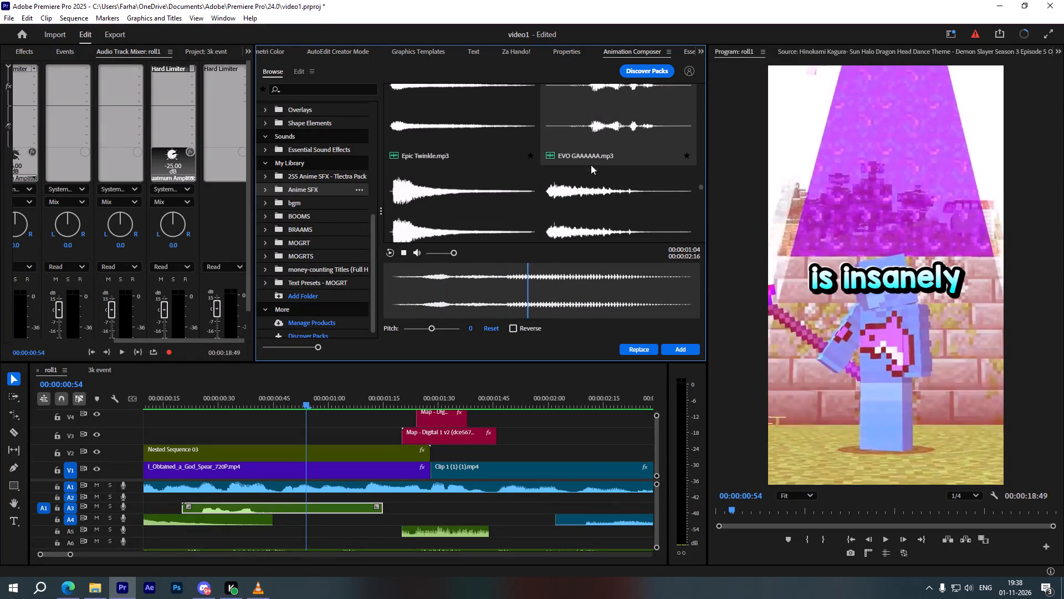
pyautogui.click(592, 196)
pyautogui.click(606, 120)
pyautogui.click(463, 119)
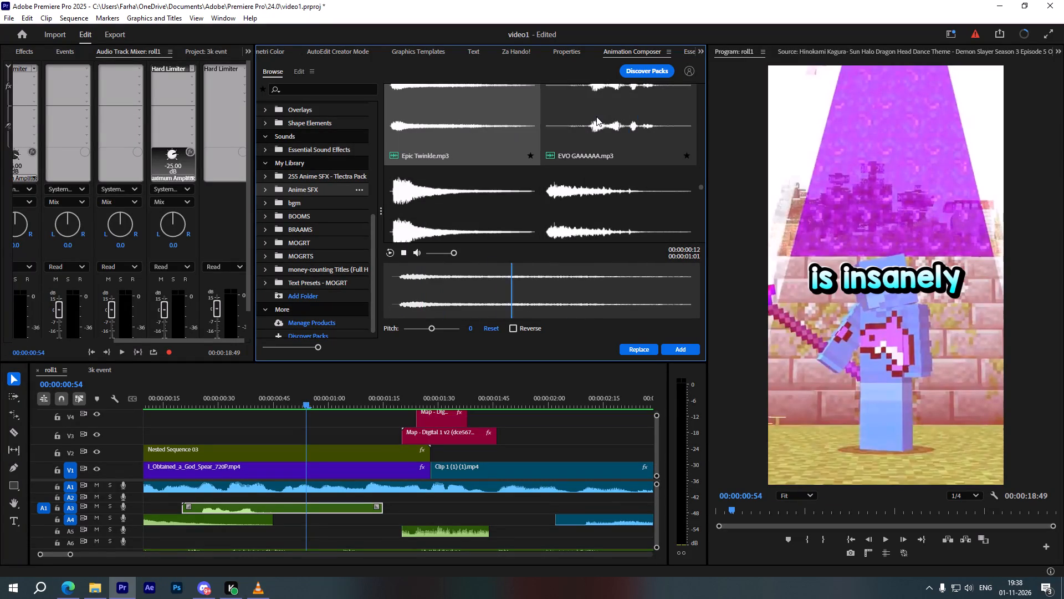
# Add EVO GAAAAAA.mp3 to the roll1 audio at 00:00:00:54 and play the section from there.
pyautogui.click(596, 116)
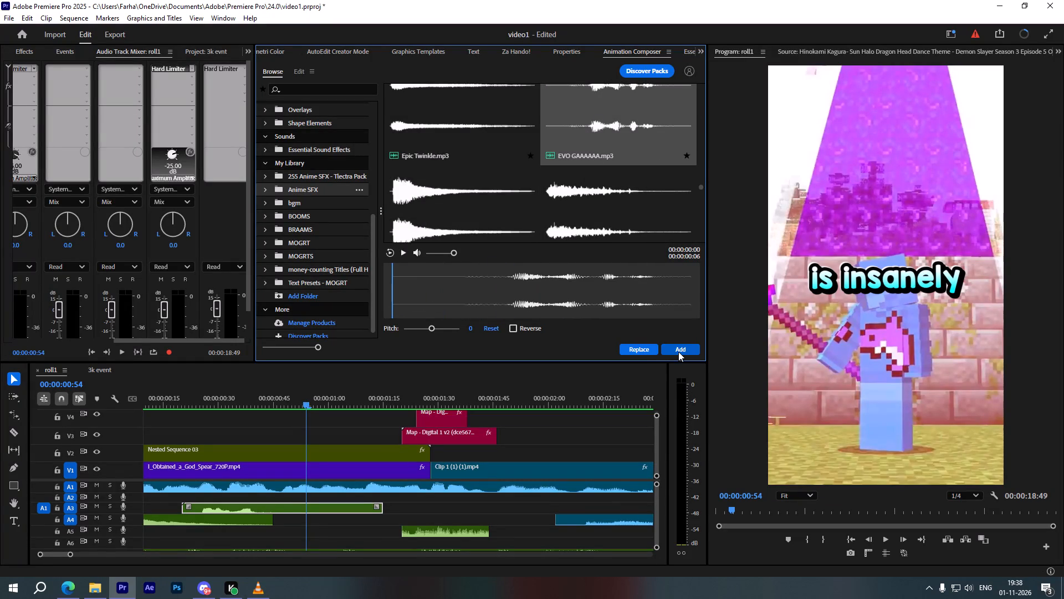
pyautogui.keyDown('ctrl'); pyautogui.scroll(-8, 344, 540); pyautogui.keyUp('ctrl')
pyautogui.keyDown('ctrl'); pyautogui.scroll(6, 341, 530); pyautogui.keyUp('ctrl')
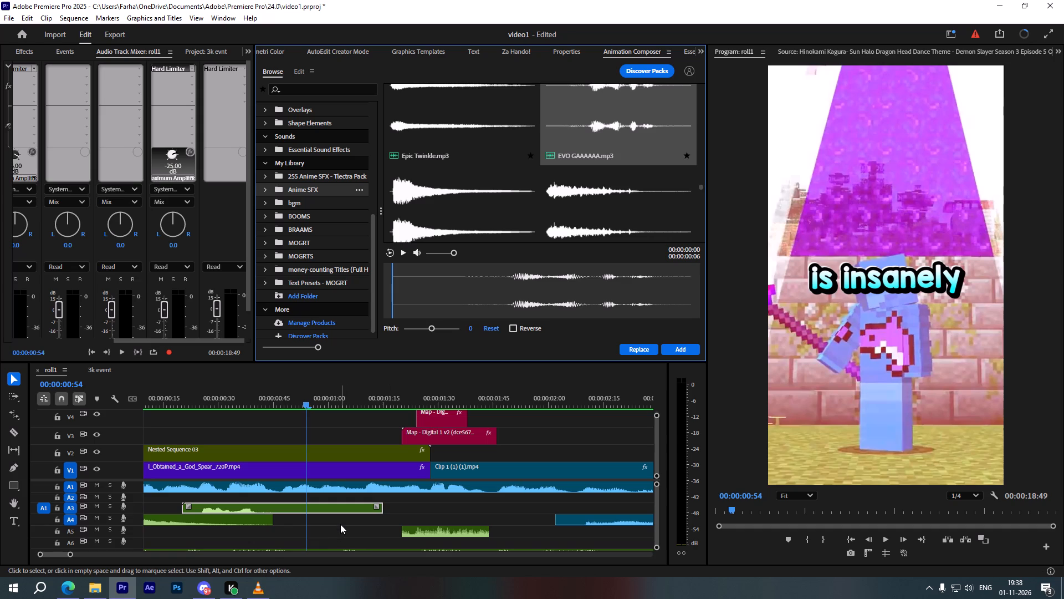
pyautogui.keyDown('ctrl'); pyautogui.scroll(3, 340, 524); pyautogui.keyUp('ctrl')
pyautogui.keyDown('ctrl'); pyautogui.scroll(-4, 340, 524); pyautogui.keyUp('ctrl')
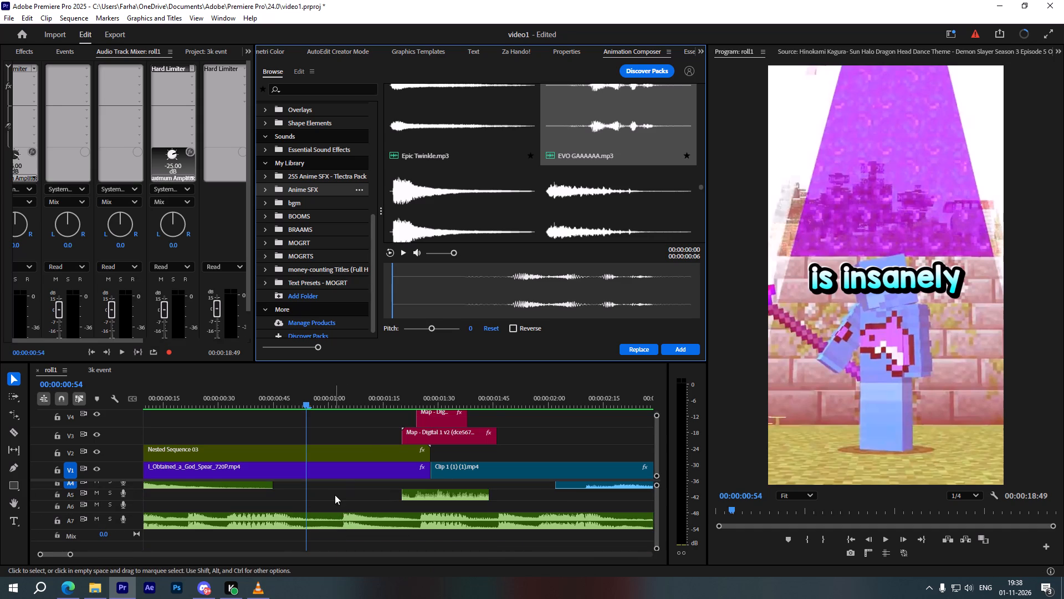
pyautogui.click(335, 495)
pyautogui.click(684, 349)
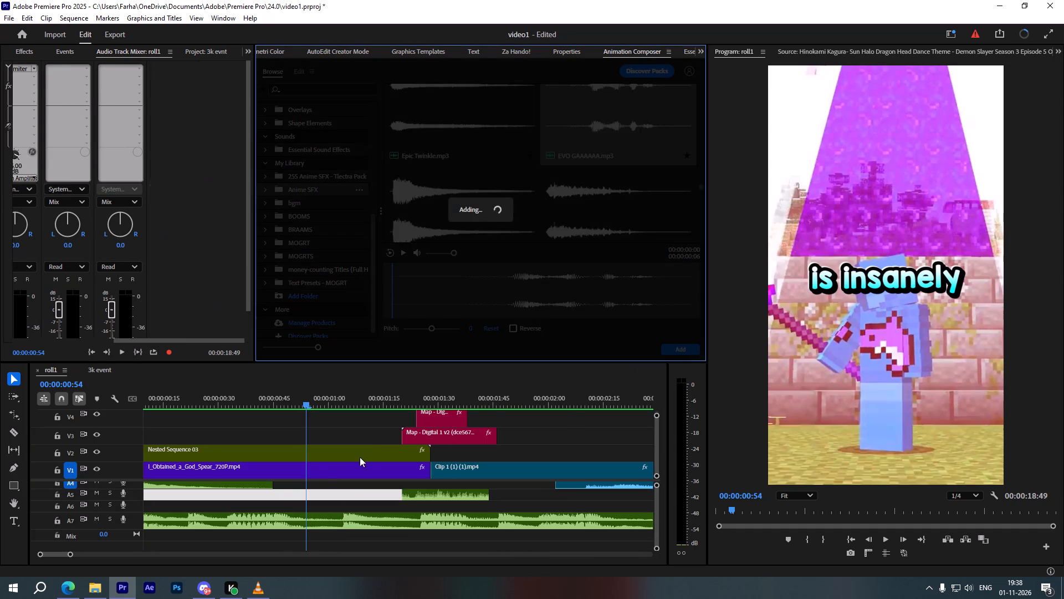
pyautogui.keyDown('ctrl'); pyautogui.scroll(4, 328, 491); pyautogui.keyUp('ctrl')
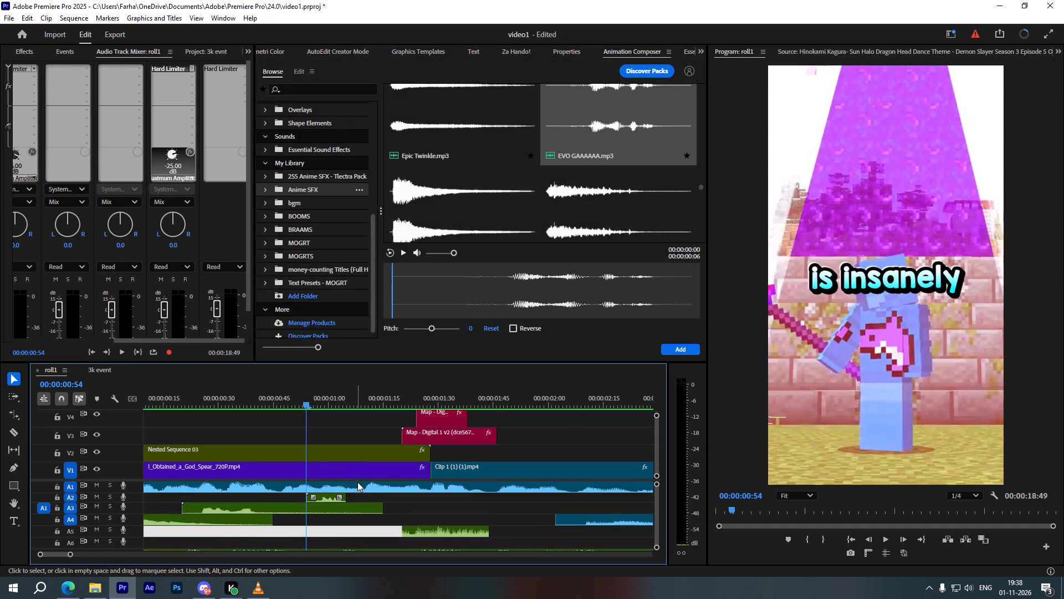
pyautogui.press('space')
pyautogui.press('space')
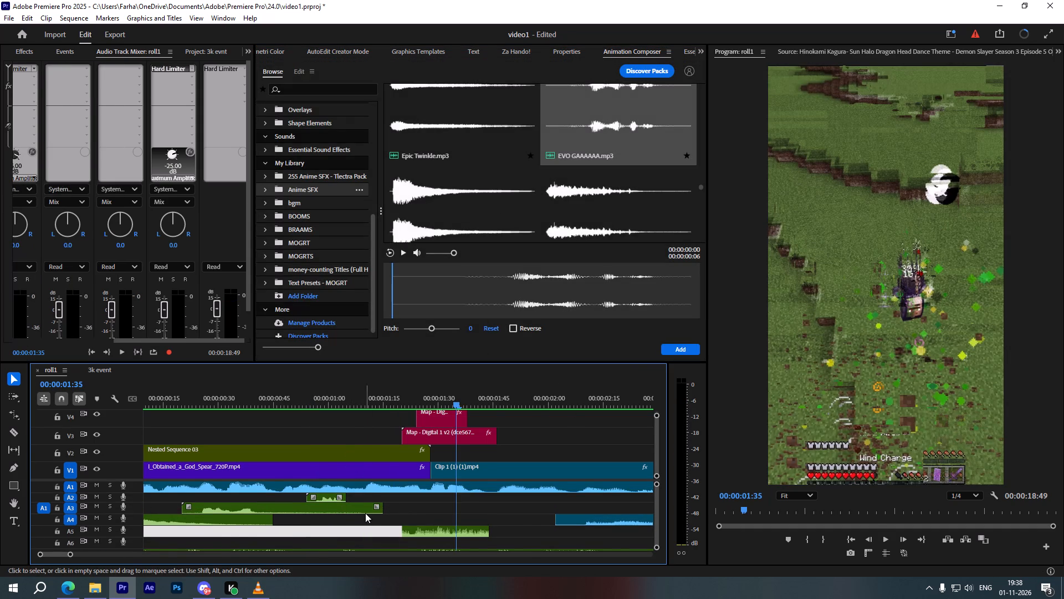
# Move the A2 EVO GAAAAAA clip earlier, starting at about 00:00:00:43, and play from just before it.
pyautogui.scroll(4, 365, 513)
pyautogui.moveTo(359, 497); pyautogui.dragTo(318, 494)
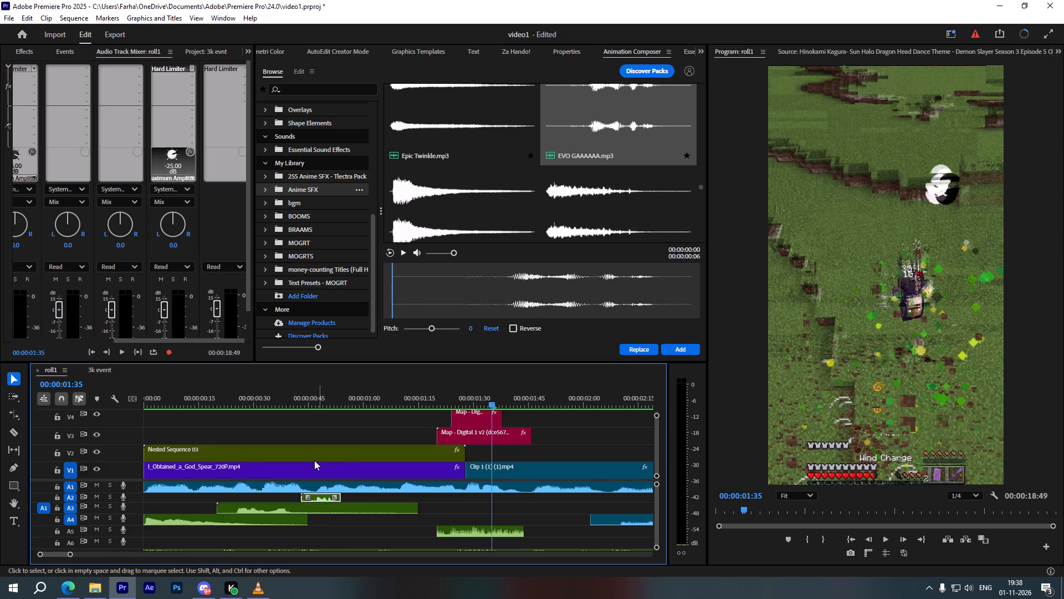
pyautogui.moveTo(305, 406); pyautogui.dragTo(322, 412)
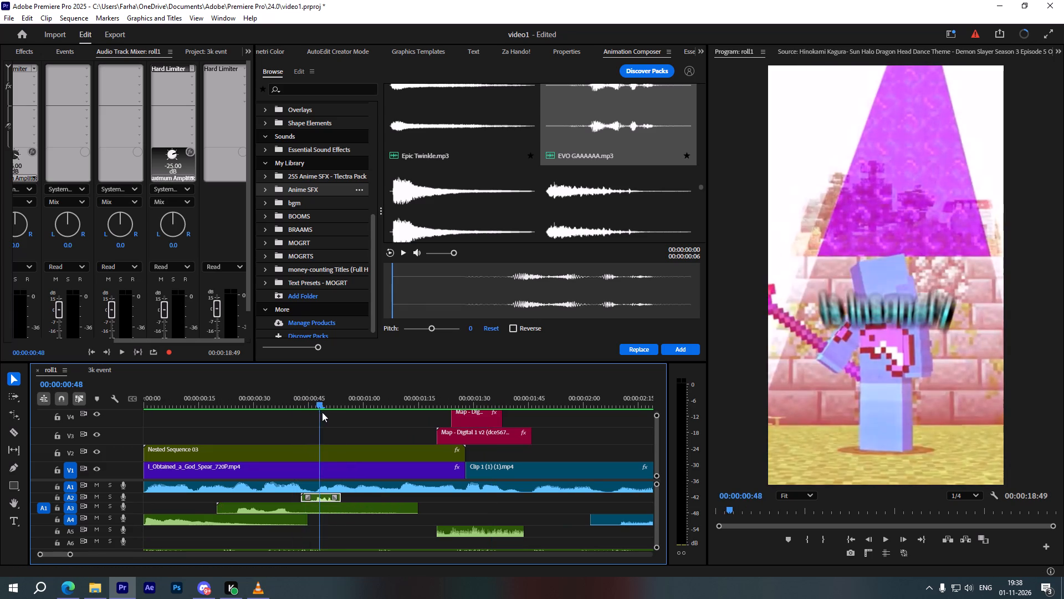
pyautogui.moveTo(322, 412); pyautogui.dragTo(293, 416)
pyautogui.press('space')
pyautogui.keyDown('alt'); pyautogui.scroll(-4, 321, 450); pyautogui.keyUp('alt')
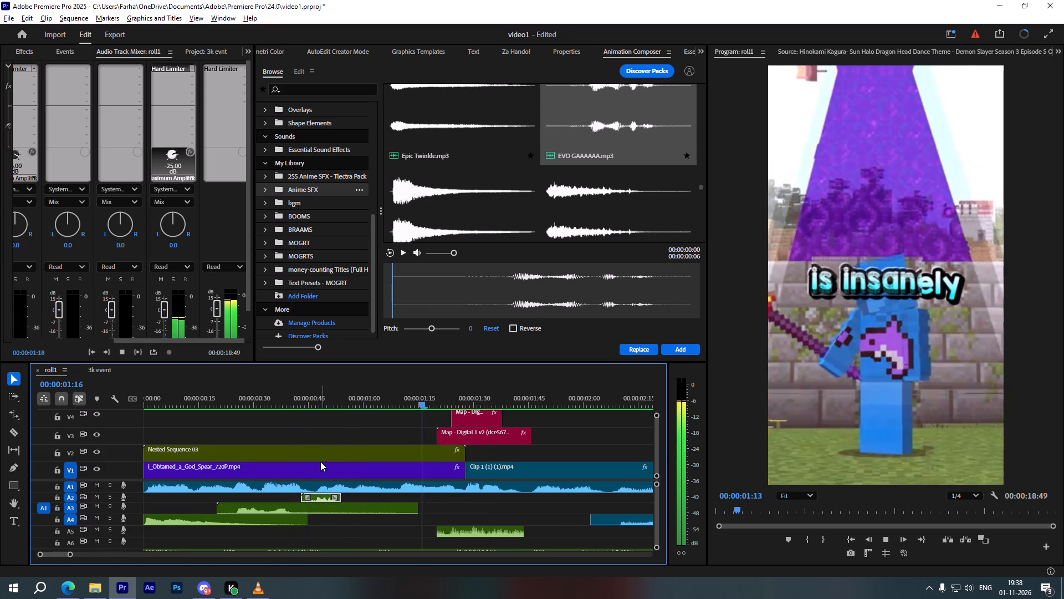
pyautogui.keyDown('alt'); pyautogui.scroll(-6, 322, 468); pyautogui.keyUp('alt')
pyautogui.press('space')
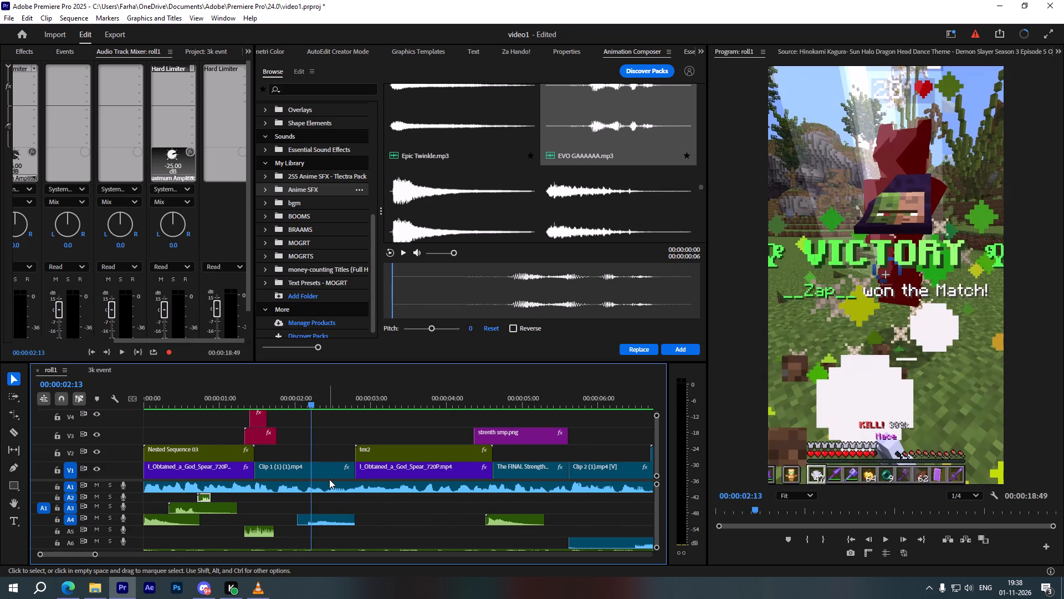
# Play the sequence on from 00:00:02:13, then park the playhead at 00:00:02:43, just before the tex2 clip.
pyautogui.keyDown('alt'); pyautogui.scroll(-3, 306, 494); pyautogui.keyUp('alt')
pyautogui.keyDown('alt'); pyautogui.scroll(3, 245, 512); pyautogui.keyUp('alt')
pyautogui.scroll(2, 244, 510)
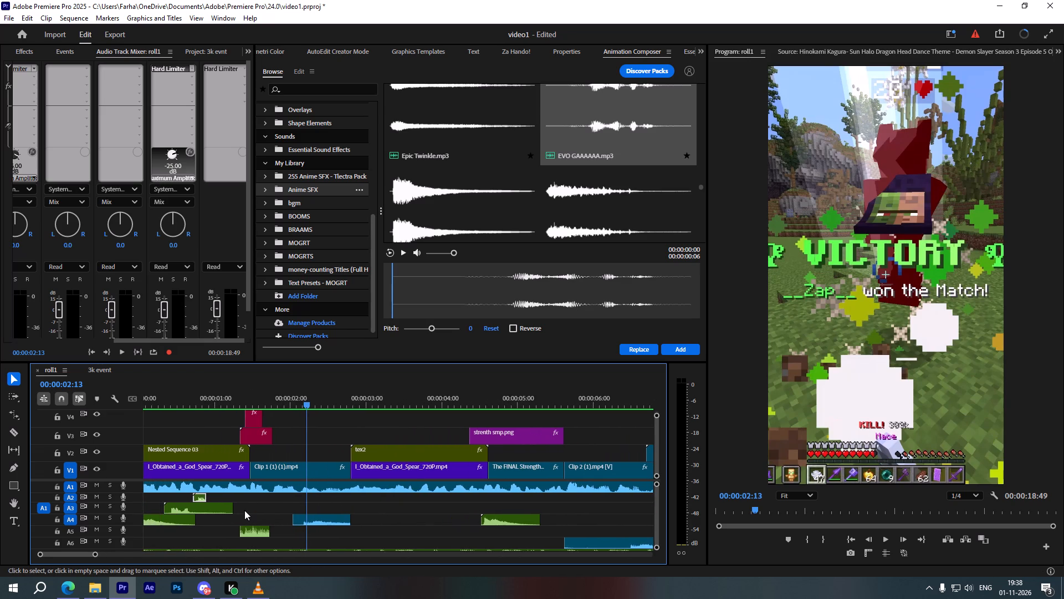
pyautogui.keyDown('ctrl'); pyautogui.scroll(-2, 270, 508); pyautogui.keyUp('ctrl')
pyautogui.keyDown('alt'); pyautogui.scroll(-5, 277, 508); pyautogui.keyUp('alt')
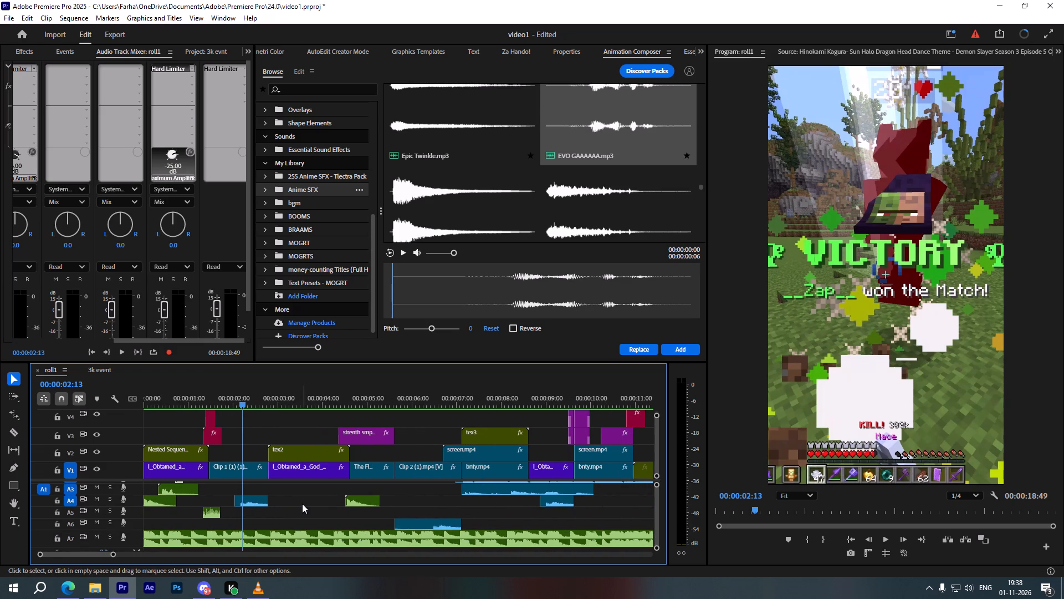
pyautogui.press('space')
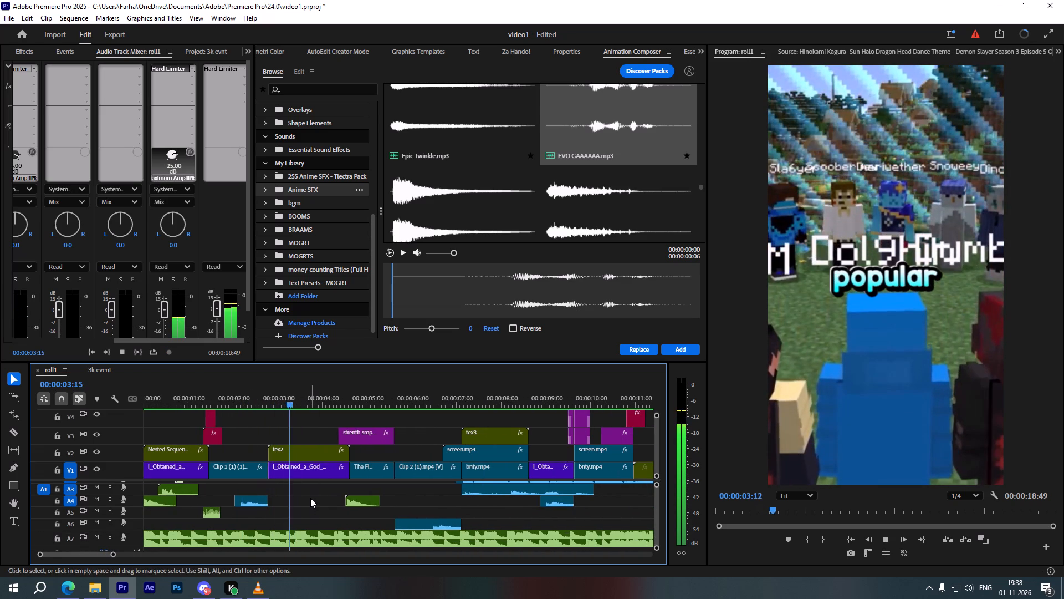
pyautogui.press('space')
pyautogui.keyDown('alt'); pyautogui.scroll(3, 311, 502); pyautogui.keyUp('alt')
pyautogui.scroll(6, 306, 505)
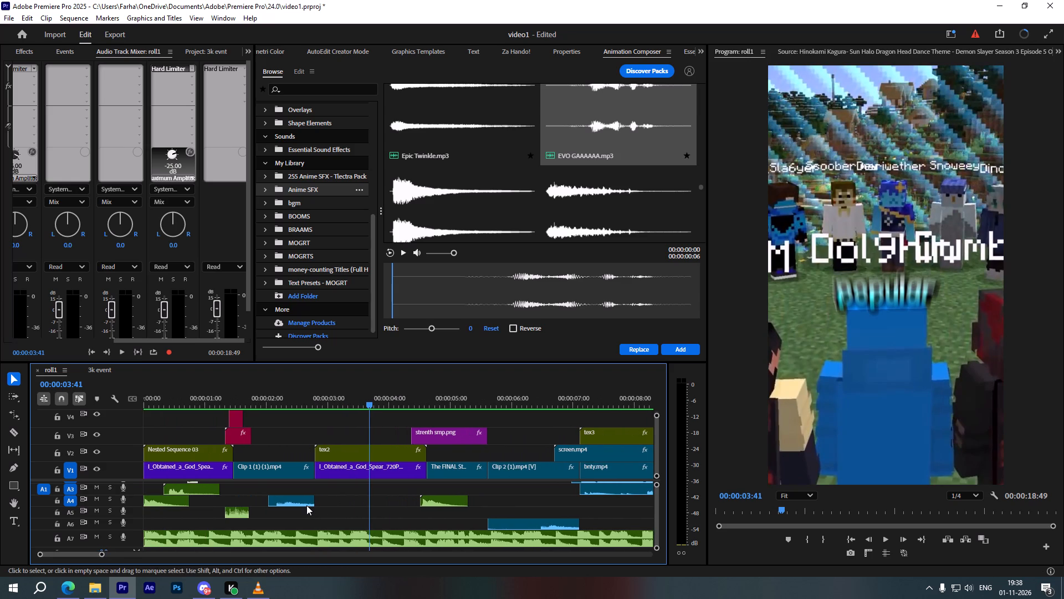
pyautogui.scroll(2, 325, 505)
pyautogui.moveTo(324, 402); pyautogui.dragTo(314, 405)
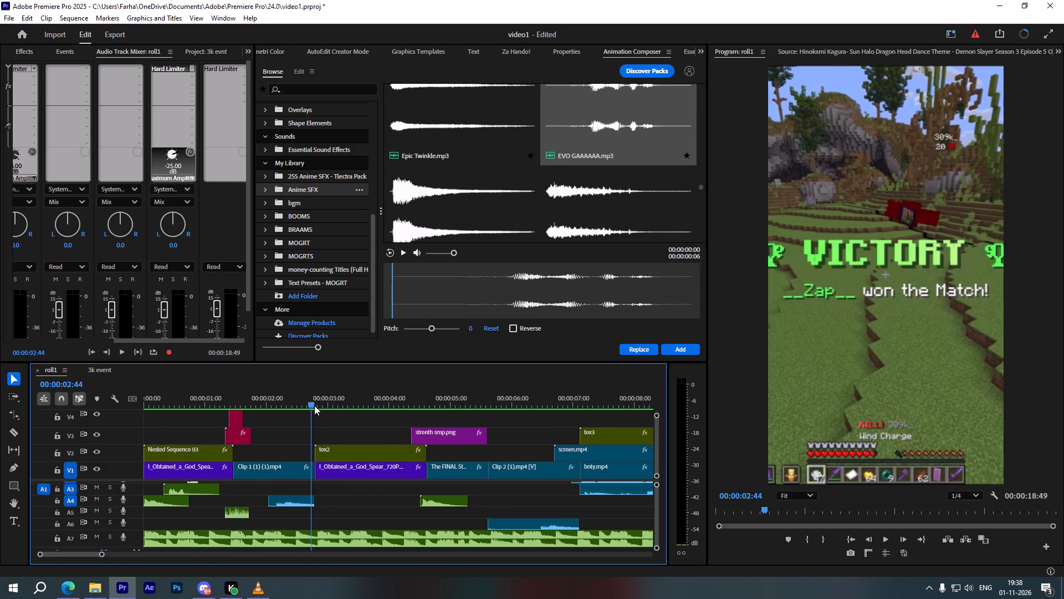
pyautogui.moveTo(314, 405); pyautogui.dragTo(311, 402)
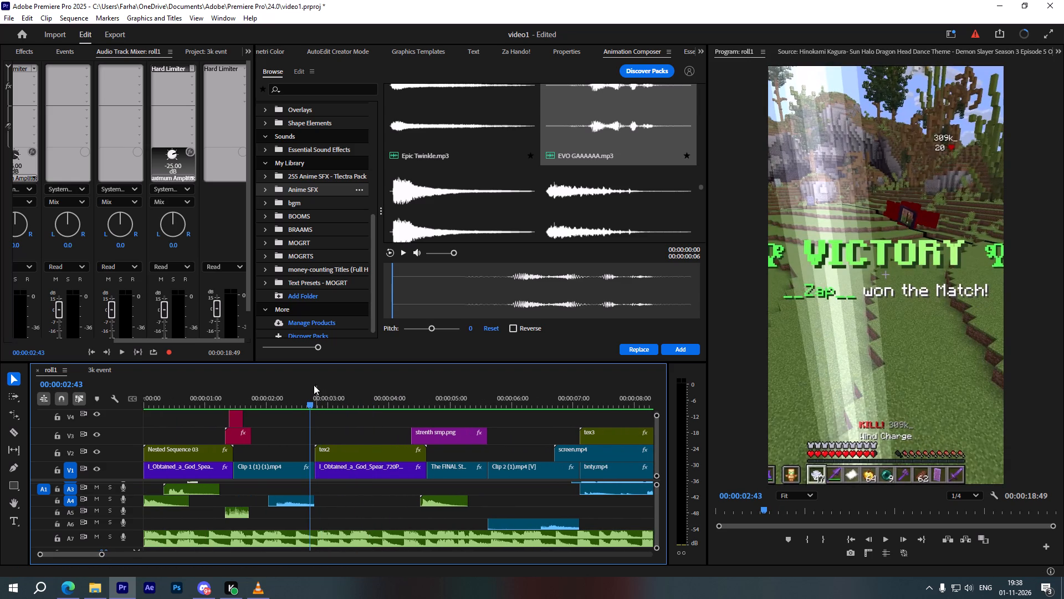
# Search the sound library for "clic", audition Mechanical Keyboard Click 03 and Mouse Click 01, and clear the search.
pyautogui.click(319, 87)
pyautogui.press('c')
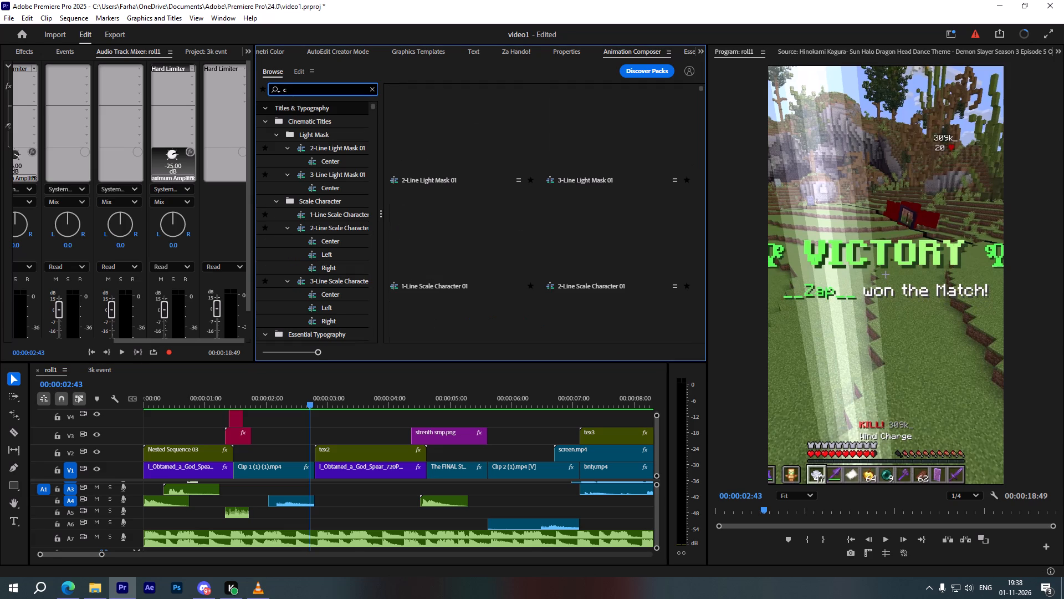
pyautogui.write('li')
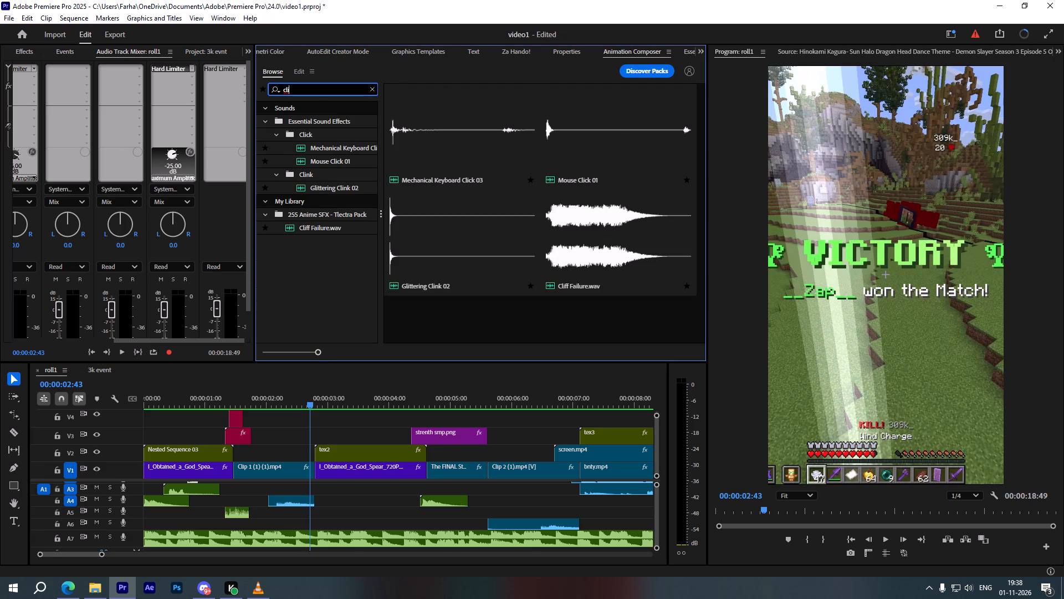
pyautogui.press('c')
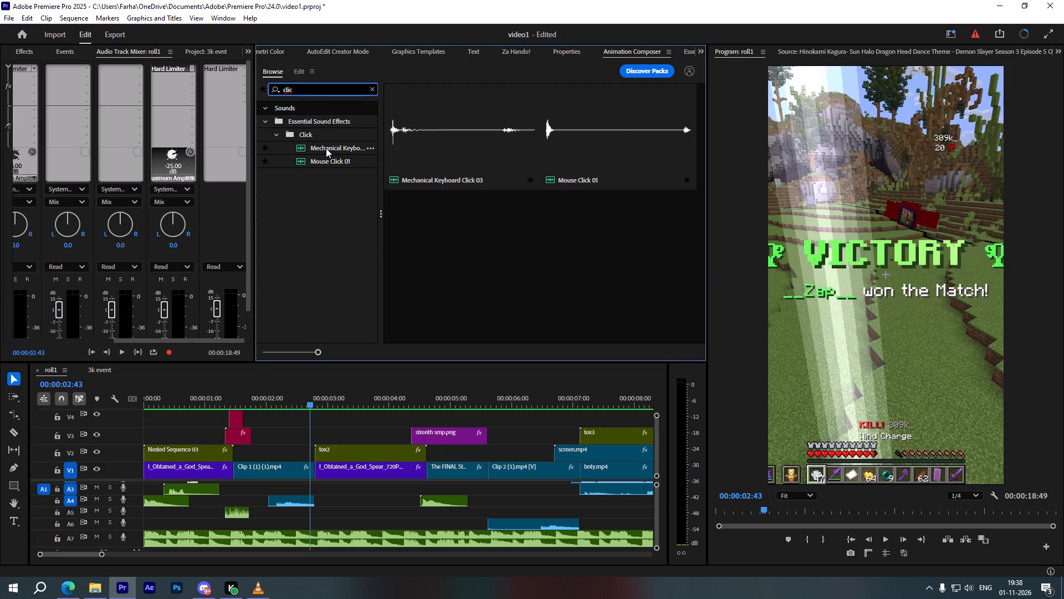
pyautogui.click(326, 148)
pyautogui.click(326, 159)
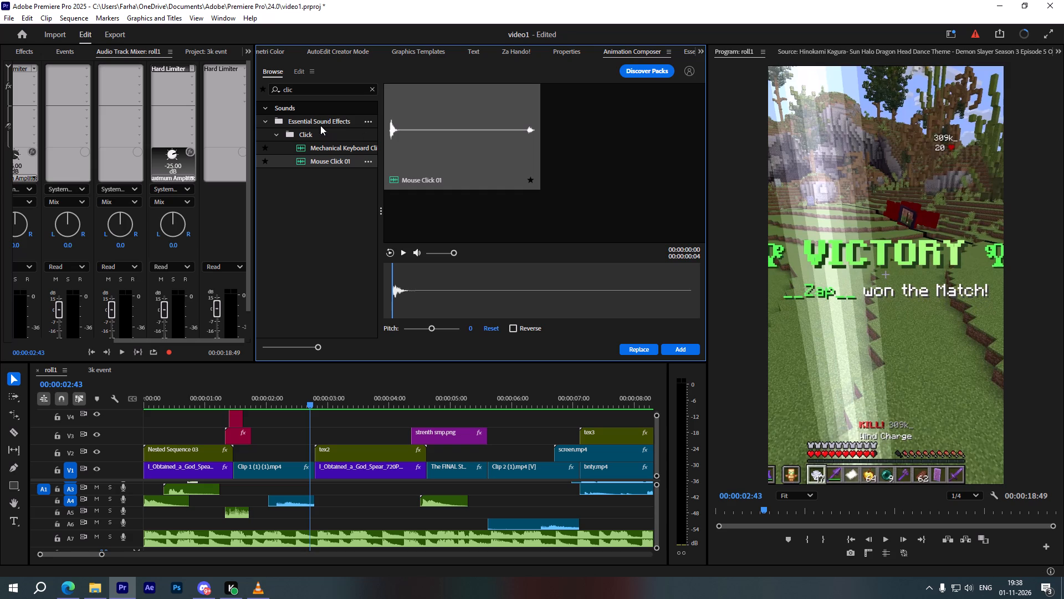
pyautogui.click(374, 88)
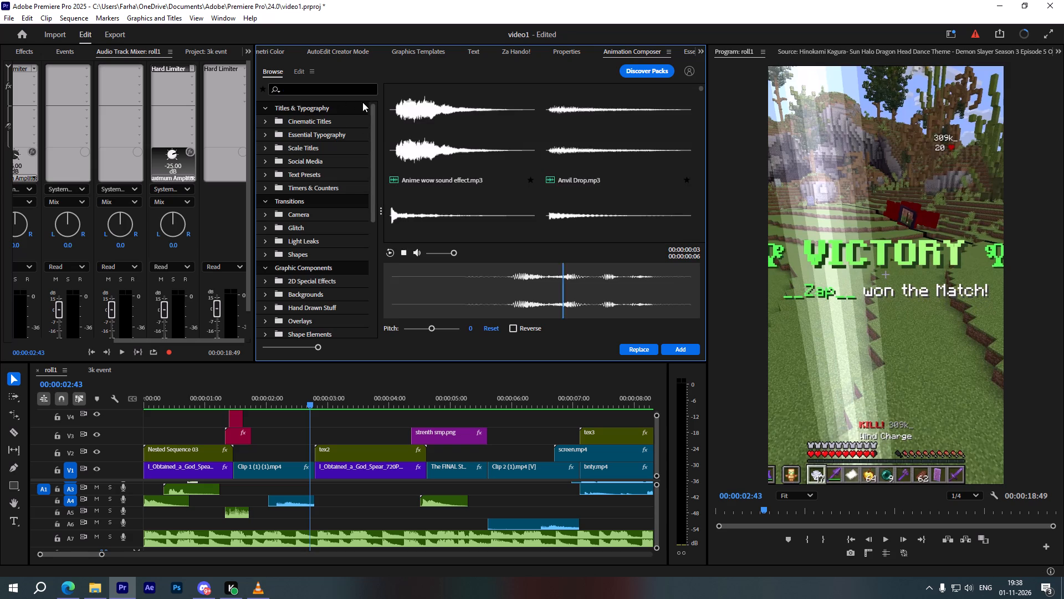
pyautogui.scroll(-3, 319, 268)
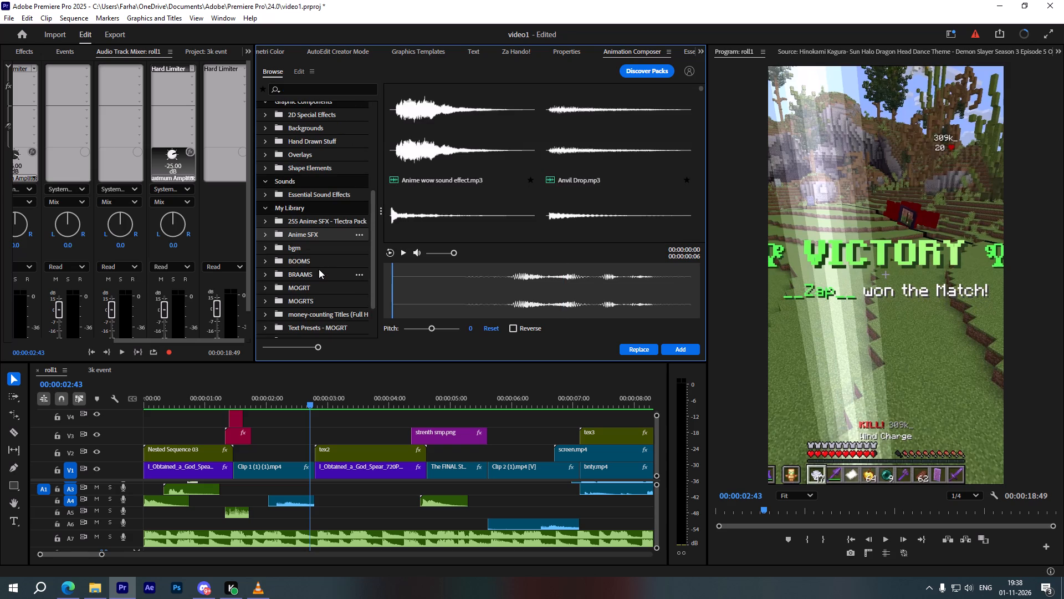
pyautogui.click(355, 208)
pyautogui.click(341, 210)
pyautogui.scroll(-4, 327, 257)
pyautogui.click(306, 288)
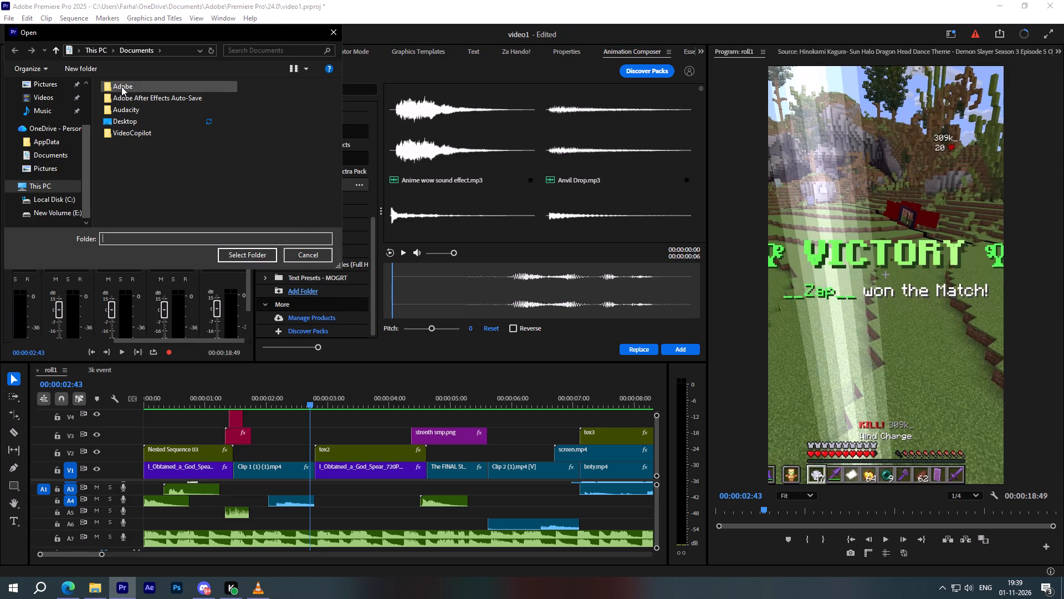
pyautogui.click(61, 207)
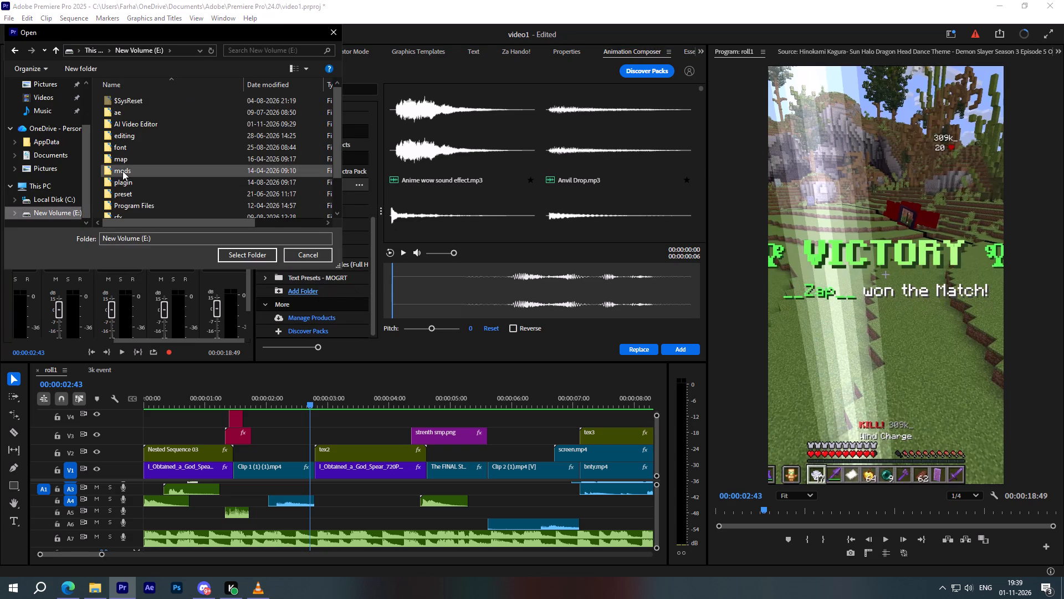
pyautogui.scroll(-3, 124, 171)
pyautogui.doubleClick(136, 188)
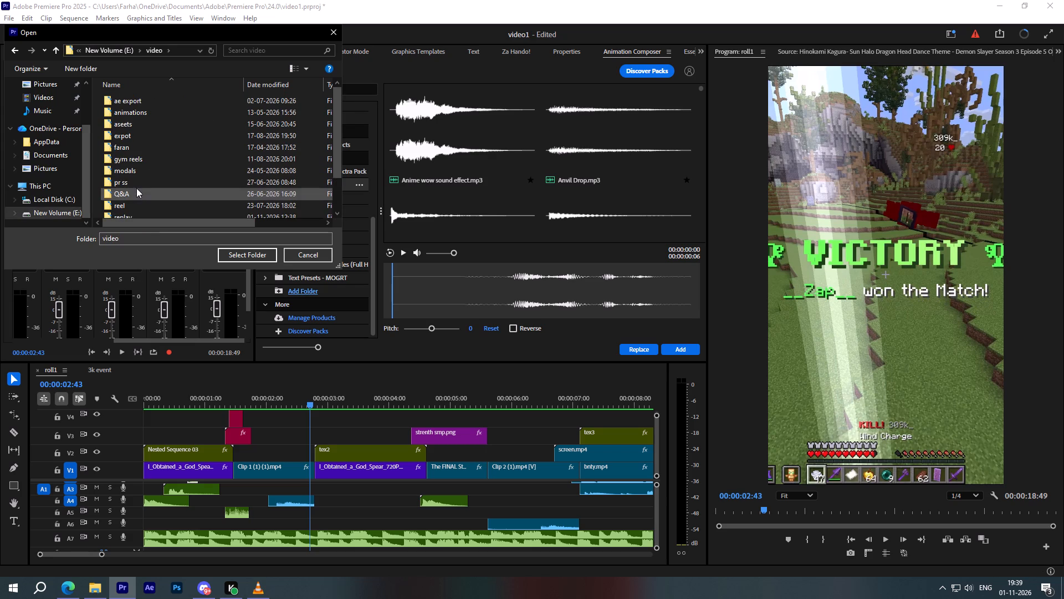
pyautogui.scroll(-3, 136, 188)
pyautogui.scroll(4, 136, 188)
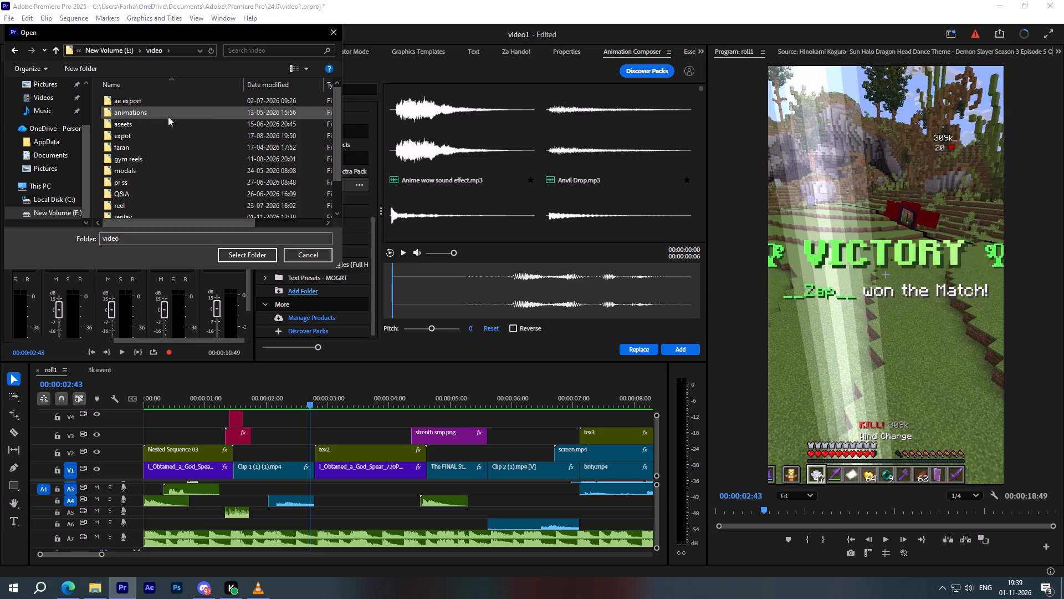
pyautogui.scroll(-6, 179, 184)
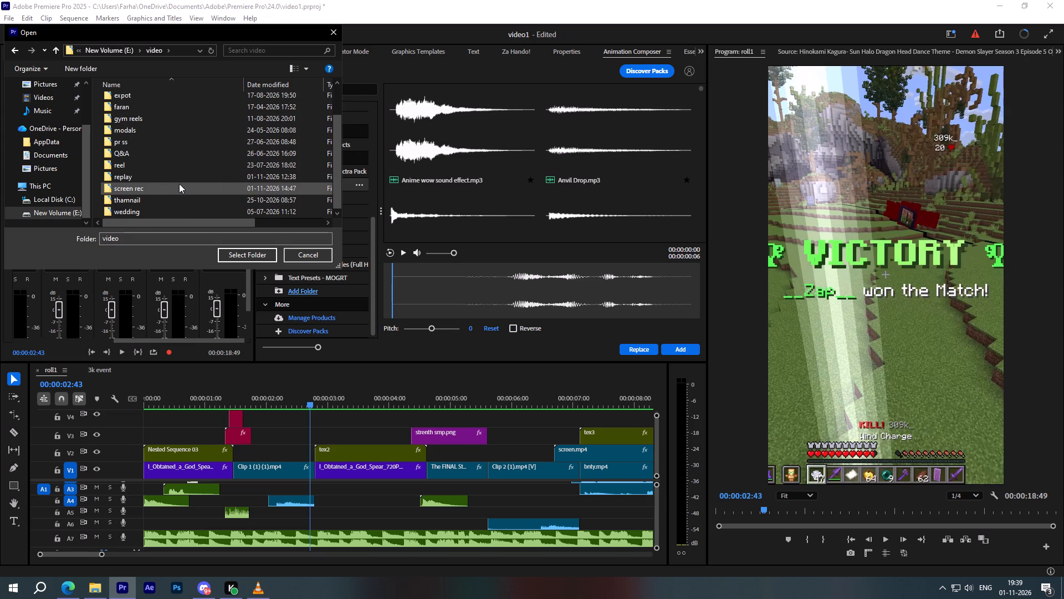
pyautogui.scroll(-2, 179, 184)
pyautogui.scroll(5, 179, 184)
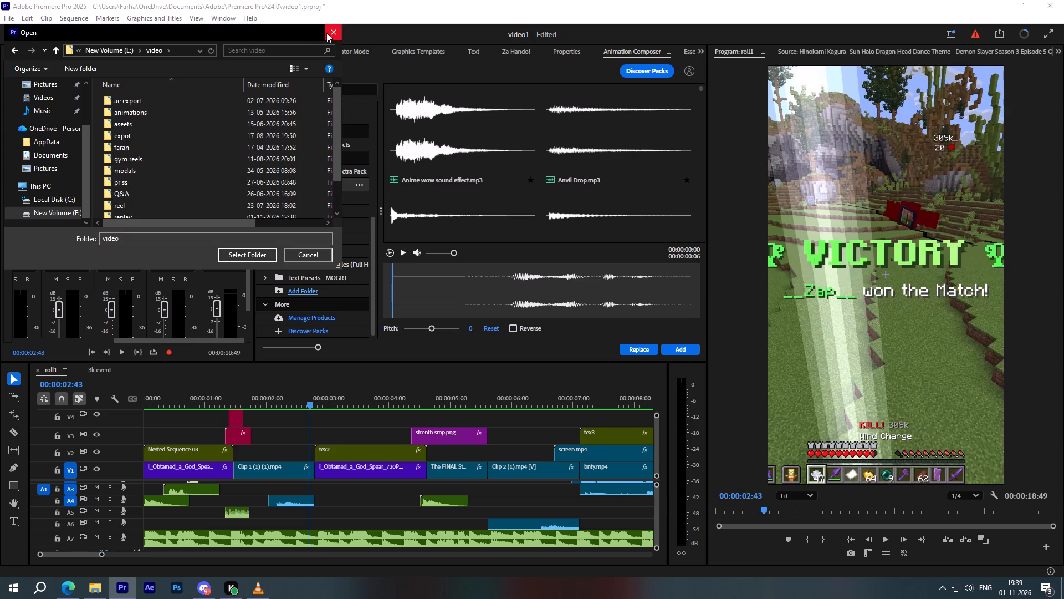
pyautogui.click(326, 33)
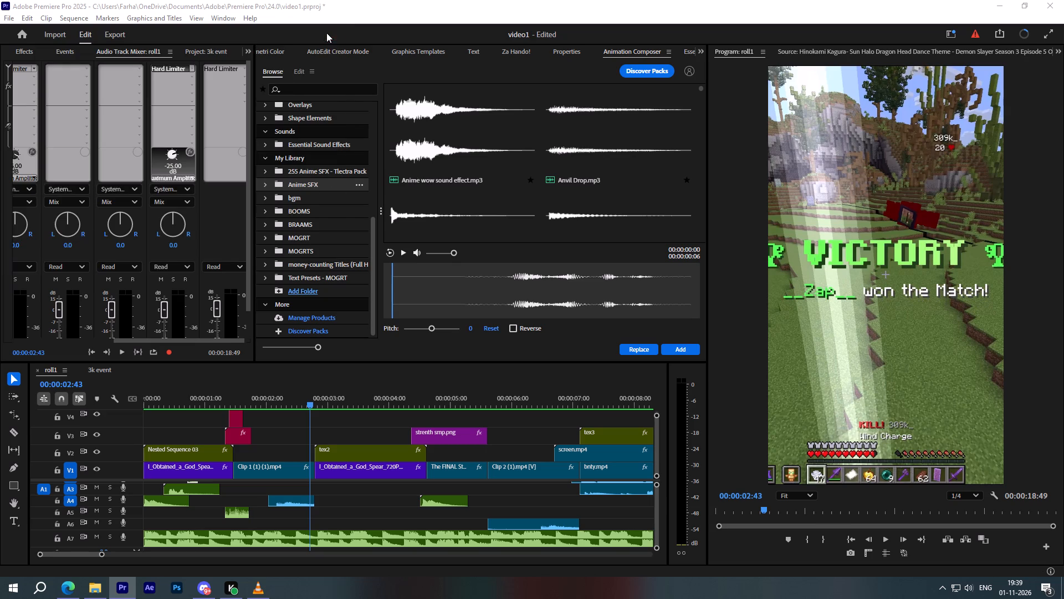
# Switch to the YouTube Shorts page in Microsoft Edge and select the query text in its search box.
pyautogui.click(65, 590)
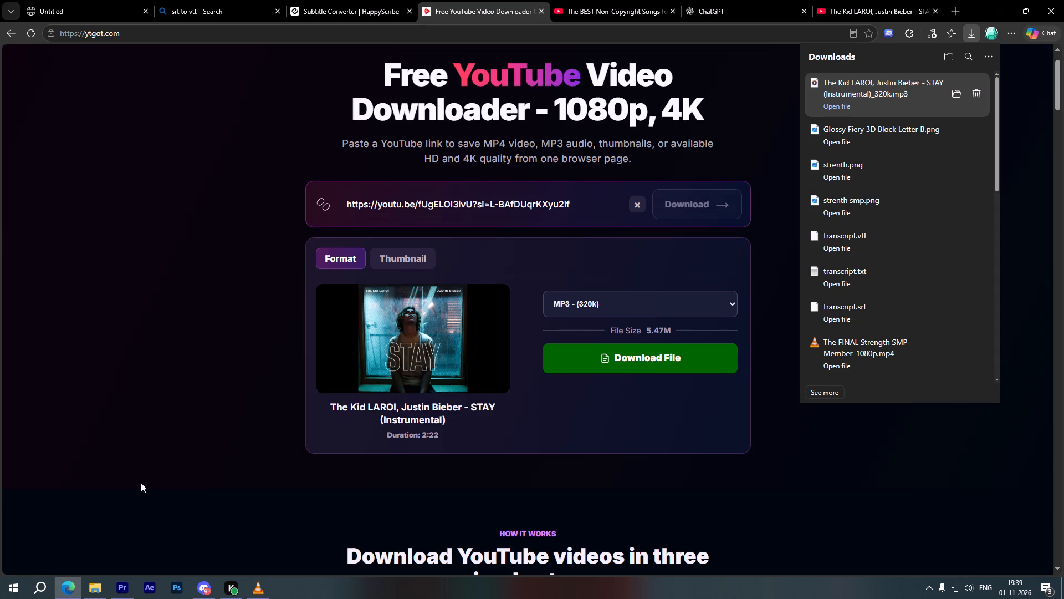
pyautogui.click(608, 0)
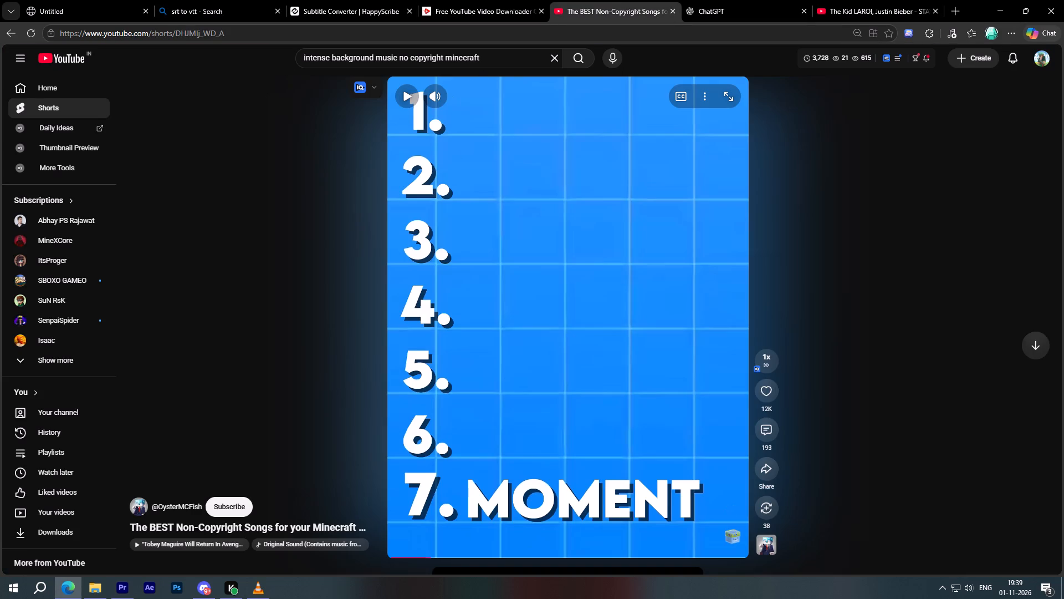
pyautogui.moveTo(487, 58); pyautogui.dragTo(279, 77)
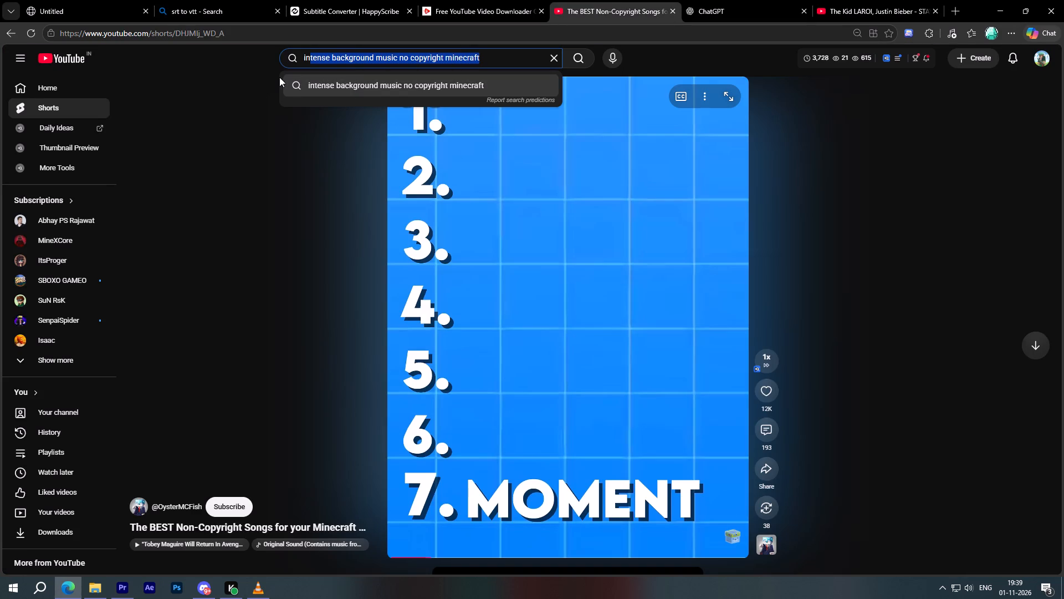
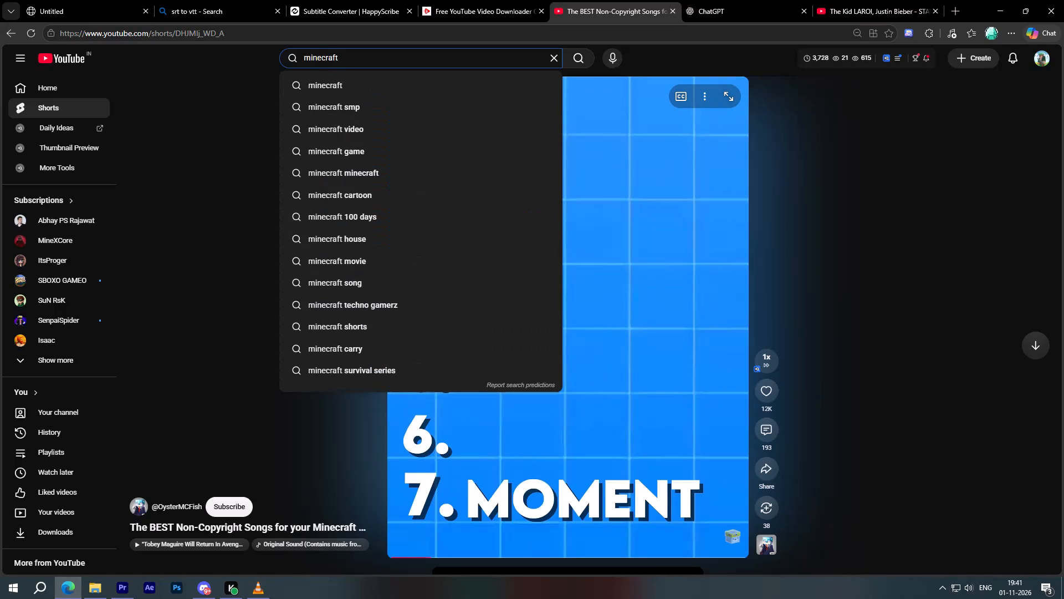
# Search YouTube for "minecraft sfx pack".
pyautogui.press('space')
pyautogui.write('sfx')
pyautogui.click(332, 109)
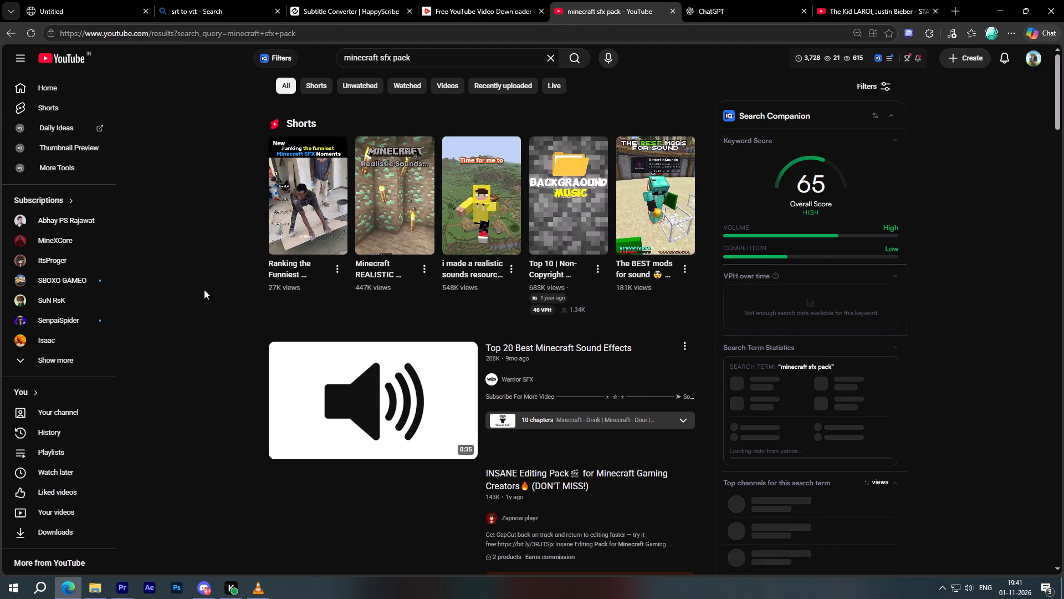
# Look through the search results, open the video "BEST Minecraft Editing Pack for VIEWS - 700+ ASSETS!", and pause it.
pyautogui.scroll(-7, 230, 270)
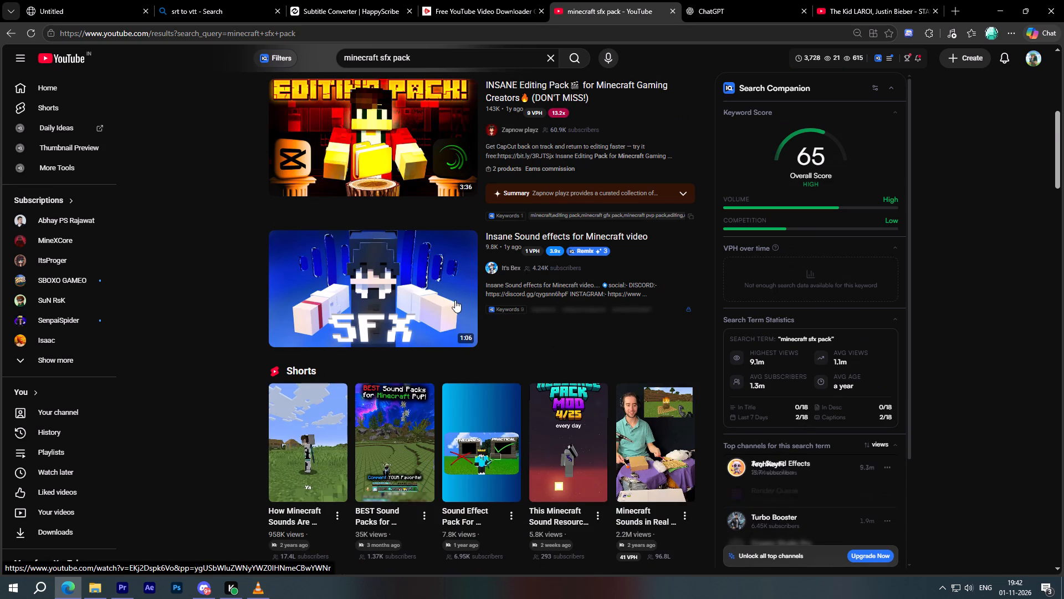
pyautogui.scroll(-10, 455, 300)
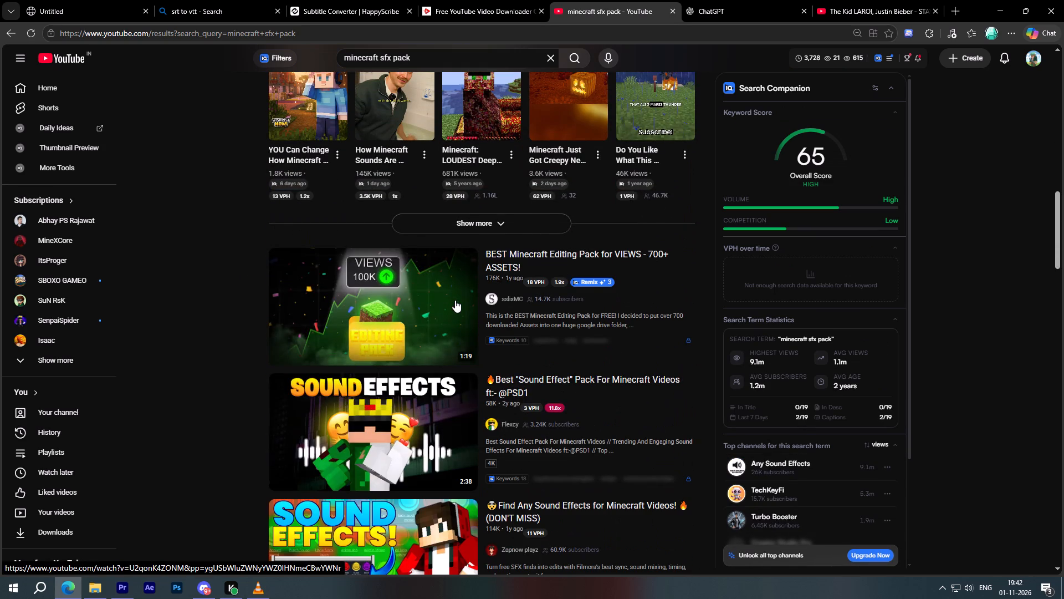
pyautogui.scroll(-4, 423, 341)
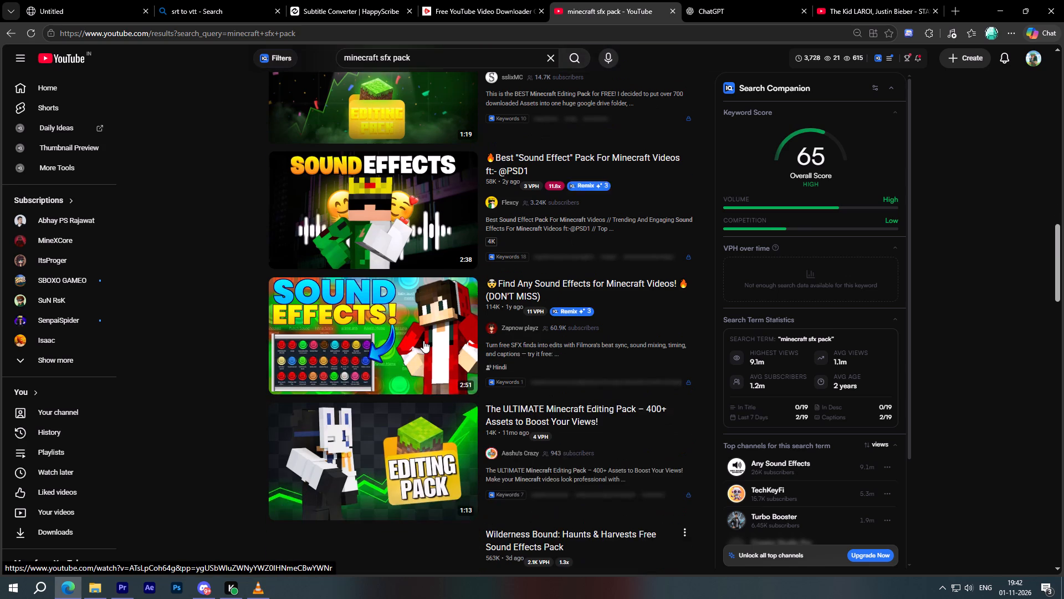
pyautogui.scroll(-11, 423, 341)
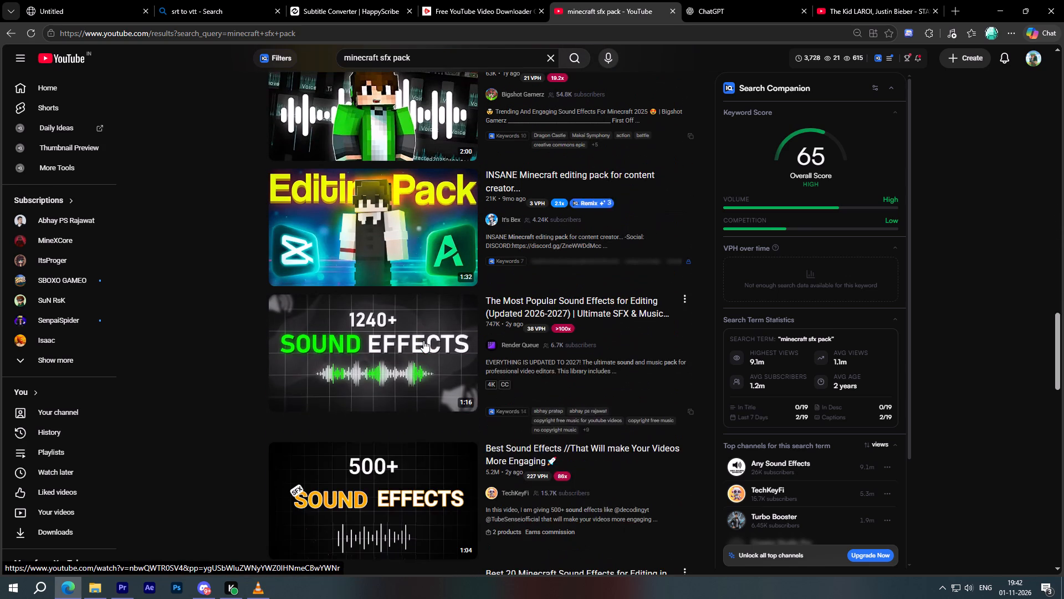
pyautogui.scroll(12, 423, 341)
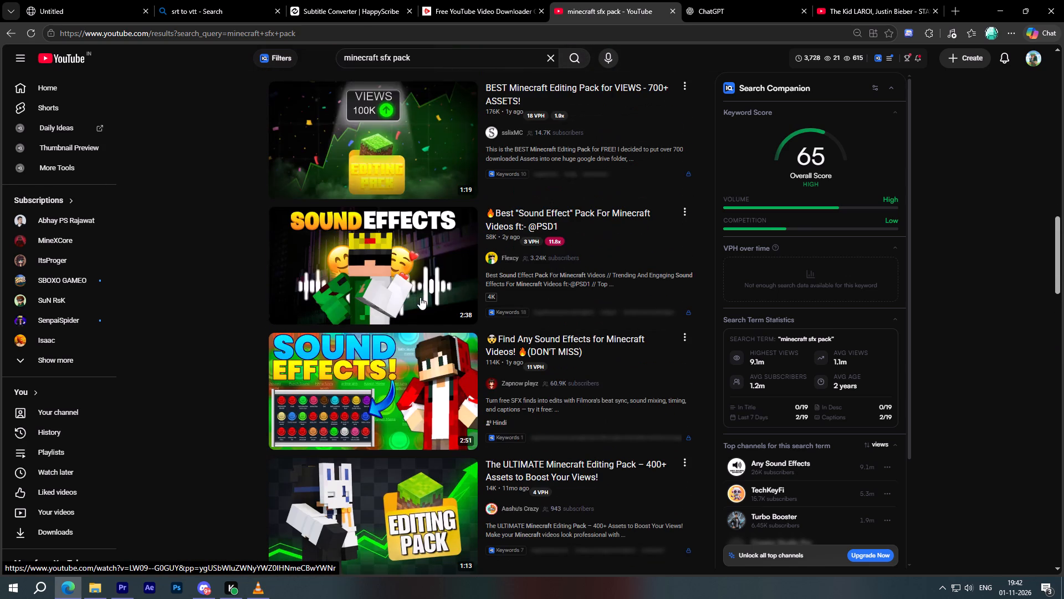
pyautogui.scroll(2, 425, 281)
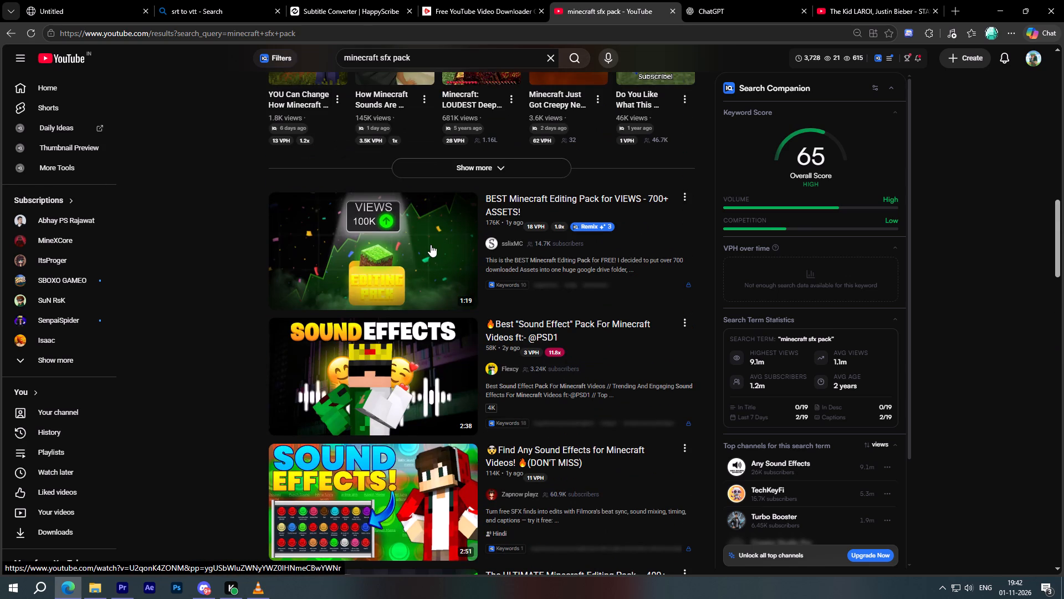
pyautogui.click(432, 269)
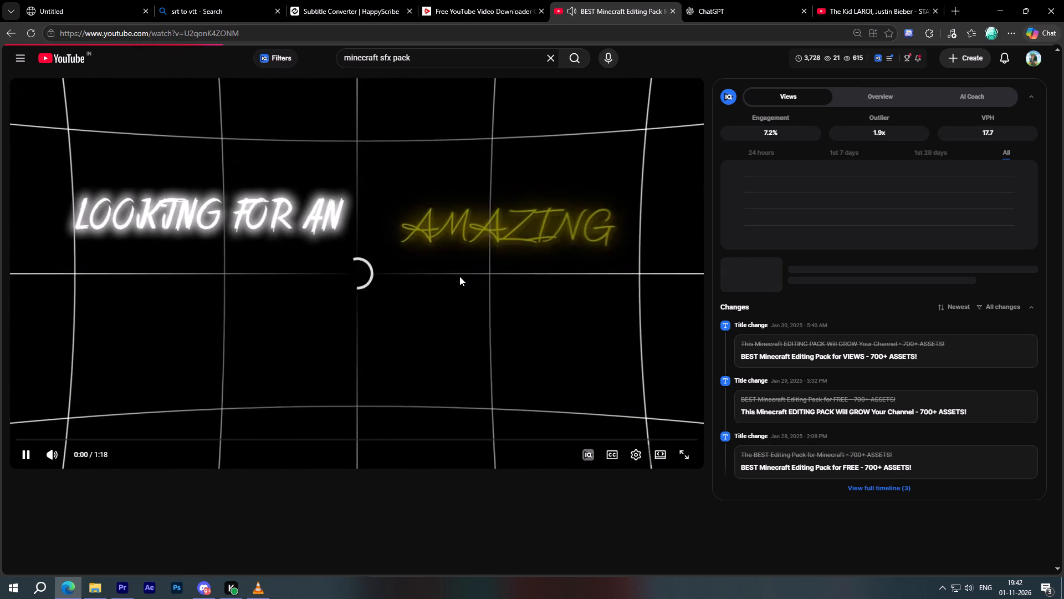
pyautogui.click(464, 272)
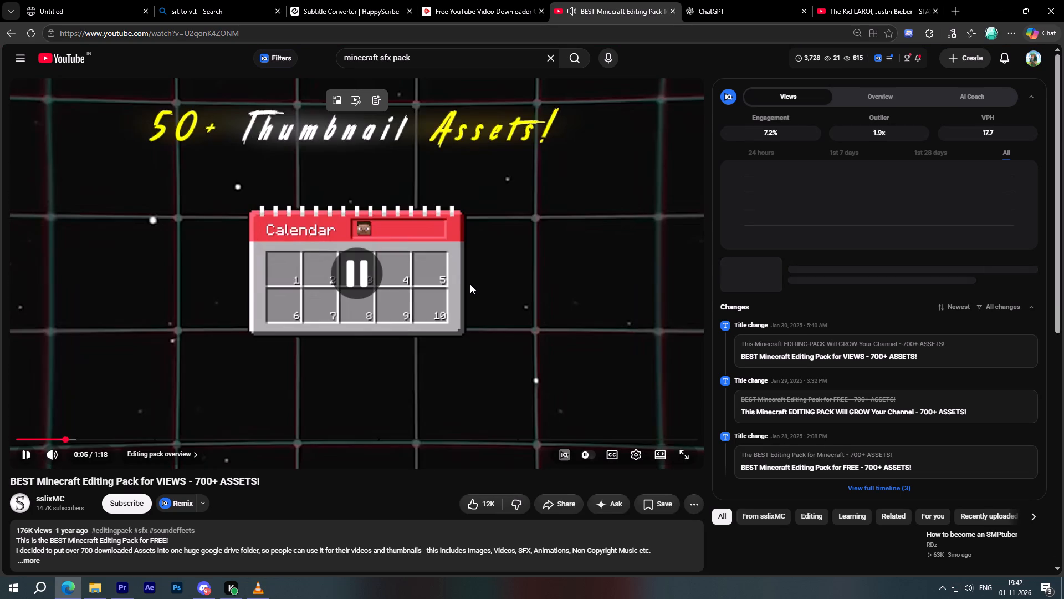
# Expand the video's description and open its Google Drive download link.
pyautogui.scroll(-5, 470, 284)
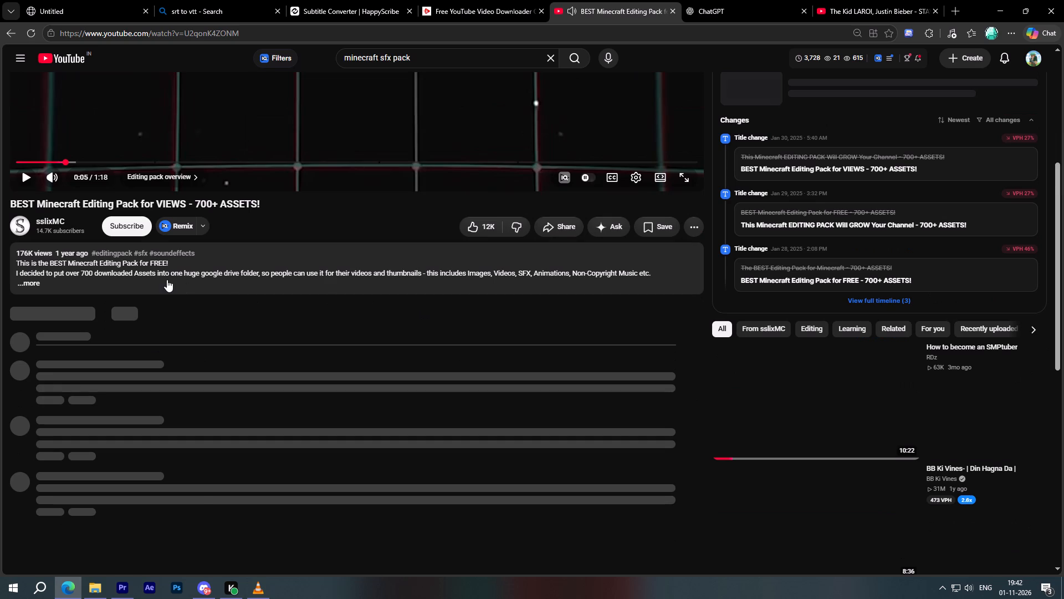
pyautogui.click(167, 280)
pyautogui.click(37, 284)
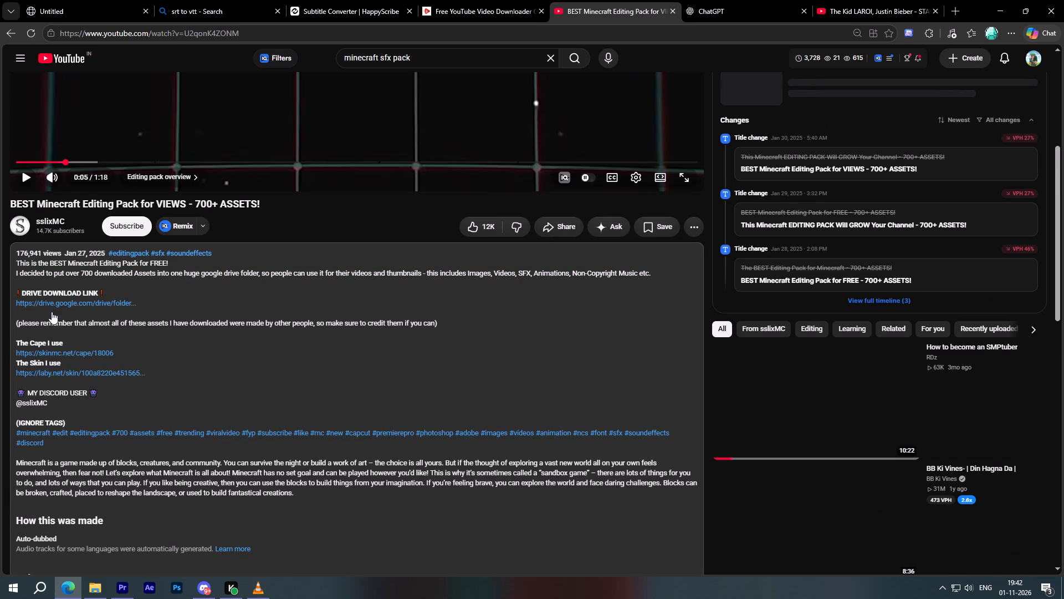
pyautogui.click(108, 300)
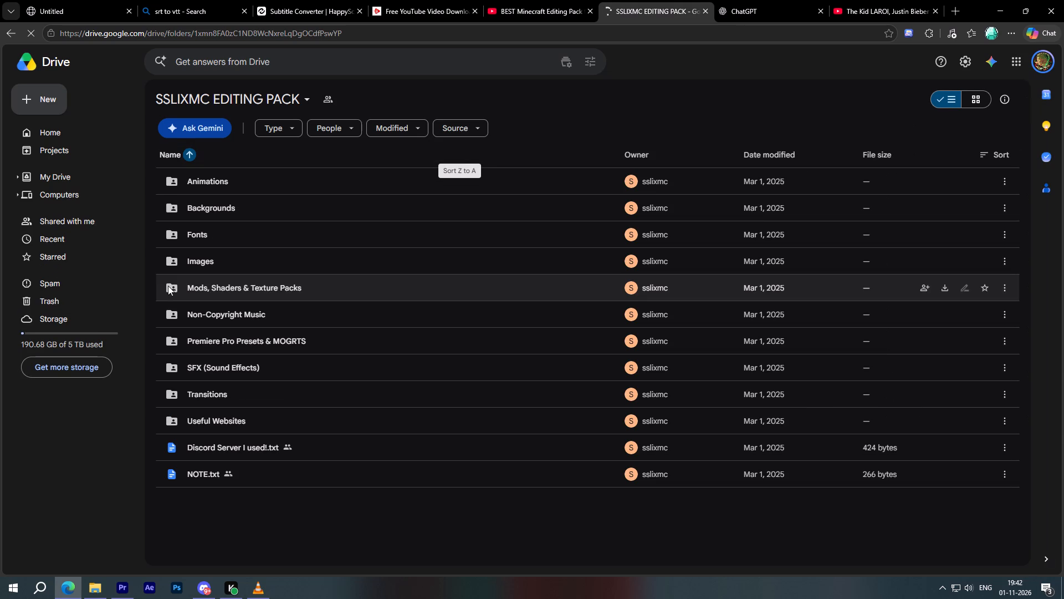
# Open the Minecraft folder inside the pack's SFX (Sound Effects) folder and look through its sound files.
pyautogui.doubleClick(167, 370)
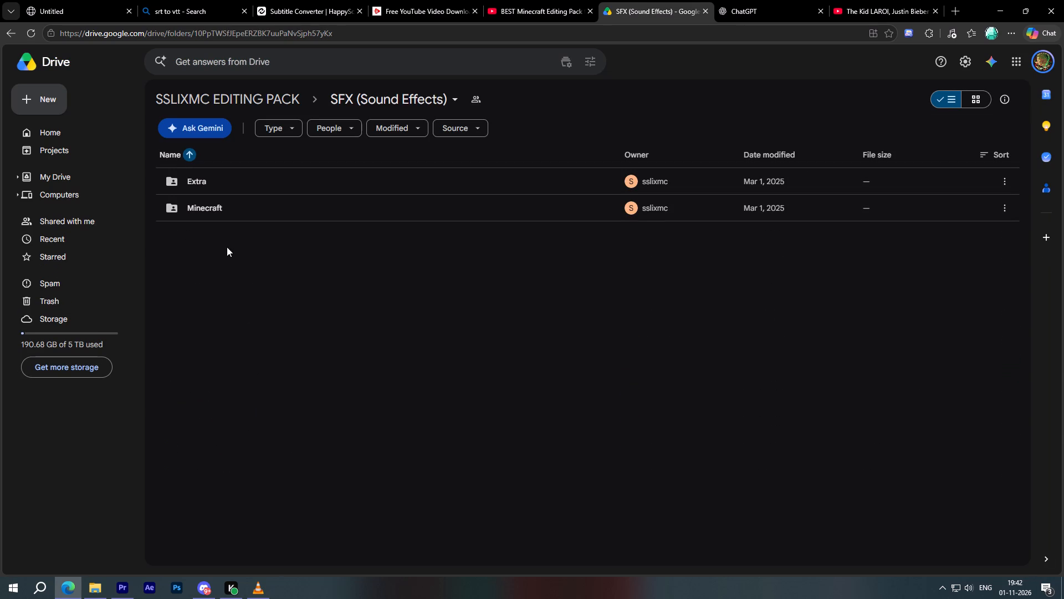
pyautogui.click(228, 210)
pyautogui.click(228, 210)
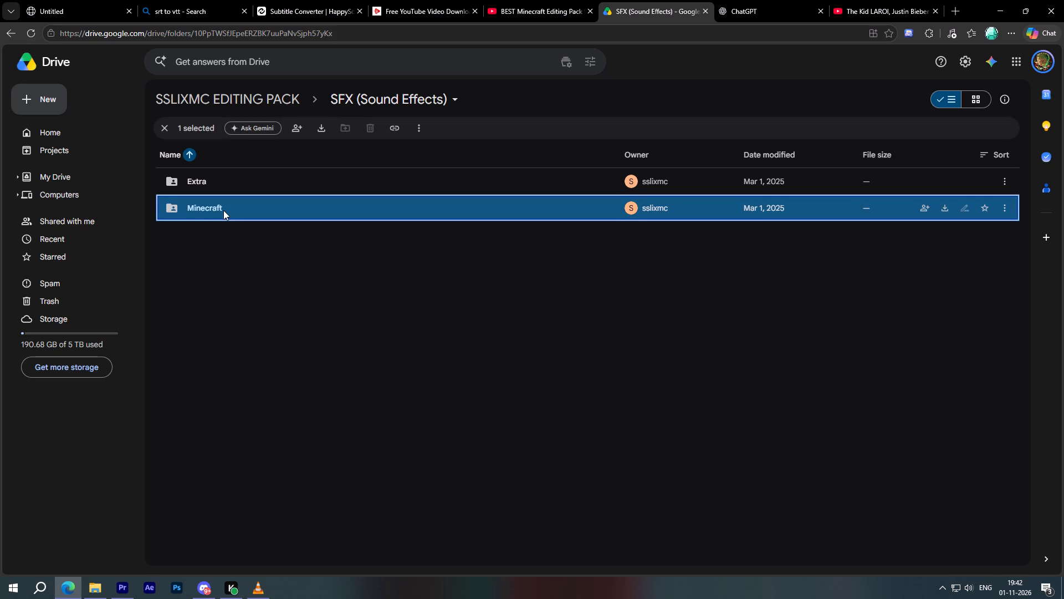
pyautogui.doubleClick(197, 210)
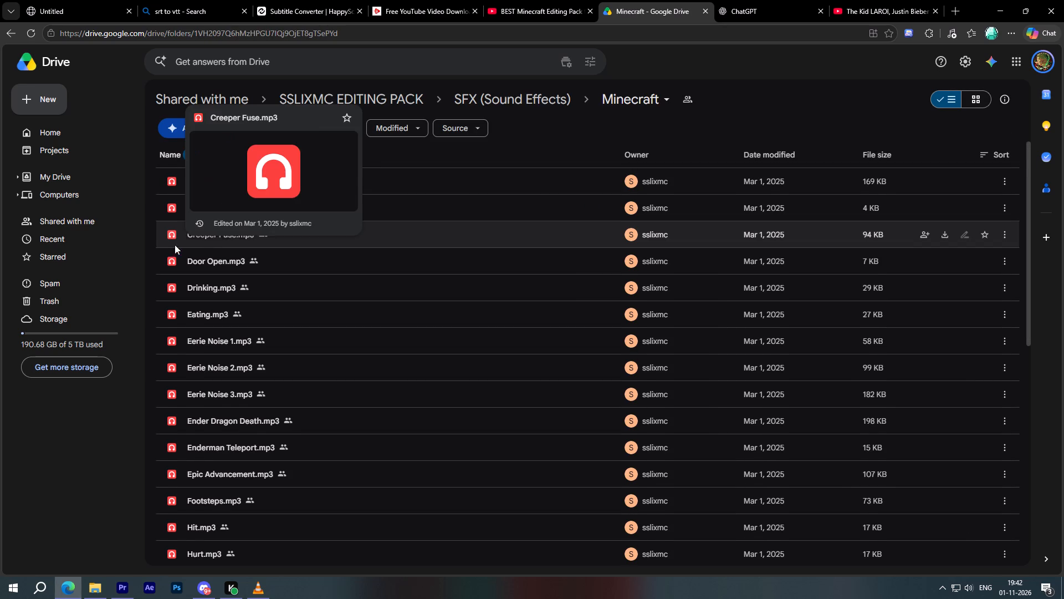
pyautogui.scroll(-2, 188, 286)
pyautogui.scroll(-11, 174, 341)
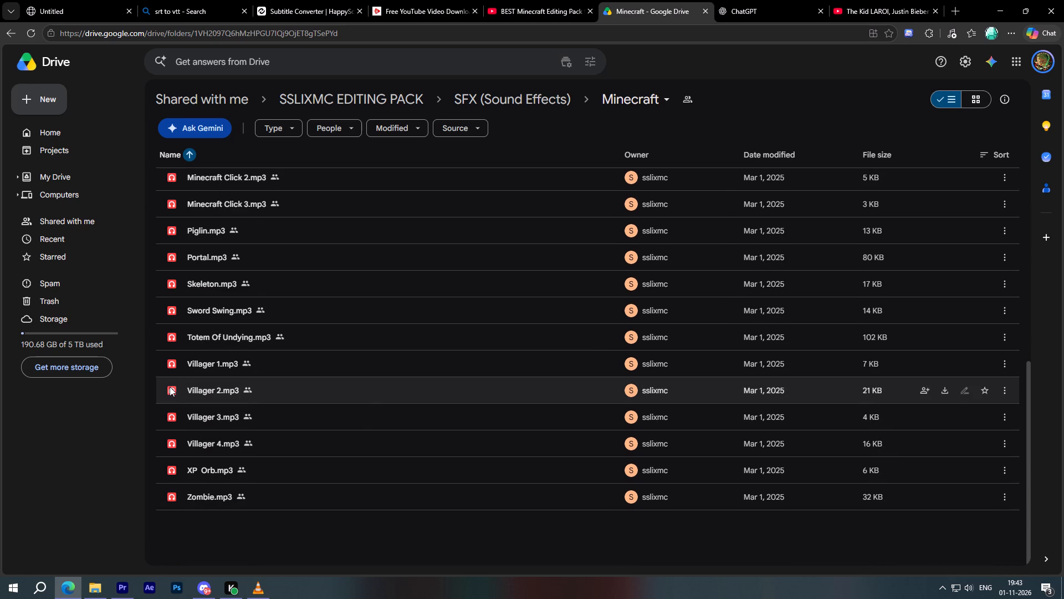
pyautogui.scroll(9, 170, 387)
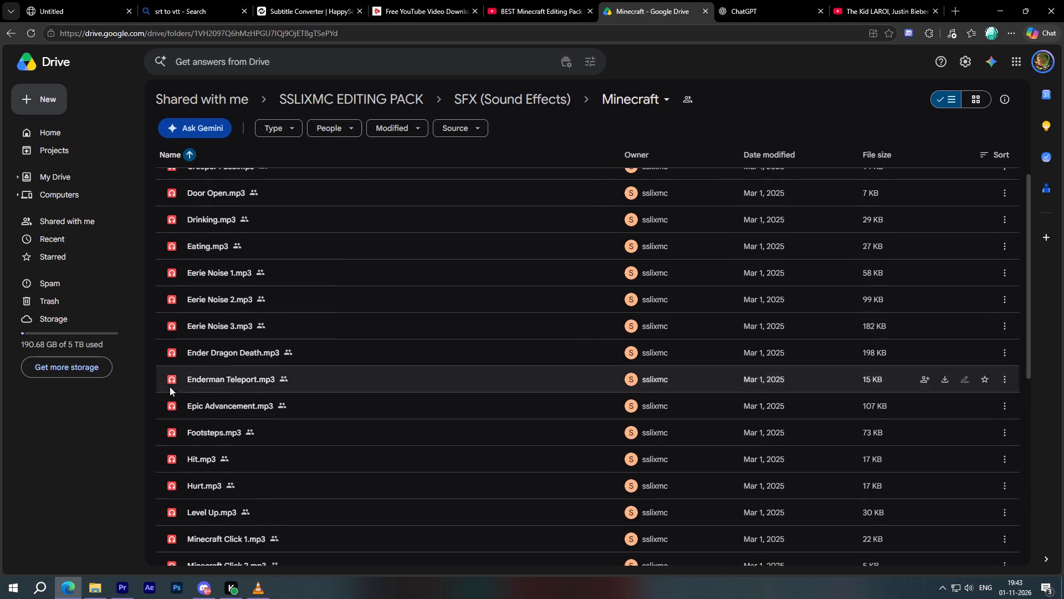
pyautogui.scroll(10, 170, 387)
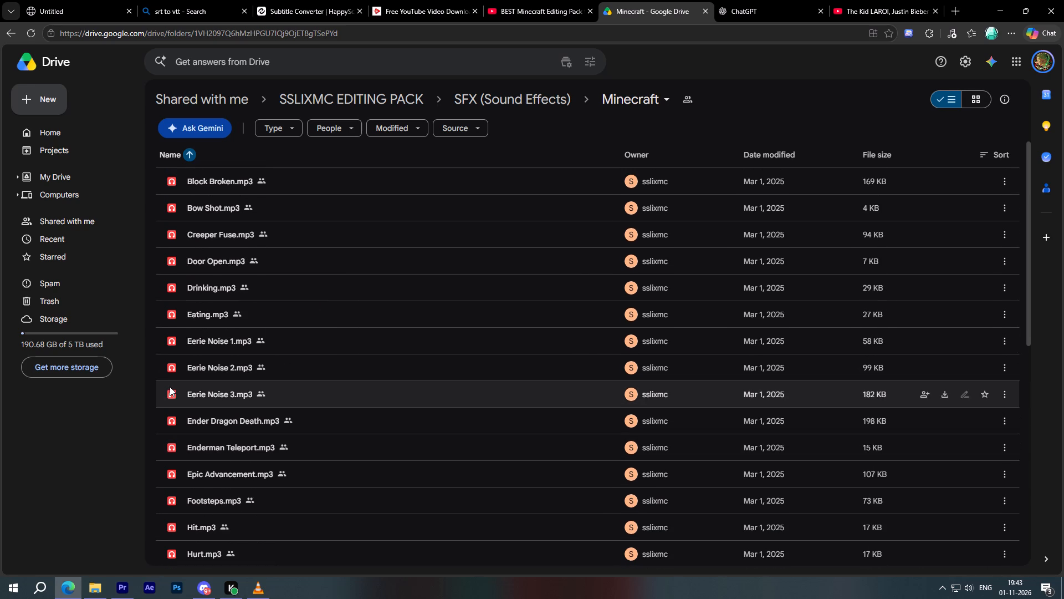
# Go to the Extra folder under SFX (Sound Effects) and preview Anime Wow, Bass Whoosh, Camera Shutter 1 and Click 1.
pyautogui.click(514, 99)
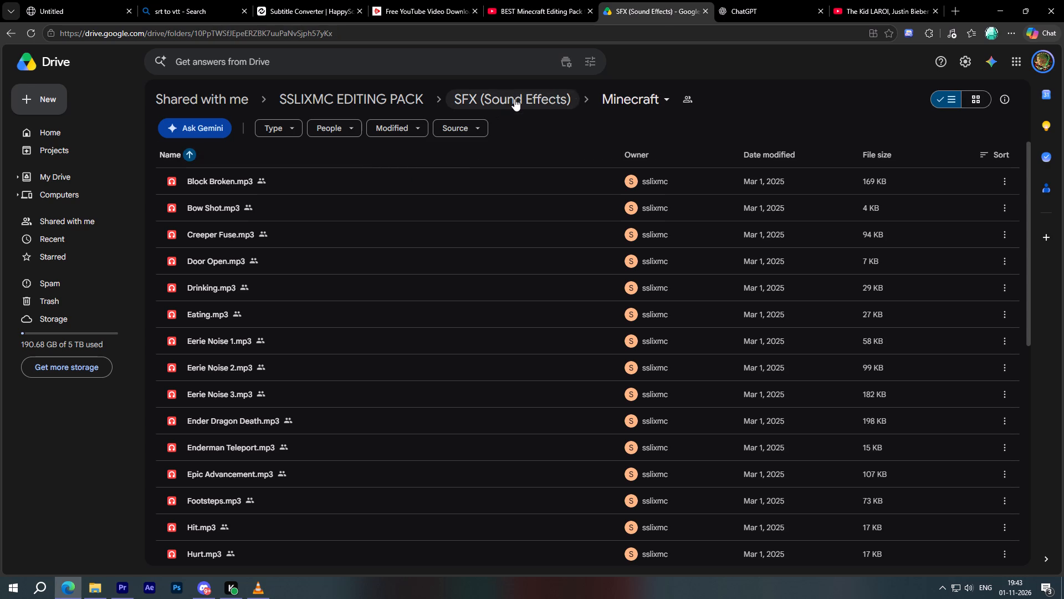
pyautogui.doubleClick(298, 177)
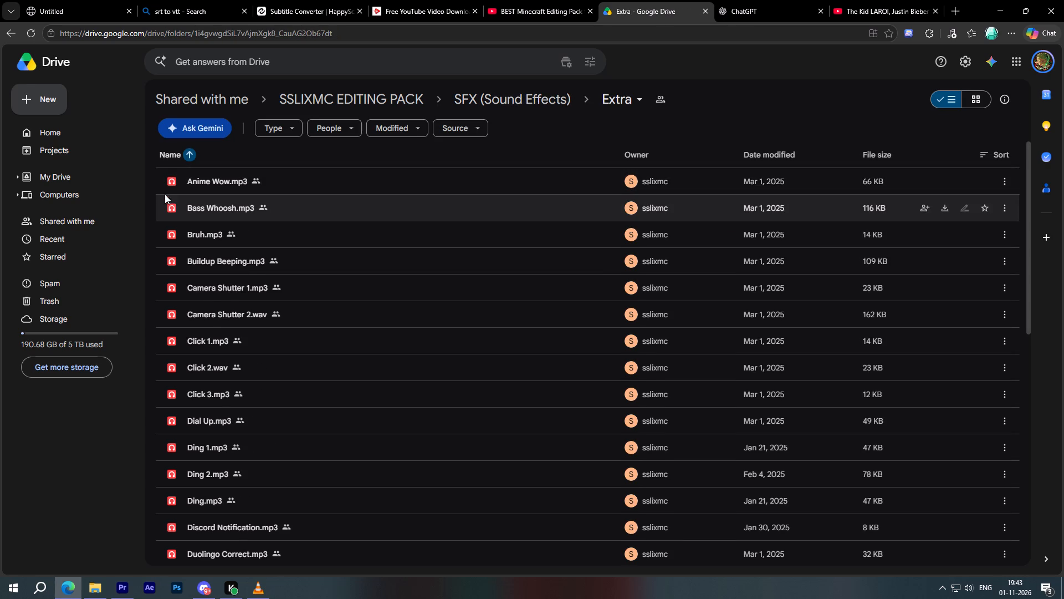
pyautogui.click(239, 132)
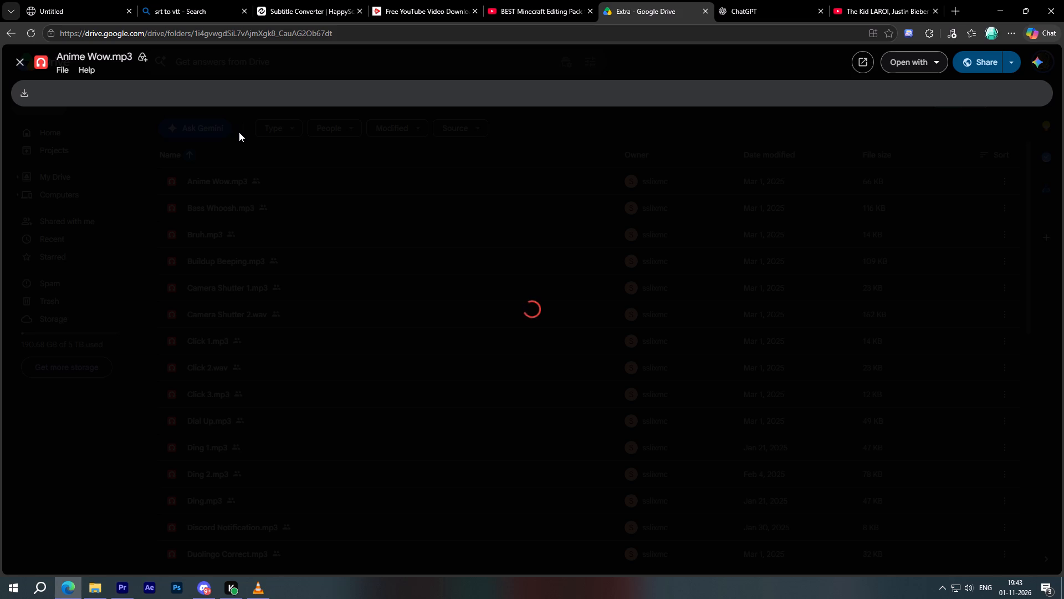
pyautogui.click(235, 278)
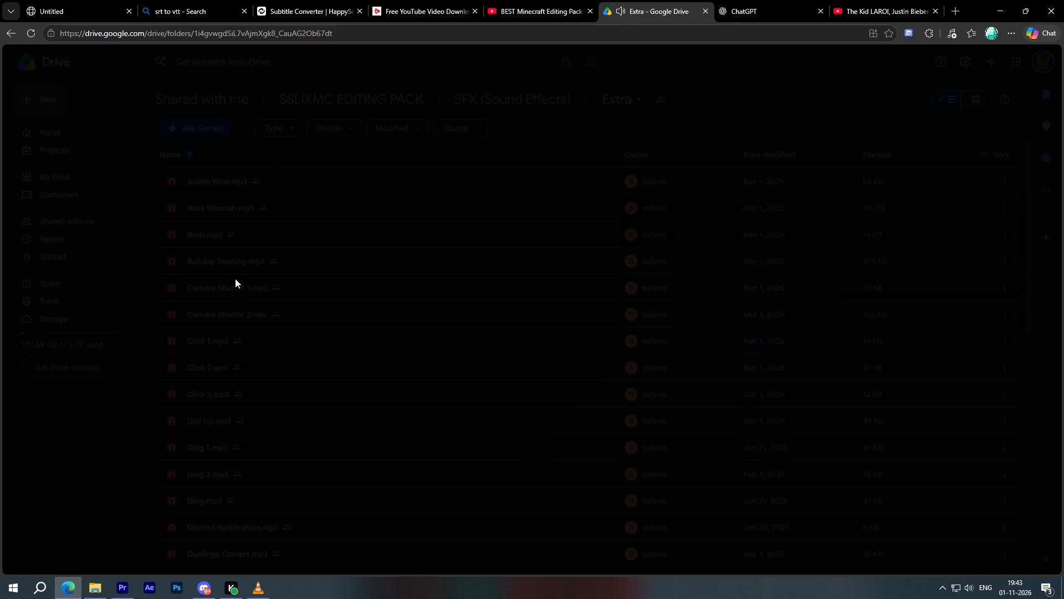
pyautogui.click(231, 172)
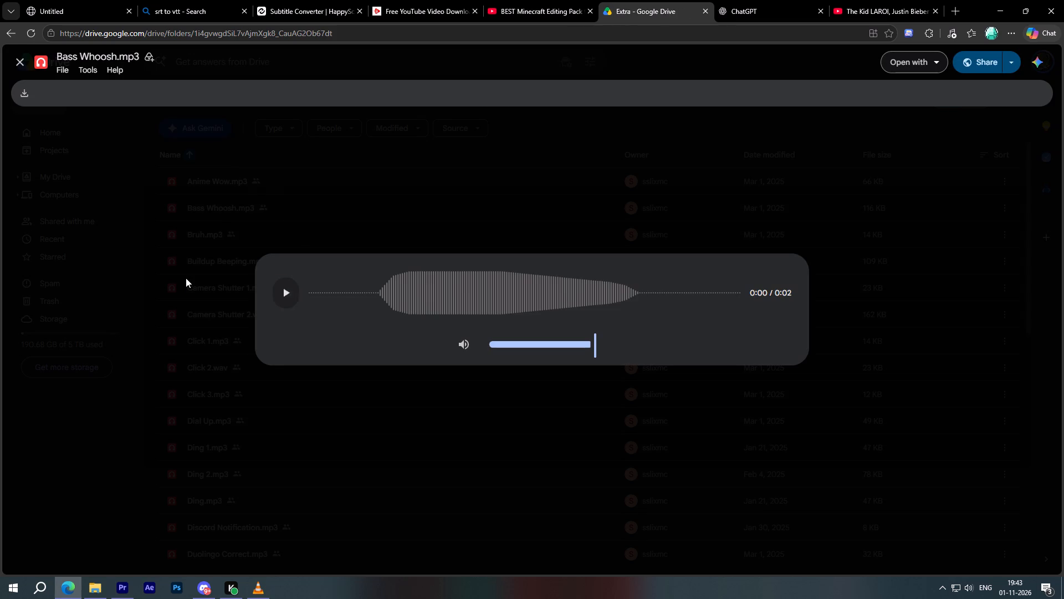
pyautogui.click(186, 278)
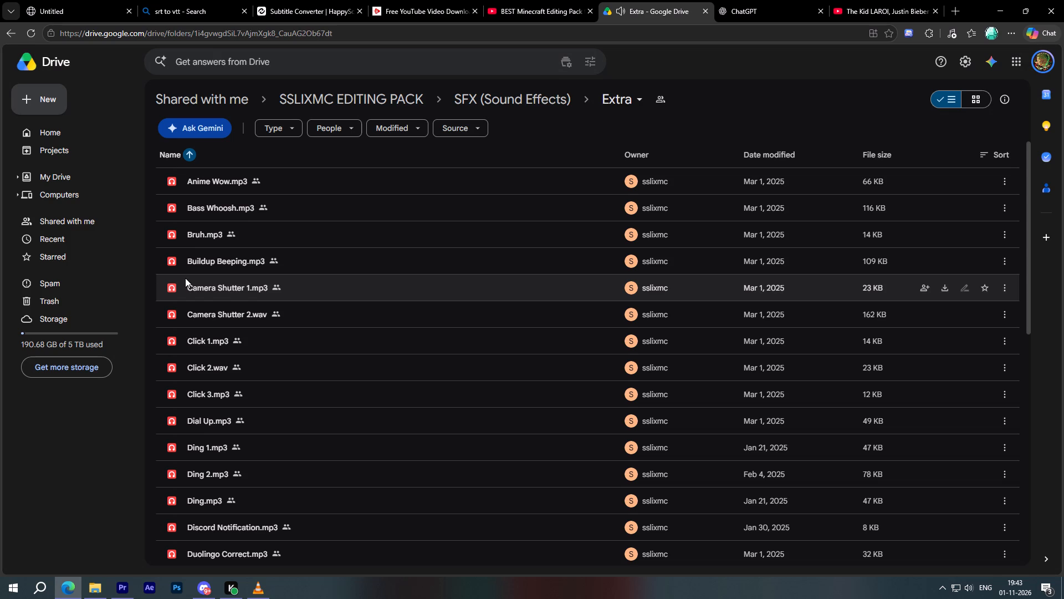
pyautogui.click(214, 239)
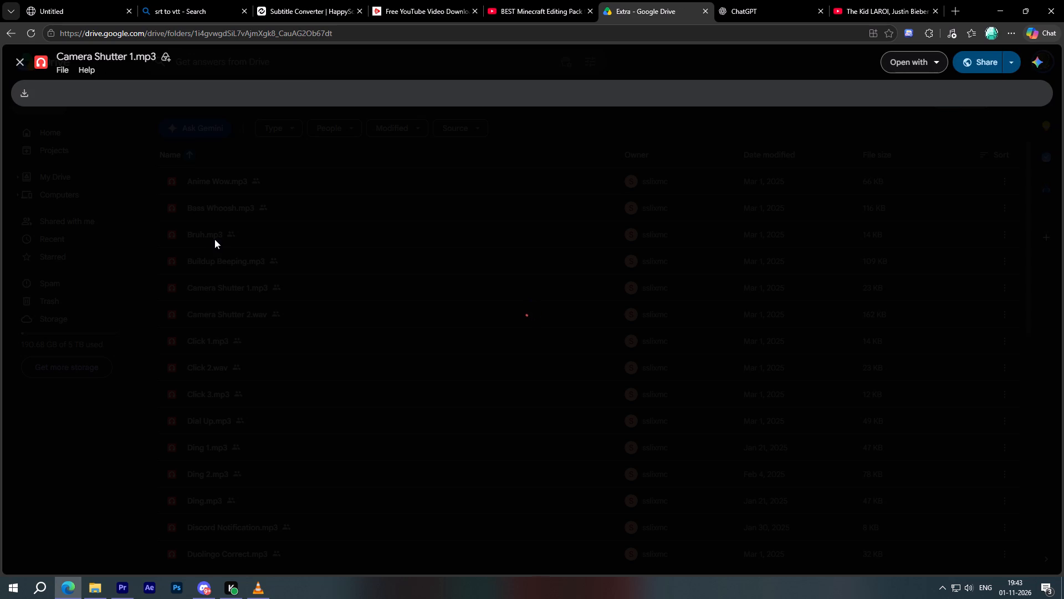
pyautogui.click(149, 329)
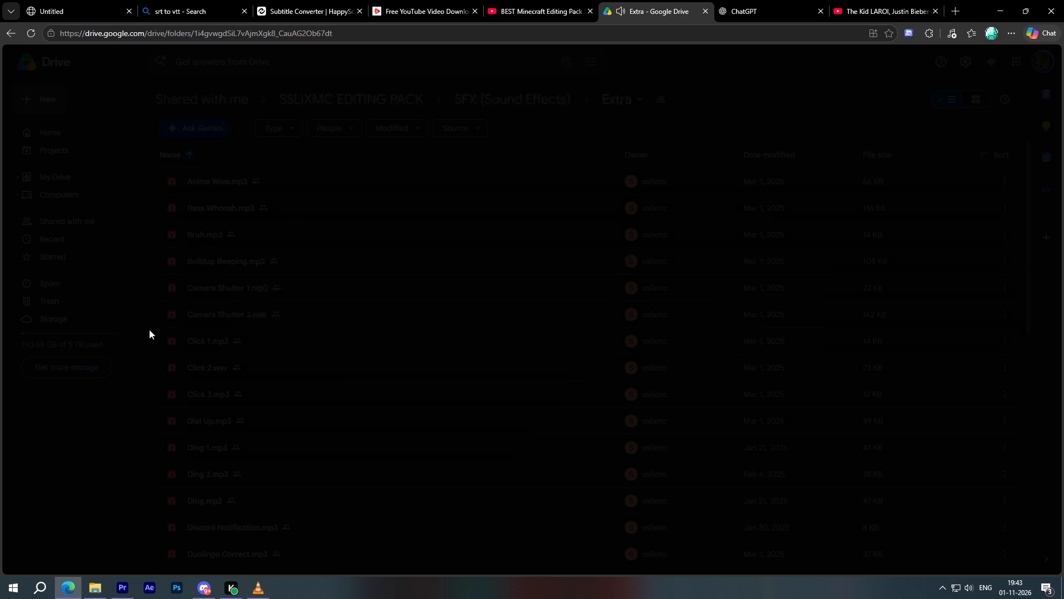
pyautogui.click(217, 292)
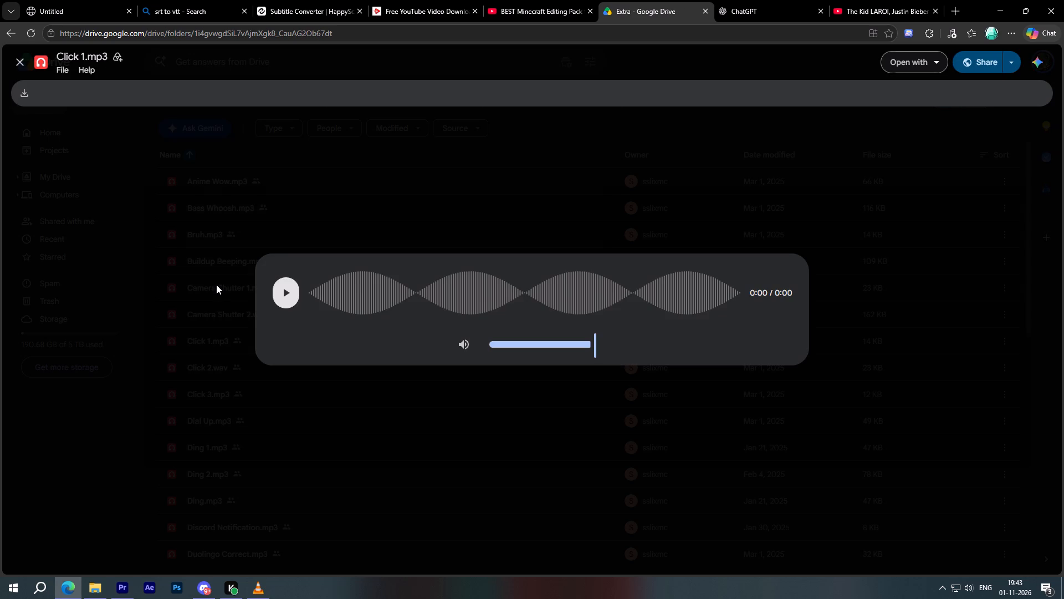
pyautogui.click(289, 297)
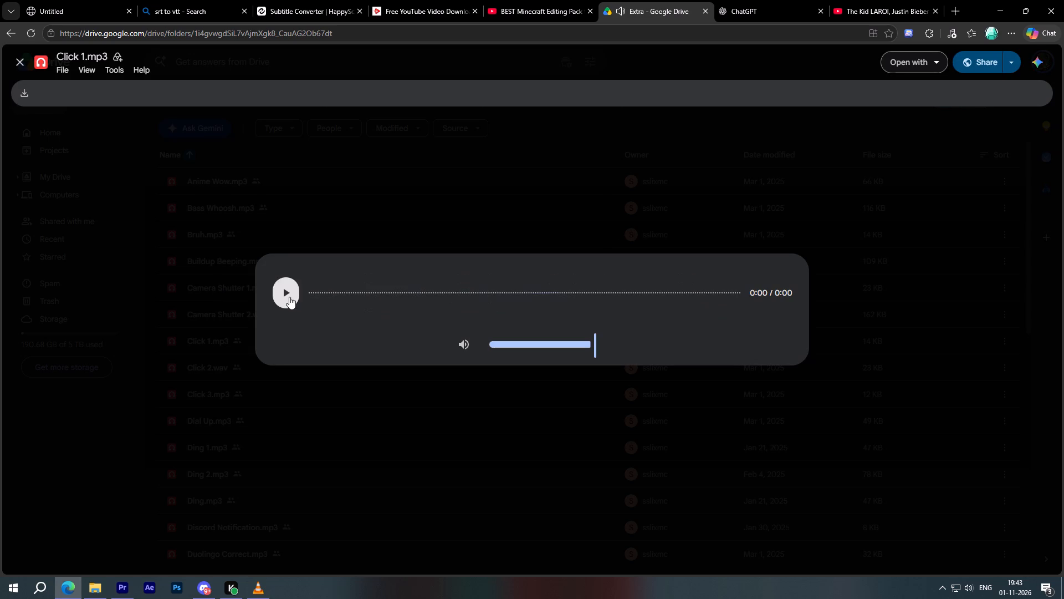
pyautogui.click(157, 319)
# Look further down the Extra folder and preview TikTok Sound.mp3 and Whoosh 4.mp3, closing each preview.
pyautogui.scroll(-2, 194, 386)
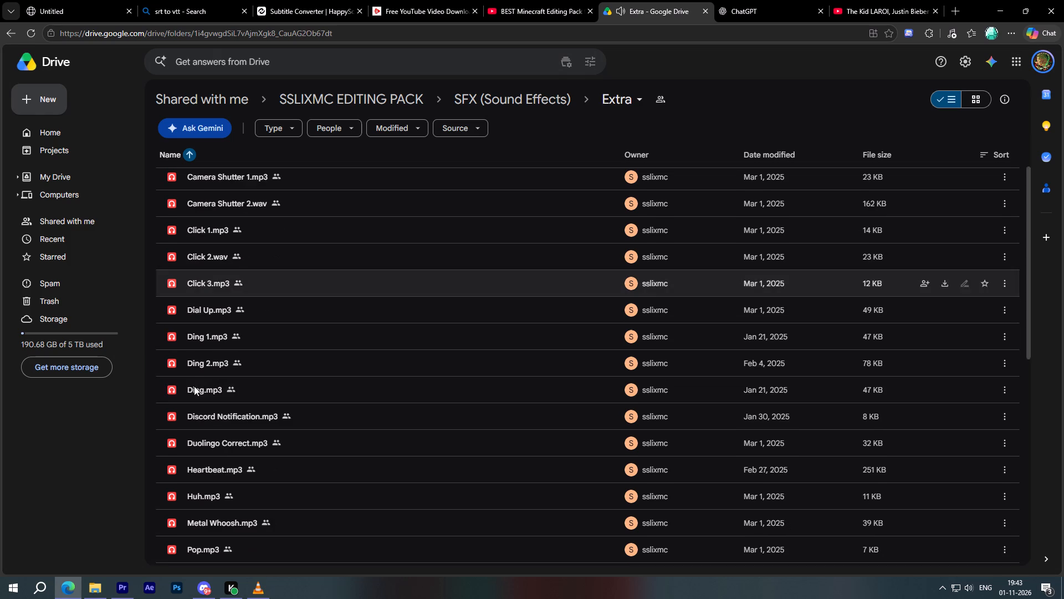
pyautogui.scroll(-7, 172, 433)
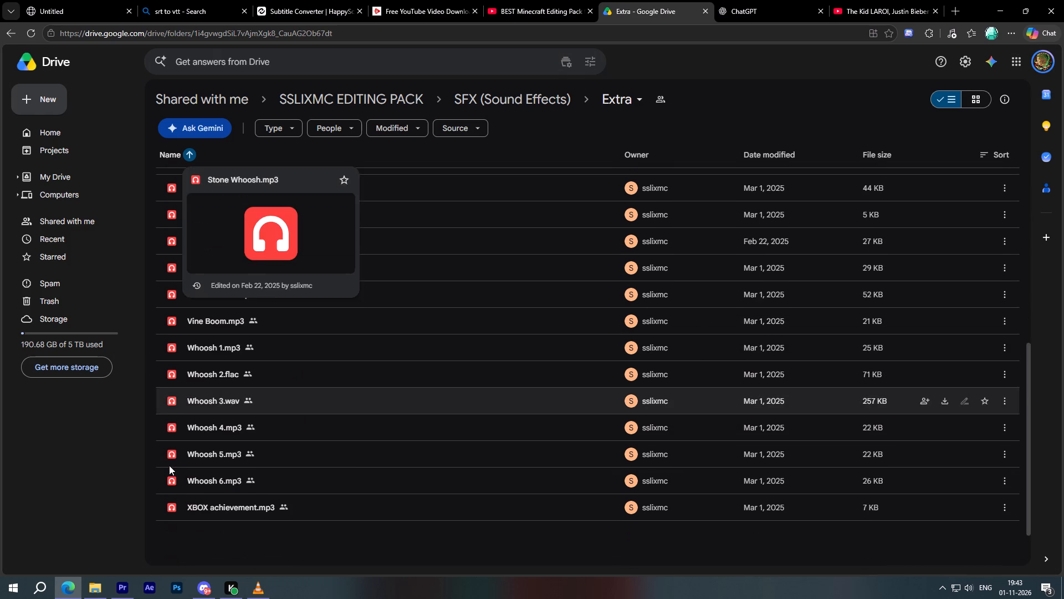
pyautogui.scroll(-2, 169, 465)
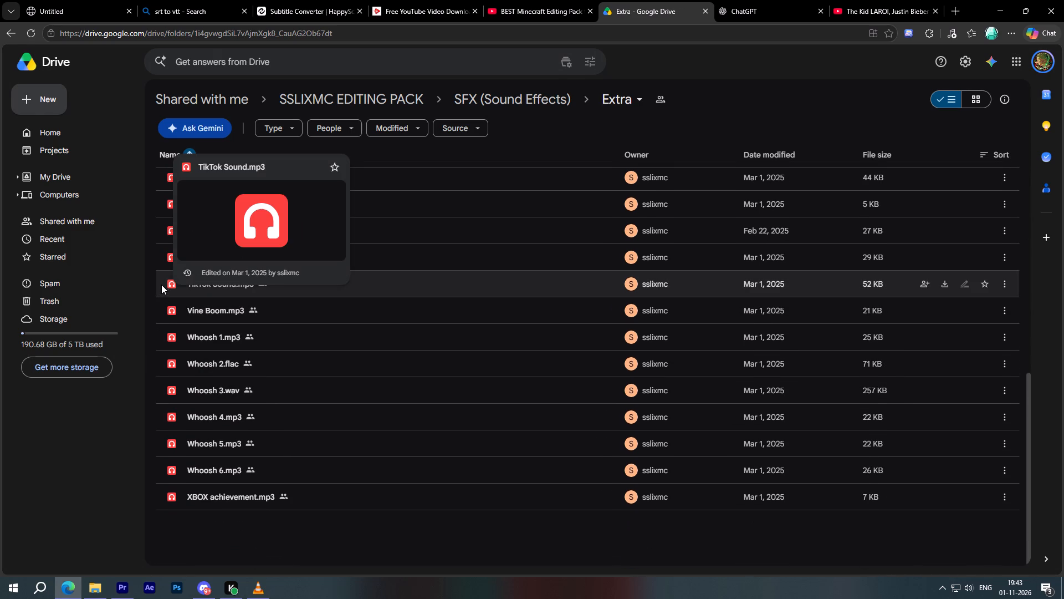
pyautogui.click(226, 237)
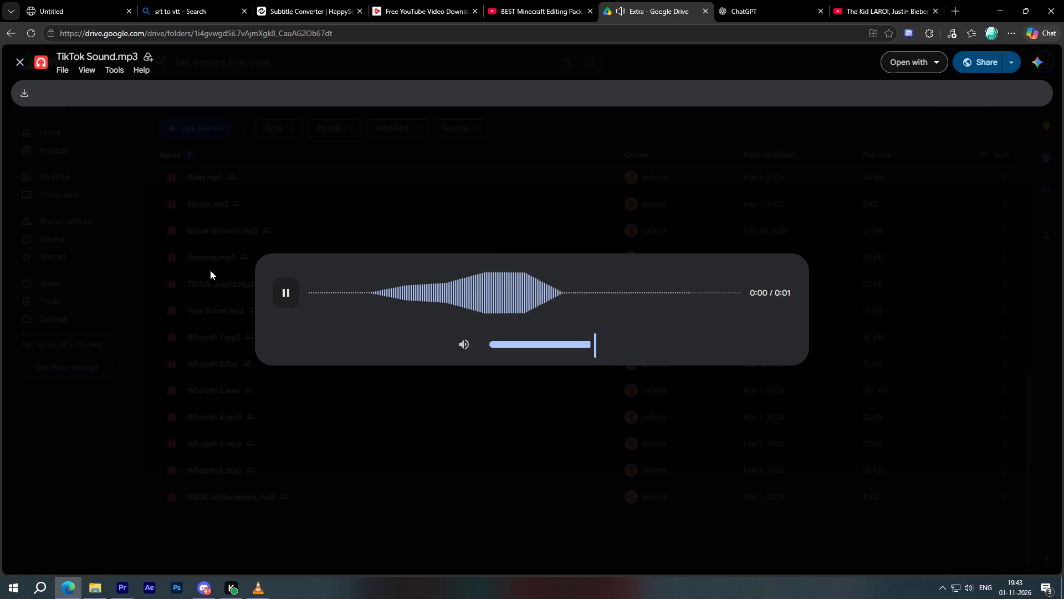
pyautogui.click(20, 67)
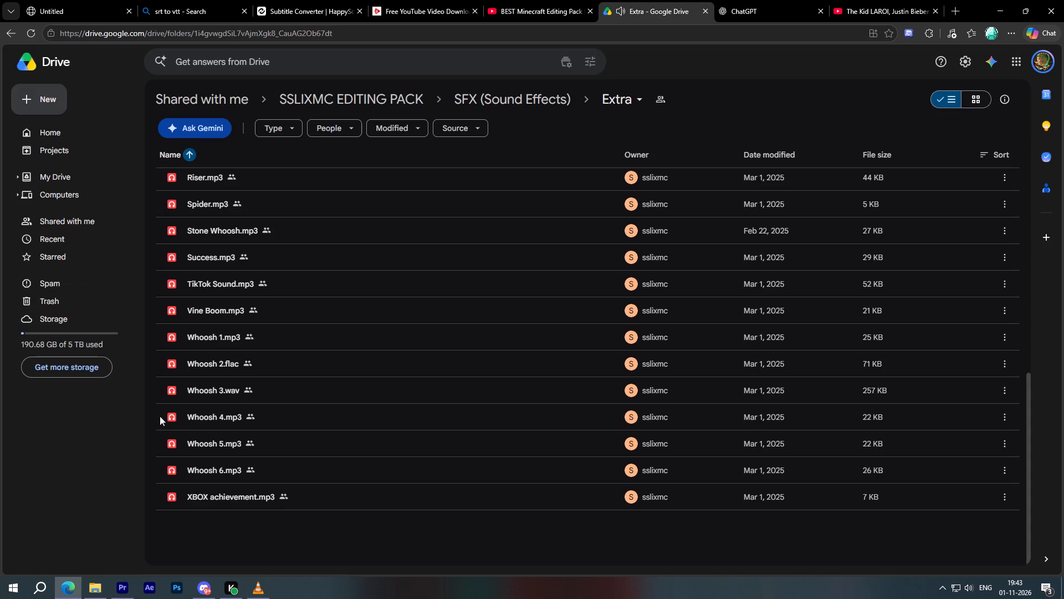
pyautogui.click(198, 369)
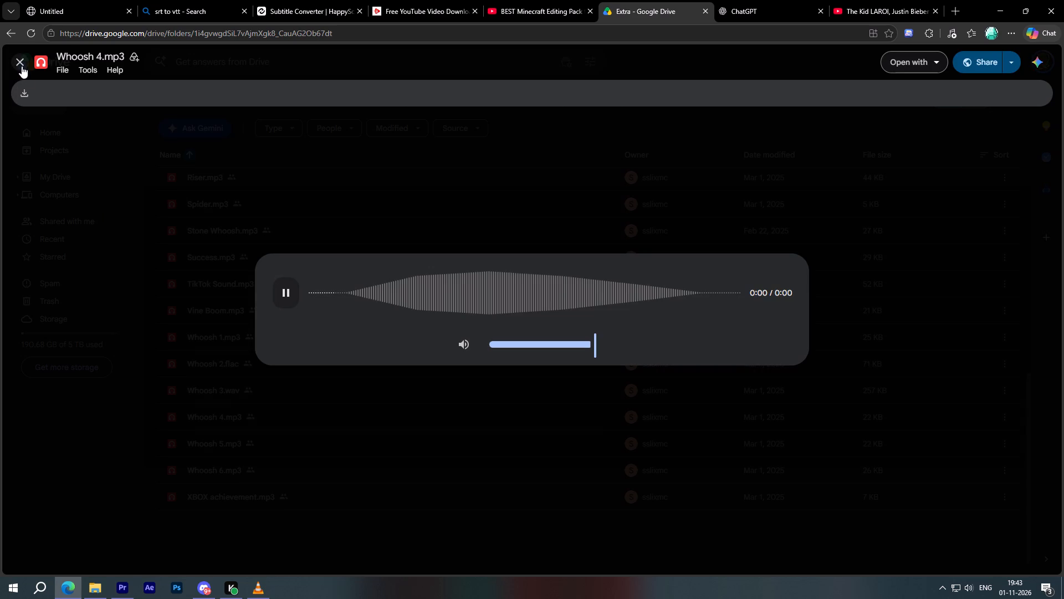
pyautogui.click(22, 66)
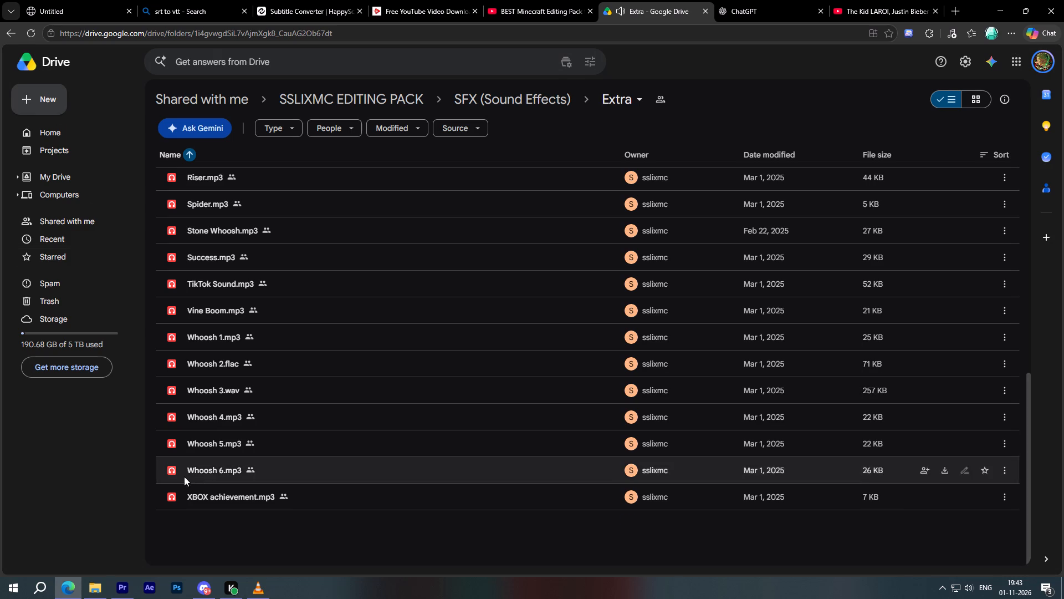
# Preview XBOX achievement.mp3, Spider.mp3 and Riser.mp3 in the Extra folder, closing each preview, and look further up the list.
pyautogui.click(237, 438)
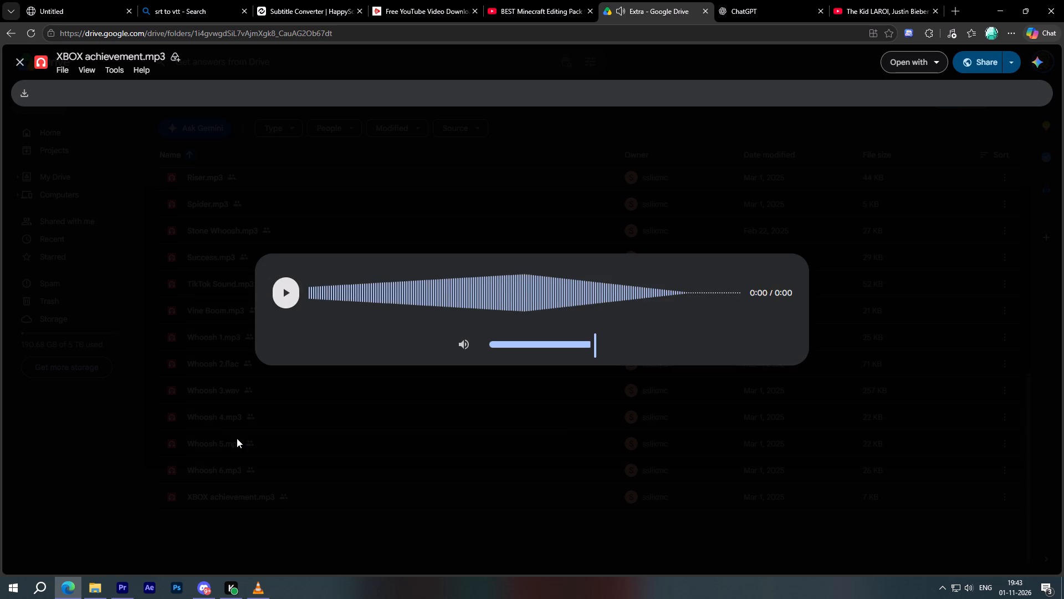
pyautogui.click(172, 316)
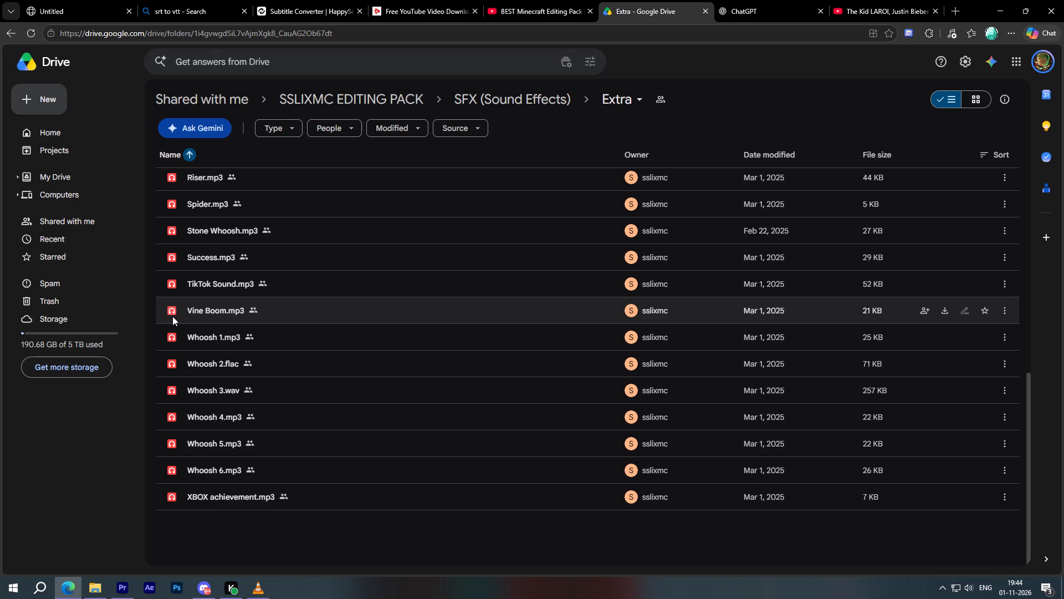
pyautogui.click(209, 167)
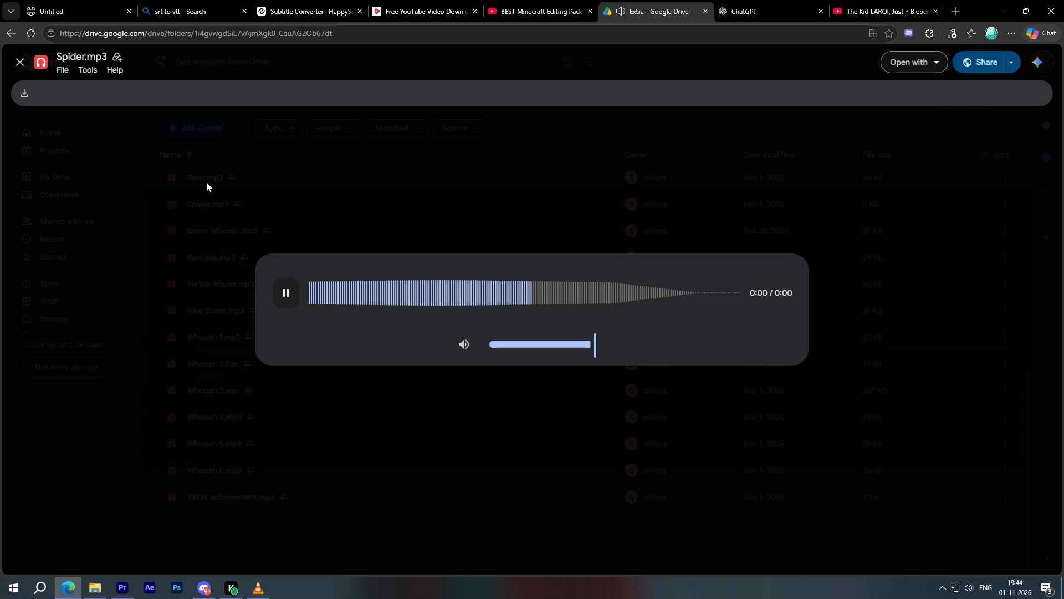
pyautogui.click(18, 65)
pyautogui.scroll(1, 189, 364)
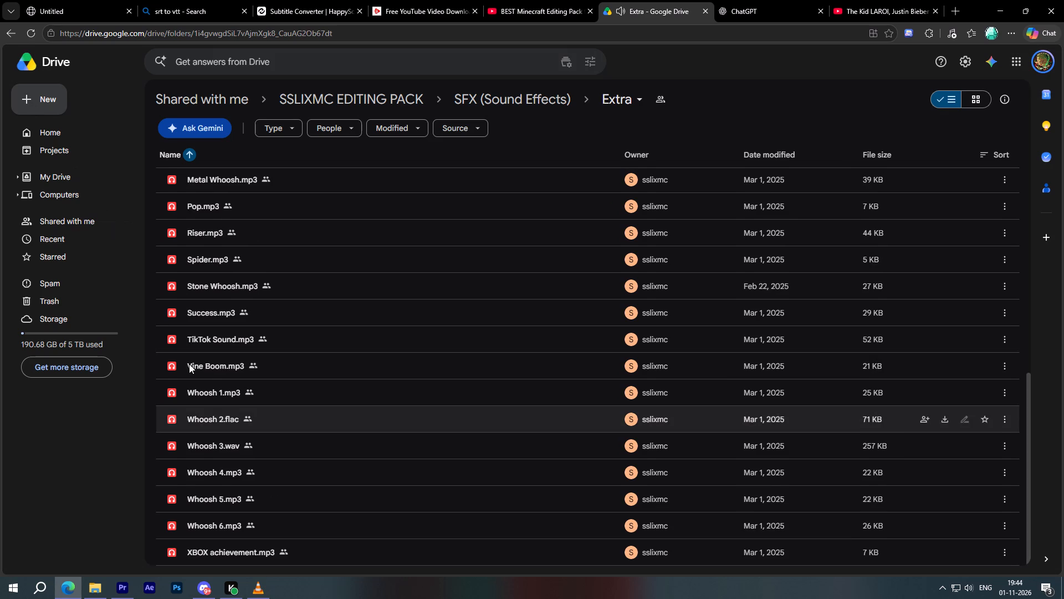
pyautogui.click(229, 179)
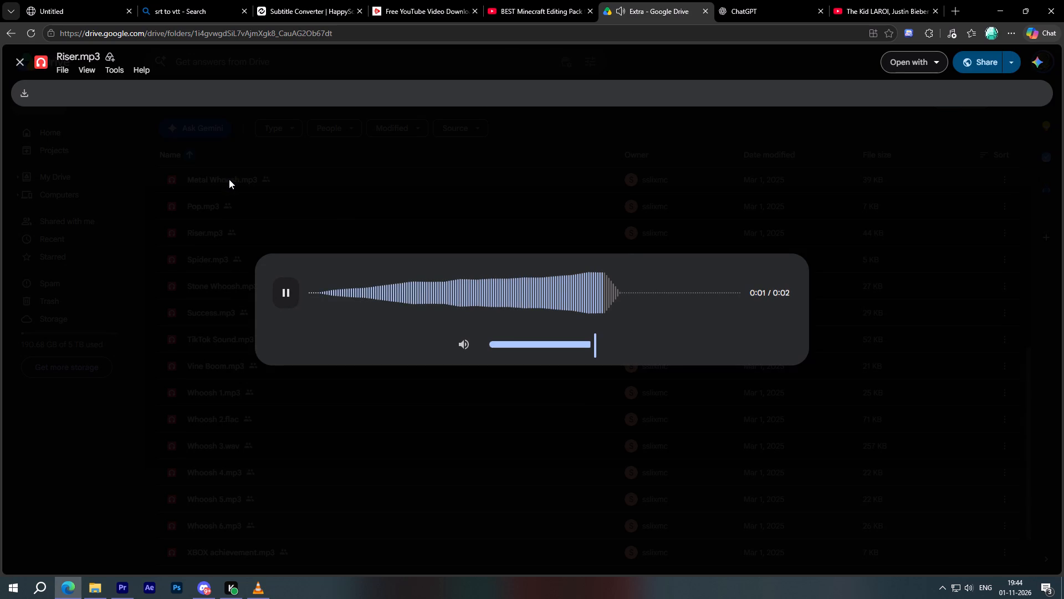
pyautogui.click(8, 57)
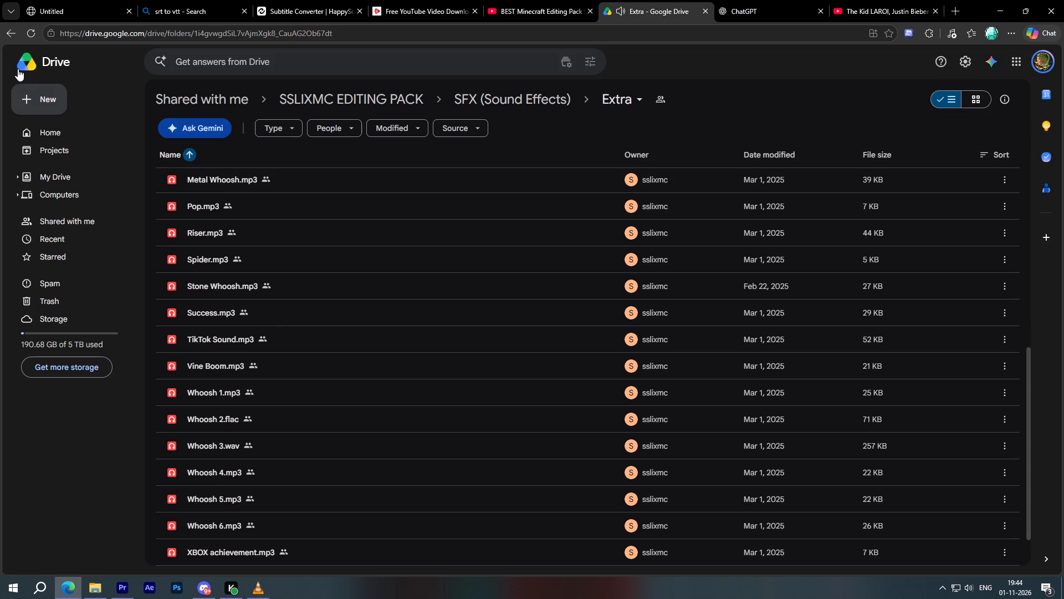
pyautogui.scroll(5, 330, 347)
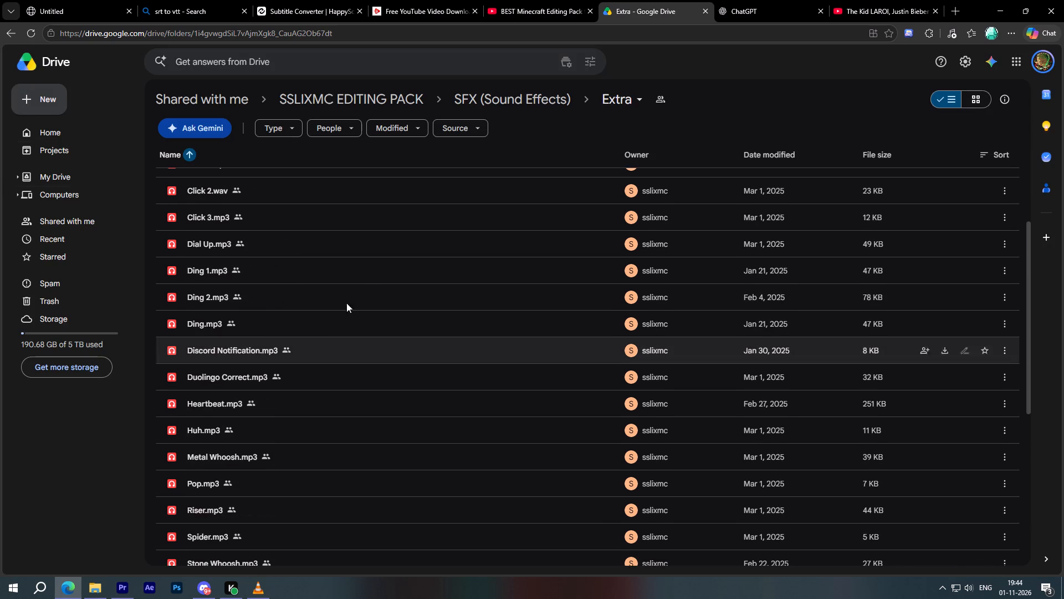
# Return to the SSLIXMC EDITING PACK folder and download its SFX (Sound Effects) folder.
pyautogui.click(403, 90)
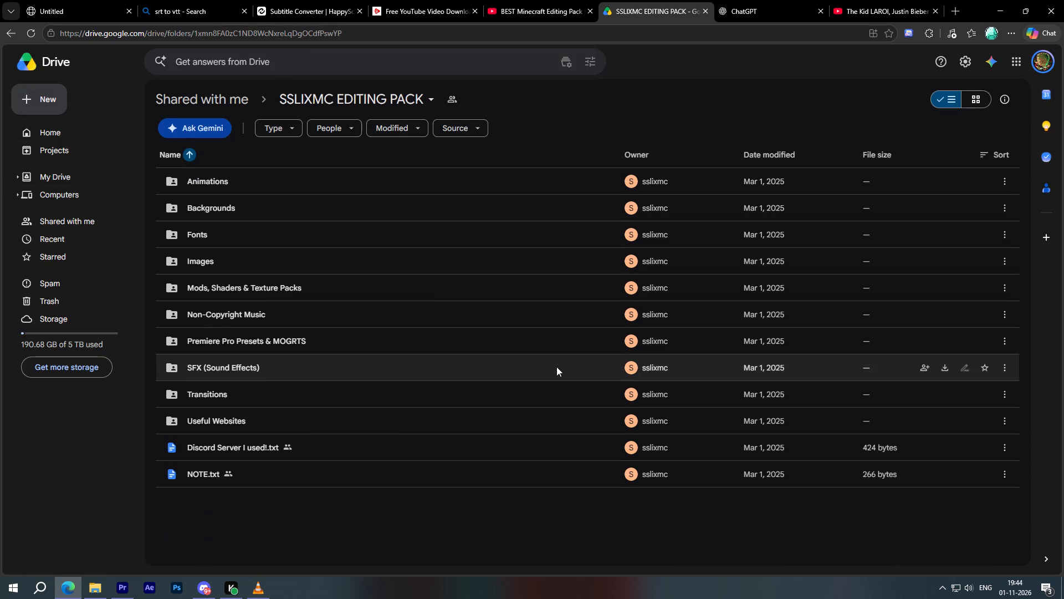
pyautogui.click(1009, 363)
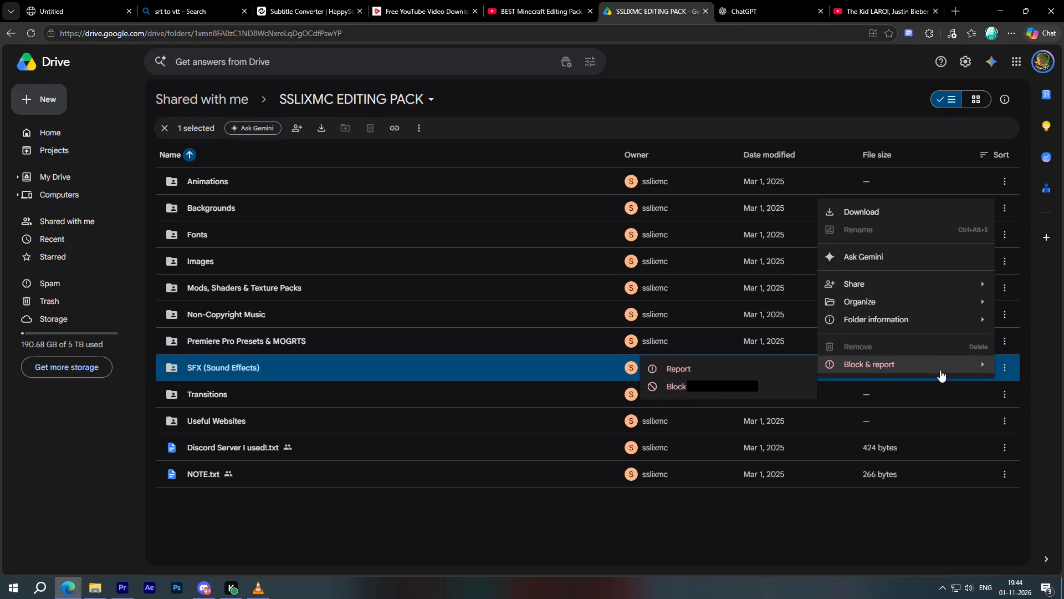
pyautogui.click(564, 371)
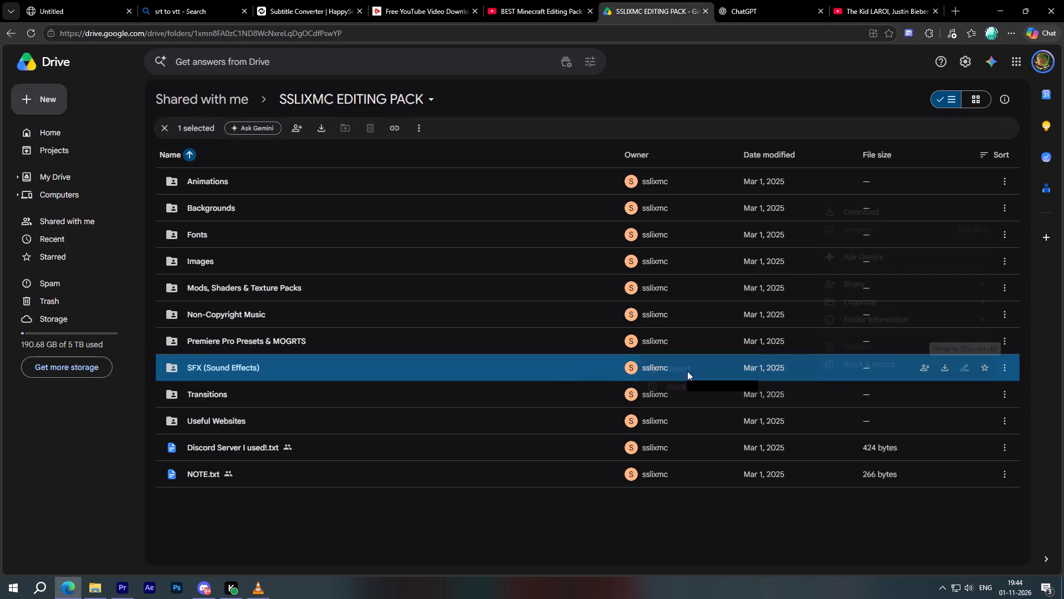
pyautogui.click(943, 371)
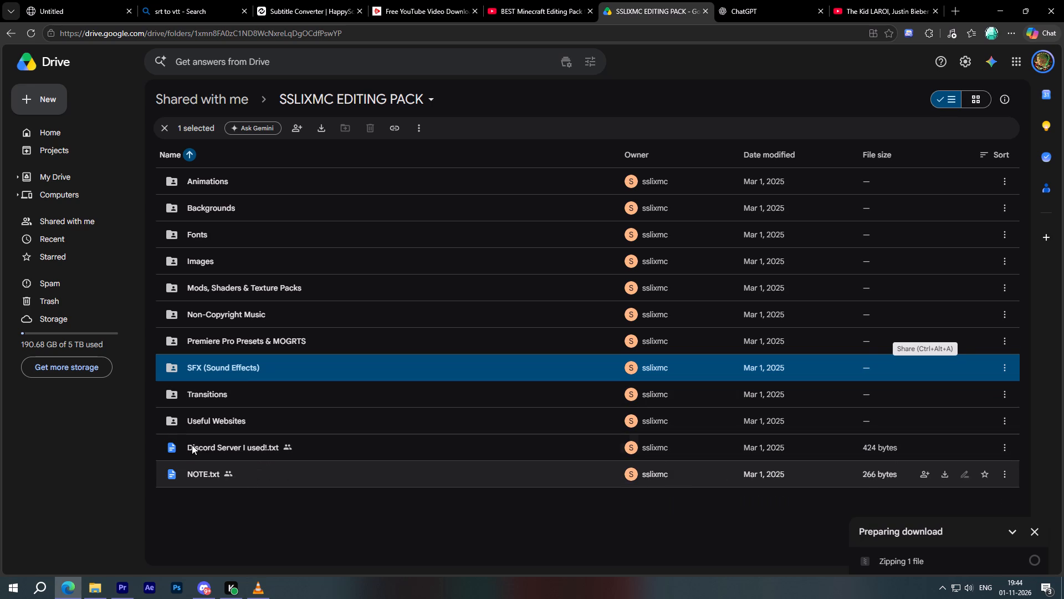
# Open the Extra folder inside the pack's Transitions folder and look over its transition clips.
pyautogui.doubleClick(179, 398)
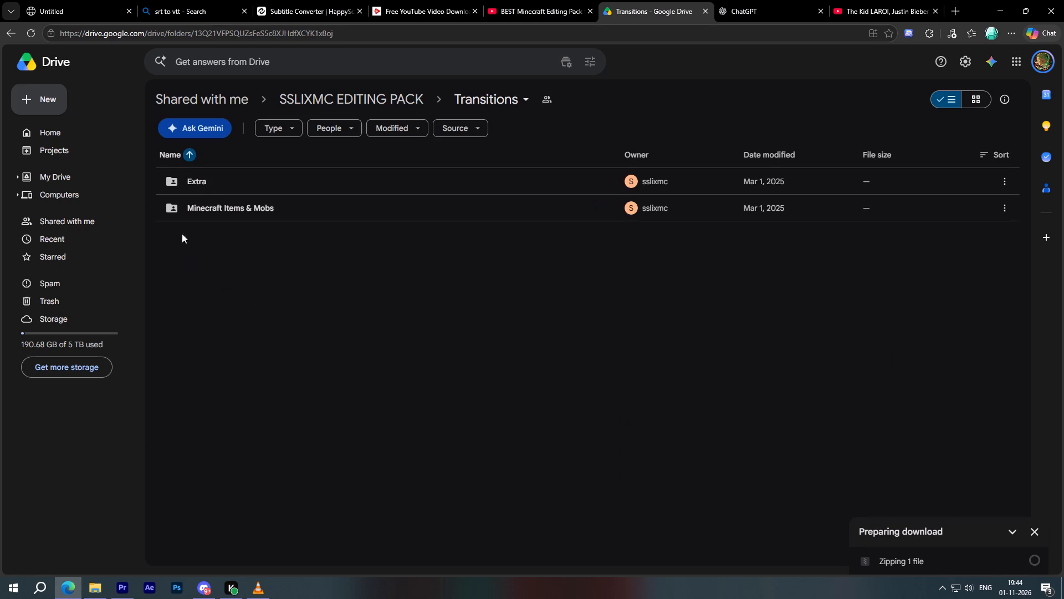
pyautogui.doubleClick(175, 185)
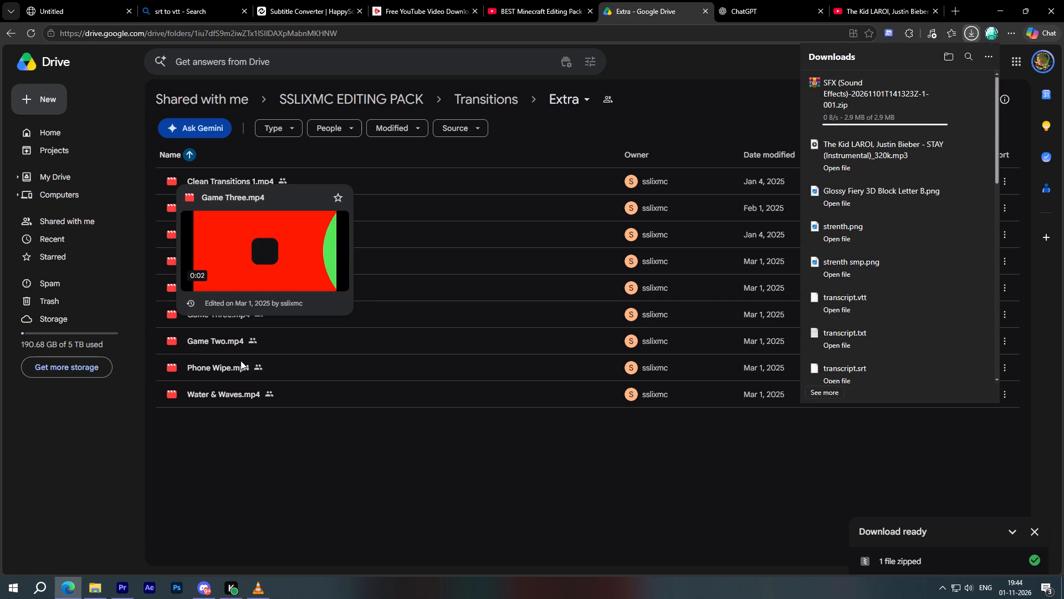
pyautogui.click(300, 472)
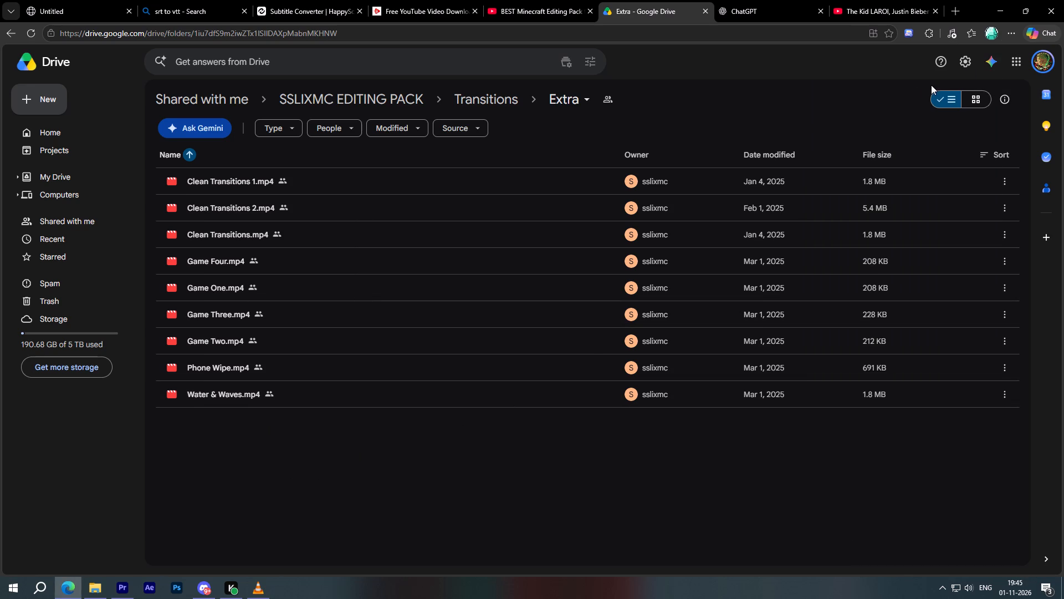
# Locate the downloaded SFX (Sound Effects) zip in the Downloads folder, extract it there and open the extracted folder.
pyautogui.click(1016, 37)
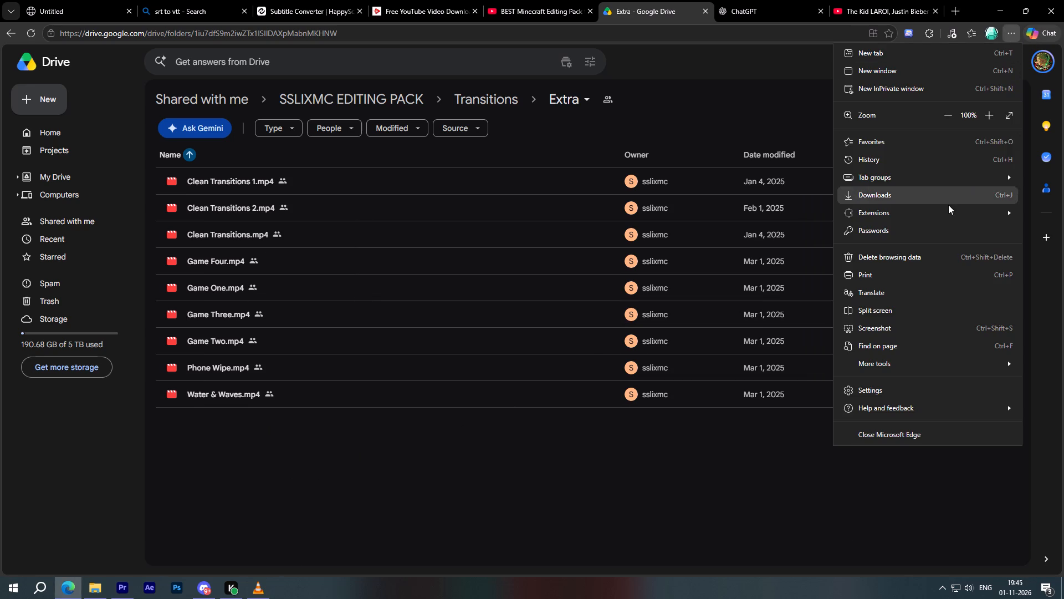
pyautogui.click(945, 199)
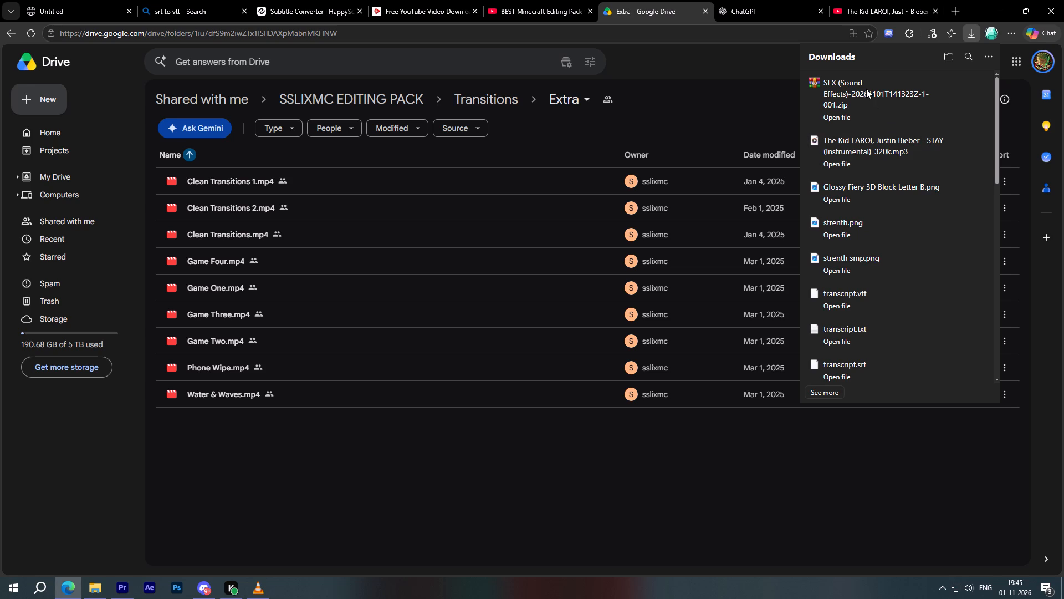
pyautogui.click(955, 101)
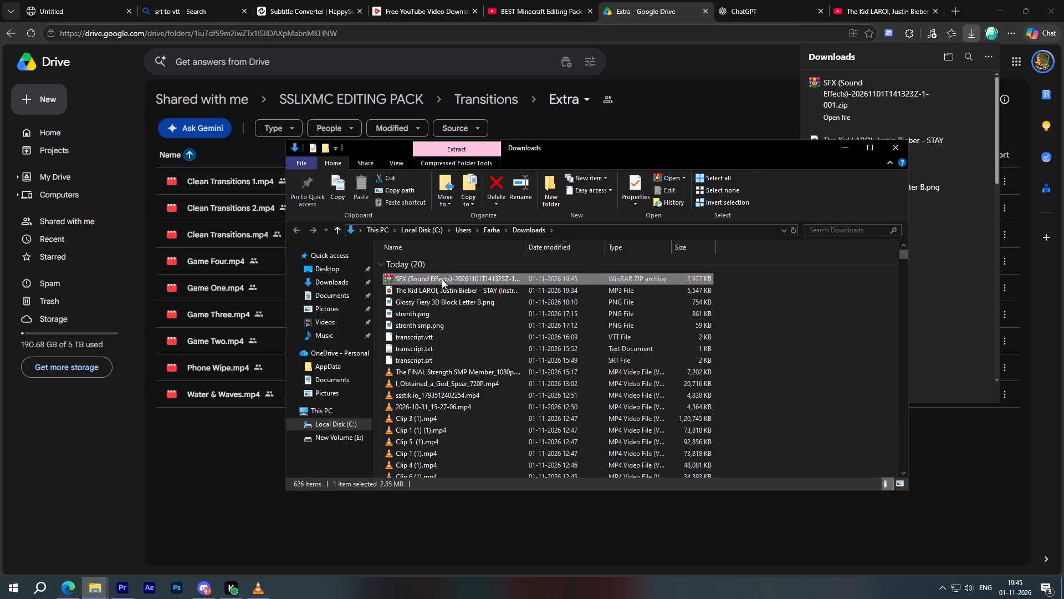
pyautogui.rightClick(442, 279)
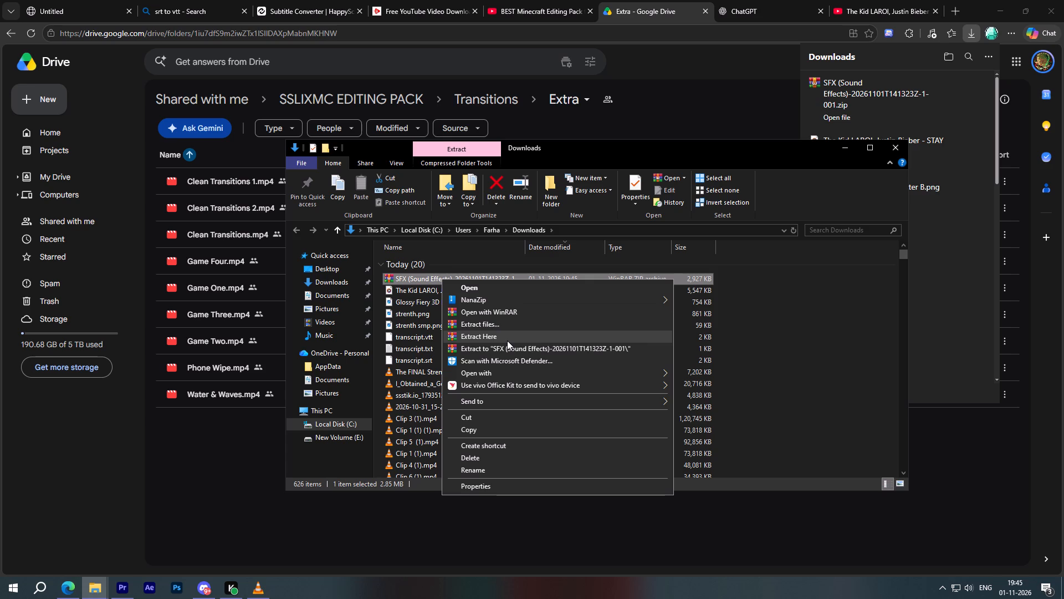
pyautogui.click(510, 336)
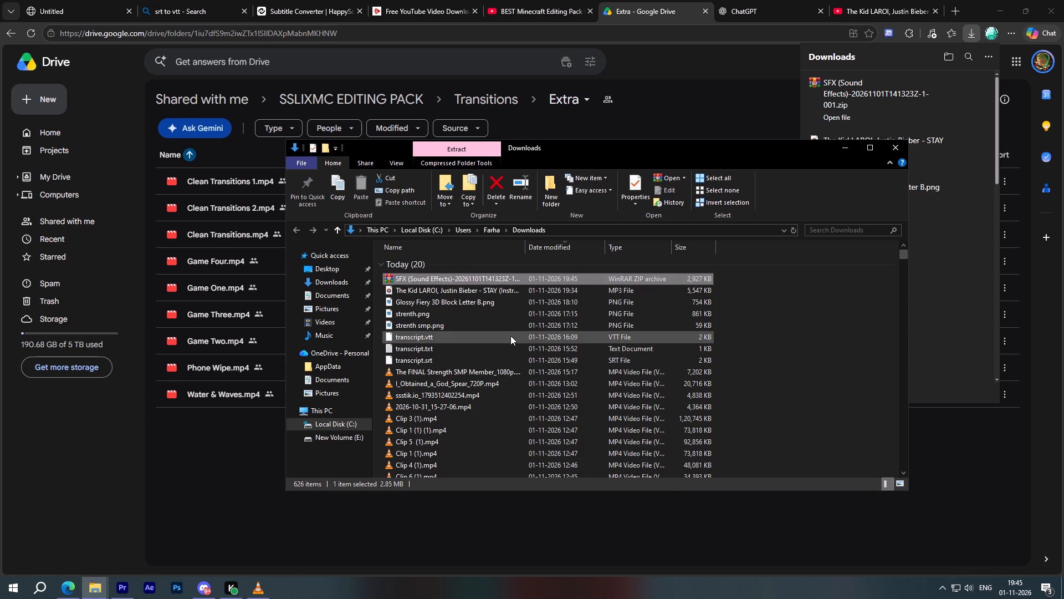
pyautogui.scroll(-3, 495, 383)
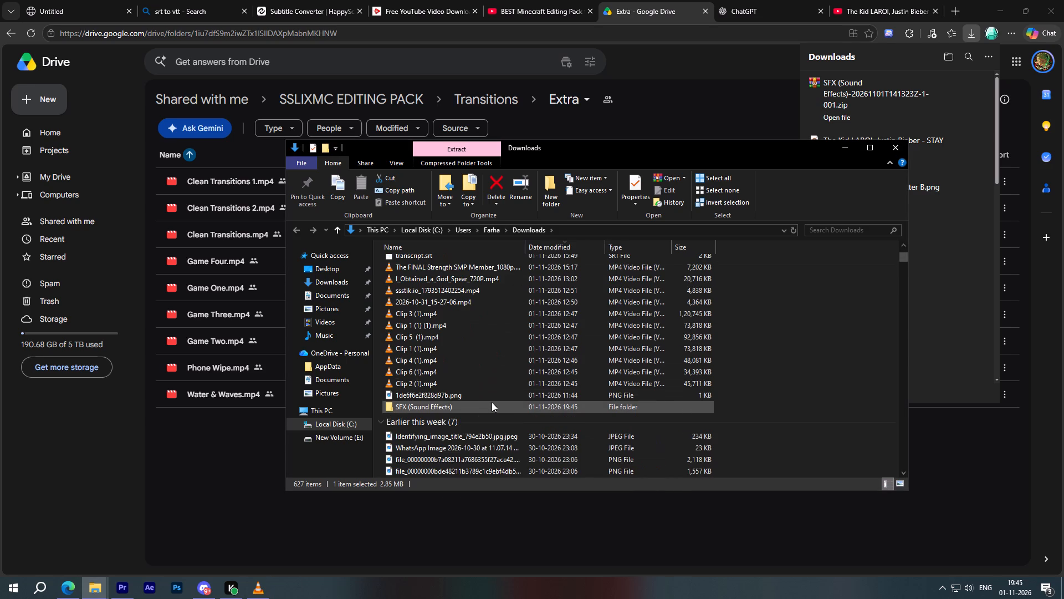
pyautogui.doubleClick(492, 402)
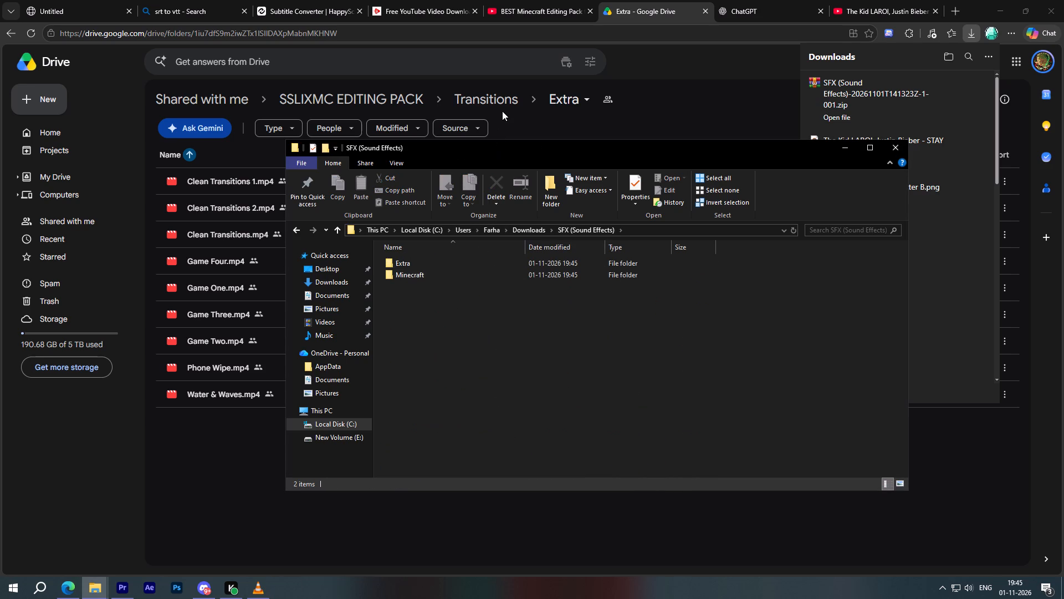
# Switch to Premiere Pro and add the SFX (Sound Effects) folder from Downloads to Animation Composer's library, storing previews in the internal cache.
pyautogui.click(125, 592)
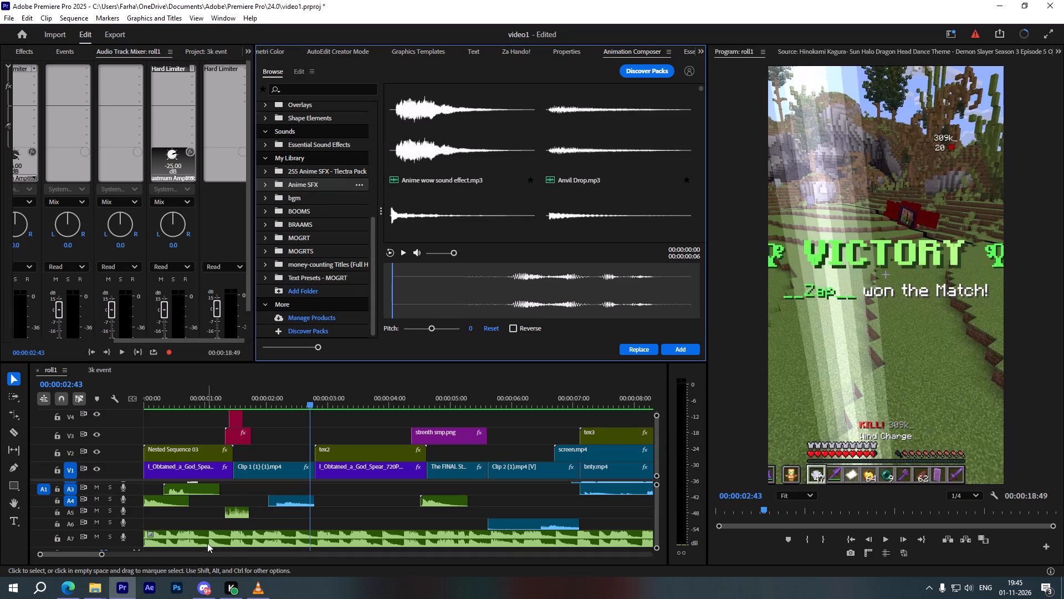
pyautogui.click(331, 173)
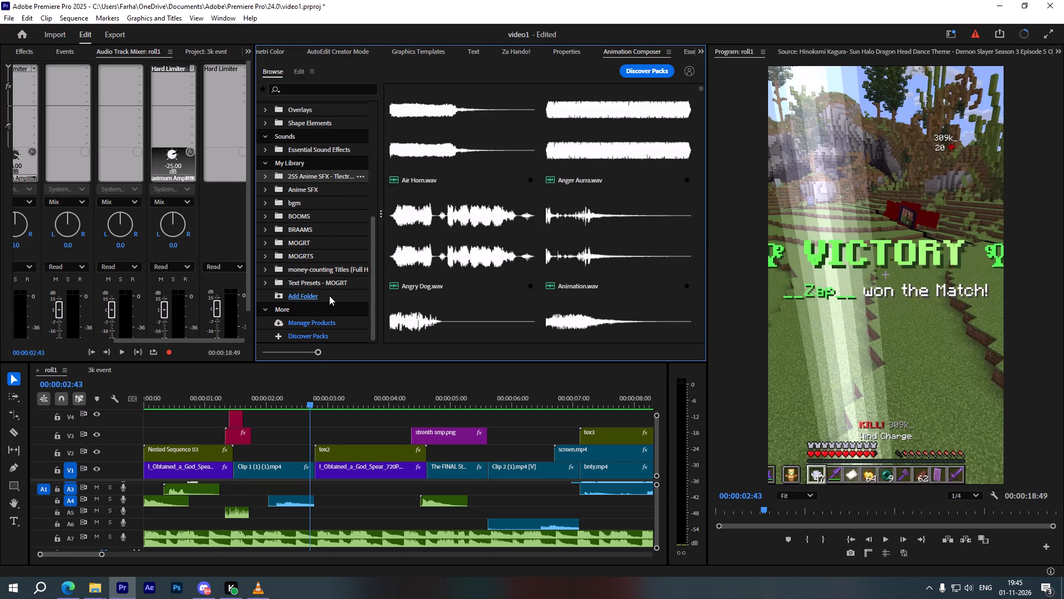
pyautogui.click(308, 298)
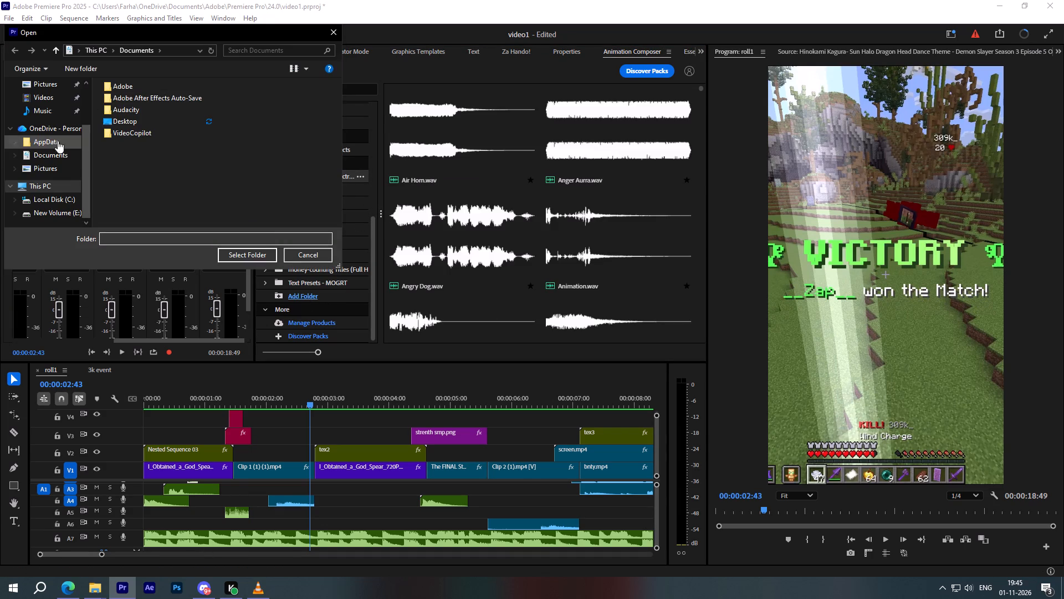
pyautogui.scroll(3, 51, 166)
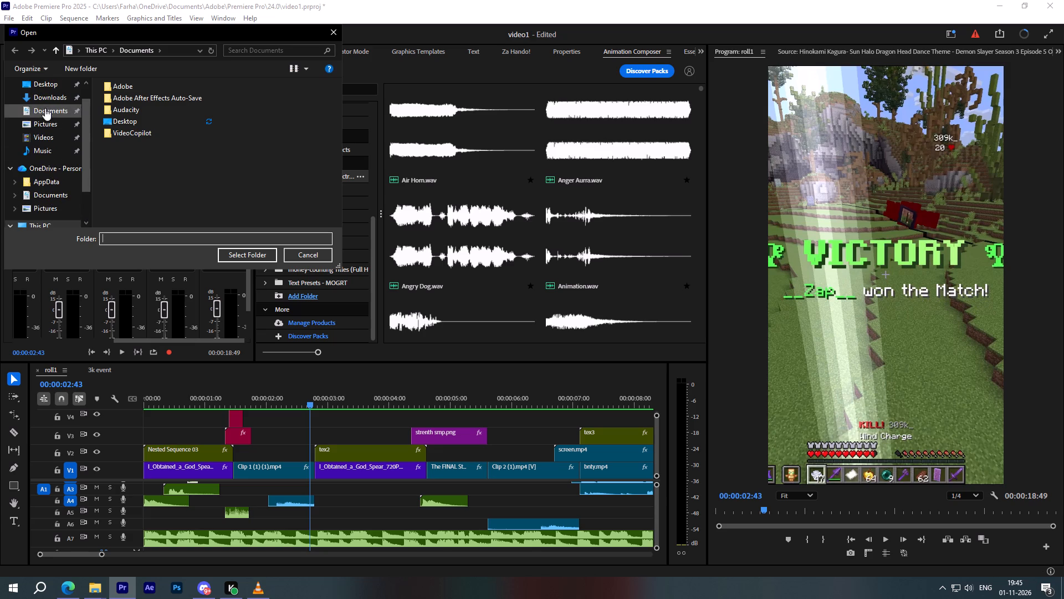
pyautogui.click(45, 97)
pyautogui.click(123, 109)
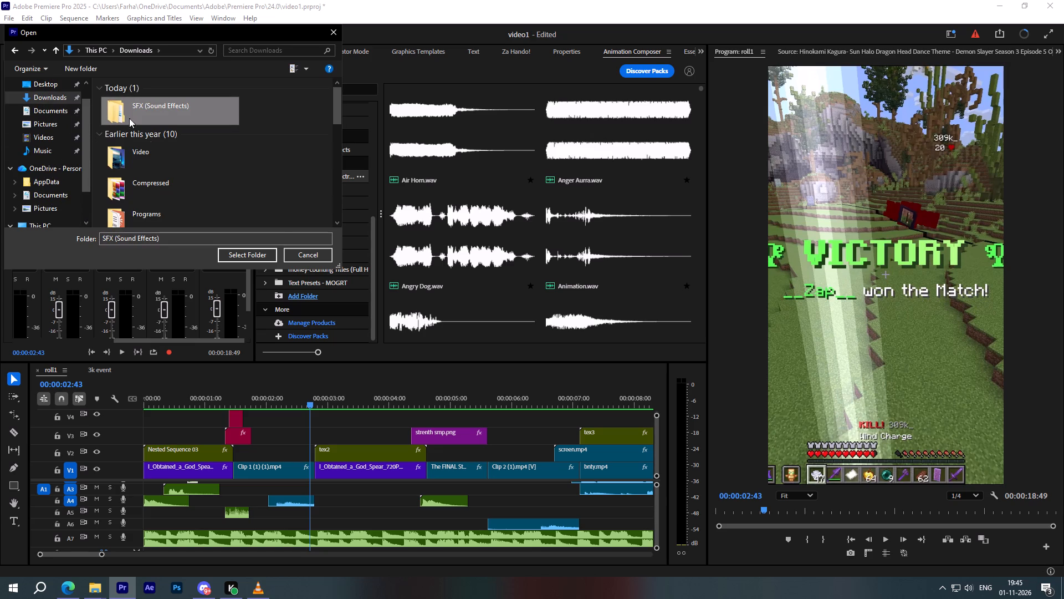
pyautogui.click(229, 258)
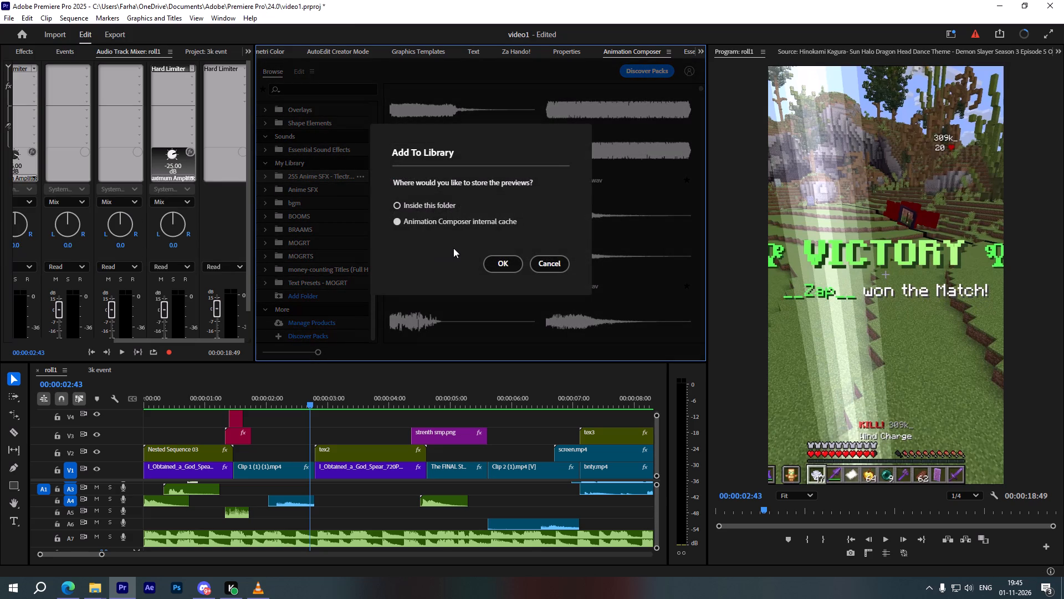
pyautogui.click(428, 207)
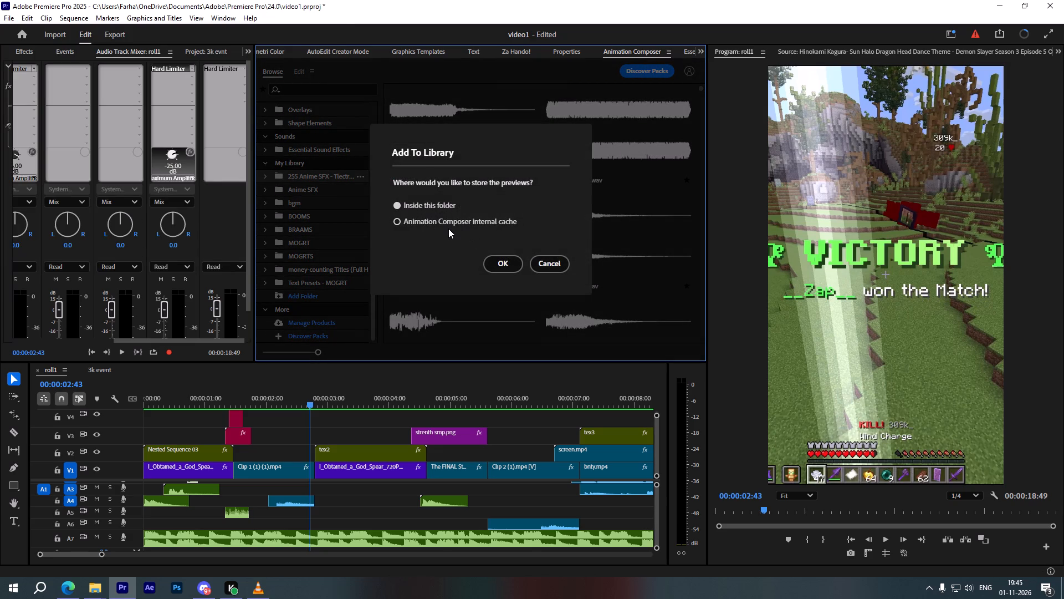
pyautogui.click(453, 222)
pyautogui.click(508, 266)
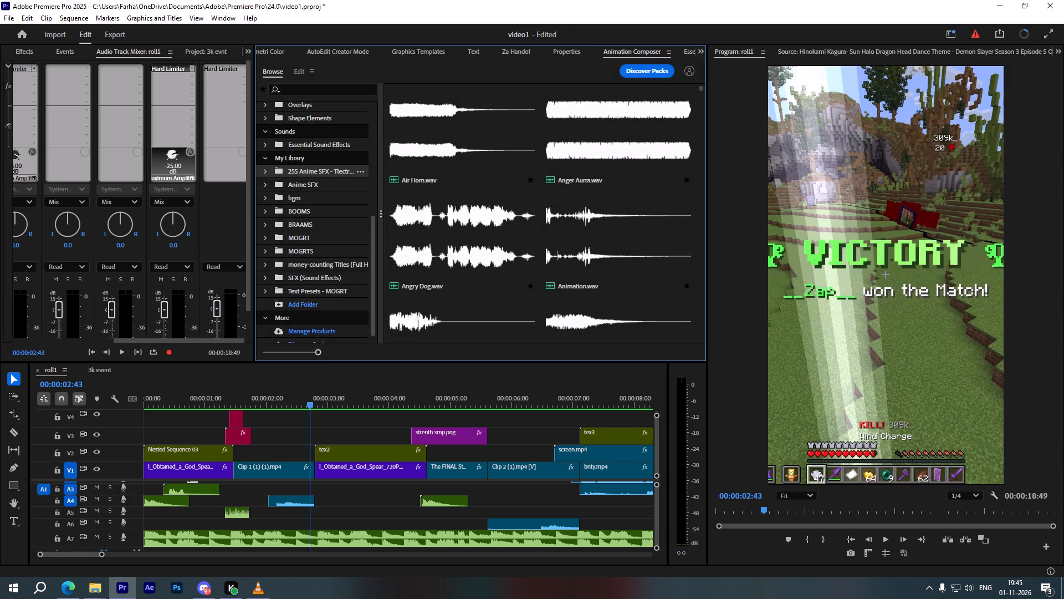
# Expand the SFX (Sound Effects) folder in the Animation Composer library and open its Minecraft subfolder.
pyautogui.click(284, 275)
pyautogui.click(264, 277)
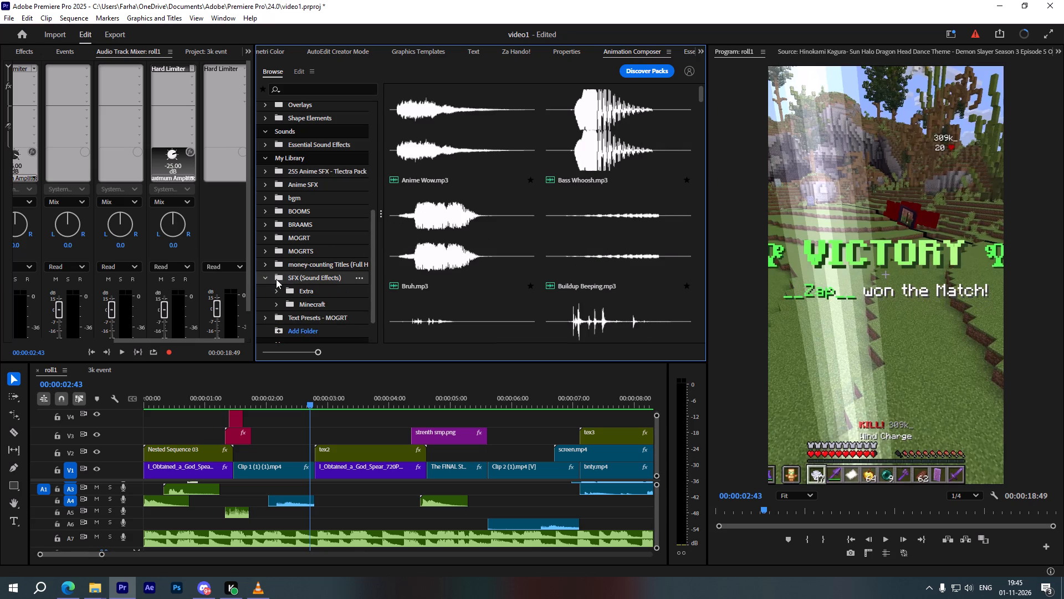
pyautogui.click(282, 286)
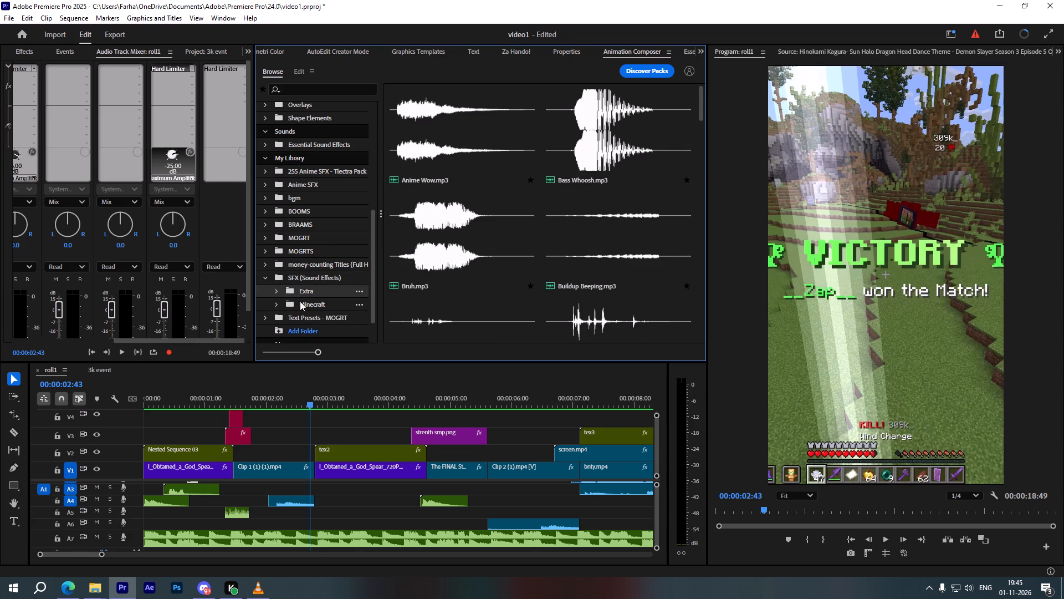
pyautogui.click(294, 303)
# Audition the Minecraft sound effects in order, from Block Broken.mp3 through Epic Advancement.mp3.
pyautogui.click(437, 148)
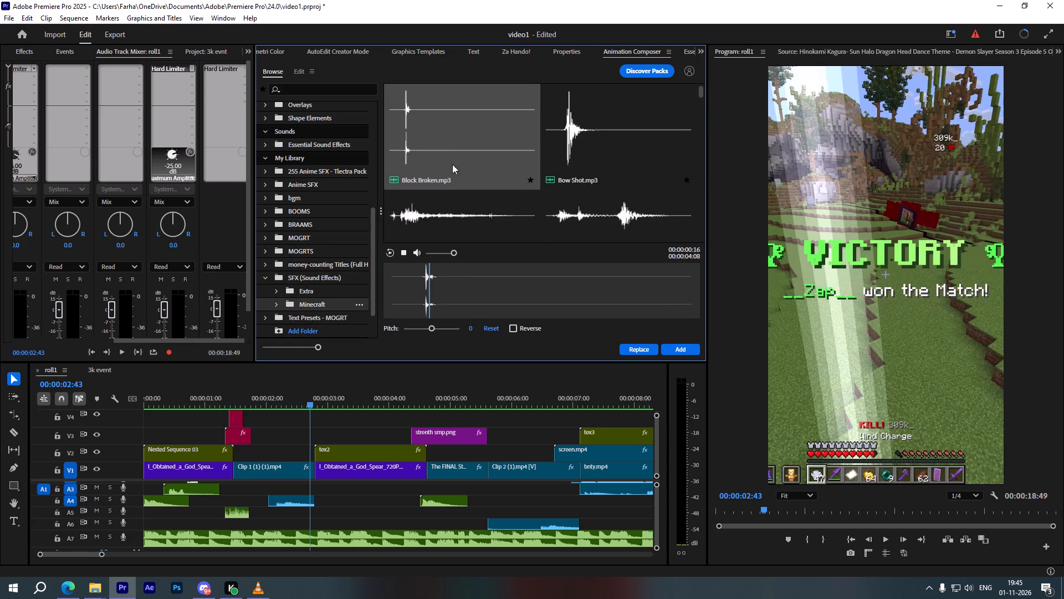
pyautogui.click(457, 210)
pyautogui.scroll(-1, 464, 198)
pyautogui.click(559, 99)
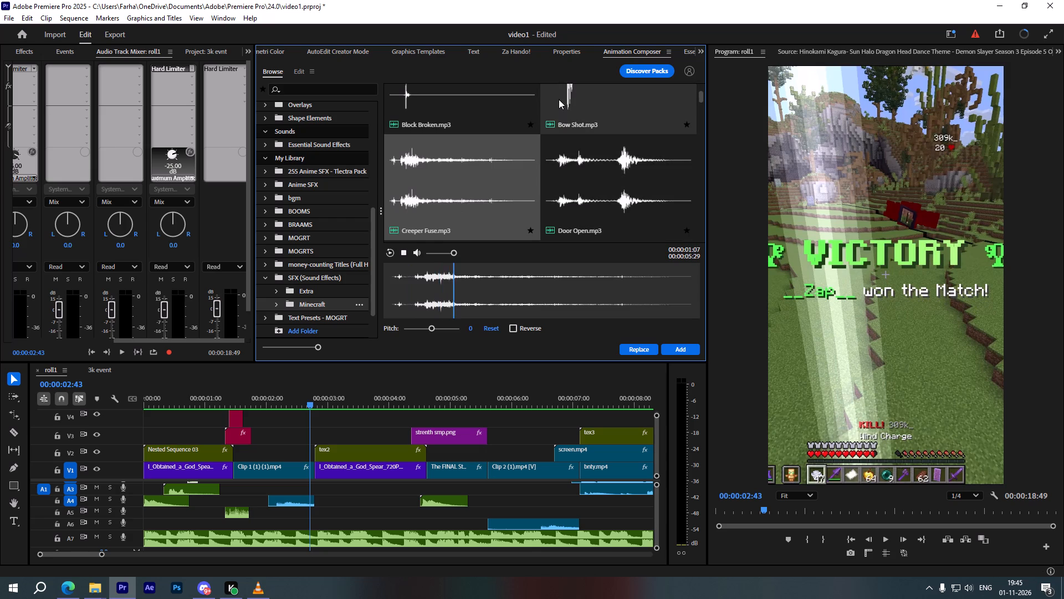
pyautogui.click(579, 159)
pyautogui.scroll(-1, 562, 170)
pyautogui.click(490, 208)
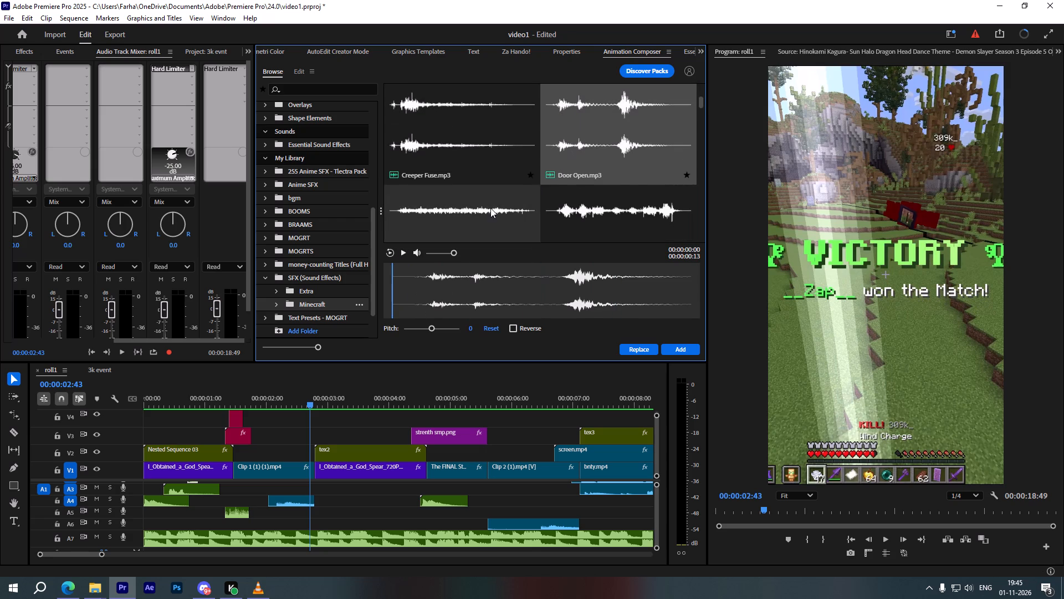
pyautogui.scroll(-2, 584, 203)
pyautogui.click(585, 126)
pyautogui.click(518, 208)
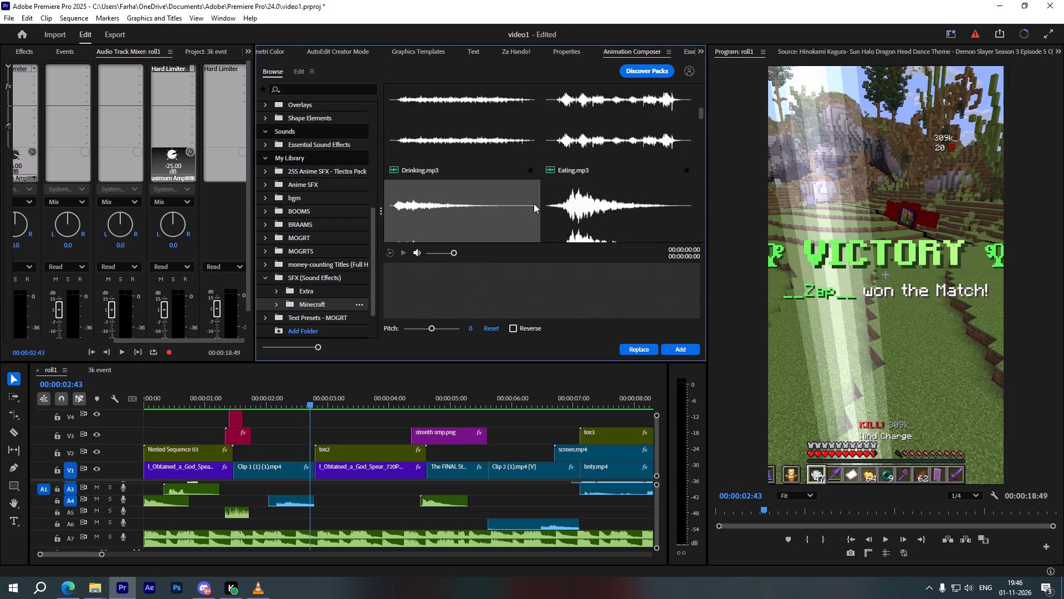
pyautogui.click(584, 205)
pyautogui.scroll(-2, 574, 205)
pyautogui.click(488, 202)
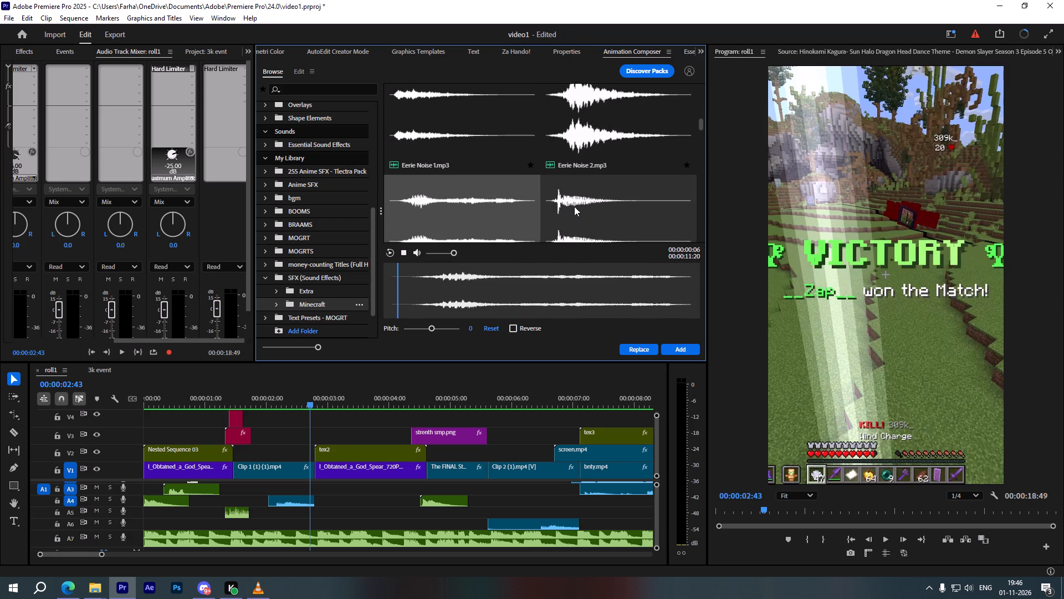
pyautogui.click(574, 206)
pyautogui.scroll(-2, 500, 210)
pyautogui.click(458, 202)
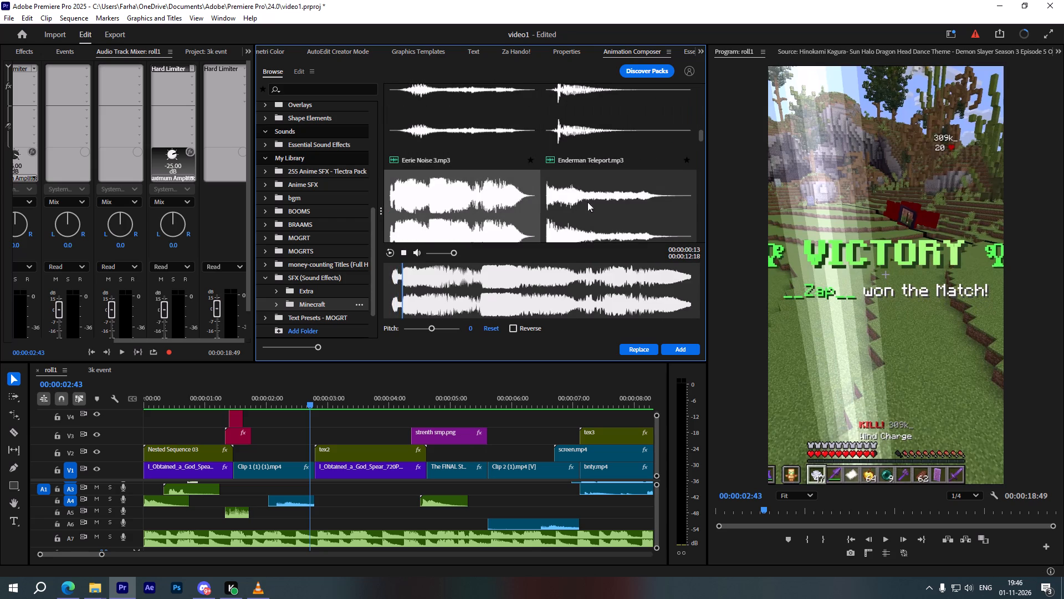
pyautogui.click(593, 201)
# Audition the following Minecraft sounds, from Footsteps.mp3 and Hit.mp3 through Level Up.mp3 and the two sounds listed just after it.
pyautogui.scroll(-3, 501, 193)
pyautogui.click(436, 165)
pyautogui.click(573, 166)
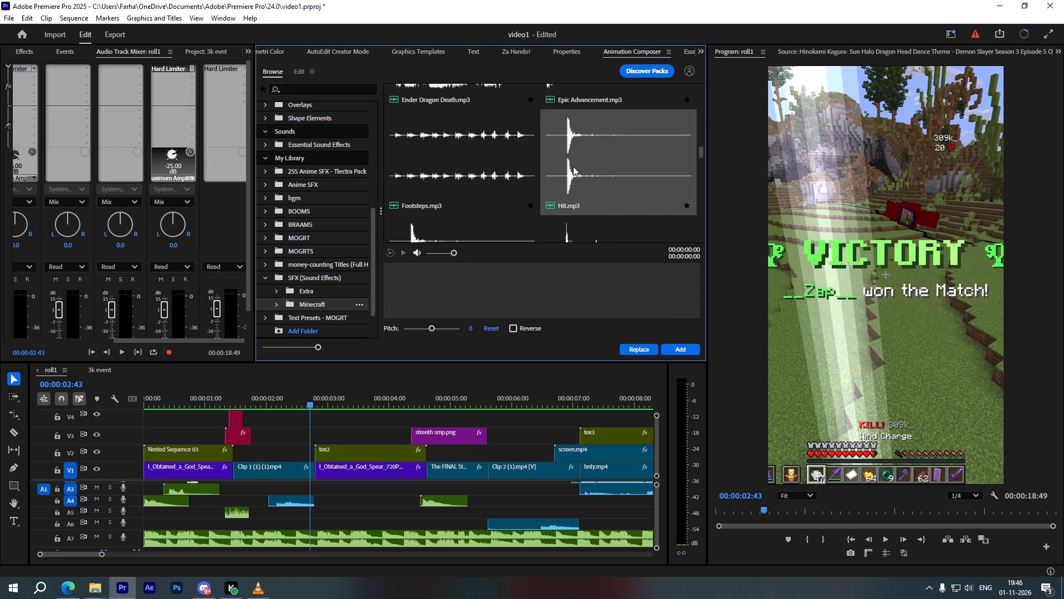
pyautogui.scroll(-1, 573, 166)
pyautogui.click(464, 193)
pyautogui.click(565, 187)
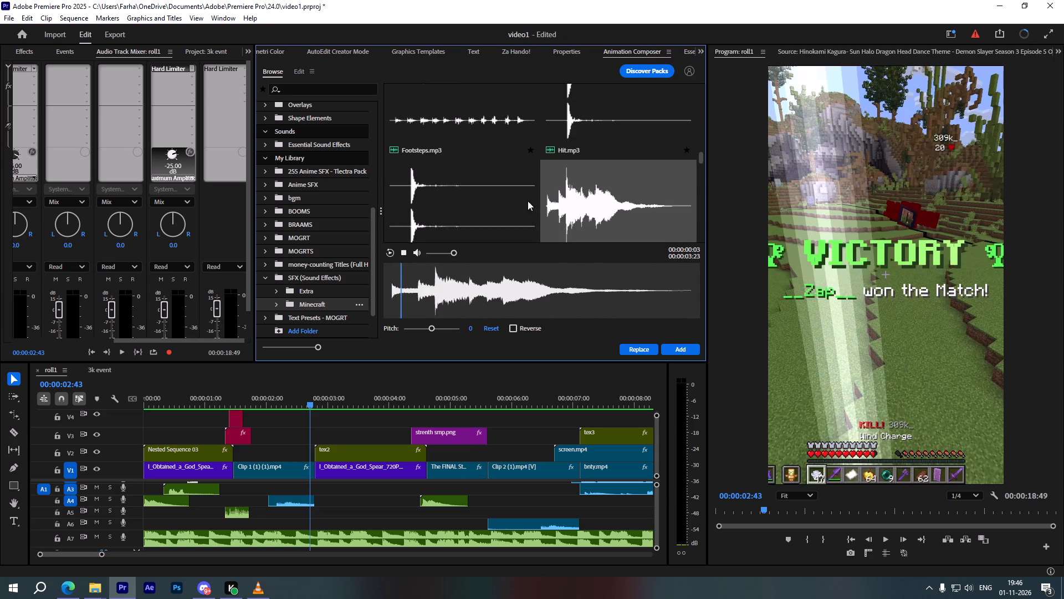
pyautogui.scroll(-2, 483, 213)
pyautogui.click(461, 222)
pyautogui.click(581, 194)
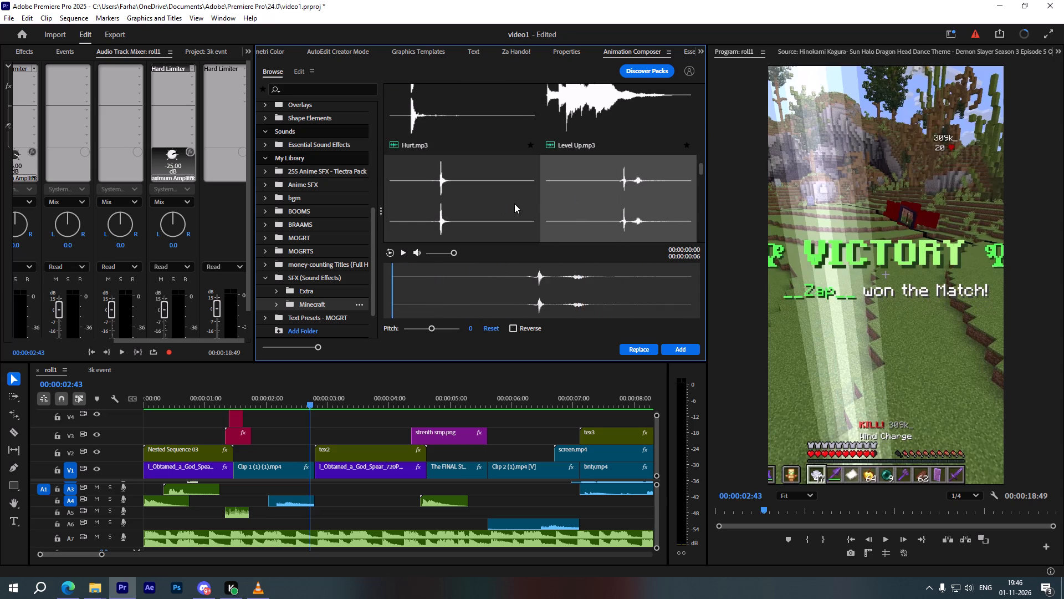
# Add the short Minecraft sound listed directly below Hurt.mp3 to roll1 at the playhead, 00:00:02:43.
pyautogui.click(479, 201)
pyautogui.click(672, 350)
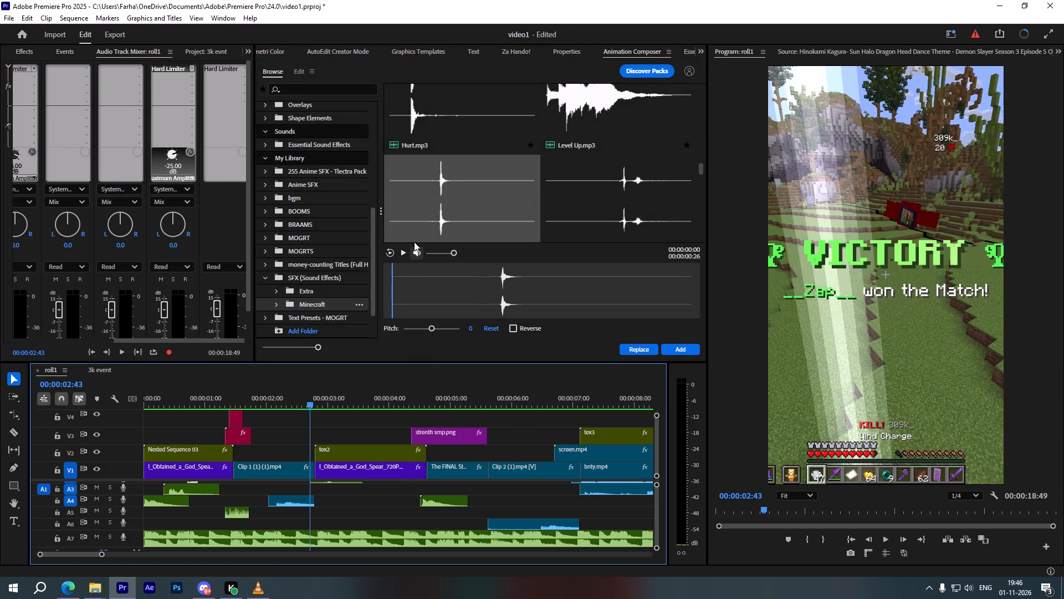
# Audition the Minecraft sounds from Minecraft Click 3.mp3 through Totem Of Undying.mp3.
pyautogui.scroll(-2, 430, 225)
pyautogui.click(439, 199)
pyautogui.scroll(-2, 441, 198)
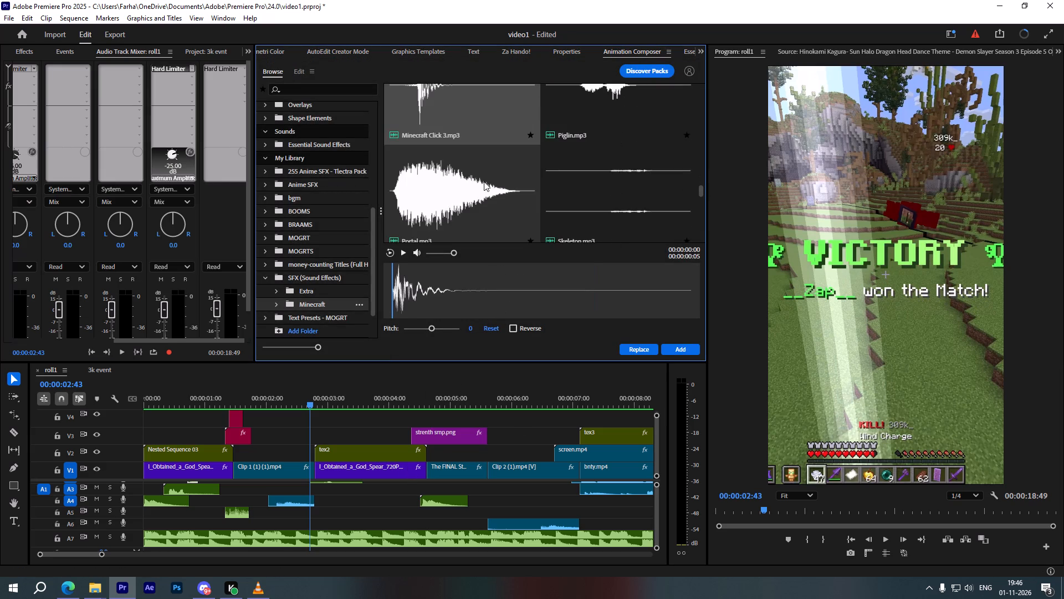
pyautogui.click(590, 123)
pyautogui.click(499, 183)
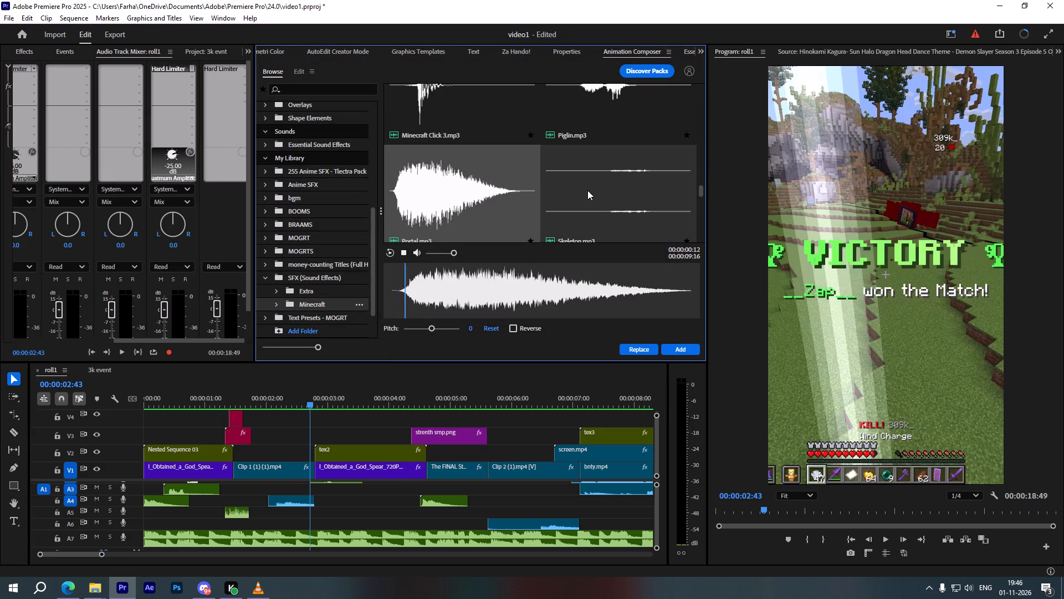
pyautogui.click(587, 190)
pyautogui.scroll(-2, 494, 188)
pyautogui.click(476, 190)
pyautogui.click(589, 194)
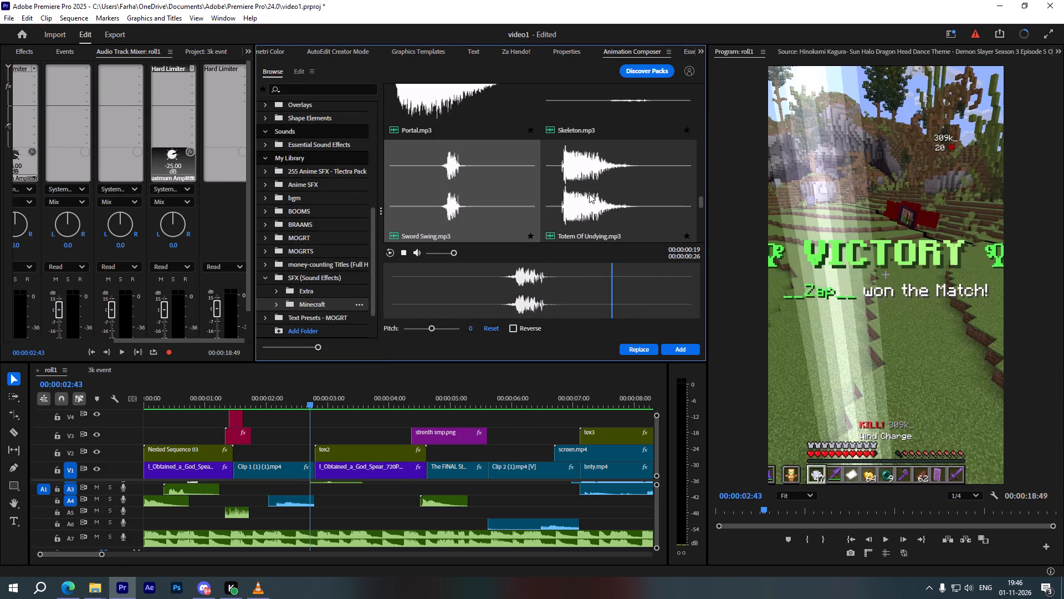
# Audition the remaining Minecraft sounds, from Villager 1.mp3 through Zombie.mp3.
pyautogui.scroll(-2, 537, 192)
pyautogui.click(461, 192)
pyautogui.click(577, 182)
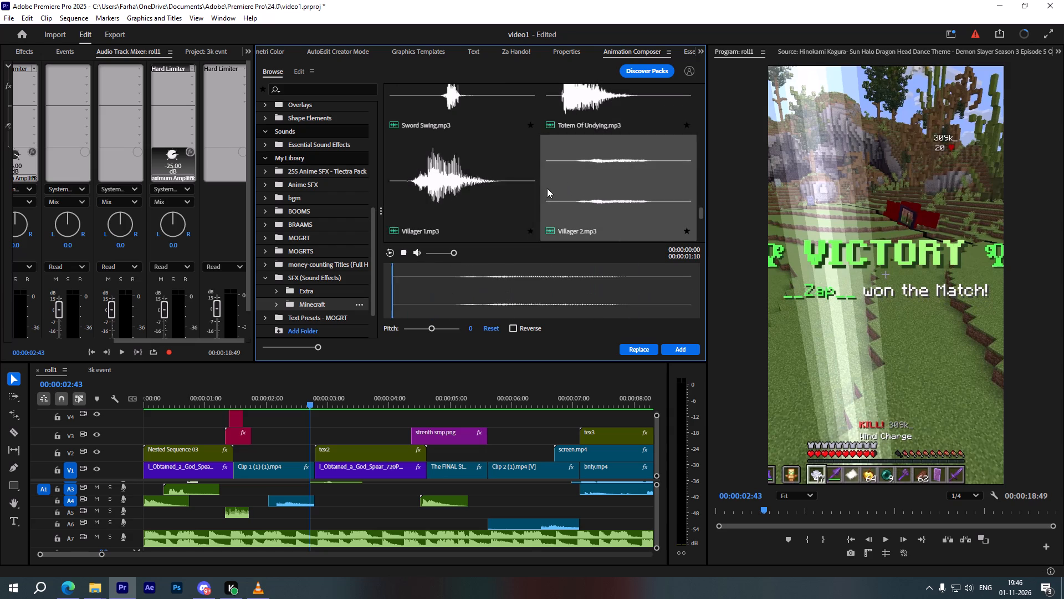
pyautogui.scroll(-2, 509, 192)
pyautogui.click(465, 180)
pyautogui.click(588, 175)
pyautogui.scroll(-1, 510, 198)
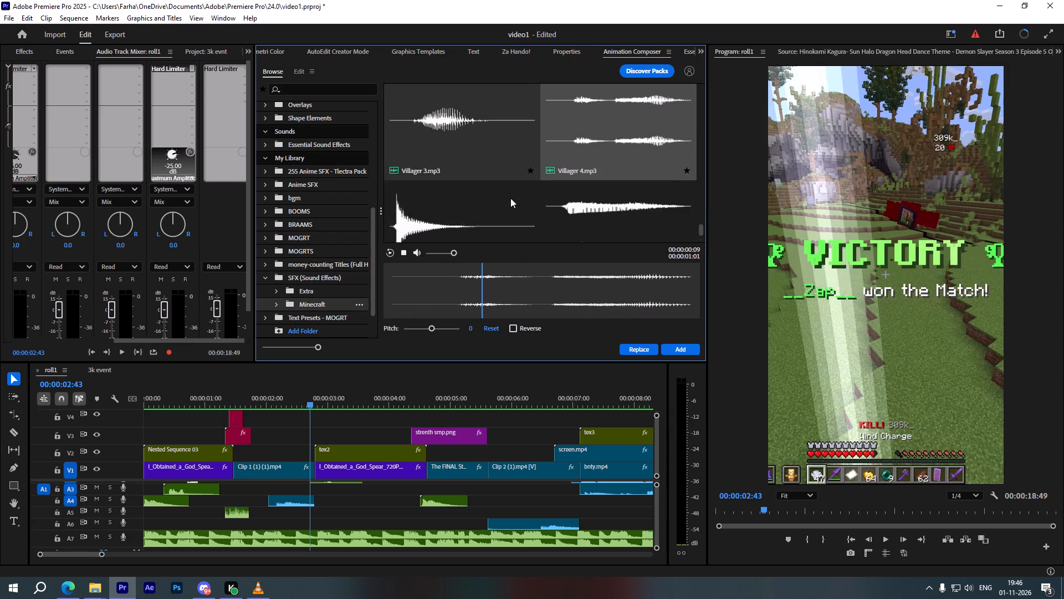
pyautogui.scroll(-1, 510, 198)
pyautogui.click(474, 189)
pyautogui.click(577, 181)
# Add XP Orb.mp3 to roll1 and move its clip to track A5 at about 00:00:07:00, just before tex3 starts.
pyautogui.click(470, 196)
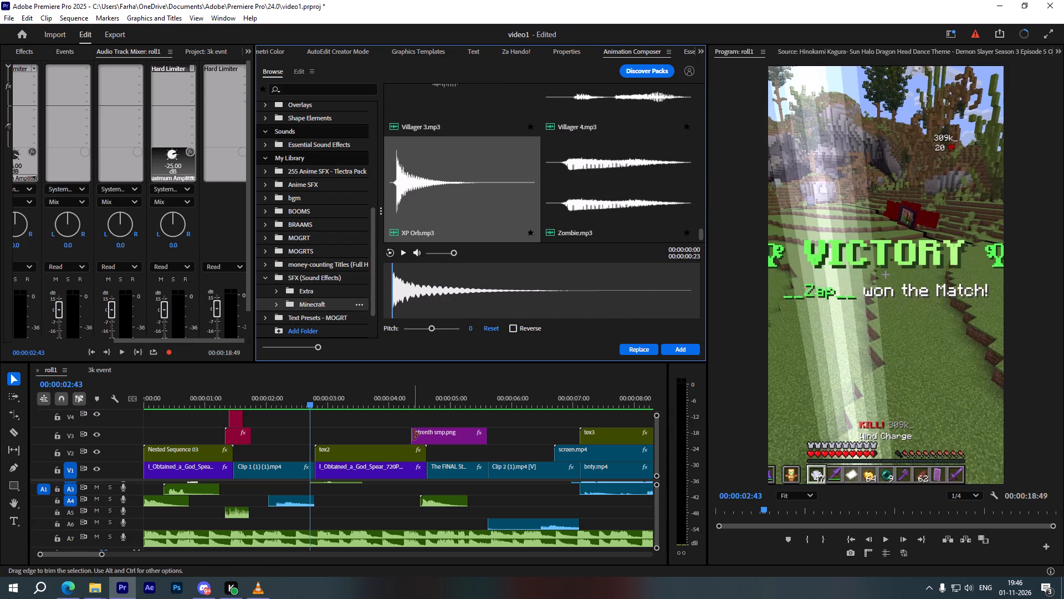
pyautogui.click(672, 347)
pyautogui.moveTo(324, 493); pyautogui.dragTo(588, 509)
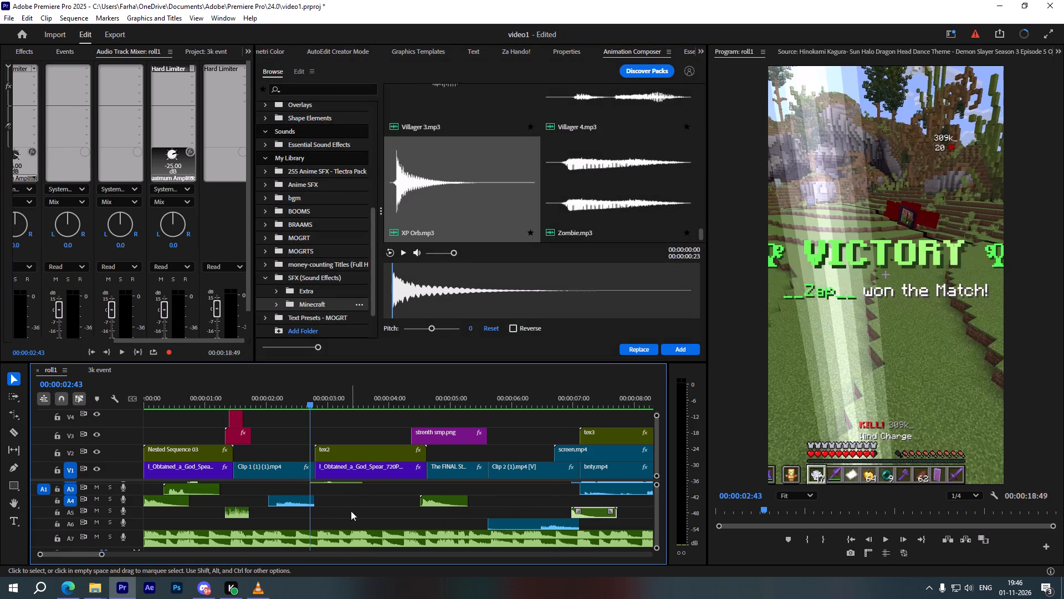
# Play roll1 from 00:00:00:00 to review the added sound effects.
pyautogui.keyDown('ctrl'); pyautogui.scroll(4, 339, 500); pyautogui.keyUp('ctrl')
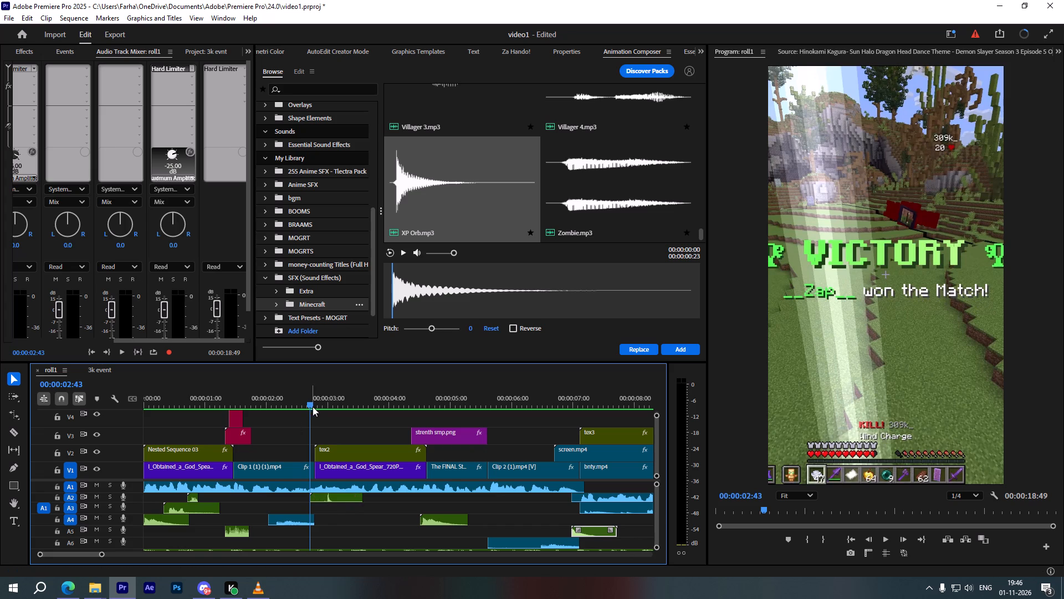
pyautogui.moveTo(306, 400); pyautogui.dragTo(124, 427)
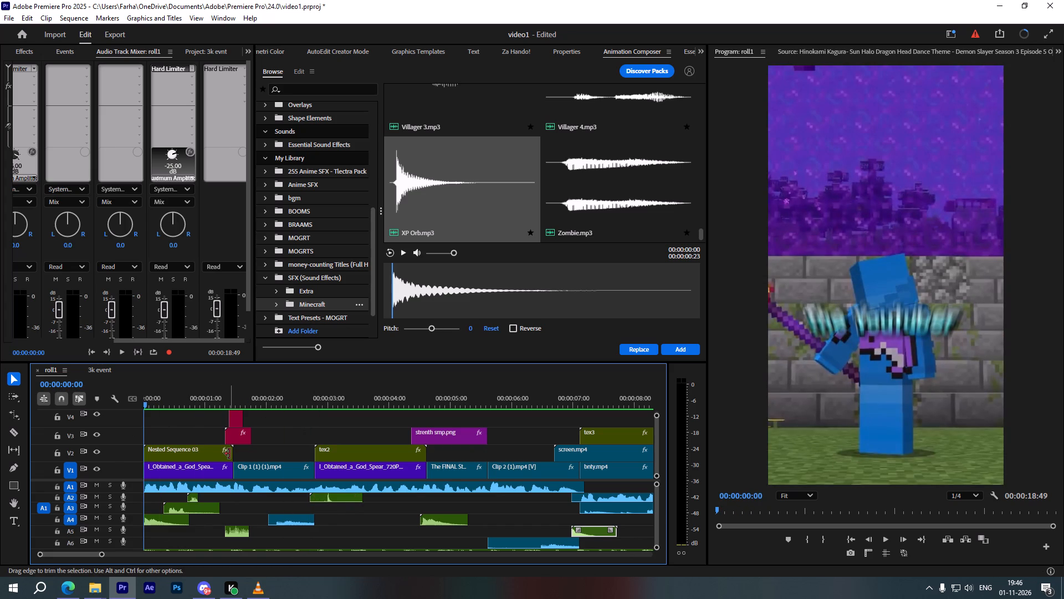
pyautogui.press('space')
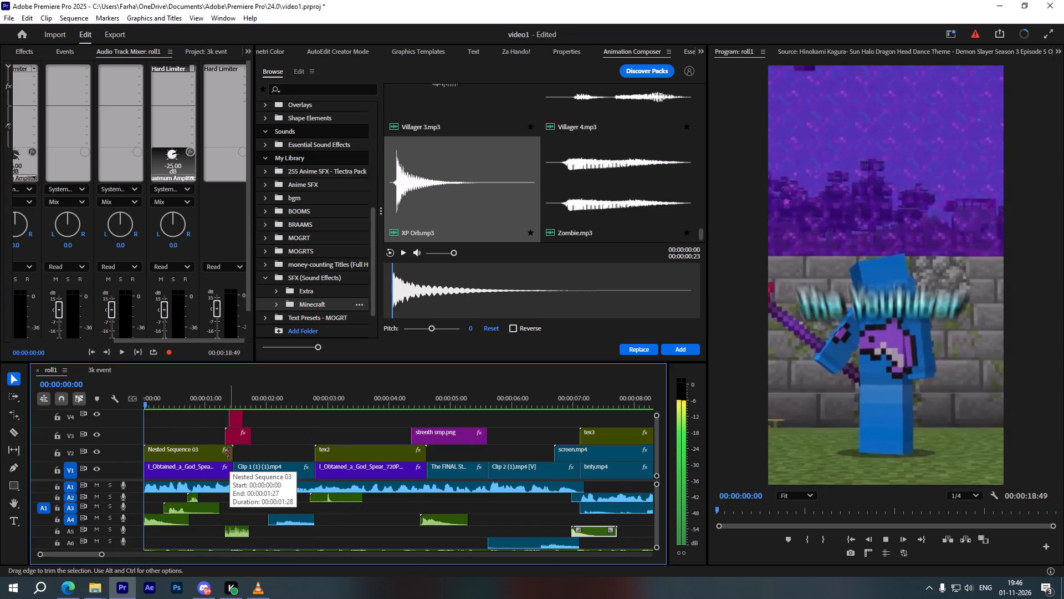
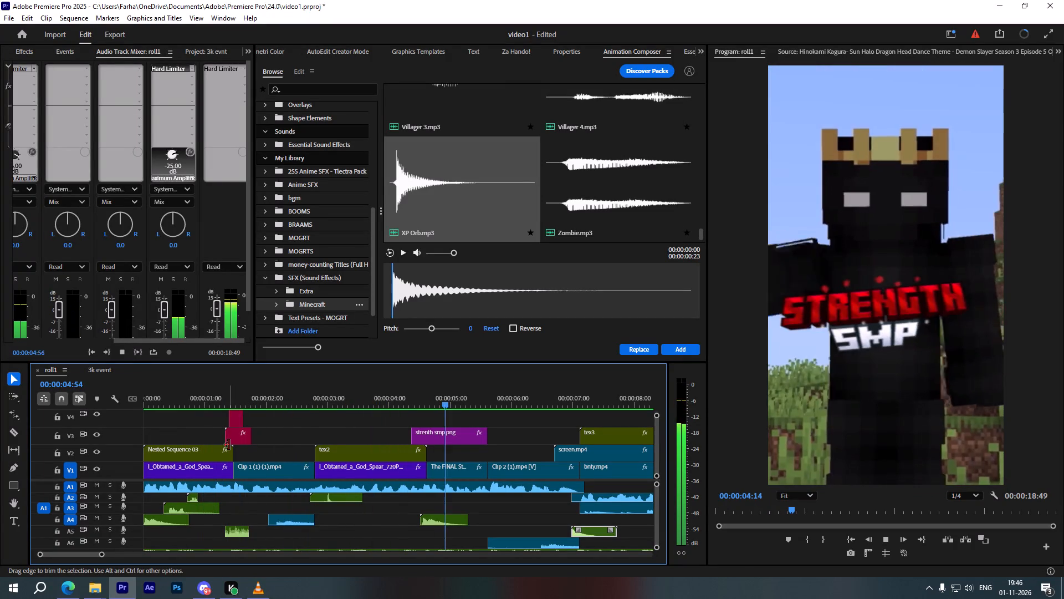
# Shift the Minecraft Click 1.mp3 clip on A2 to start at about 00:00:02:30, its peak at tex2's start, and play it back.
pyautogui.press('space')
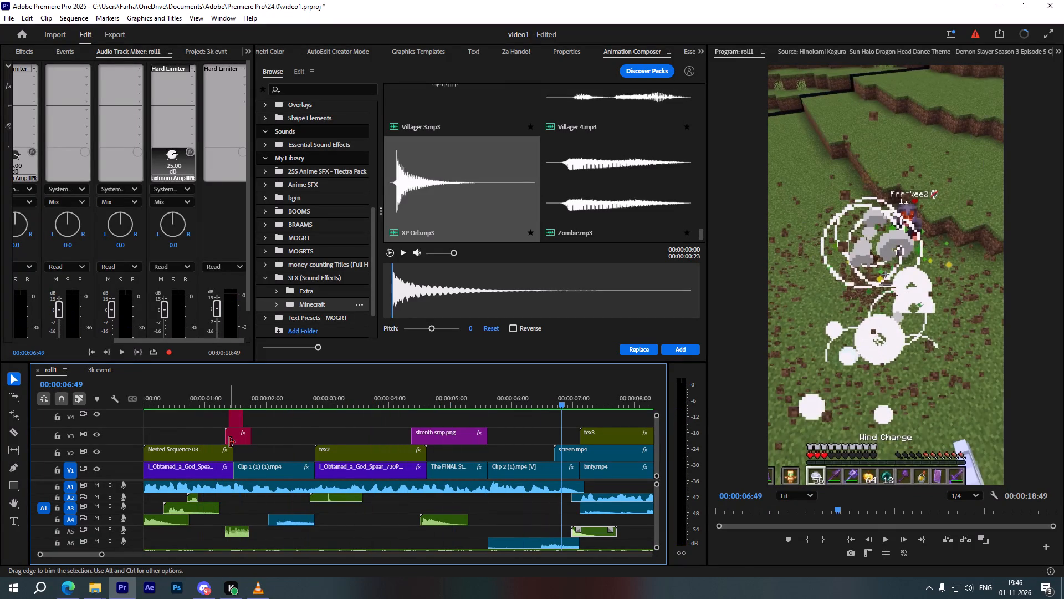
pyautogui.keyDown('alt'); pyautogui.scroll(4, 334, 509); pyautogui.keyUp('alt')
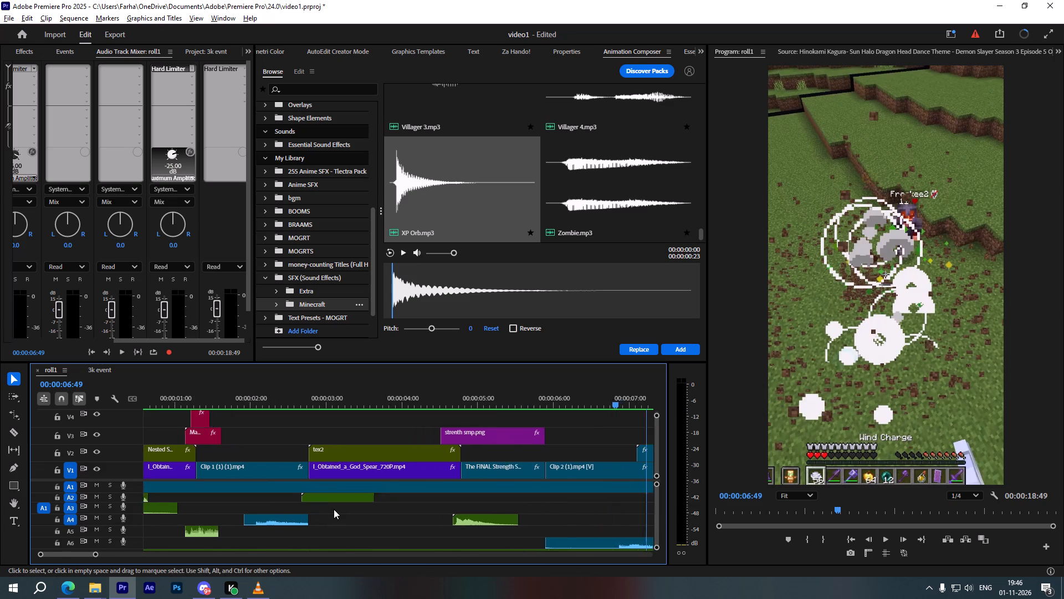
pyautogui.keyDown('alt'); pyautogui.scroll(3, 334, 509); pyautogui.keyUp('alt')
pyautogui.moveTo(345, 498); pyautogui.dragTo(309, 500)
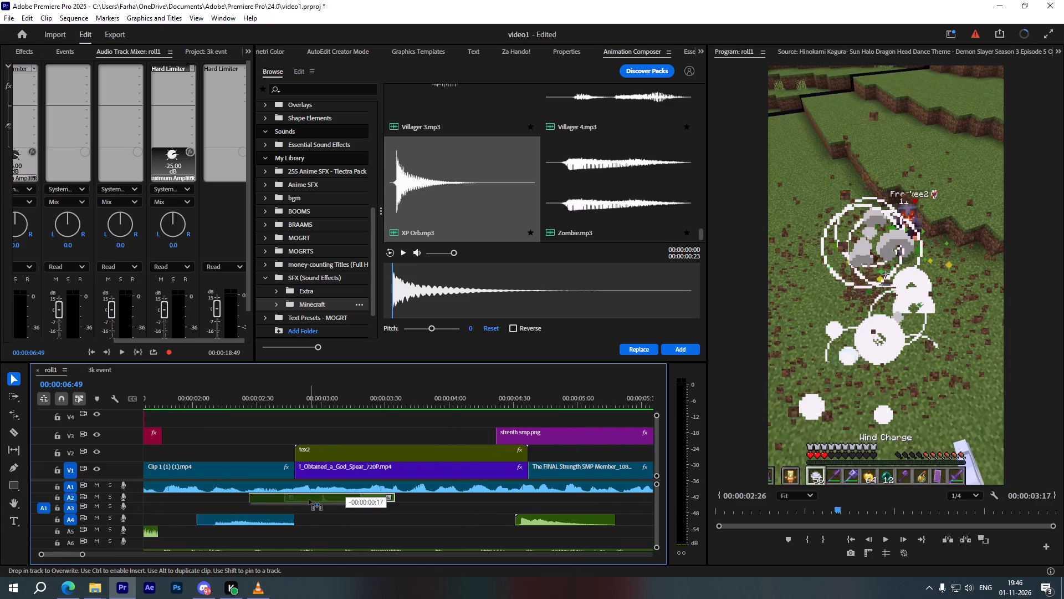
pyautogui.moveTo(309, 500); pyautogui.dragTo(309, 499)
pyautogui.moveTo(315, 498); pyautogui.dragTo(323, 498)
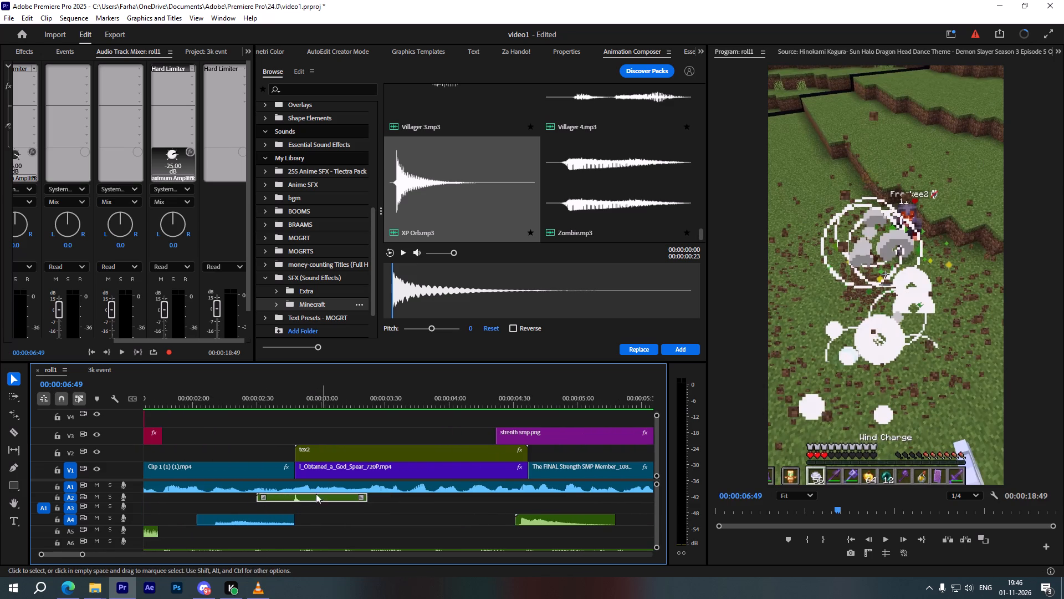
pyautogui.moveTo(258, 405); pyautogui.dragTo(282, 413)
pyautogui.press('space')
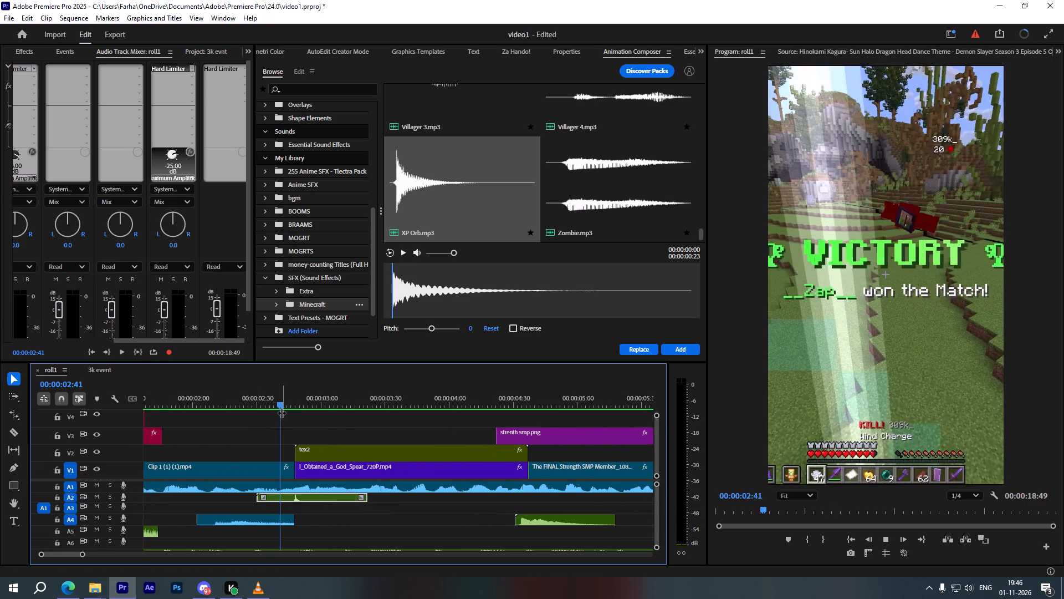
pyautogui.press('space')
pyautogui.moveTo(262, 397); pyautogui.dragTo(247, 398)
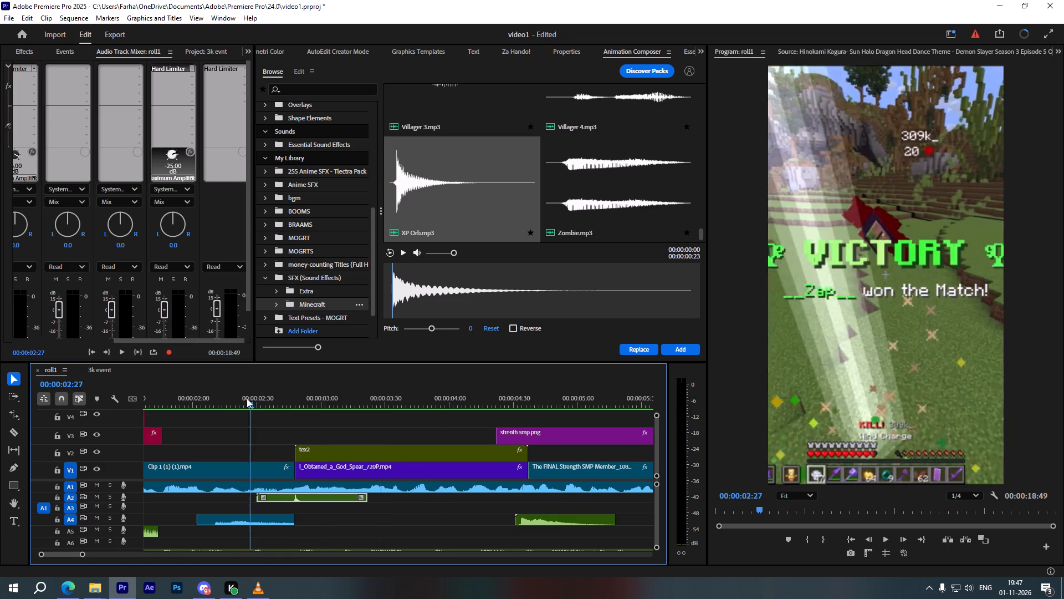
pyautogui.moveTo(247, 398); pyautogui.dragTo(242, 398)
pyautogui.press('space')
pyautogui.press('space')
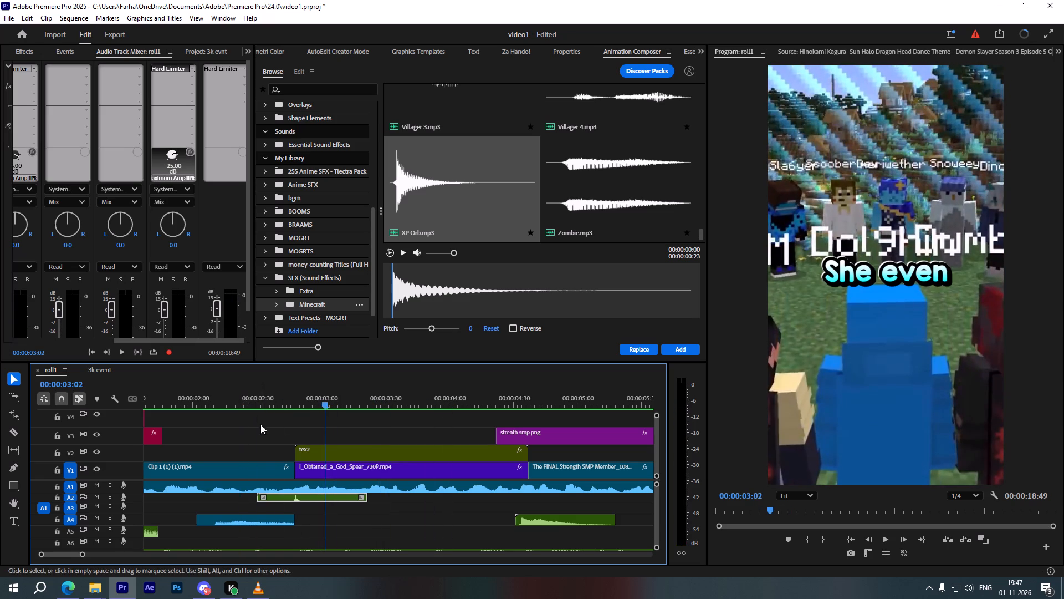
# Set the volume level of the Minecraft Click 1.mp3 clip to 15 dB and replay that section.
pyautogui.keyDown('ctrl'); pyautogui.scroll(3, 111, 523); pyautogui.keyUp('ctrl')
pyautogui.keyDown('ctrl'); pyautogui.scroll(-6, 111, 523); pyautogui.keyUp('ctrl')
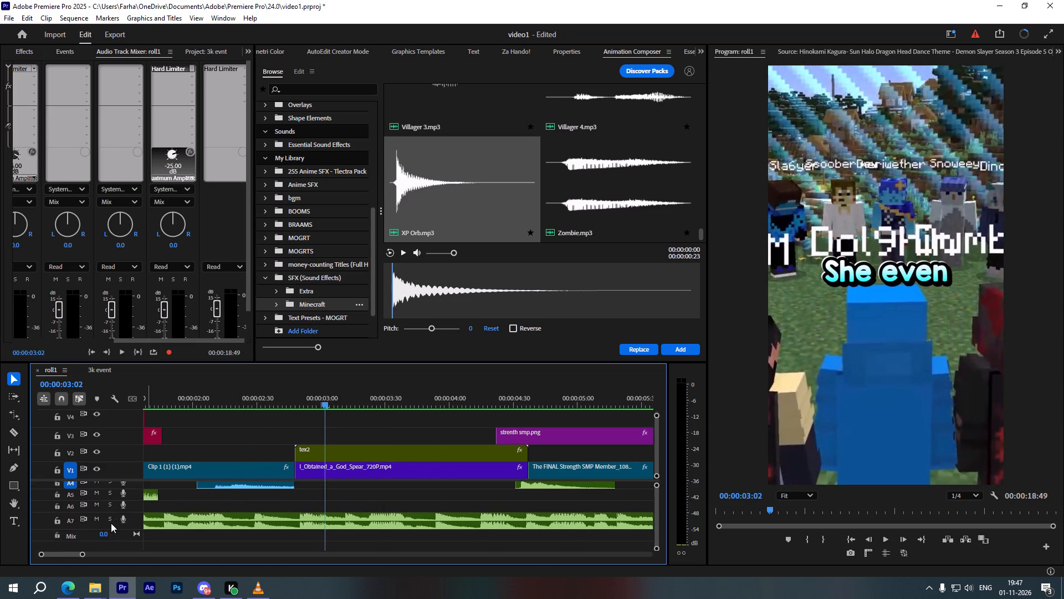
pyautogui.keyDown('ctrl'); pyautogui.scroll(5, 111, 523); pyautogui.keyUp('ctrl')
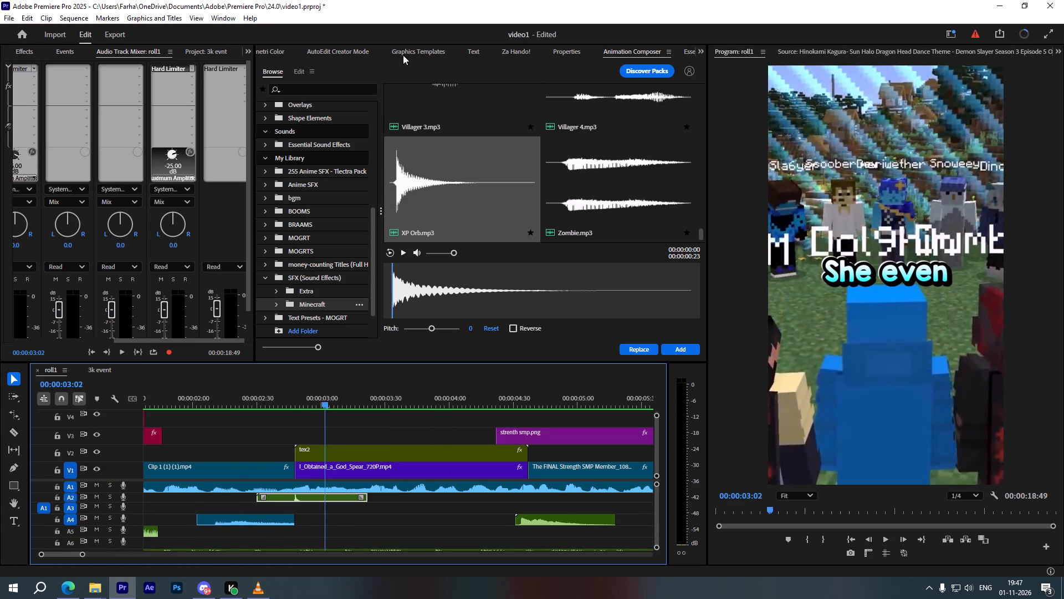
pyautogui.scroll(9, 403, 55)
pyautogui.click(388, 117)
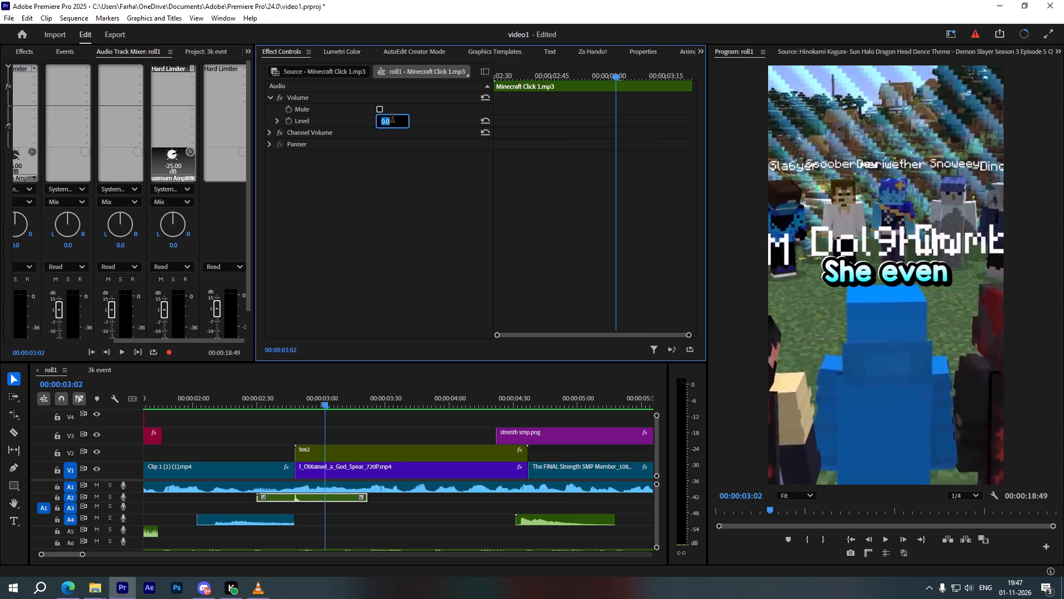
pyautogui.write('15')
pyautogui.press('Return')
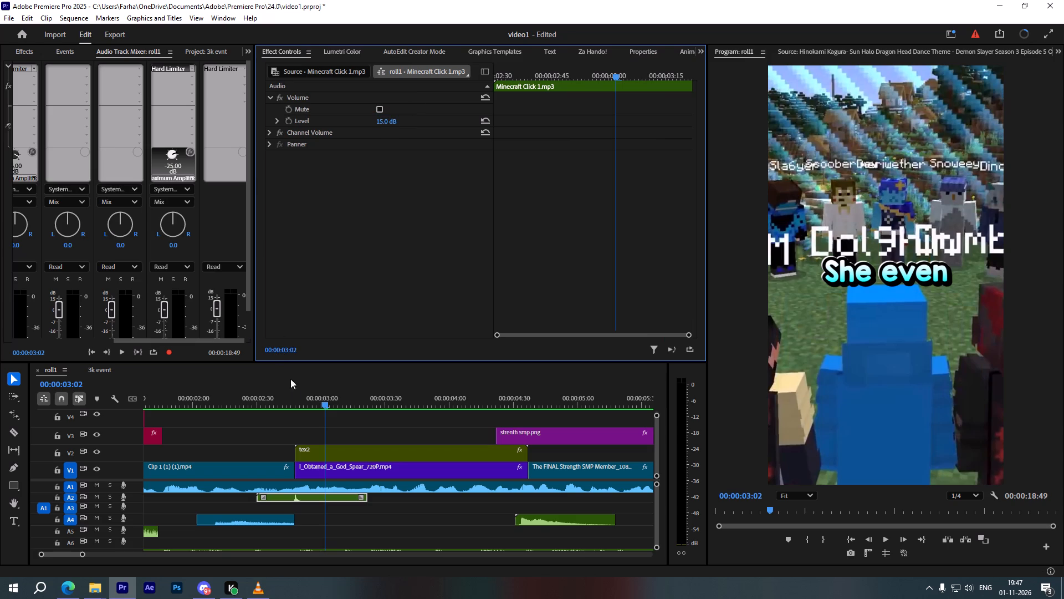
pyautogui.moveTo(284, 404); pyautogui.dragTo(256, 412)
pyautogui.press('space')
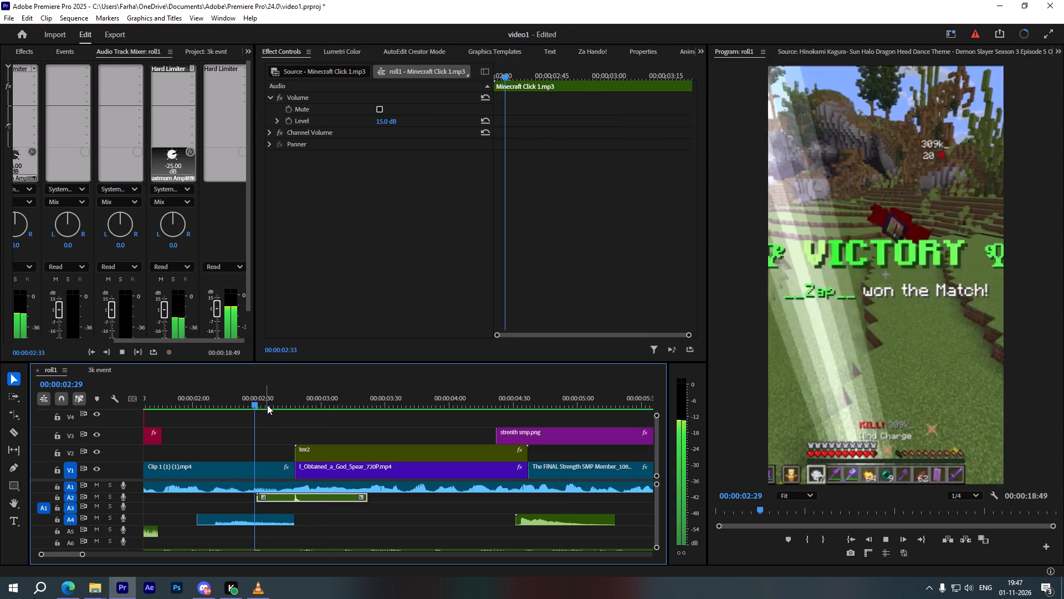
pyautogui.press('space')
# Duplicate the Minecraft Click 1.mp3 clip along A2 to about 00:00:04:05, with its peak at the start of strenth smp.png.
pyautogui.scroll(-3, 319, 498)
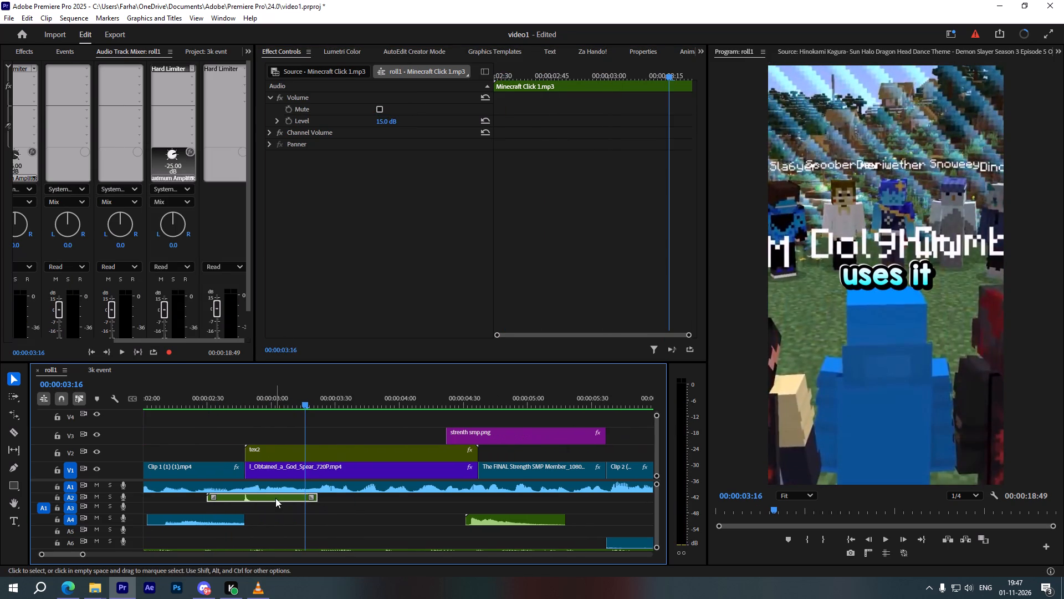
pyautogui.moveTo(274, 495); pyautogui.dragTo(459, 502)
pyautogui.keyDown('alt'); pyautogui.scroll(4, 450, 509); pyautogui.keyUp('alt')
pyautogui.moveTo(454, 499); pyautogui.dragTo(465, 501)
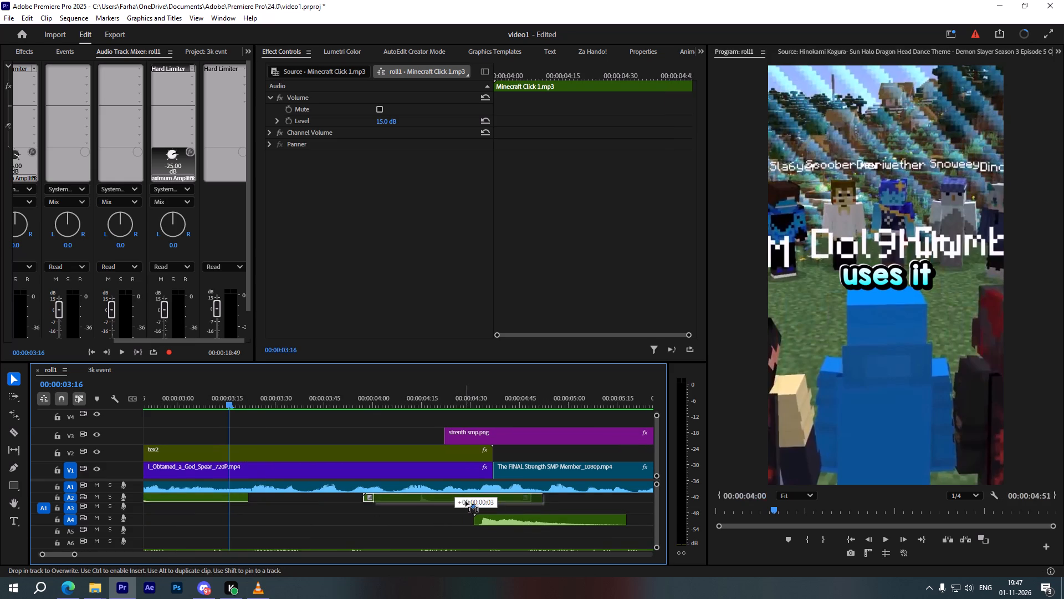
pyautogui.moveTo(465, 501); pyautogui.dragTo(469, 501)
pyautogui.moveTo(472, 500); pyautogui.dragTo(480, 499)
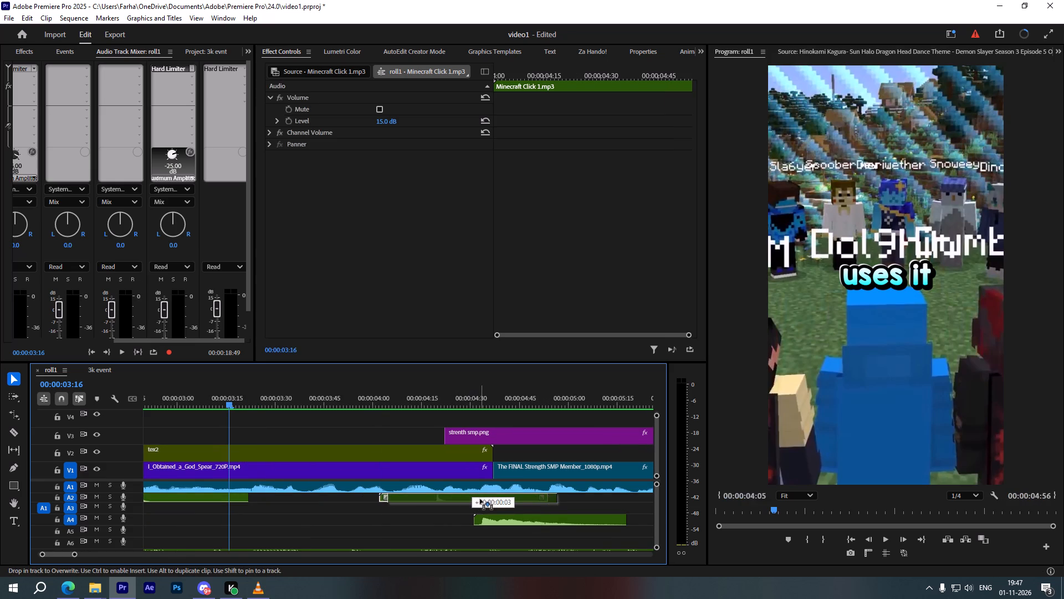
pyautogui.moveTo(480, 499); pyautogui.dragTo(481, 498)
# Play roll1 from just before tex2 through the strenth smp.png entrance to check the timing of both click sounds.
pyautogui.scroll(5, 204, 435)
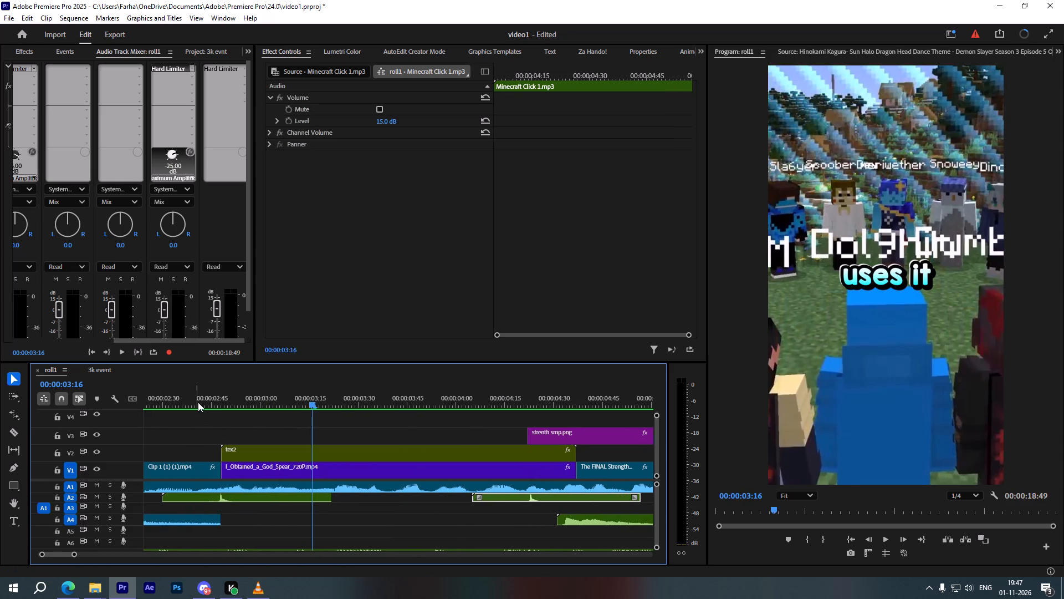
pyautogui.click(198, 402)
pyautogui.press('space')
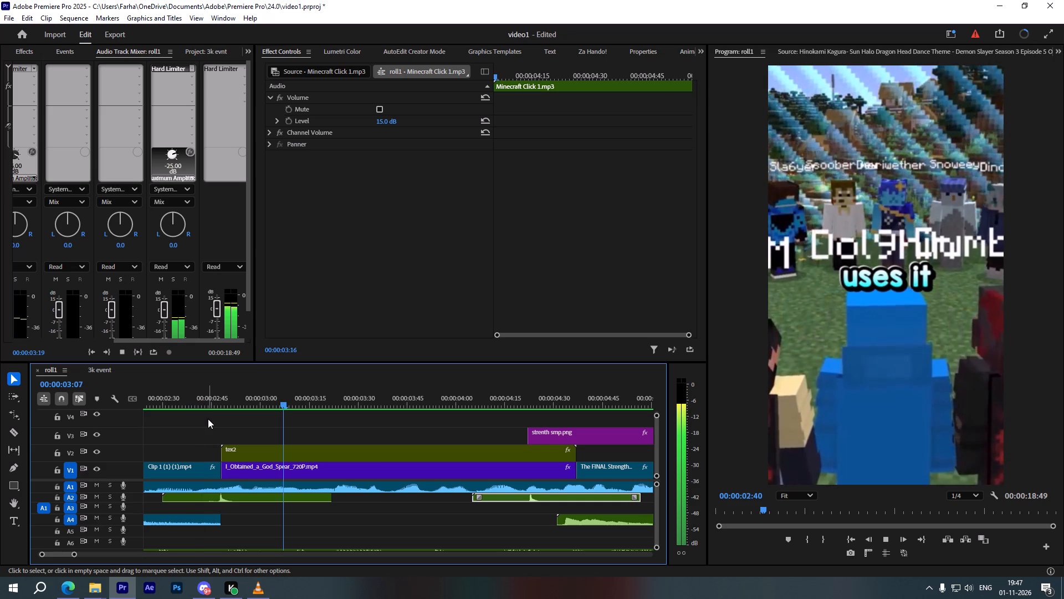
pyautogui.keyDown('alt'); pyautogui.scroll(-8, 250, 446); pyautogui.keyUp('alt')
pyautogui.press('space')
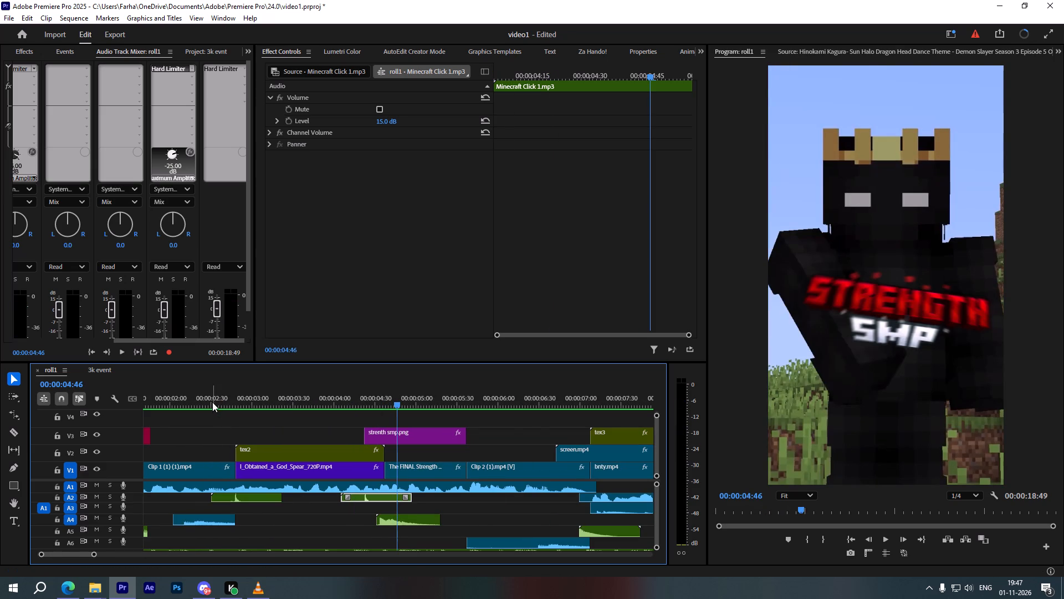
pyautogui.moveTo(212, 400); pyautogui.dragTo(197, 404)
pyautogui.press('space')
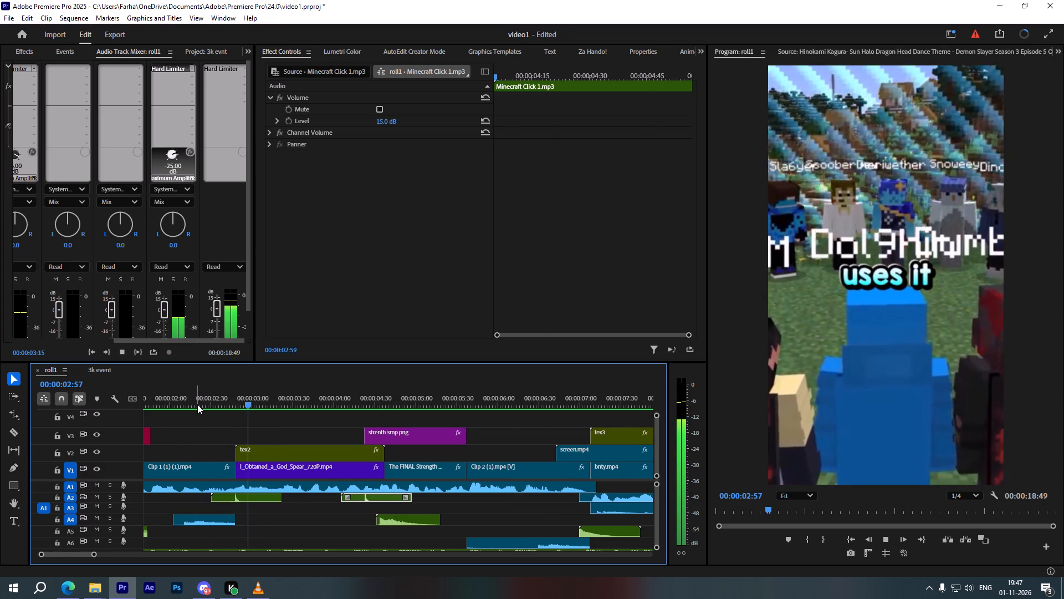
pyautogui.press('space')
pyautogui.click(199, 400)
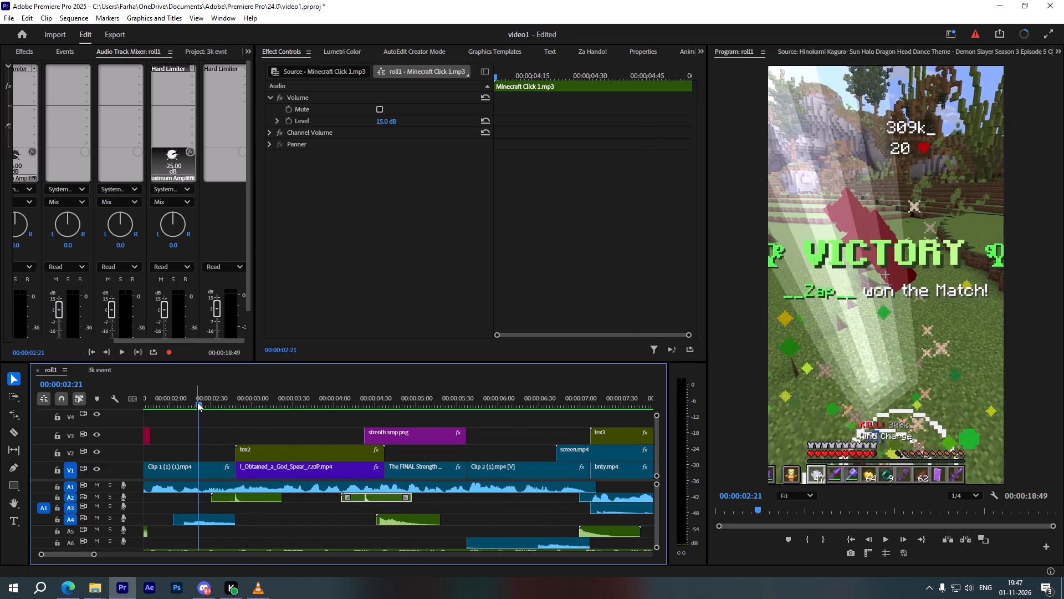
pyautogui.press('space')
pyautogui.scroll(-2, 234, 448)
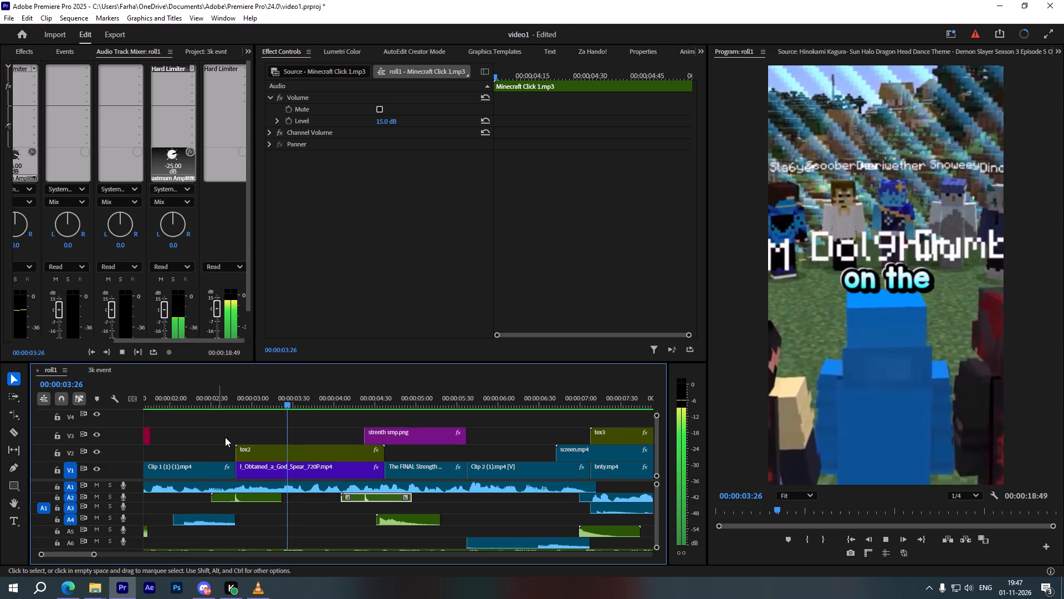
pyautogui.scroll(-1, 225, 437)
pyautogui.press('space')
# Move the second Minecraft Click 1.mp3 clip on A2 to 00:00:04:19, peaking where The FINAL Strength SMP Member clip starts, and play it.
pyautogui.scroll(-4, 280, 482)
pyautogui.keyDown('alt'); pyautogui.scroll(4, 288, 498); pyautogui.keyUp('alt')
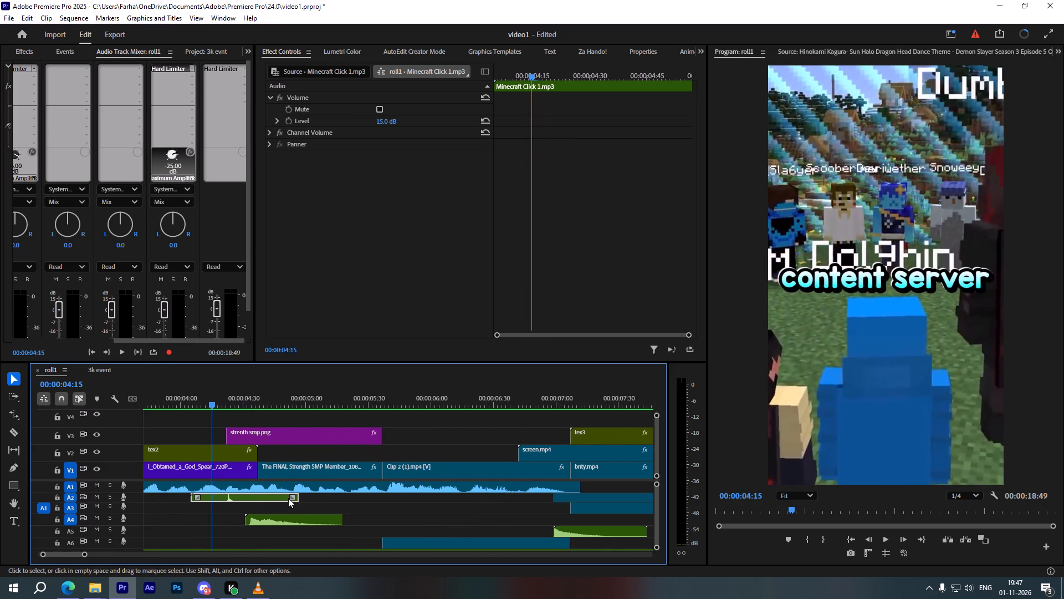
pyautogui.moveTo(258, 498); pyautogui.dragTo(259, 499)
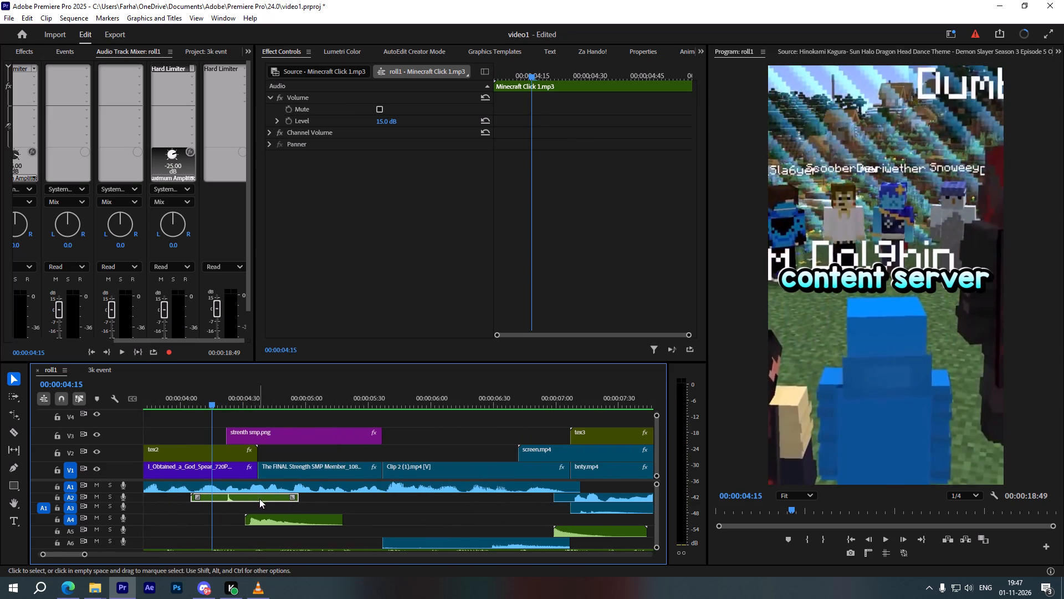
pyautogui.moveTo(259, 499); pyautogui.dragTo(279, 499)
pyautogui.keyDown('alt'); pyautogui.scroll(5, 265, 503); pyautogui.keyUp('alt')
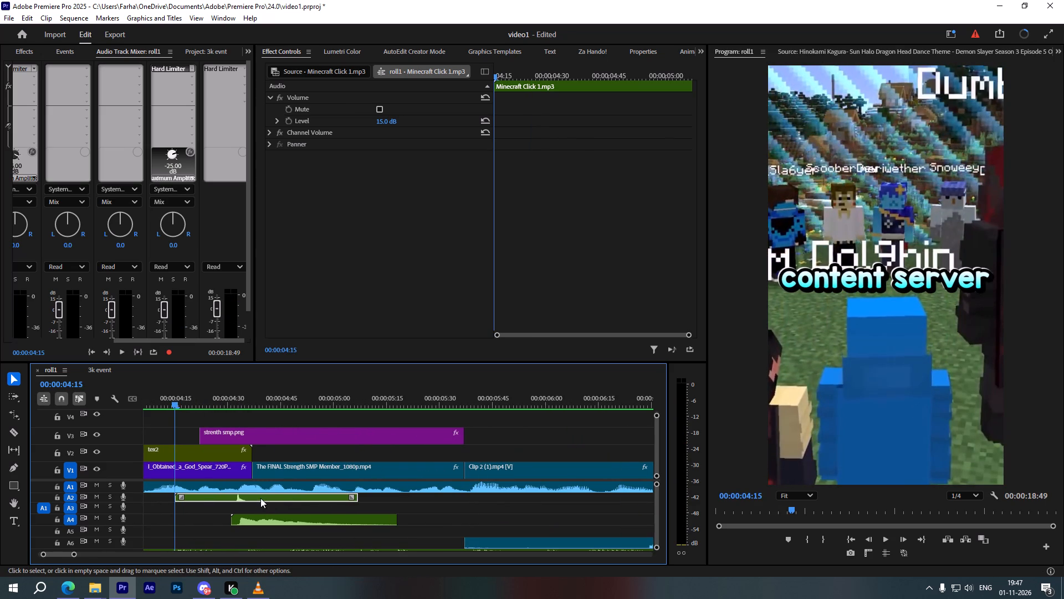
pyautogui.moveTo(261, 499); pyautogui.dragTo(277, 500)
pyautogui.press('space')
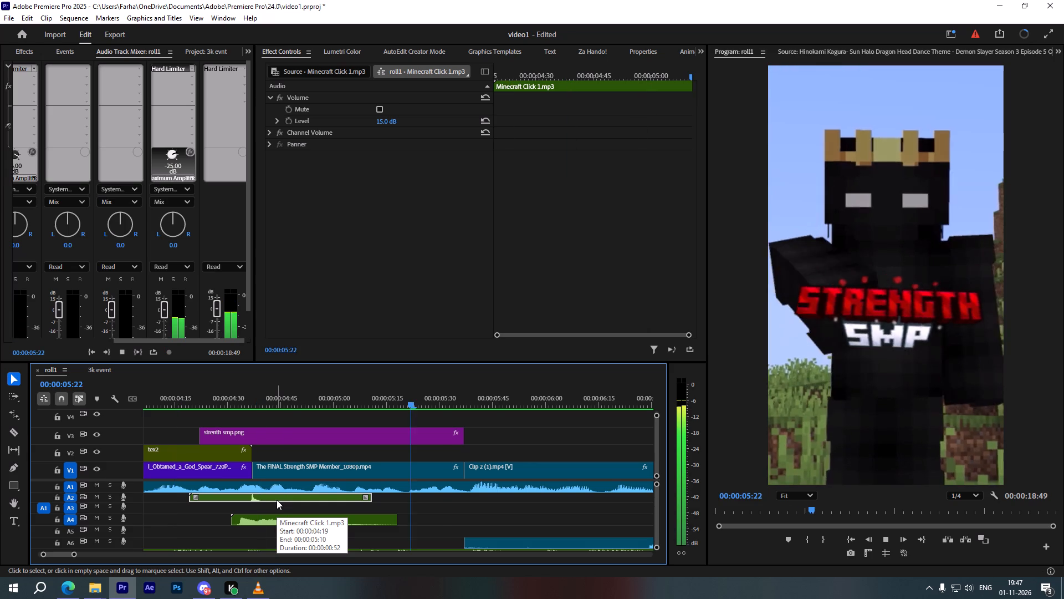
pyautogui.press('space')
# Nudge the Character Gone.mp3 clip on A4 to about 00:00:04:33 and play the sequence from around 00:00:04:36.
pyautogui.keyDown('alt'); pyautogui.scroll(-3, 263, 507); pyautogui.keyUp('alt')
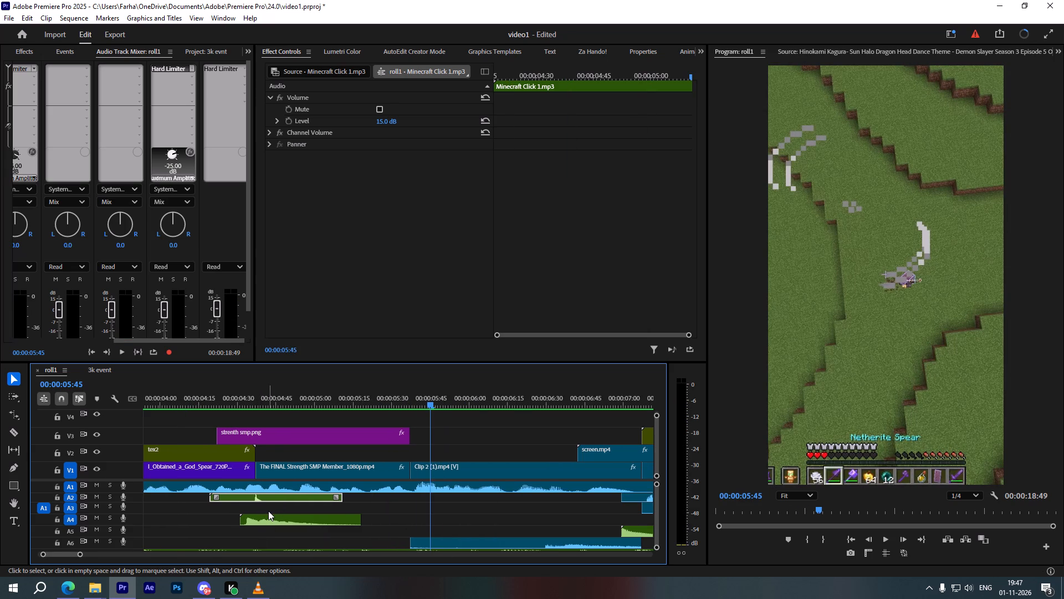
pyautogui.keyDown('alt'); pyautogui.scroll(5, 268, 511); pyautogui.keyUp('alt')
pyautogui.moveTo(263, 521); pyautogui.dragTo(272, 521)
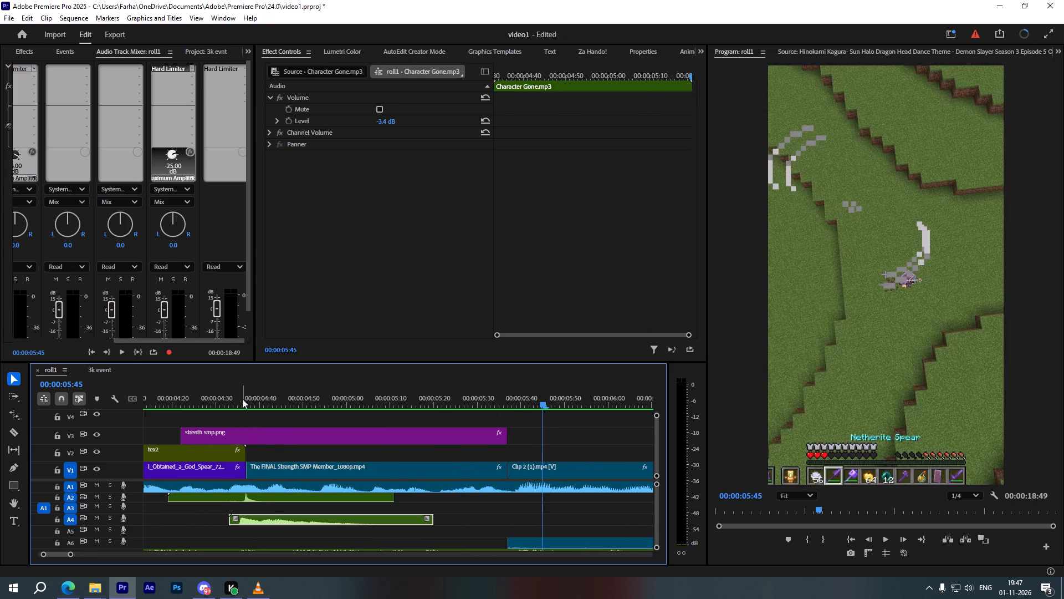
pyautogui.click(245, 395)
pyautogui.press('space')
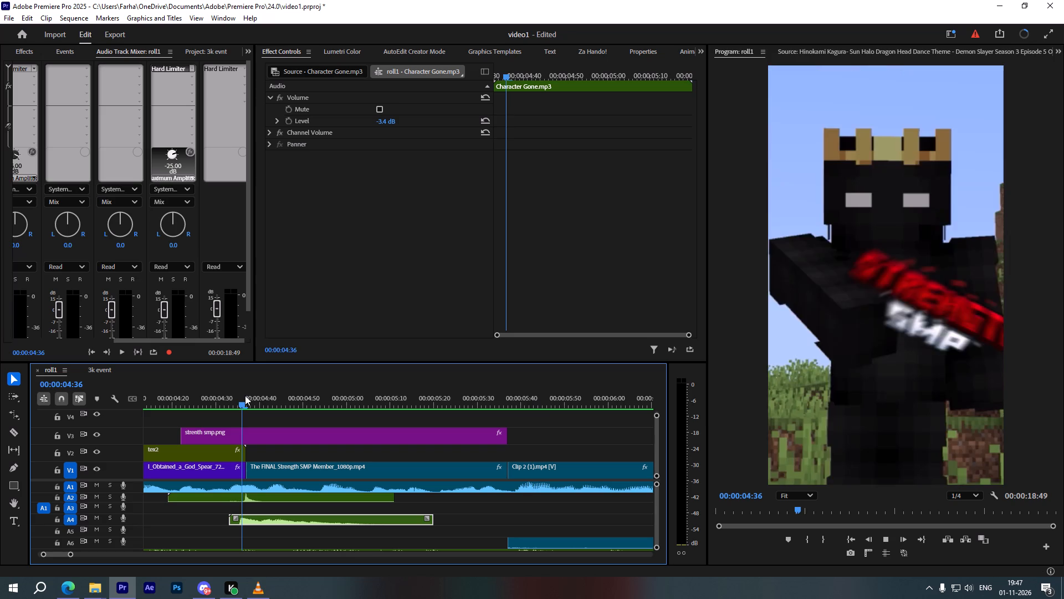
pyautogui.keyDown('alt'); pyautogui.scroll(-7, 272, 493); pyautogui.keyUp('alt')
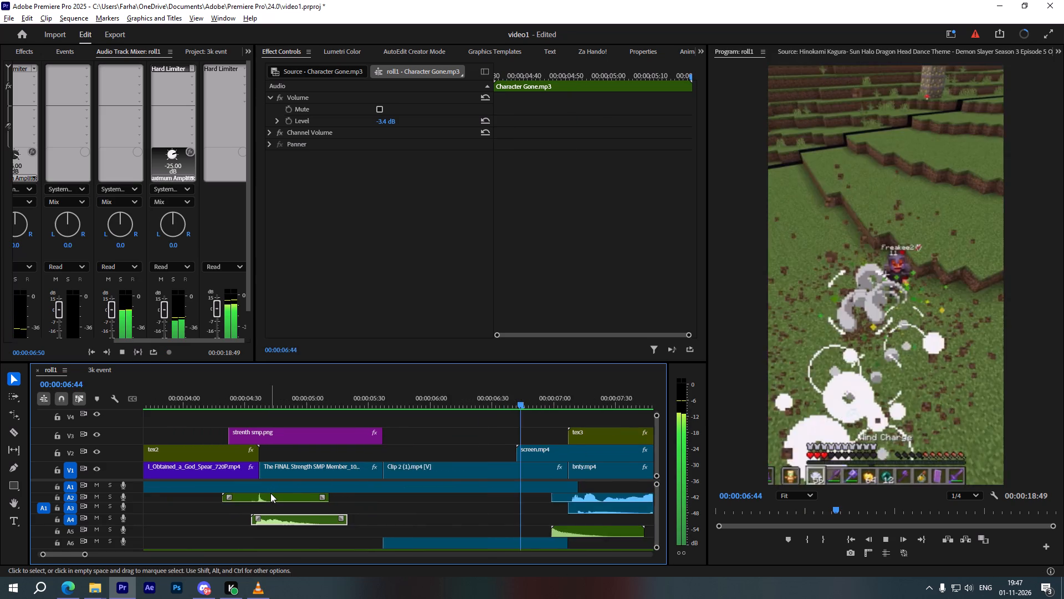
pyautogui.keyDown('alt'); pyautogui.scroll(-9, 270, 493); pyautogui.keyUp('alt')
pyautogui.press('space')
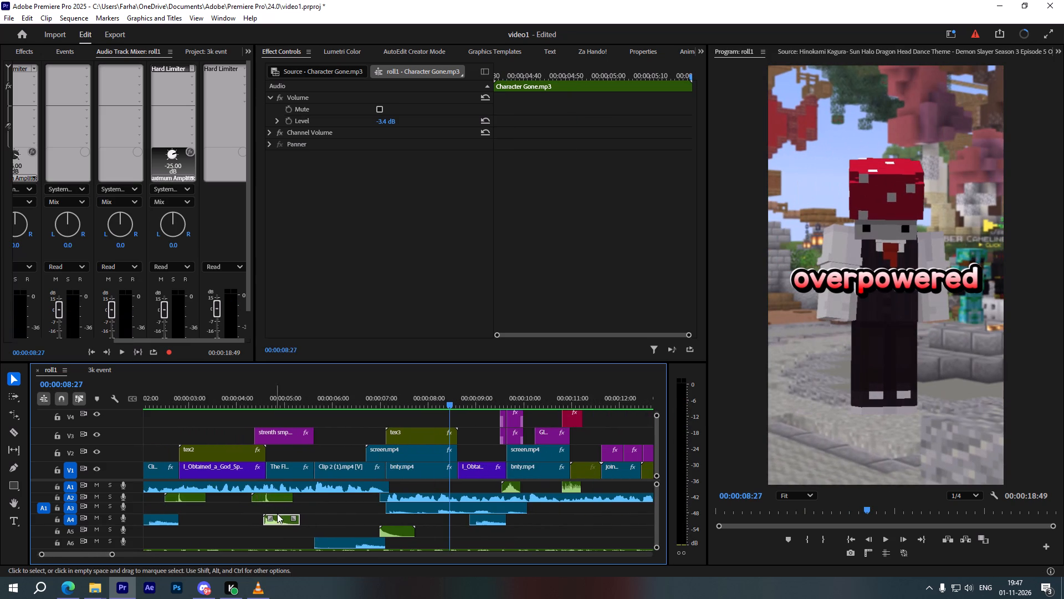
# Move the XP Orb.mp3 clip along A5 to about 00:00:07:51 so that it ends together with tex3.
pyautogui.keyDown('alt'); pyautogui.scroll(4, 349, 508); pyautogui.keyUp('alt')
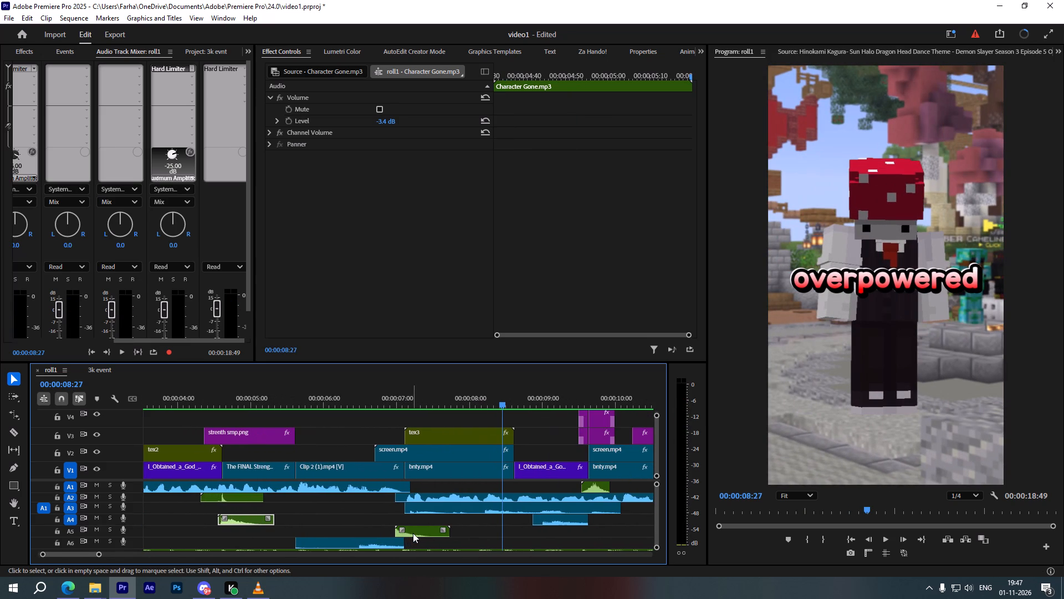
pyautogui.moveTo(413, 533); pyautogui.dragTo(465, 521)
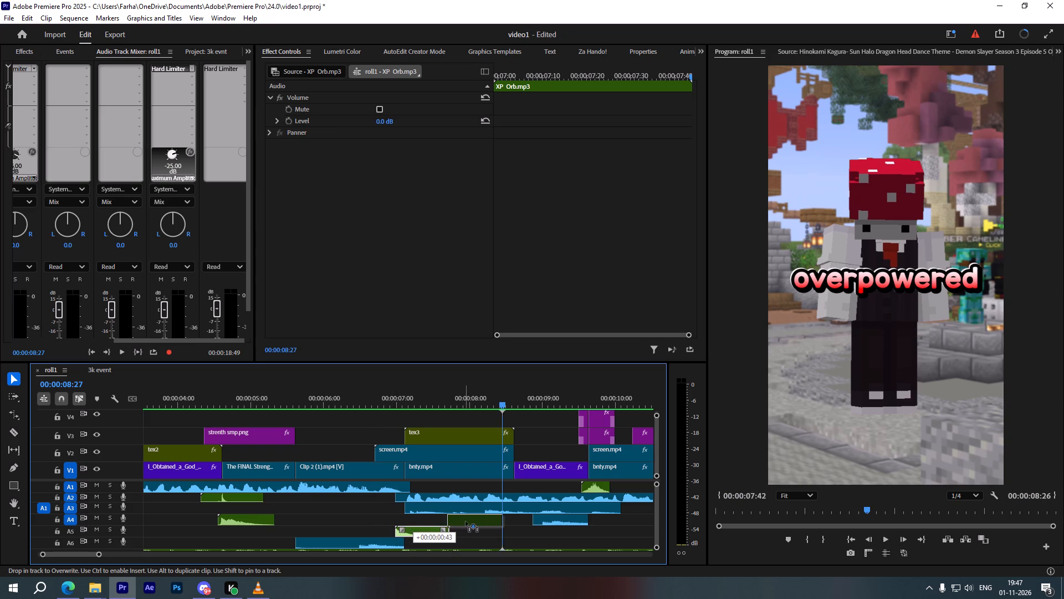
pyautogui.moveTo(465, 521); pyautogui.dragTo(476, 530)
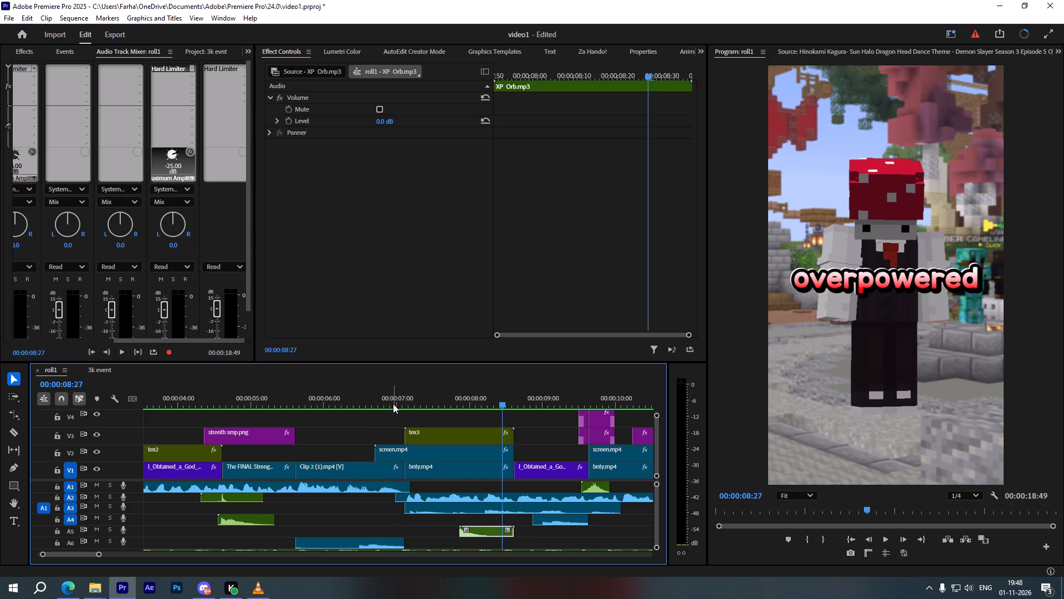
pyautogui.moveTo(394, 397); pyautogui.dragTo(405, 399)
pyautogui.press('space')
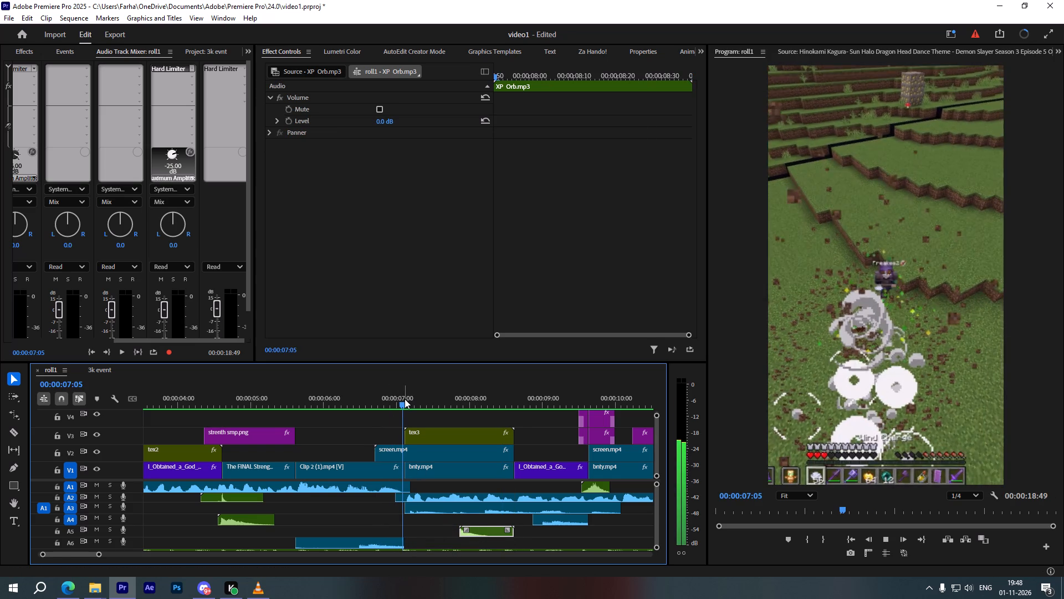
pyautogui.click(405, 399)
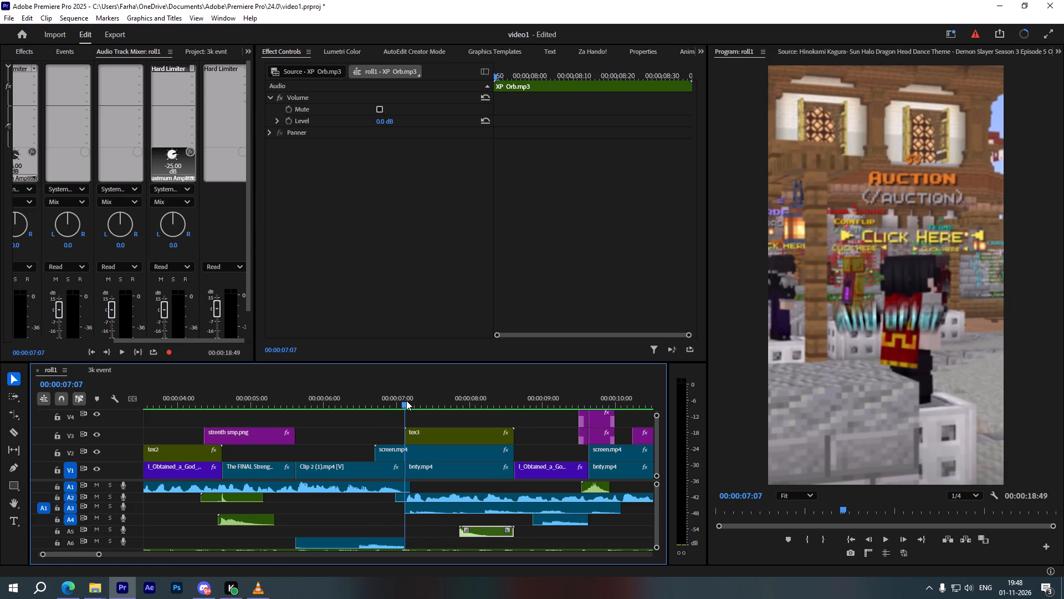
# Browse the Minecraft sound effects in Animation Composer and audition Zombie.mp3.
pyautogui.scroll(-4, 372, 49)
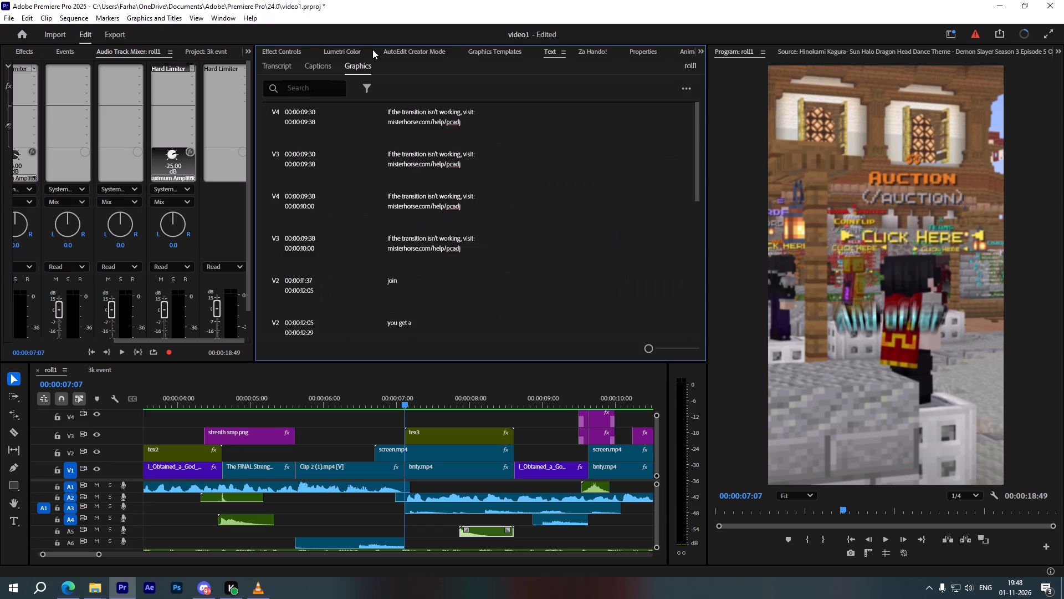
pyautogui.scroll(-3, 372, 49)
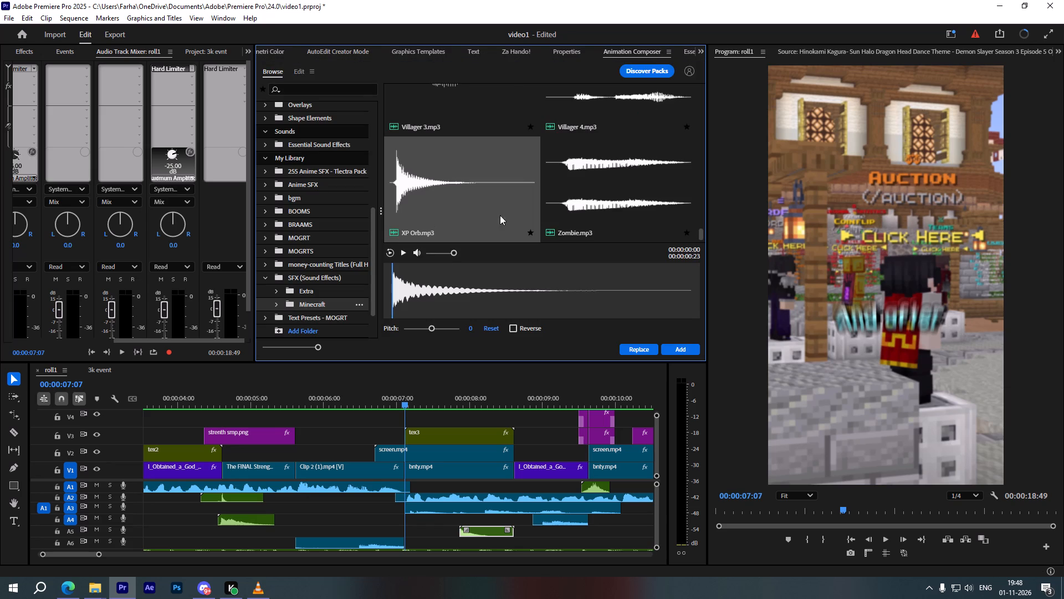
pyautogui.click(589, 192)
pyautogui.scroll(-6, 589, 192)
pyautogui.scroll(2, 580, 197)
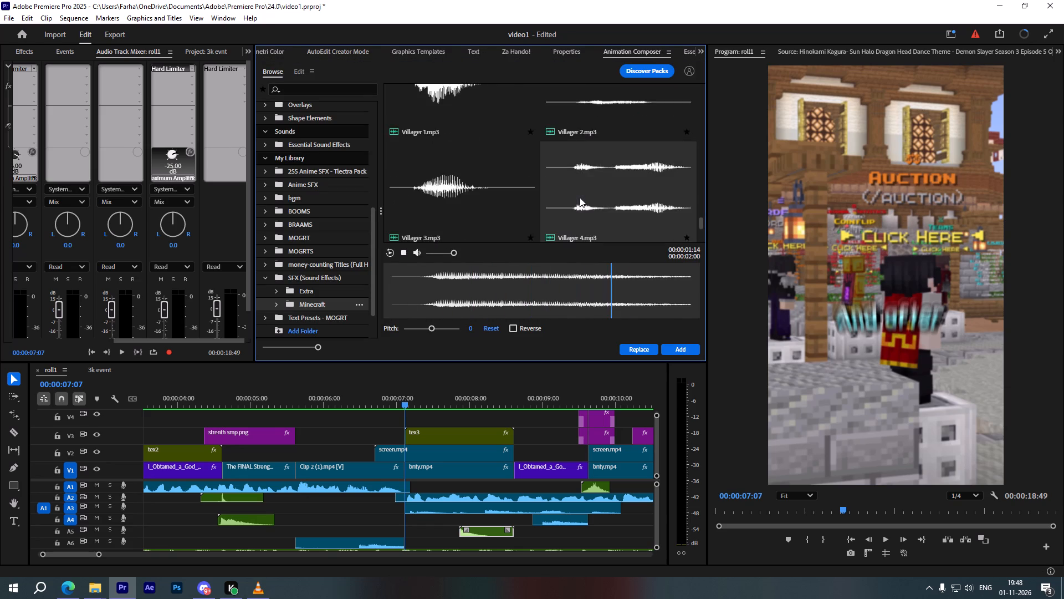
pyautogui.scroll(-6, 580, 197)
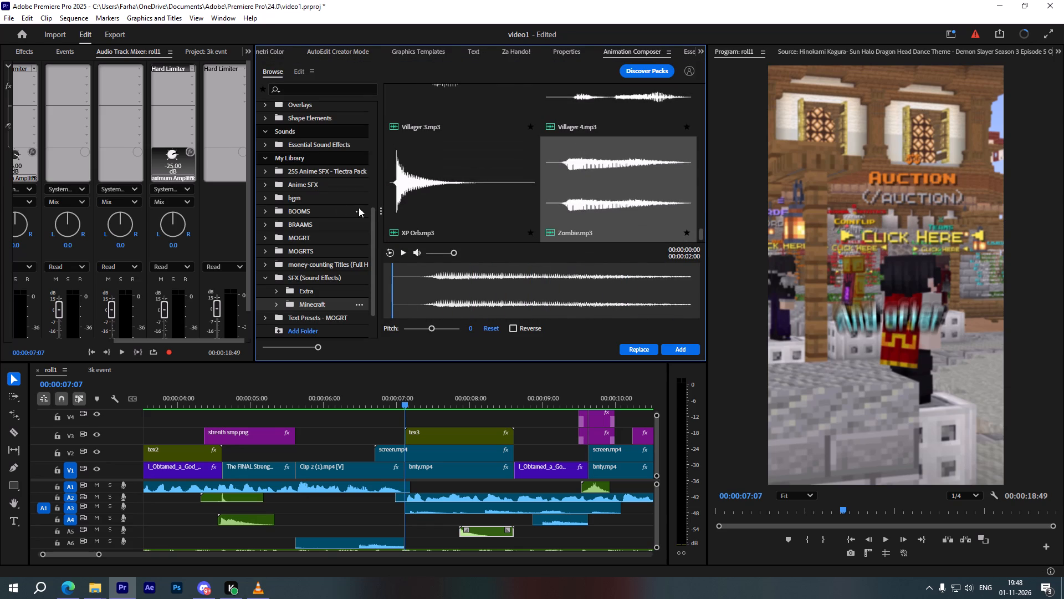
# Open the Extra sound effects folder and audition Bruh.mp3 and Buildup Beeping.mp3.
pyautogui.click(313, 293)
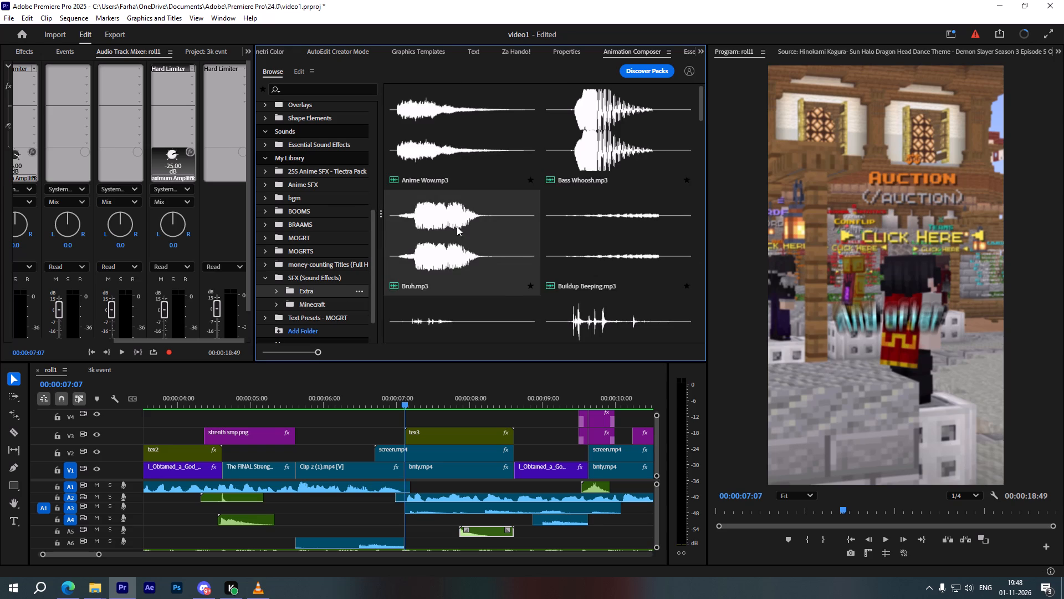
pyautogui.click(463, 209)
pyautogui.click(574, 219)
pyautogui.scroll(-2, 566, 224)
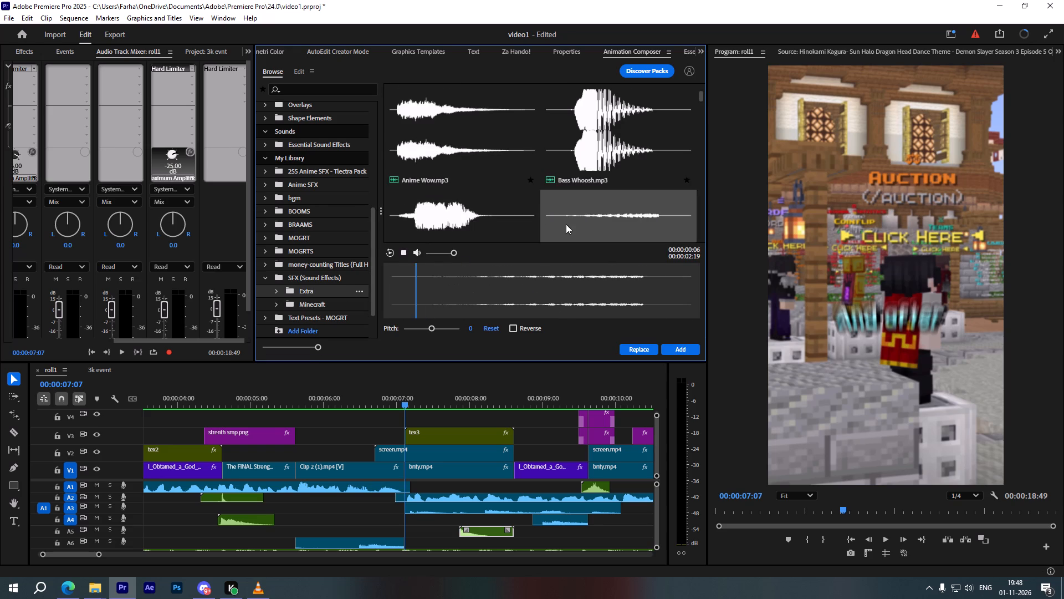
pyautogui.scroll(-1, 566, 224)
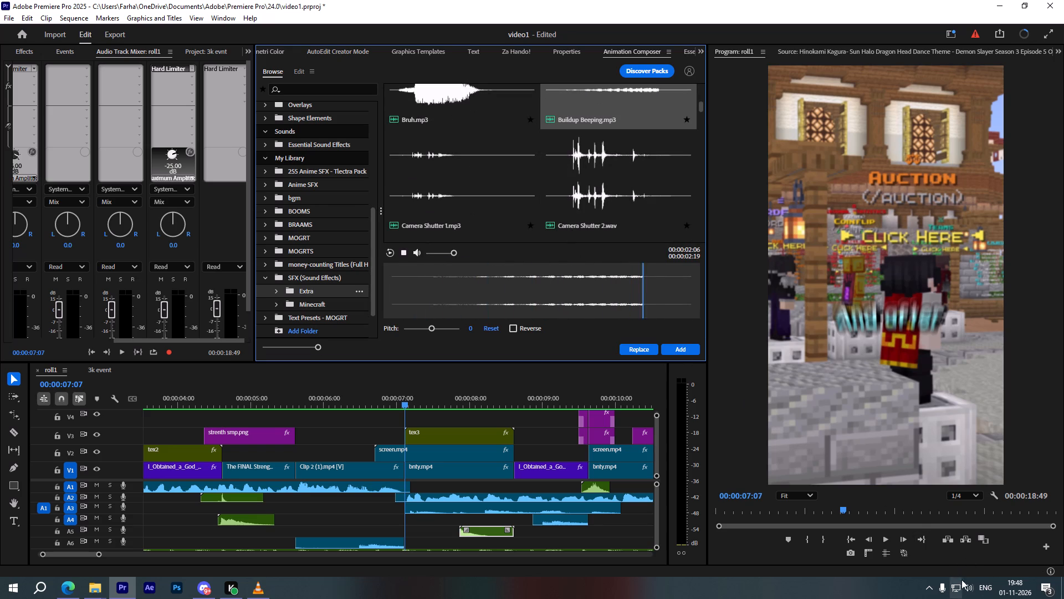
# Switch the Windows playback device to Speakers (High Definition Audio Device).
pyautogui.click(964, 585)
pyautogui.click(954, 538)
pyautogui.click(922, 510)
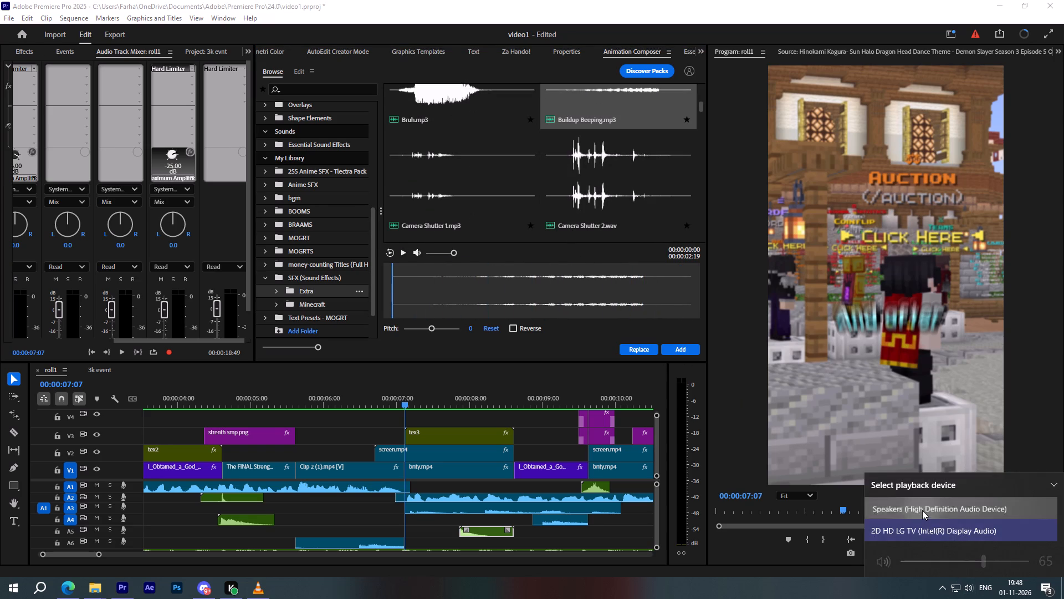
# Audition Camera Shutter 1.mp3 and Camera Shutter 2.wav, and browse onward through the Extra sounds past Ding 2.mp3.
pyautogui.scroll(-4, 468, 194)
pyautogui.scroll(6, 467, 189)
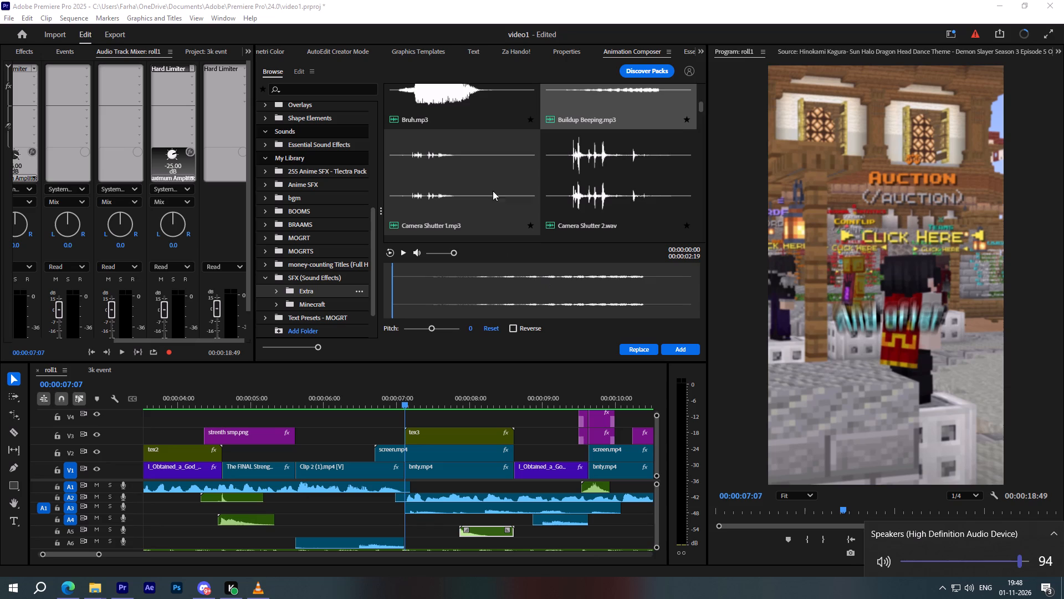
pyautogui.click(499, 177)
pyautogui.click(591, 179)
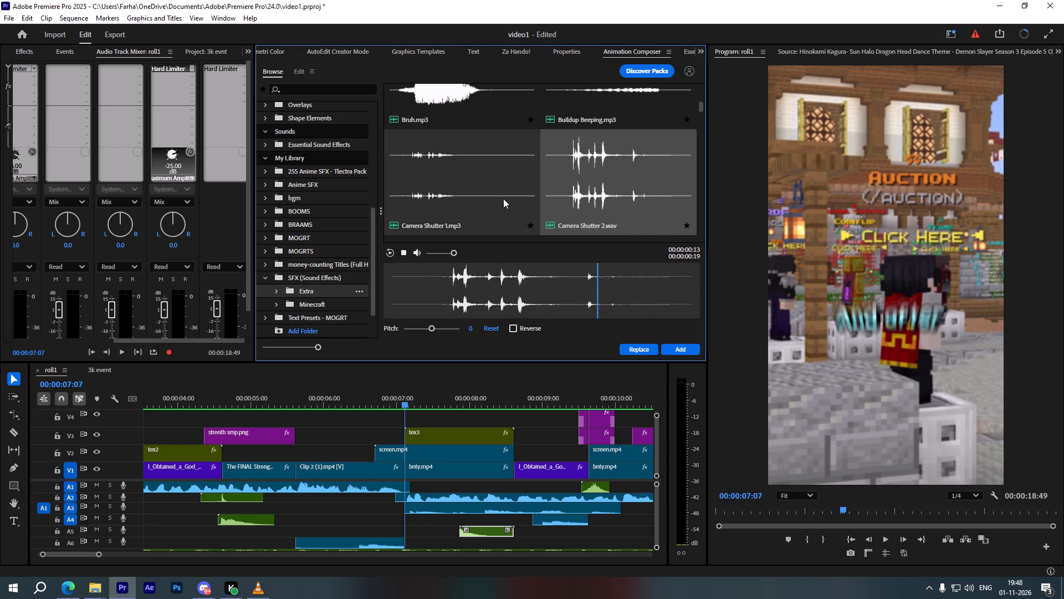
pyautogui.scroll(3, 503, 199)
pyautogui.scroll(-4, 499, 195)
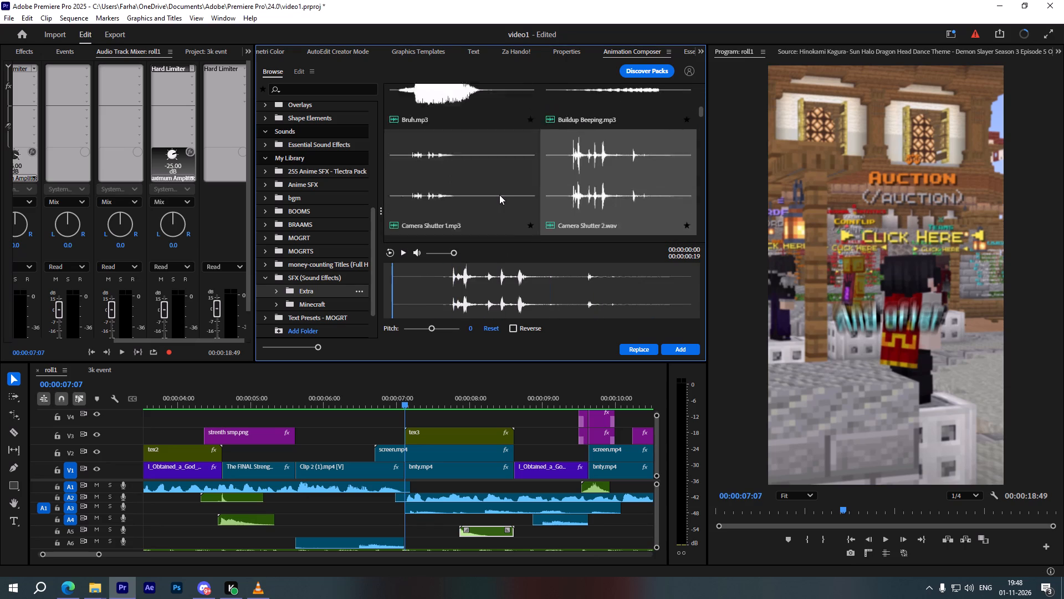
pyautogui.scroll(-8, 499, 195)
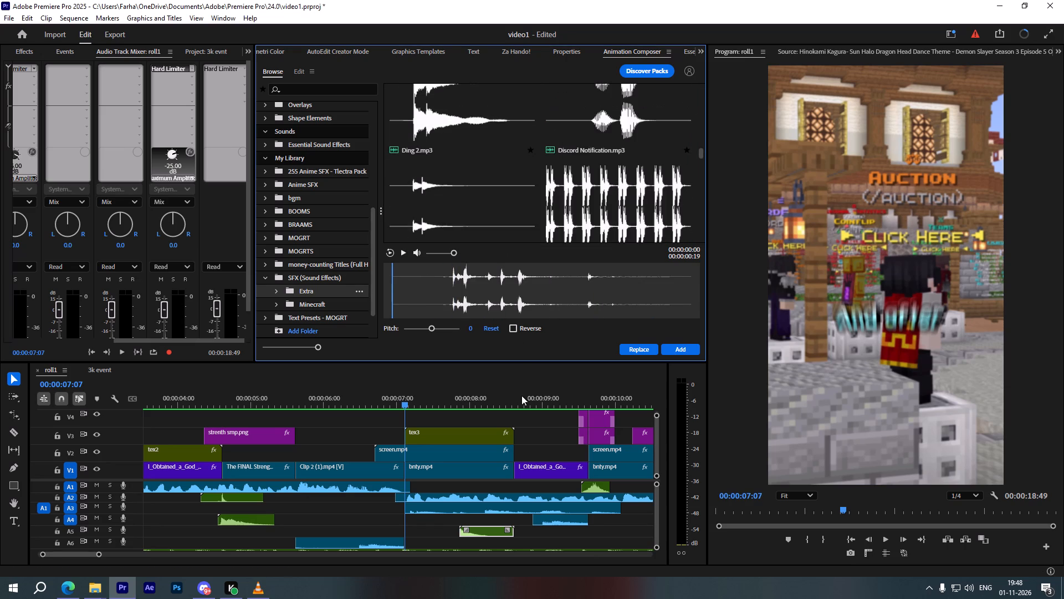
# Move the XP Orb.mp3 clip on A5 to 00:00:08:00, where the word overpowered comes in, and play that section.
pyautogui.press('space')
pyautogui.moveTo(416, 407); pyautogui.dragTo(400, 409)
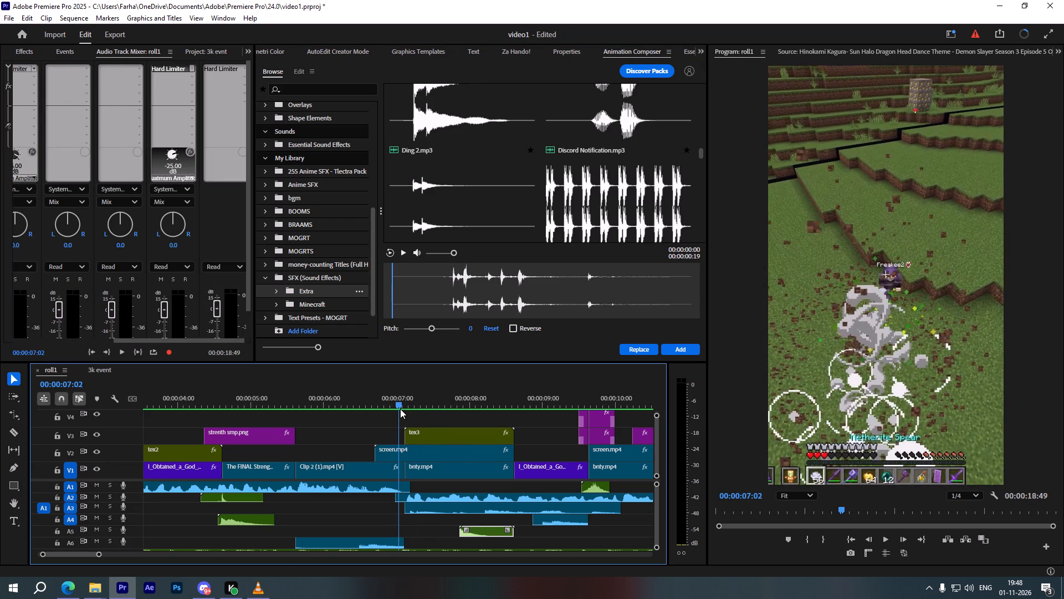
pyautogui.press('space')
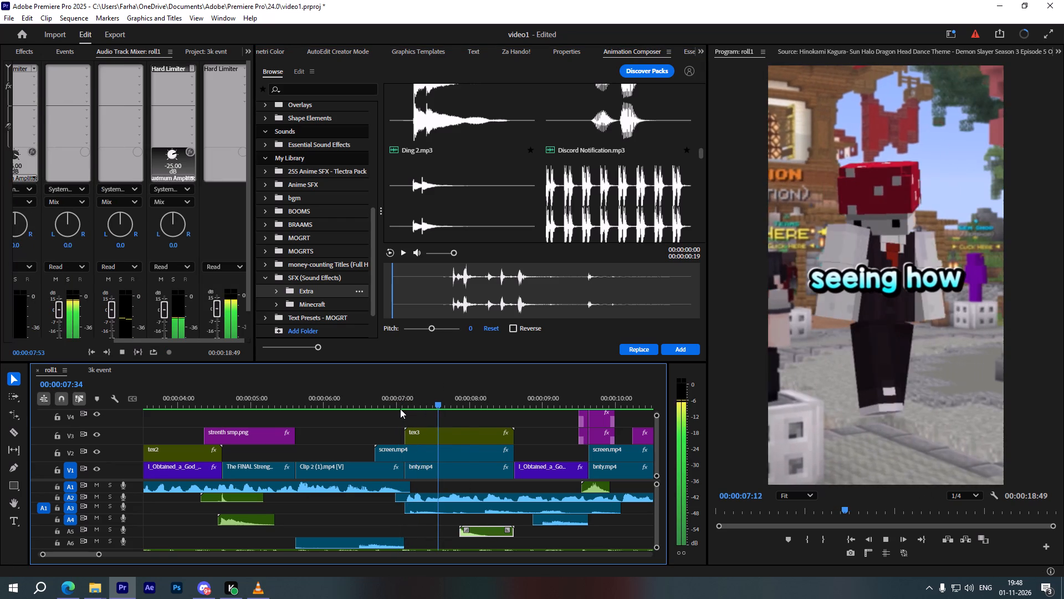
pyautogui.press('space')
pyautogui.press('space')
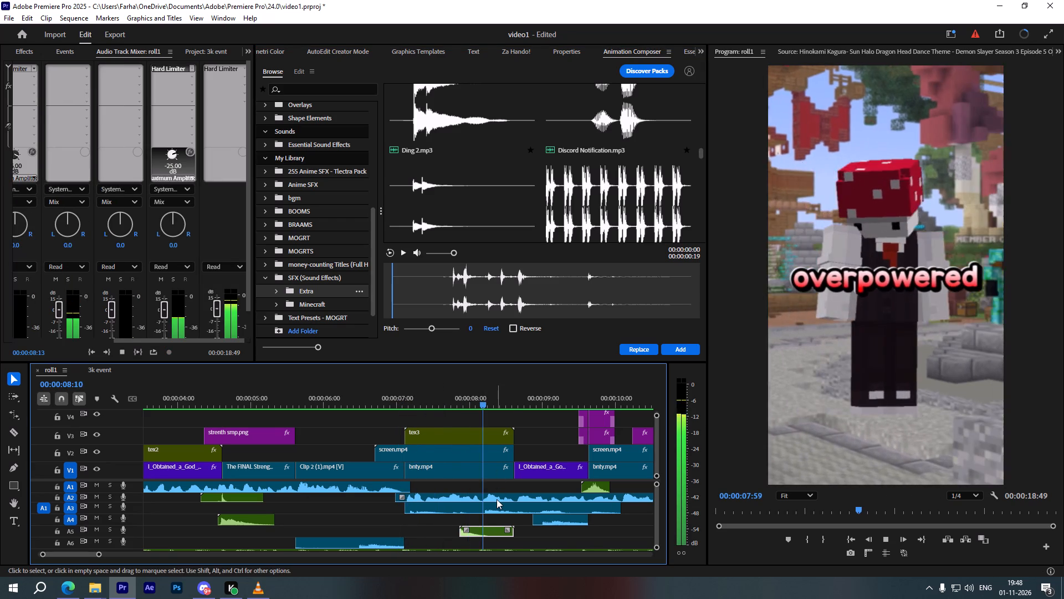
pyautogui.press('space')
pyautogui.keyDown('alt'); pyautogui.scroll(5, 497, 511); pyautogui.keyUp('alt')
pyautogui.moveTo(485, 531); pyautogui.dragTo(499, 531)
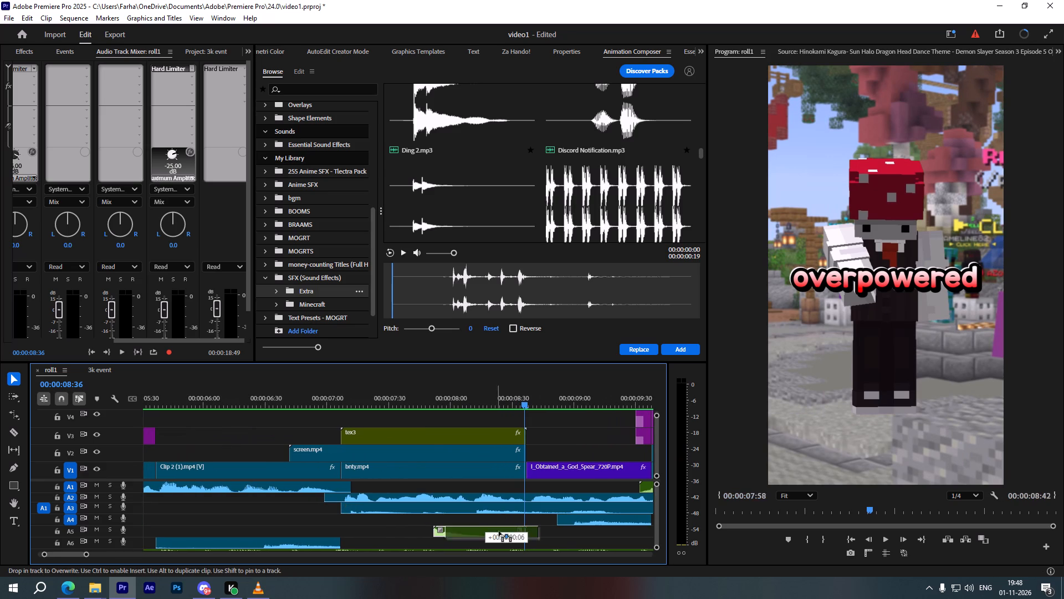
pyautogui.moveTo(499, 531); pyautogui.dragTo(509, 532)
pyautogui.moveTo(443, 396); pyautogui.dragTo(452, 404)
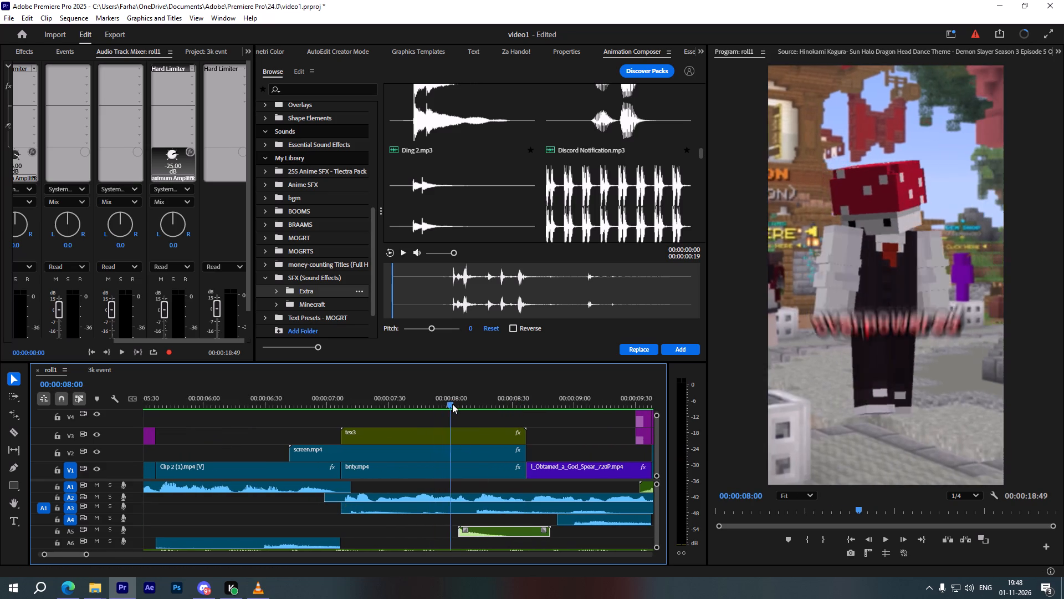
pyautogui.moveTo(452, 404); pyautogui.dragTo(452, 412)
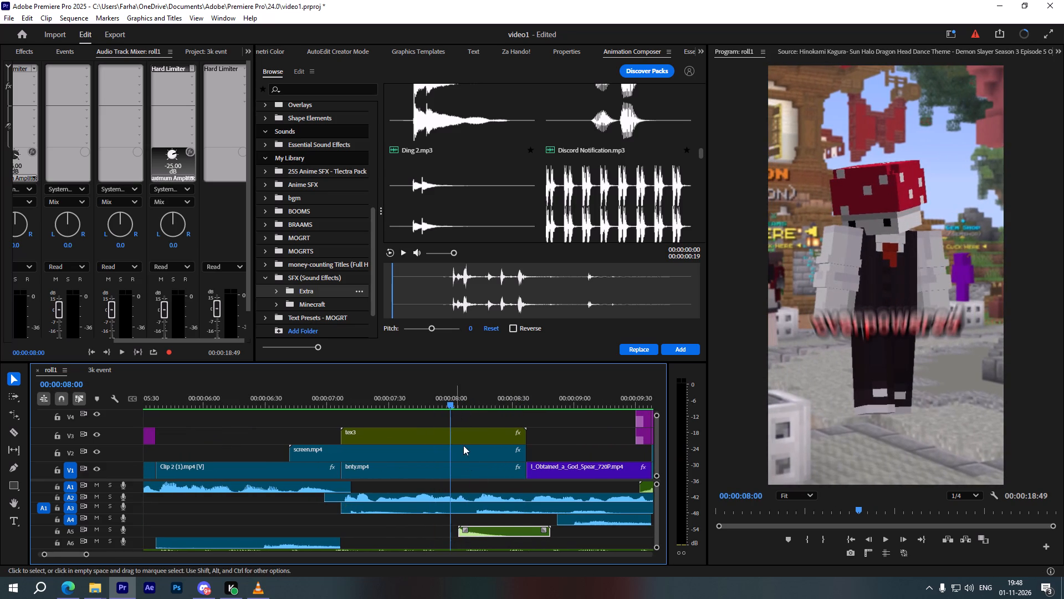
pyautogui.moveTo(489, 535); pyautogui.dragTo(478, 534)
pyautogui.moveTo(448, 397); pyautogui.dragTo(432, 406)
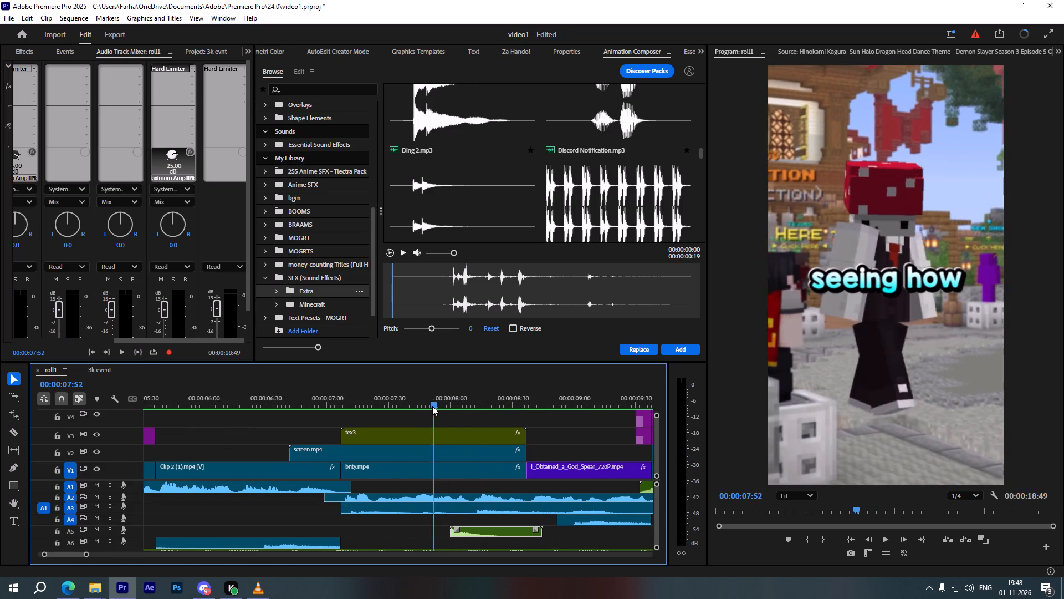
pyautogui.moveTo(432, 406); pyautogui.dragTo(421, 407)
pyautogui.press('space')
pyautogui.press('space')
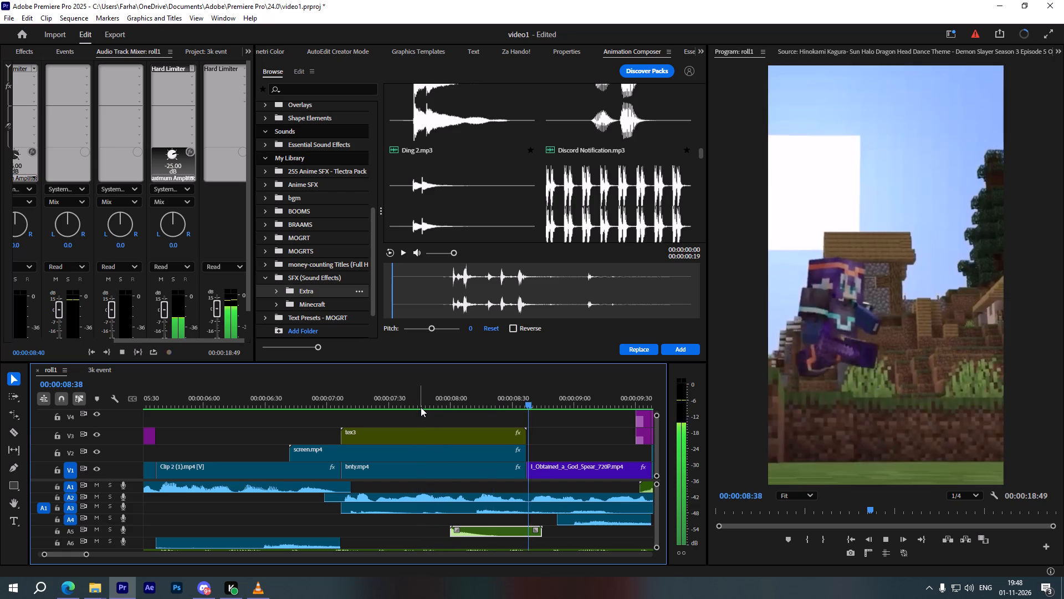
# Duplicate the short sound clip at about 00:00:00:43 on A2 onto A5, starting at 00:00:07:05 just before tex3.
pyautogui.keyDown('alt'); pyautogui.scroll(-4, 433, 492); pyautogui.keyUp('alt')
pyautogui.keyDown('alt'); pyautogui.scroll(11, 401, 485); pyautogui.keyUp('alt')
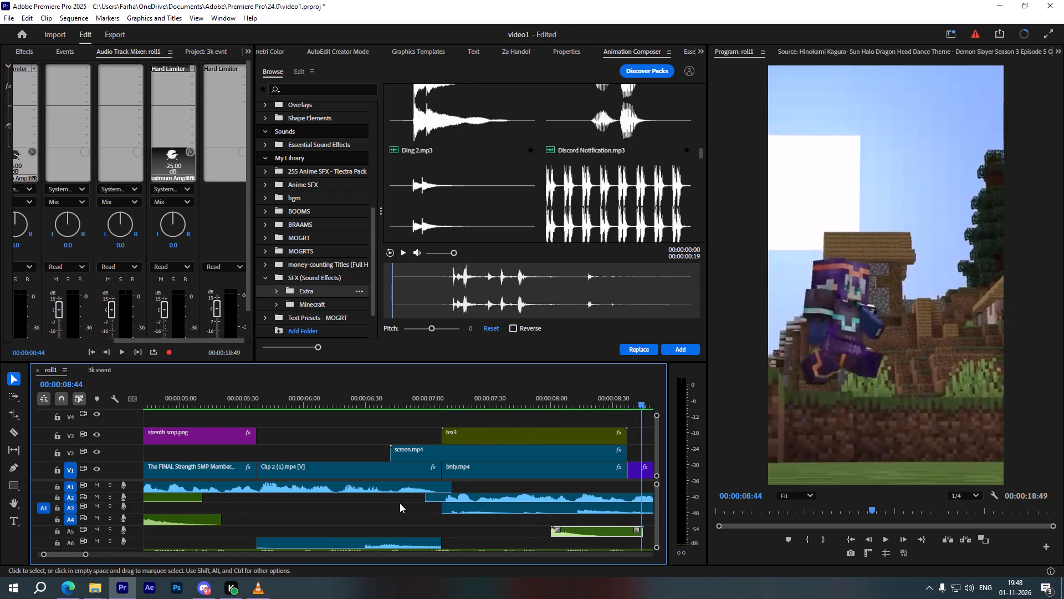
pyautogui.keyDown('alt'); pyautogui.scroll(20, 400, 503); pyautogui.keyUp('alt')
pyautogui.keyDown('alt'); pyautogui.scroll(3, 400, 503); pyautogui.keyUp('alt')
pyautogui.keyDown('alt'); pyautogui.scroll(-9, 375, 515); pyautogui.keyUp('alt')
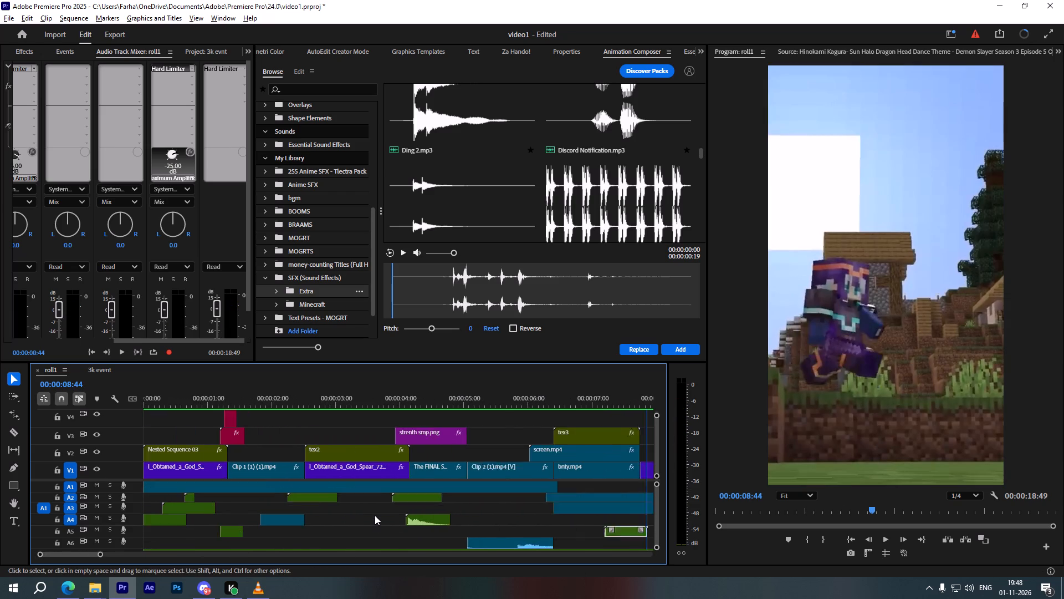
pyautogui.keyDown('alt'); pyautogui.scroll(-1, 375, 515); pyautogui.keyUp('alt')
pyautogui.keyDown('ctrl'); pyautogui.scroll(8, 177, 521); pyautogui.keyUp('ctrl')
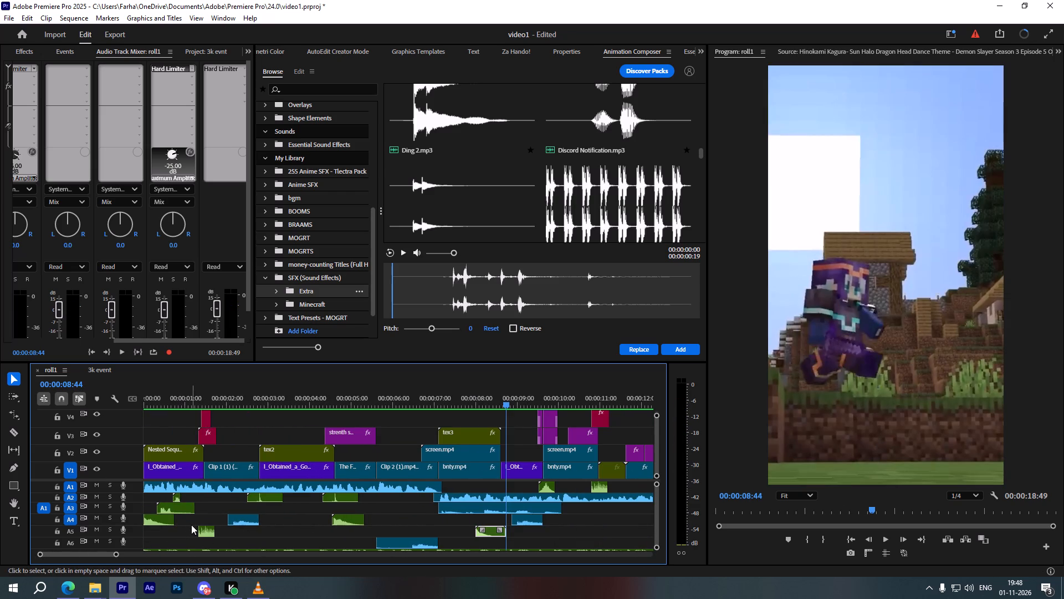
pyautogui.keyDown('ctrl'); pyautogui.scroll(-4, 190, 522); pyautogui.keyUp('ctrl')
pyautogui.keyDown('ctrl'); pyautogui.scroll(4, 190, 522); pyautogui.keyUp('ctrl')
pyautogui.moveTo(175, 500); pyautogui.dragTo(199, 501)
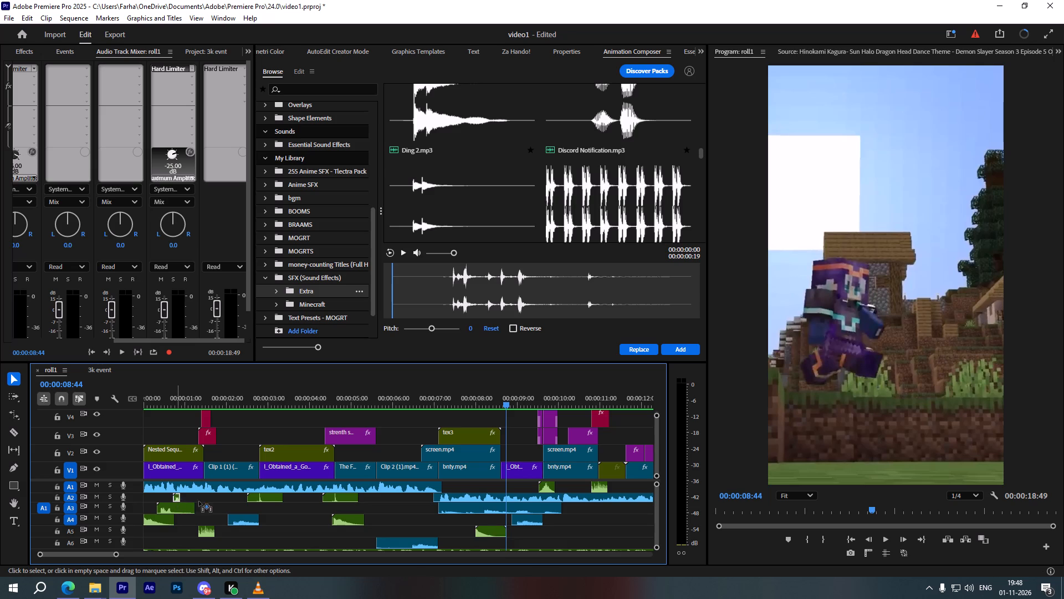
pyautogui.moveTo(199, 501); pyautogui.dragTo(447, 526)
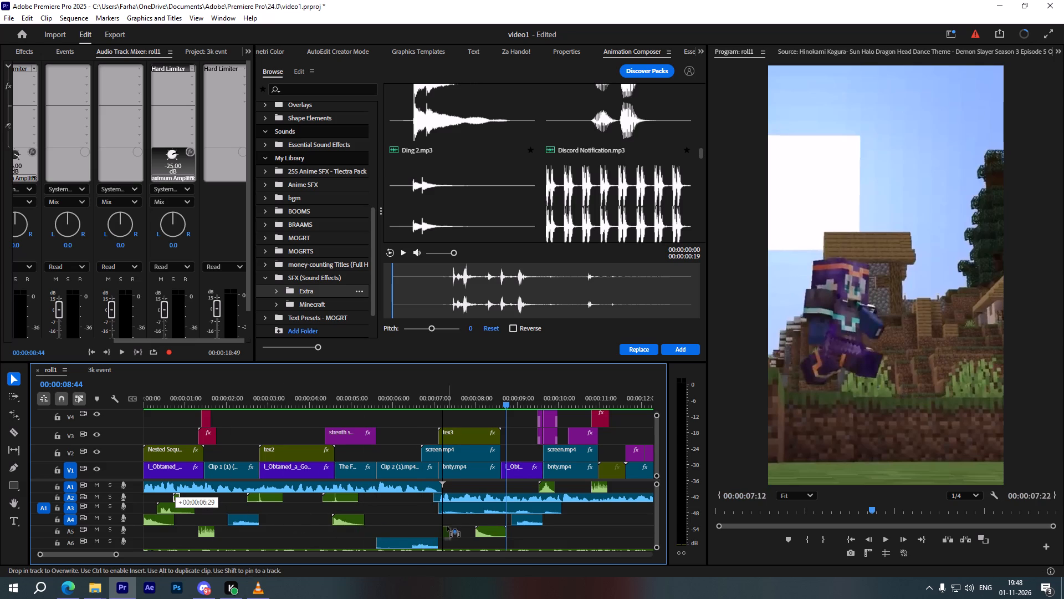
pyautogui.moveTo(447, 526); pyautogui.dragTo(440, 528)
pyautogui.keyDown('alt'); pyautogui.scroll(11, 443, 529); pyautogui.keyUp('alt')
pyautogui.keyDown('alt'); pyautogui.scroll(-1, 443, 529); pyautogui.keyUp('alt')
pyautogui.keyDown('alt'); pyautogui.scroll(6, 442, 530); pyautogui.keyUp('alt')
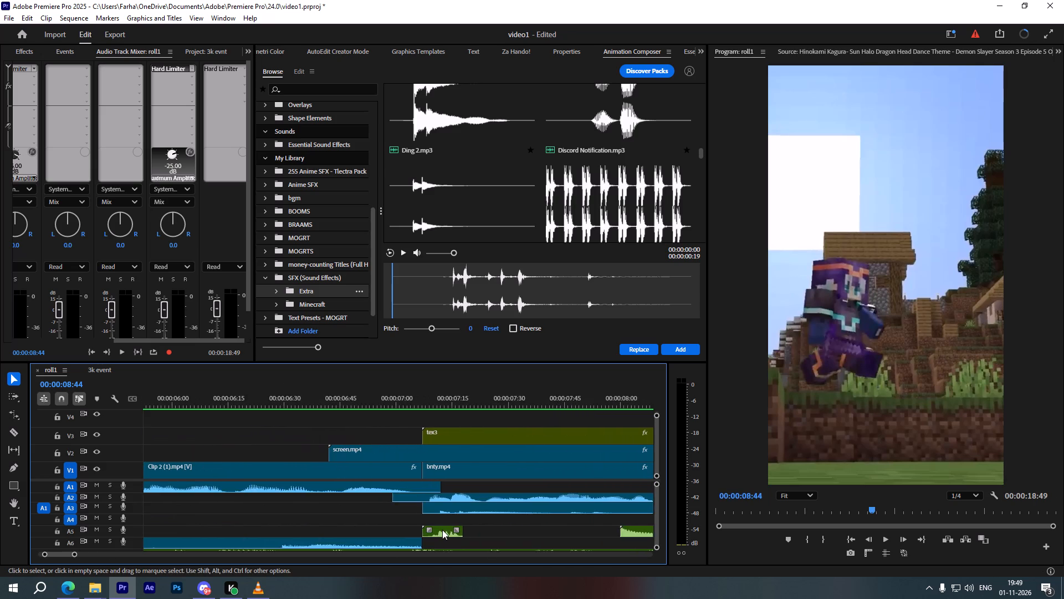
pyautogui.keyDown('alt'); pyautogui.scroll(5, 442, 530); pyautogui.keyUp('alt')
pyautogui.moveTo(441, 532); pyautogui.dragTo(426, 530)
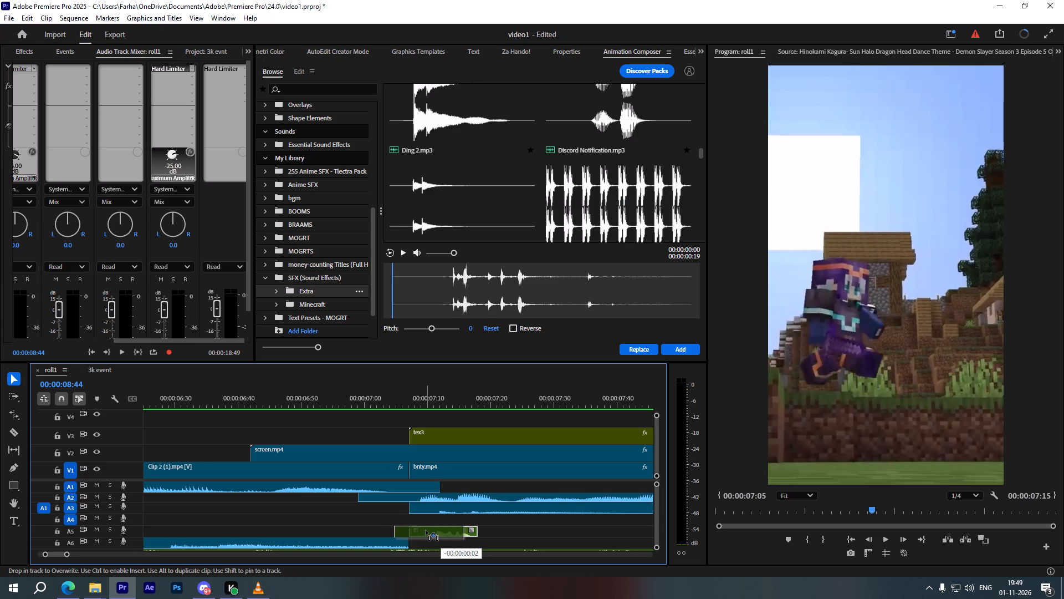
# Duplicate that short sound clip along A5 to about 00:00:07:23, timed to the entrance of the words seeing how.
pyautogui.moveTo(395, 403); pyautogui.dragTo(439, 409)
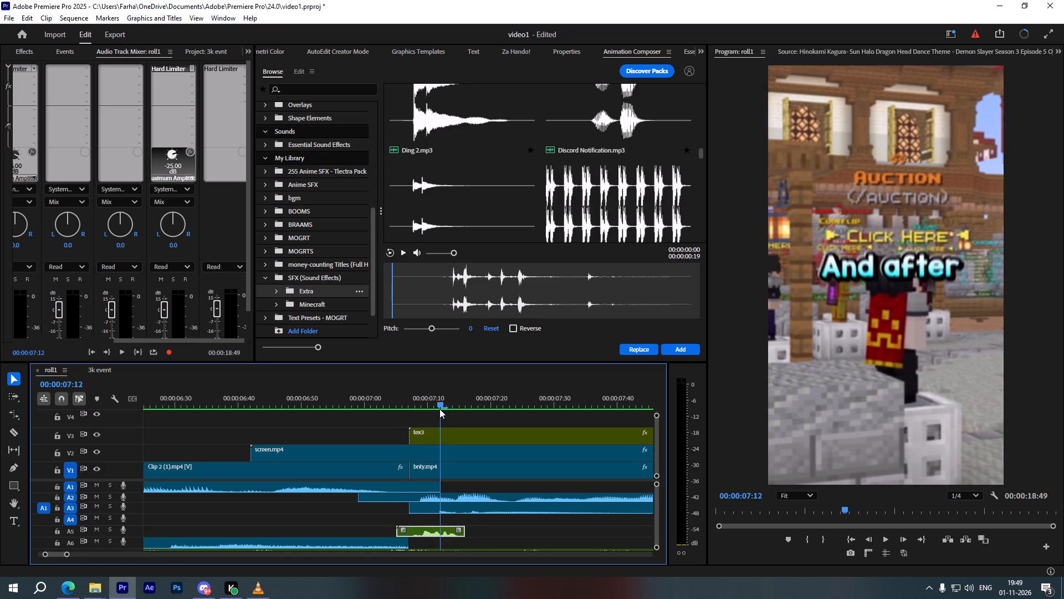
pyautogui.moveTo(439, 409); pyautogui.dragTo(462, 419)
pyautogui.scroll(-4, 455, 432)
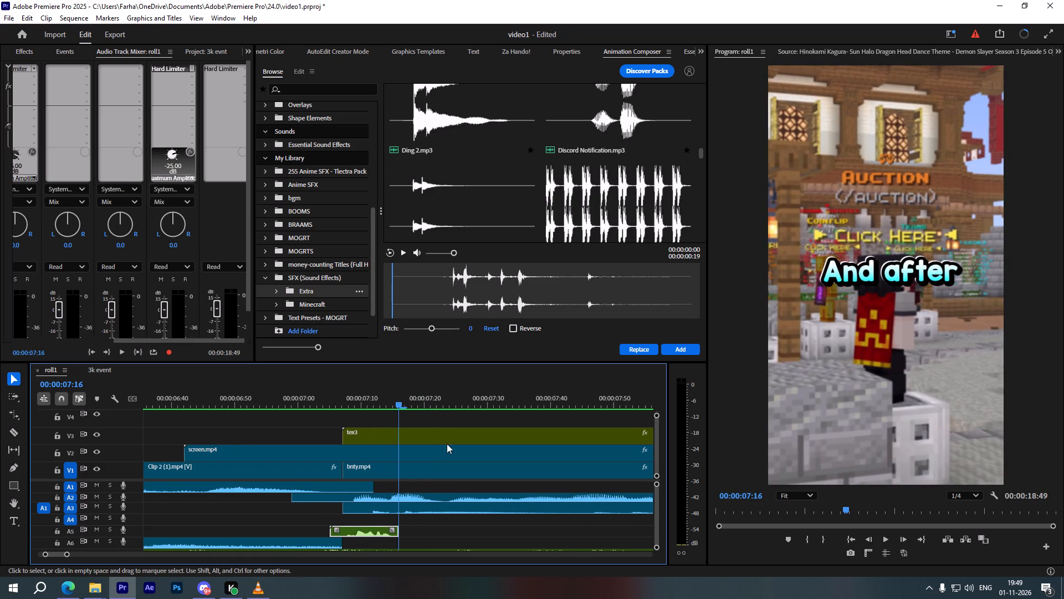
pyautogui.moveTo(370, 534); pyautogui.dragTo(494, 532)
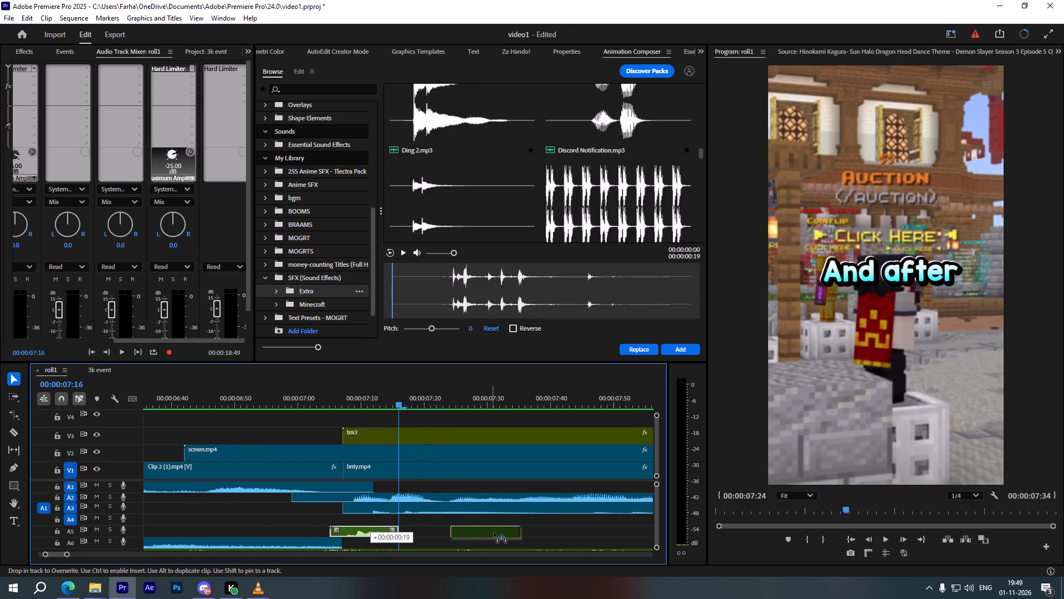
pyautogui.moveTo(494, 532); pyautogui.dragTo(512, 533)
pyautogui.moveTo(337, 398); pyautogui.dragTo(469, 423)
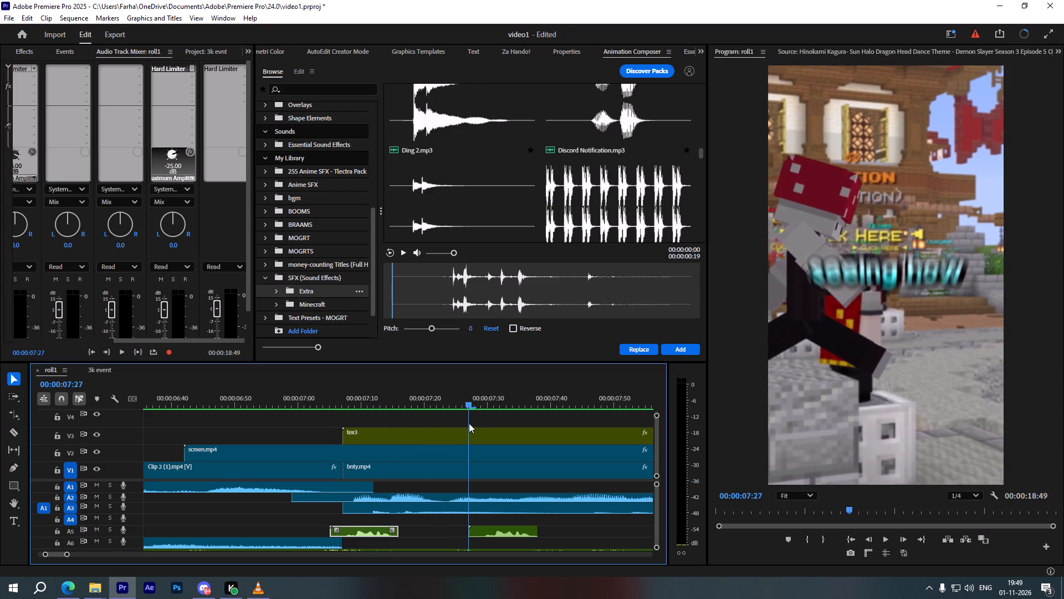
pyautogui.moveTo(469, 423); pyautogui.dragTo(444, 418)
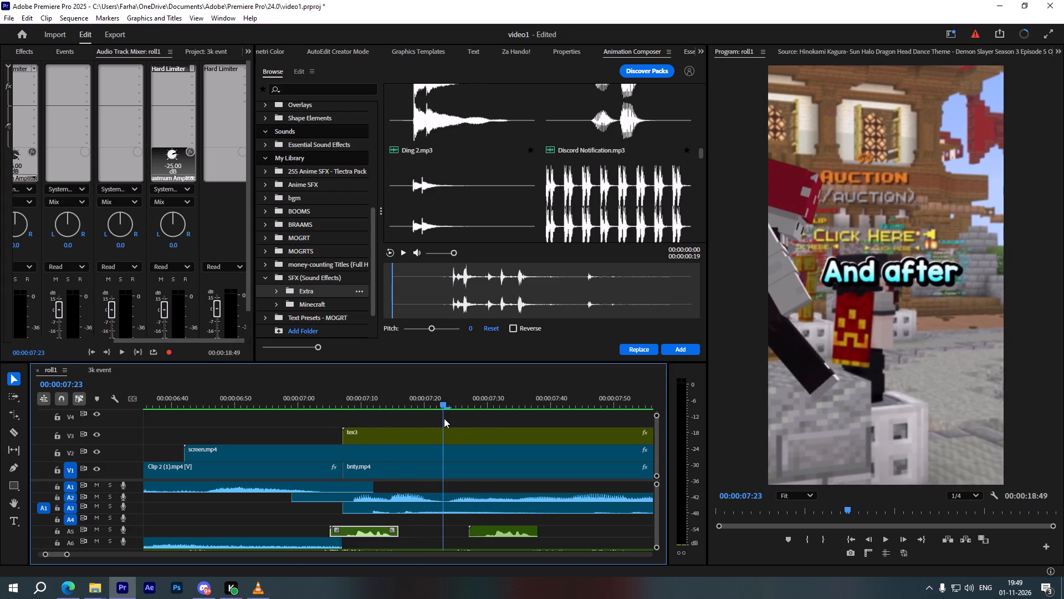
pyautogui.moveTo(444, 418); pyautogui.dragTo(458, 417)
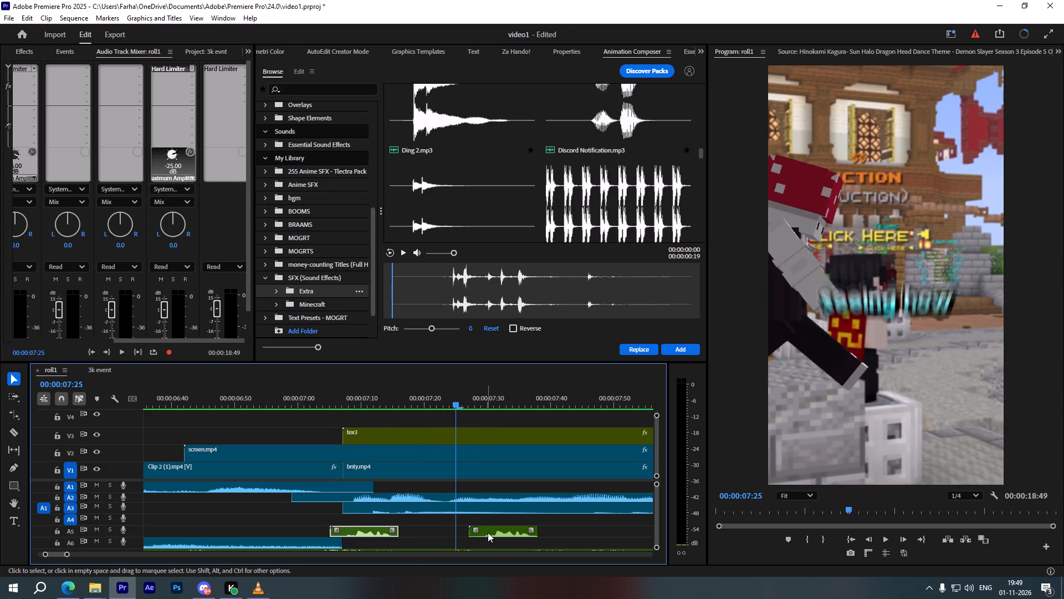
pyautogui.moveTo(490, 535); pyautogui.dragTo(463, 536)
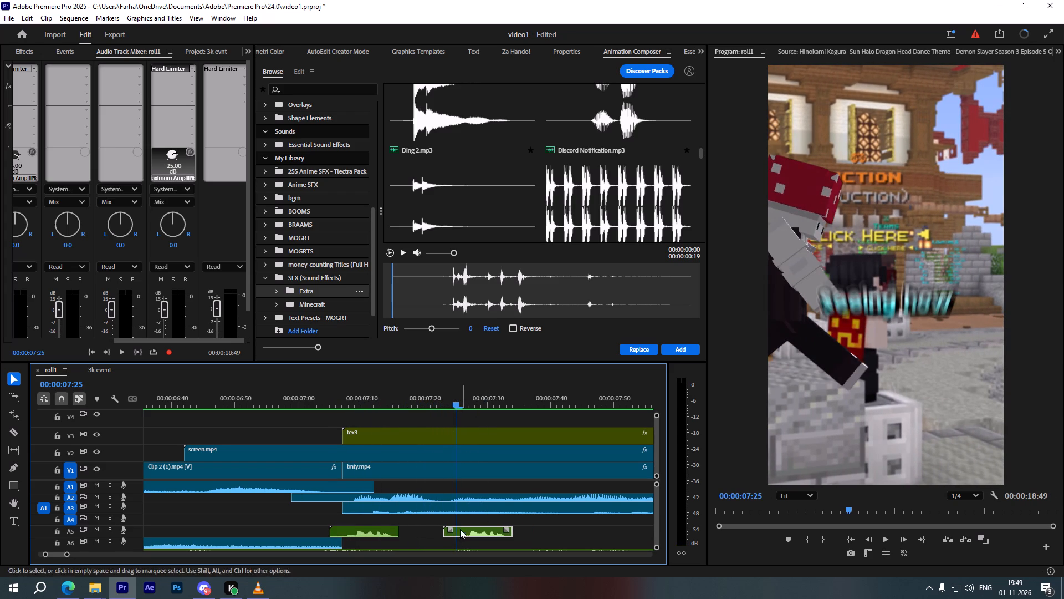
# Play from about 00:00:07:01 to check the copied A5 sounds against the words seeing how and overpowered.
pyautogui.moveTo(454, 403); pyautogui.dragTo(503, 412)
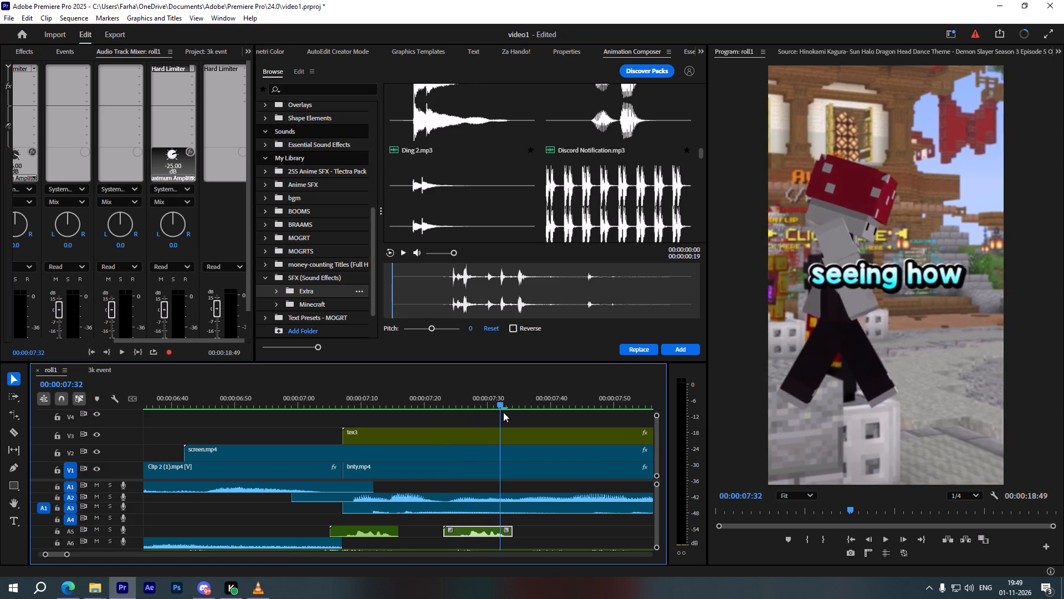
pyautogui.moveTo(503, 412); pyautogui.dragTo(521, 417)
pyautogui.keyDown('alt'); pyautogui.scroll(-8, 516, 480); pyautogui.keyUp('alt')
pyautogui.moveTo(428, 398); pyautogui.dragTo(411, 402)
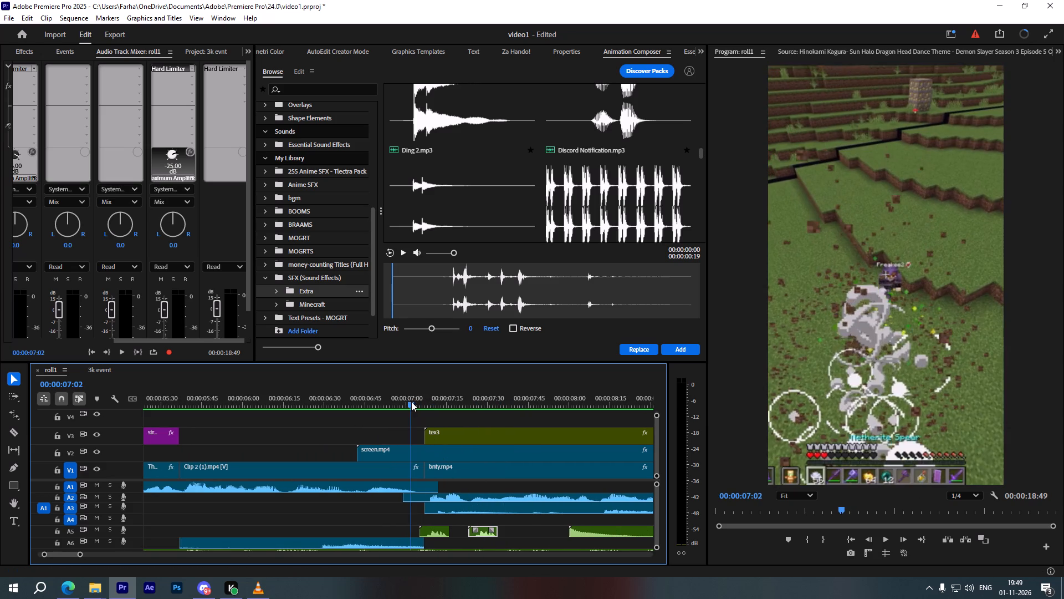
pyautogui.moveTo(411, 402); pyautogui.dragTo(411, 402)
pyautogui.press('space')
pyautogui.scroll(-2, 410, 427)
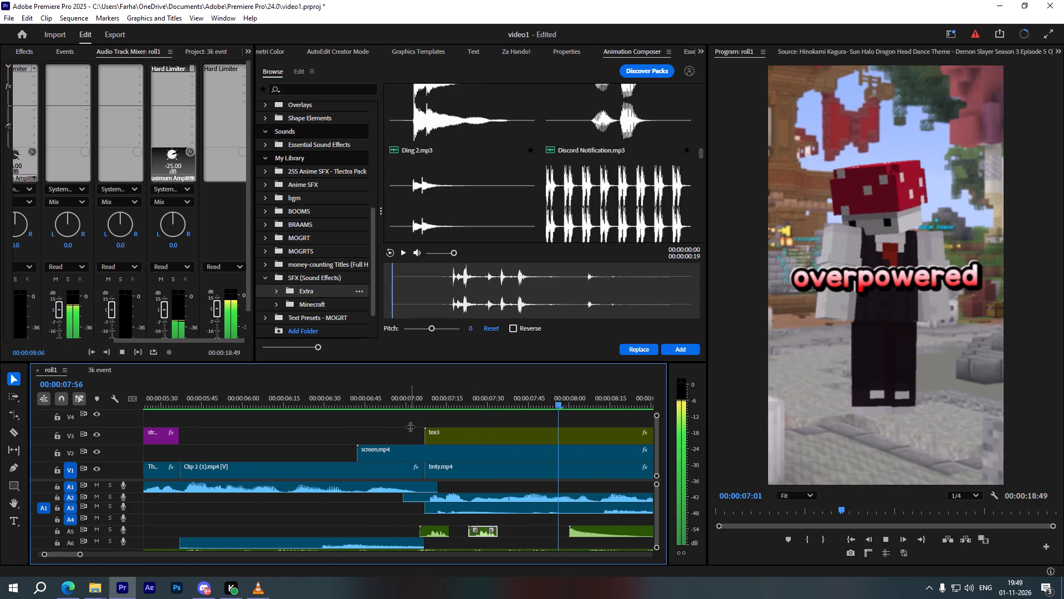
pyautogui.scroll(-1, 410, 427)
pyautogui.press('space')
# Play onward from about 00:00:08:31 to 00:00:10:41, reviewing the sound up to the fiery block letter B.
pyautogui.keyDown('alt'); pyautogui.scroll(-10, 402, 469); pyautogui.keyUp('alt')
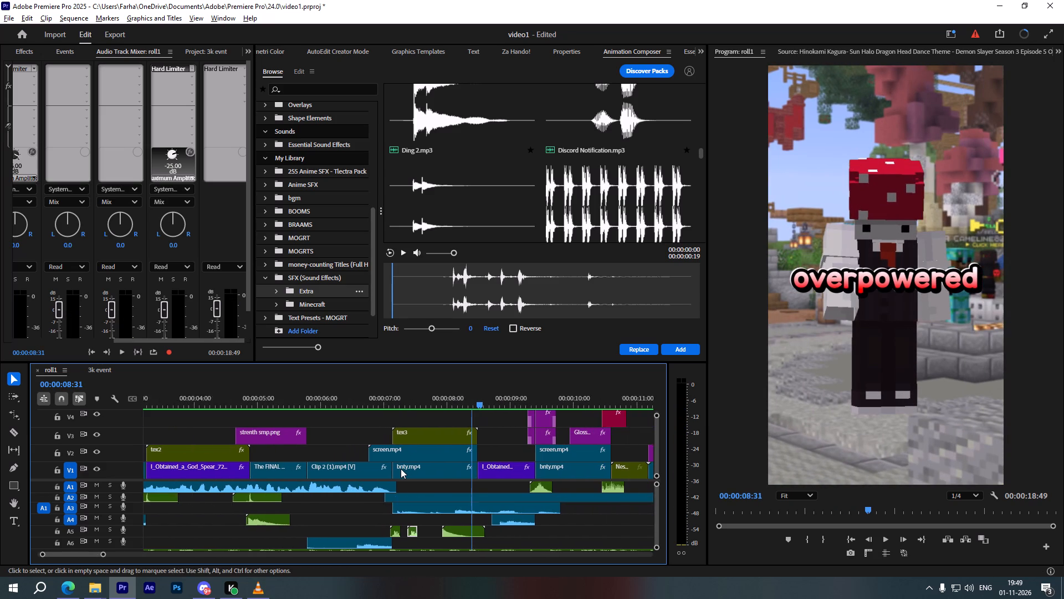
pyautogui.scroll(-4, 401, 469)
pyautogui.press('space')
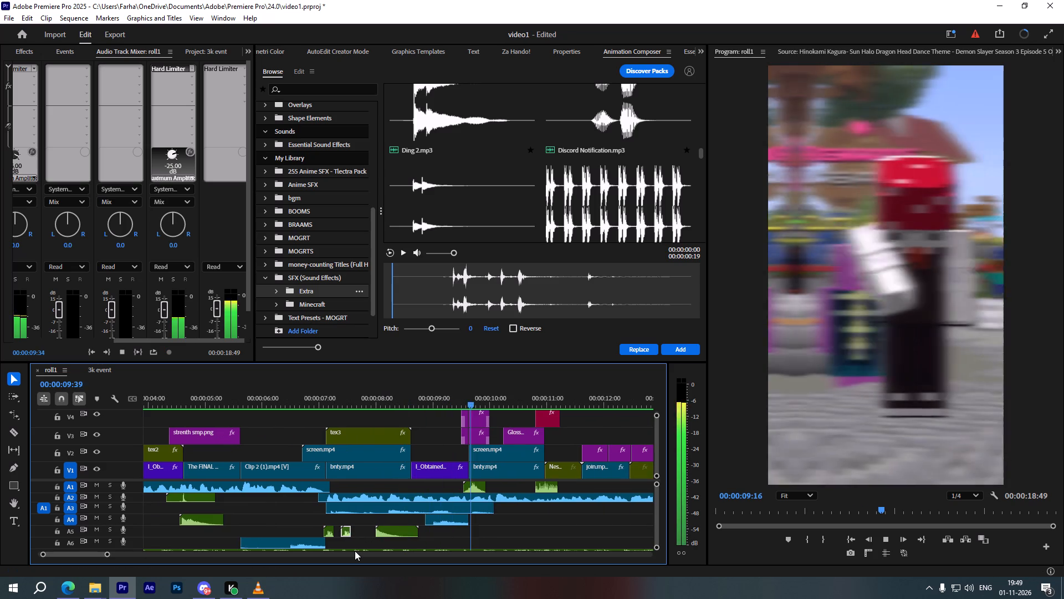
pyautogui.press('space')
pyautogui.scroll(-4, 386, 535)
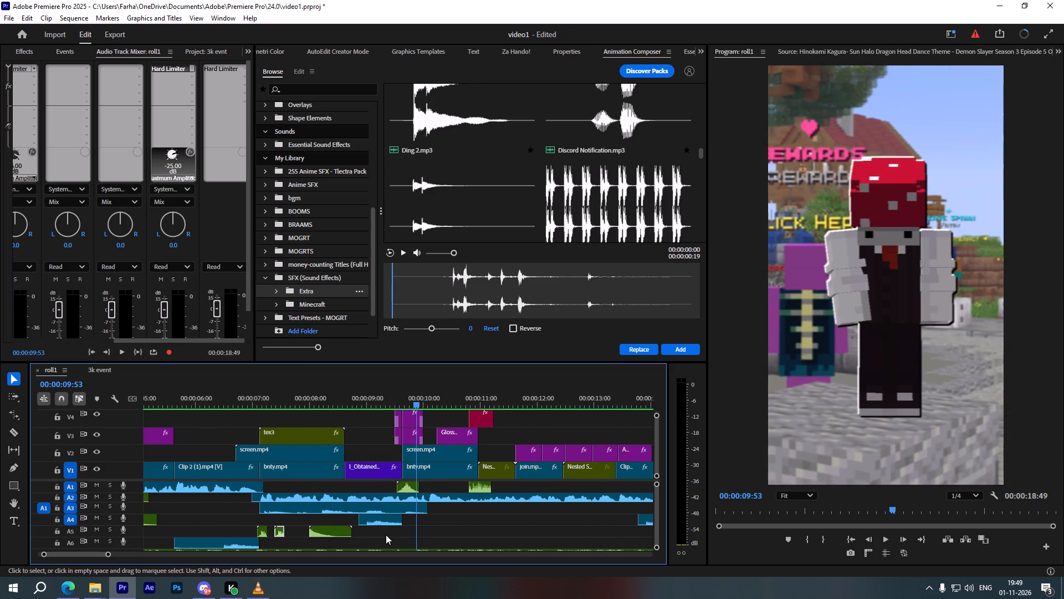
pyautogui.scroll(-6, 386, 535)
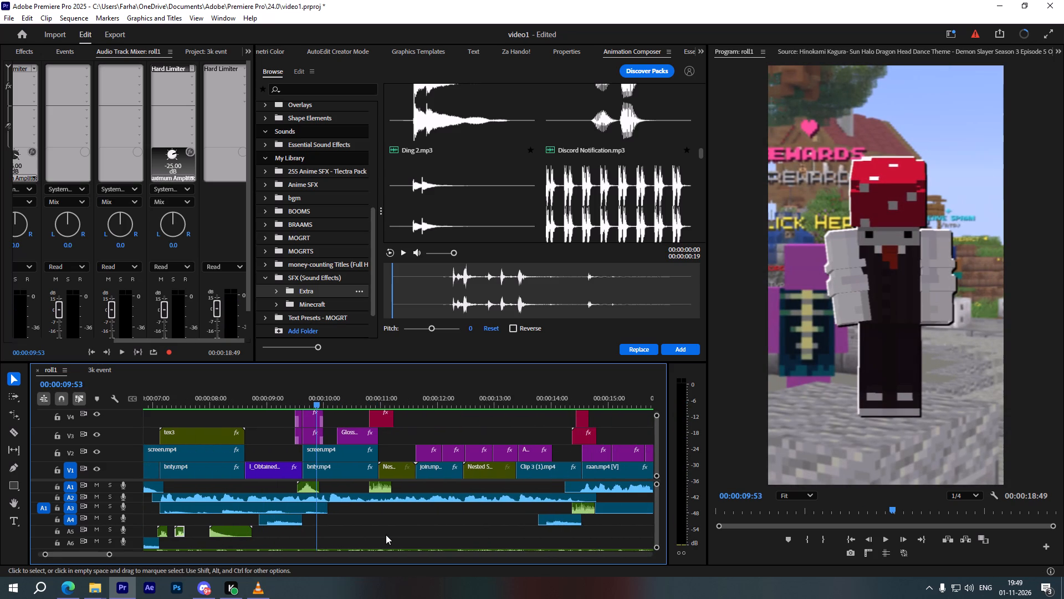
pyautogui.scroll(-3, 386, 535)
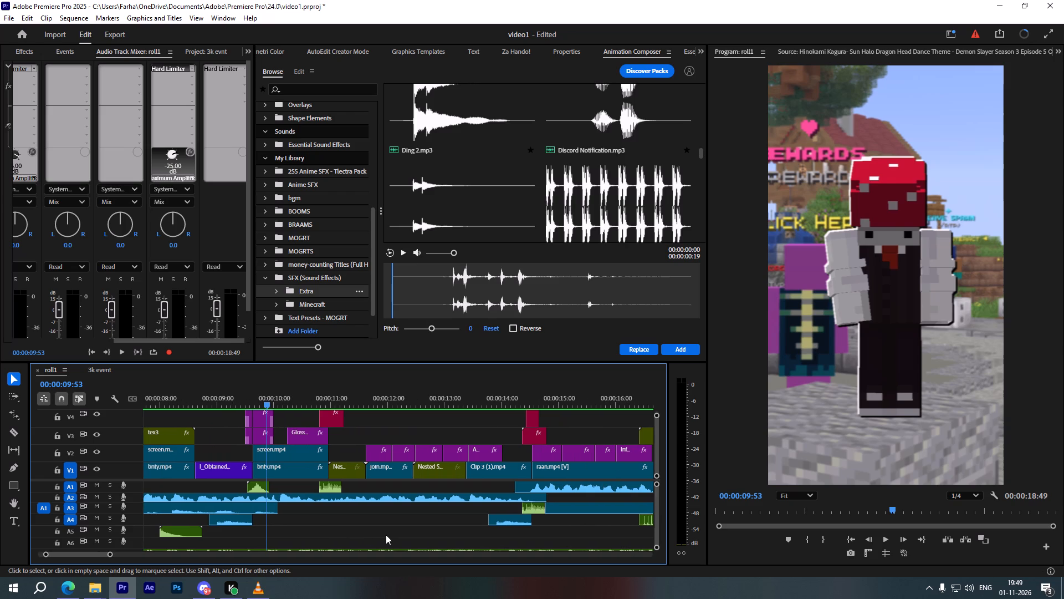
pyautogui.press('space')
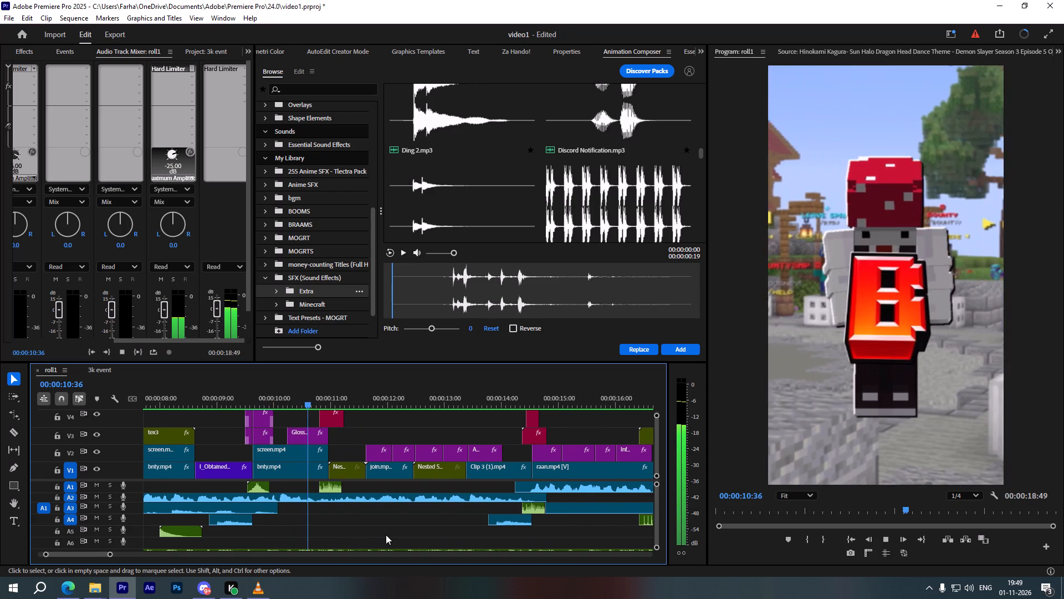
pyautogui.press('space')
# Audition sounds in the Extra folder, including Anime Wow.mp3, Bass Whoosh.mp3, Buildup Beeping.mp3 and Whoosh 6.mp3.
pyautogui.scroll(3, 301, 521)
pyautogui.keyDown('alt'); pyautogui.scroll(3, 331, 525); pyautogui.keyUp('alt')
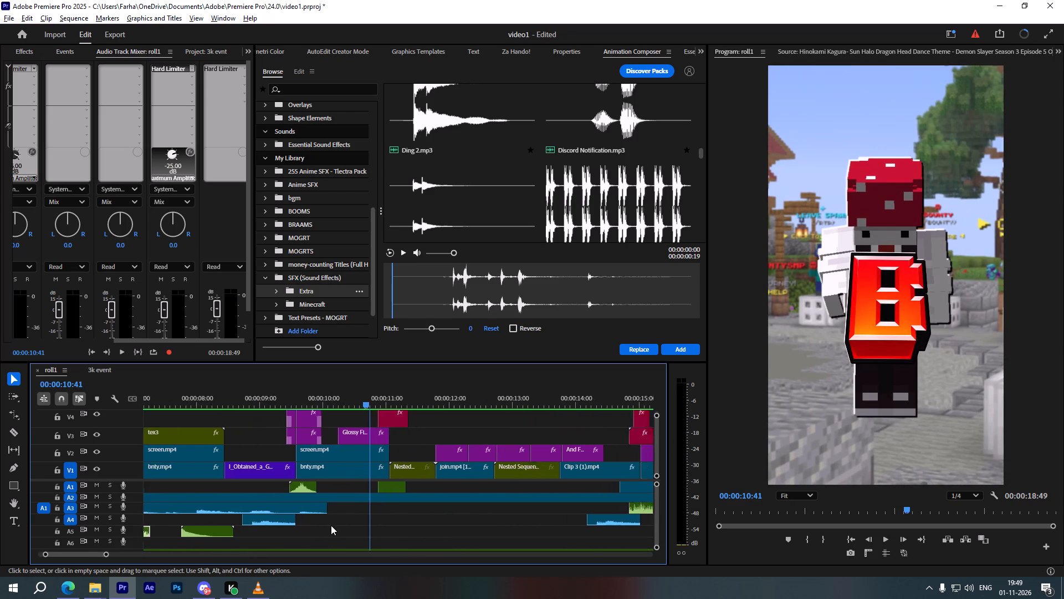
pyautogui.keyDown('alt'); pyautogui.scroll(1, 331, 525); pyautogui.keyUp('alt')
pyautogui.click(474, 167)
pyautogui.scroll(5, 474, 167)
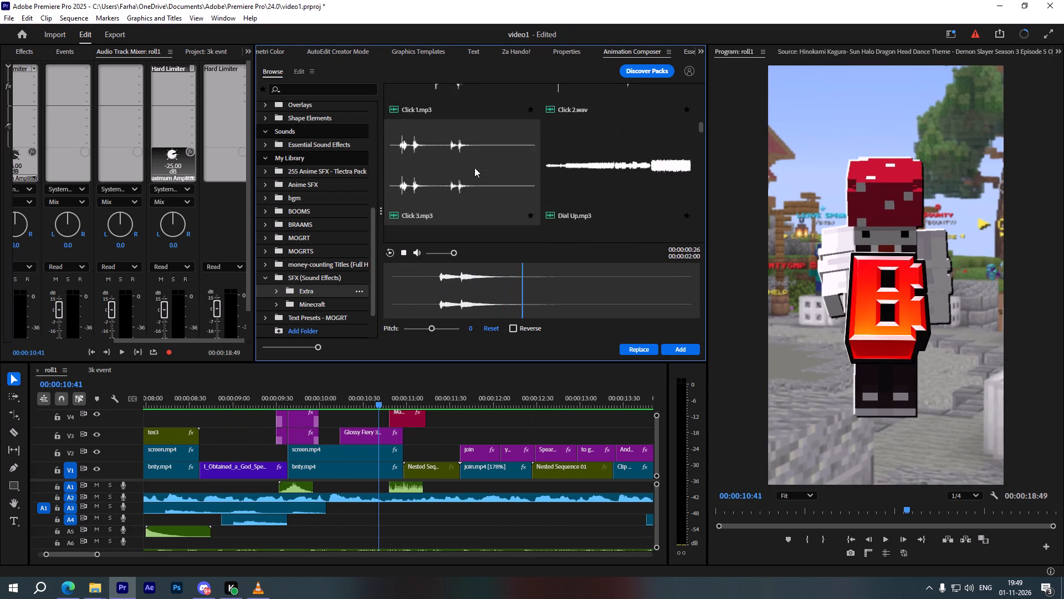
pyautogui.scroll(-5, 474, 167)
pyautogui.scroll(19, 474, 167)
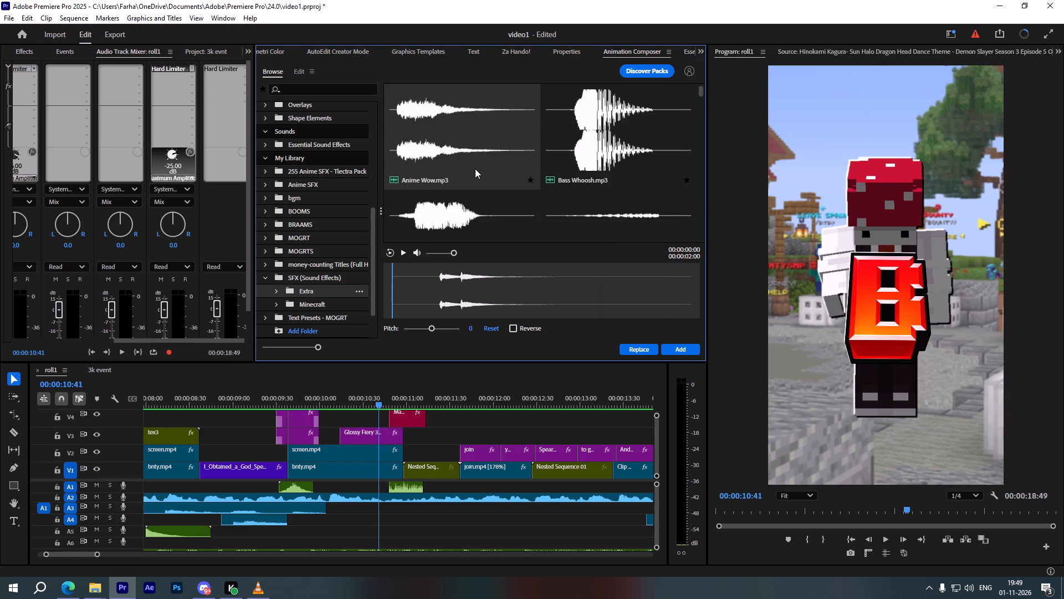
pyautogui.click(469, 145)
pyautogui.click(631, 145)
pyautogui.scroll(-2, 629, 194)
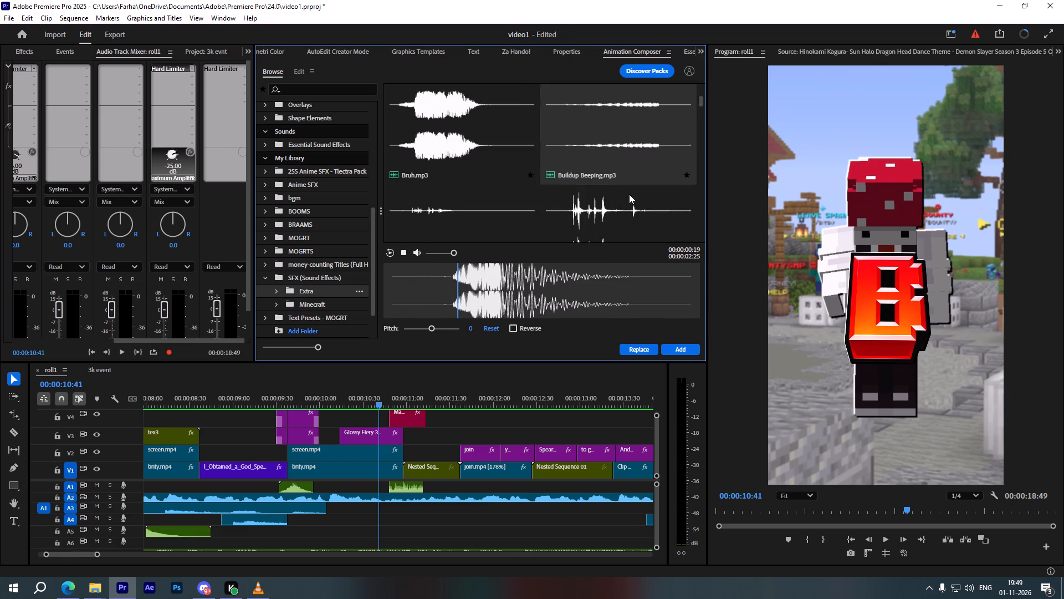
pyautogui.click(530, 132)
pyautogui.click(590, 134)
pyautogui.scroll(-6, 586, 136)
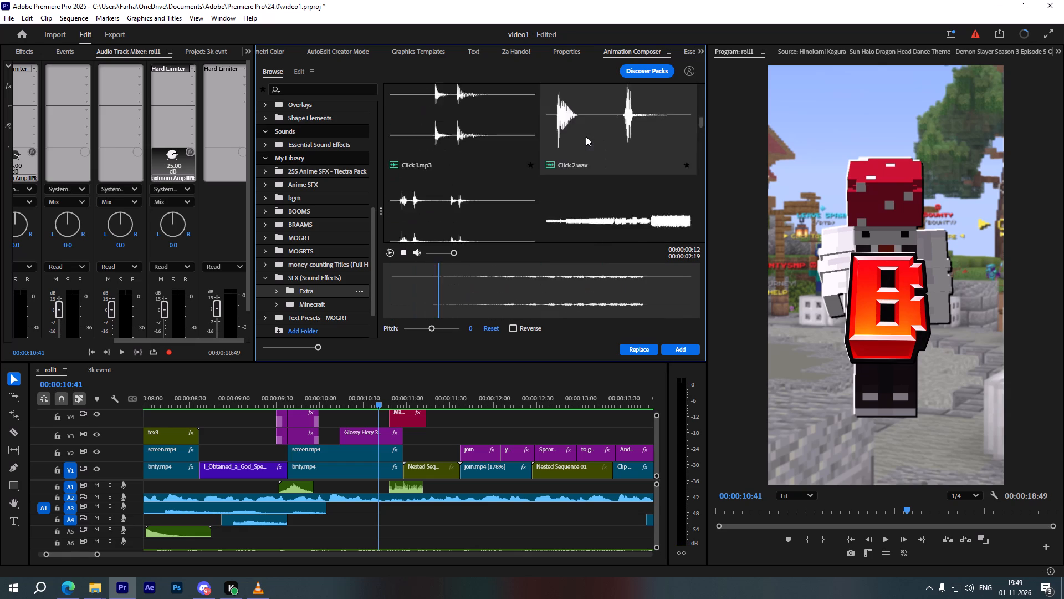
pyautogui.scroll(-20, 586, 136)
pyautogui.scroll(-5, 586, 136)
pyautogui.click(621, 158)
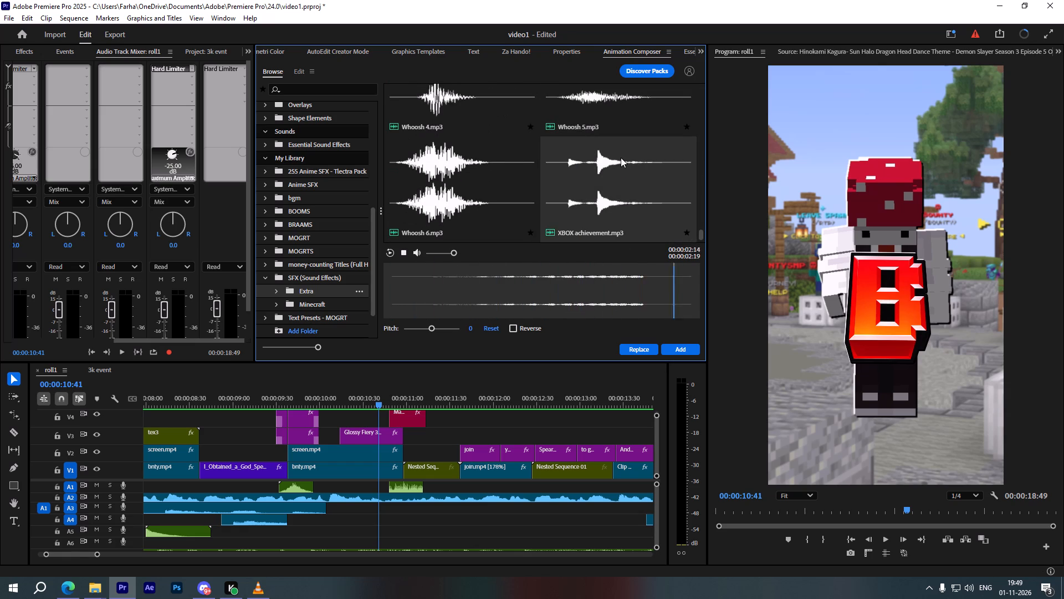
pyautogui.click(474, 192)
pyautogui.scroll(1, 474, 192)
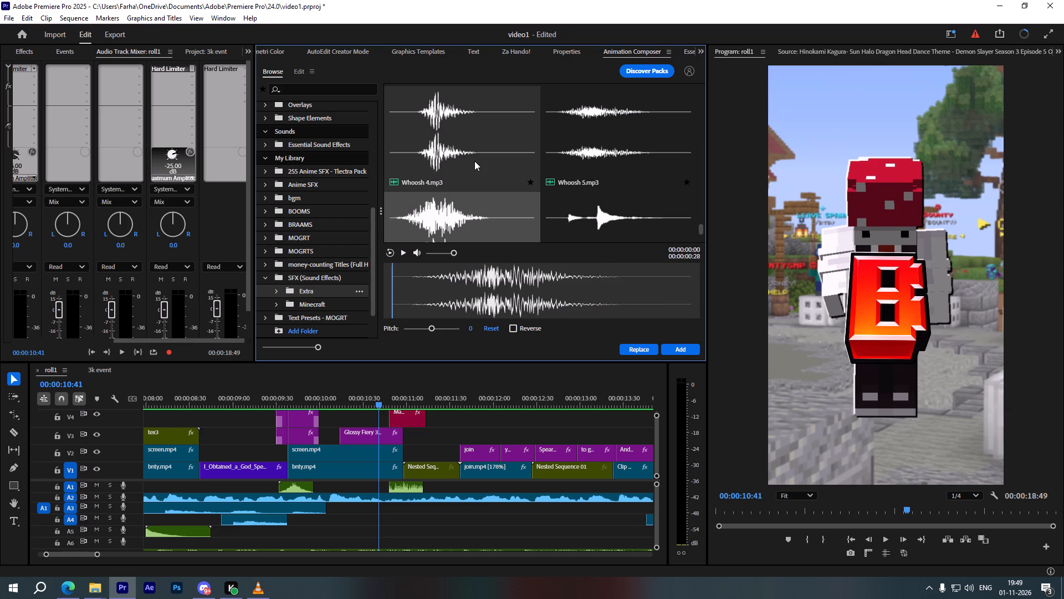
# Add Whoosh 4.mp3 from the Extra sounds to track A3 at 00:00:10:41.
pyautogui.click(474, 161)
pyautogui.scroll(1, 495, 172)
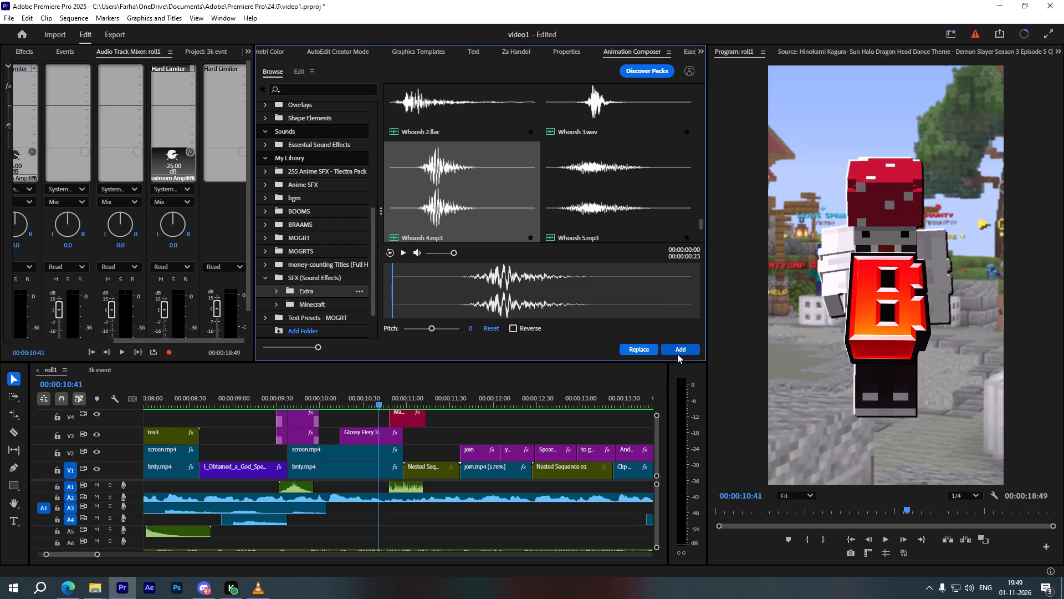
pyautogui.click(677, 354)
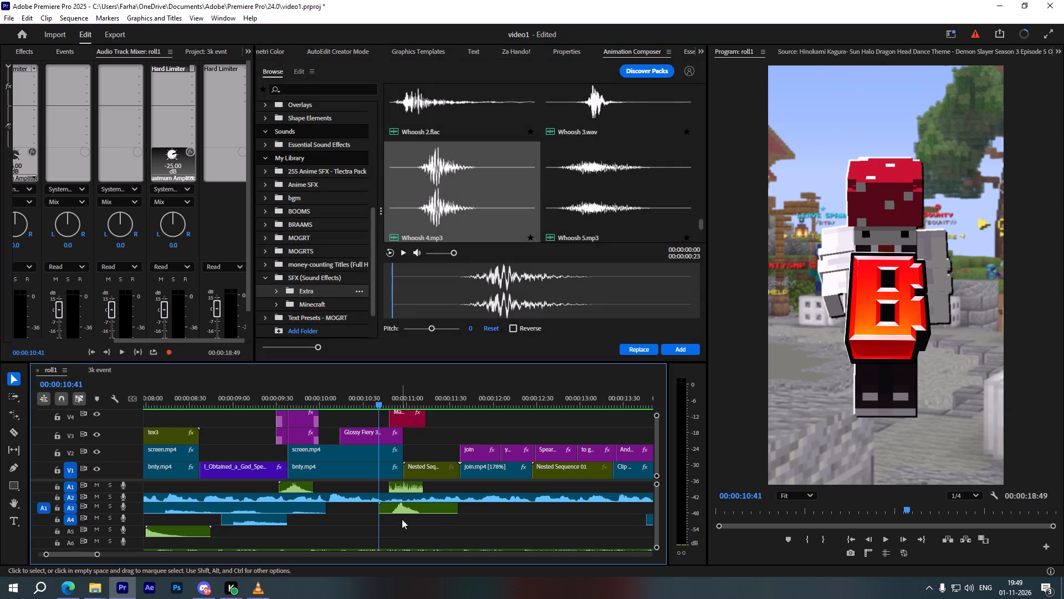
# Move the Whoosh 4.mp3 clip on A3 to start at about 00:00:10:11, matching the block letter B's entrance, and play that section.
pyautogui.moveTo(403, 512); pyautogui.dragTo(391, 512)
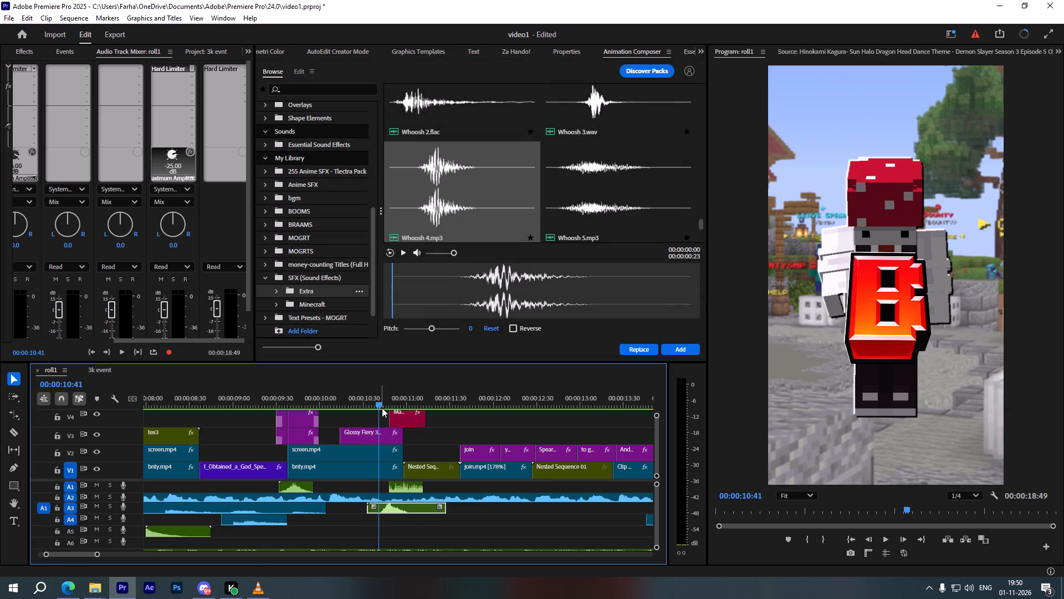
pyautogui.moveTo(376, 405); pyautogui.dragTo(349, 405)
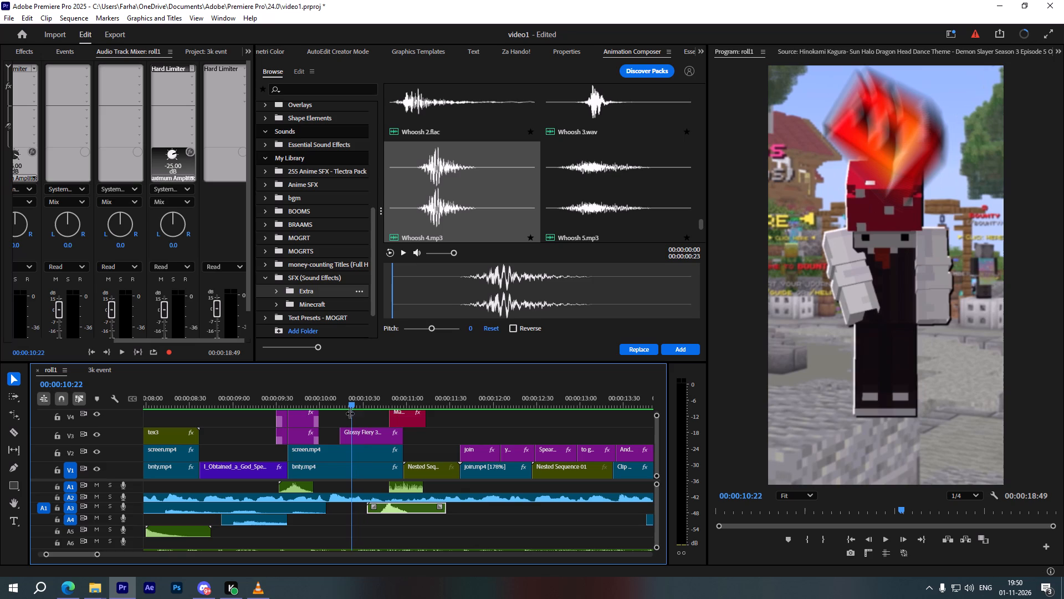
pyautogui.moveTo(391, 509); pyautogui.dragTo(369, 510)
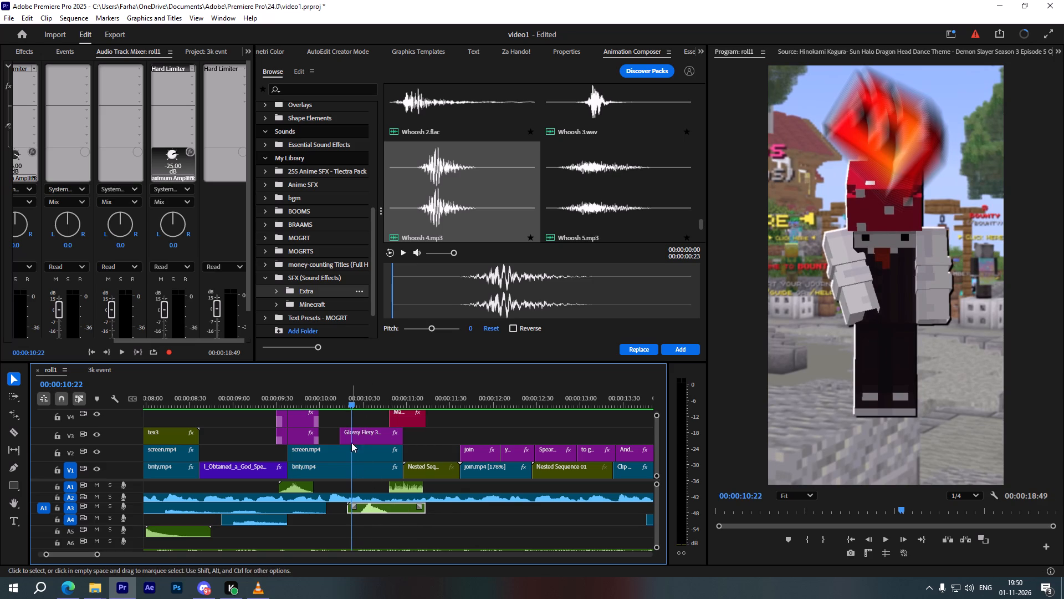
pyautogui.moveTo(377, 511); pyautogui.dragTo(372, 511)
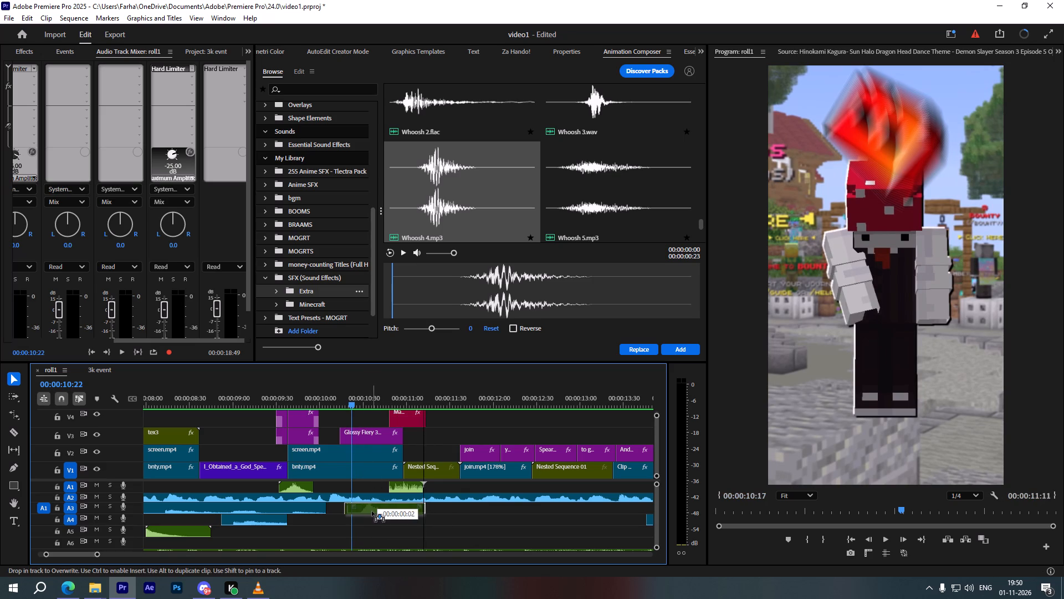
pyautogui.moveTo(372, 511); pyautogui.dragTo(367, 511)
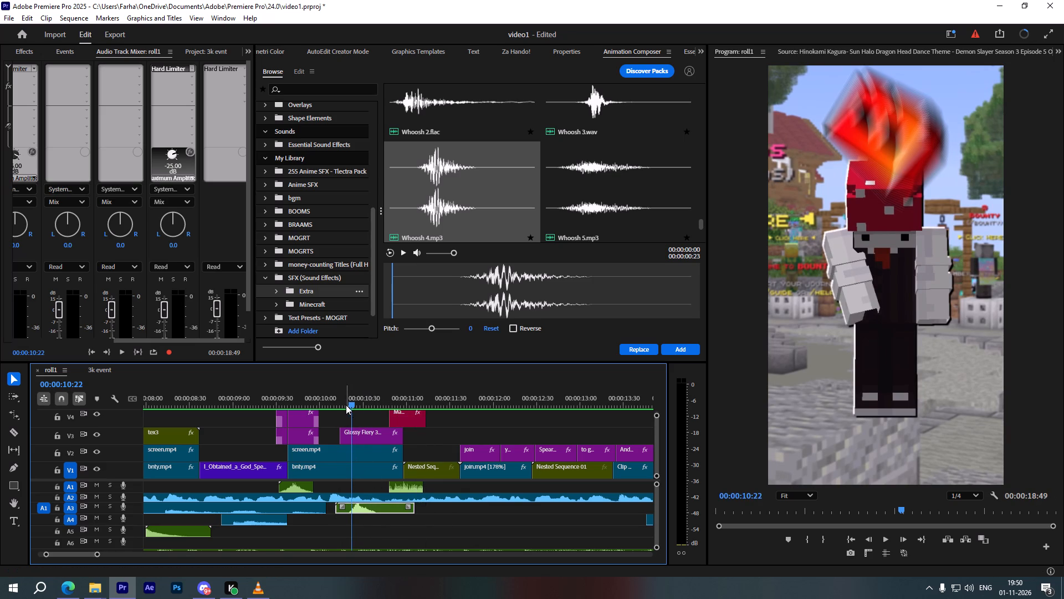
pyautogui.moveTo(346, 405); pyautogui.dragTo(353, 408)
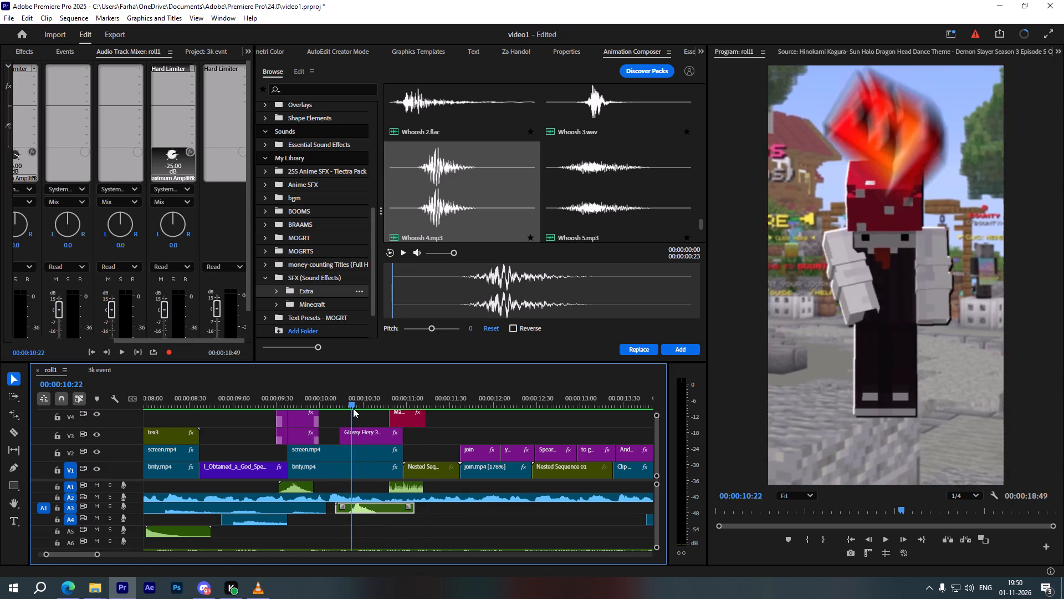
pyautogui.moveTo(353, 408); pyautogui.dragTo(342, 415)
pyautogui.press('space')
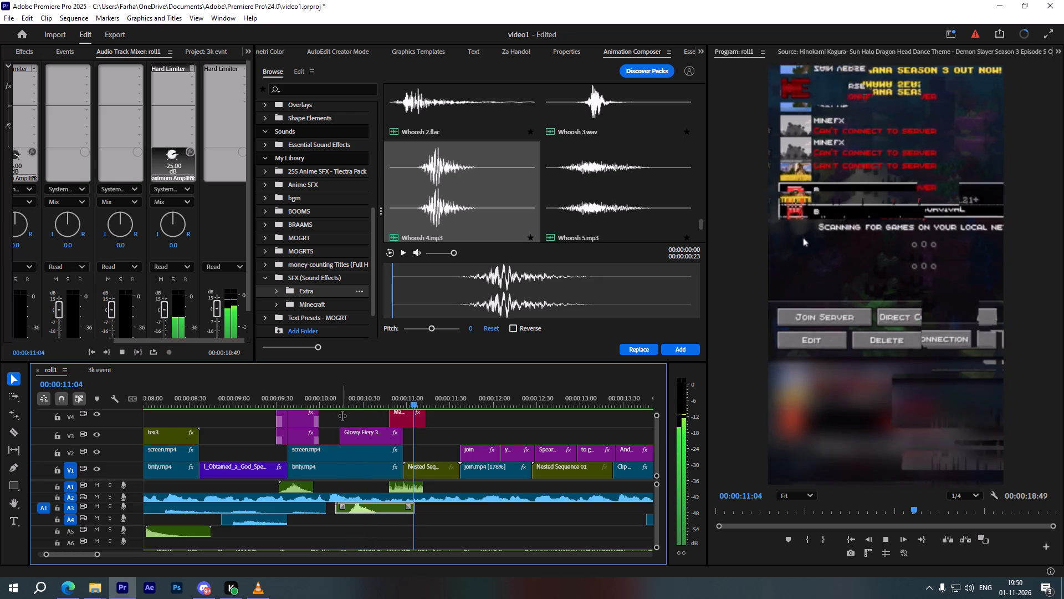
pyautogui.keyDown('alt'); pyautogui.scroll(-4, 371, 496); pyautogui.keyUp('alt')
pyautogui.press('space')
# Duplicate the short sound clip at about 00:00:07:23 on A5 to 00:00:11:37, where the join text starts, and play it.
pyautogui.scroll(-1, 441, 515)
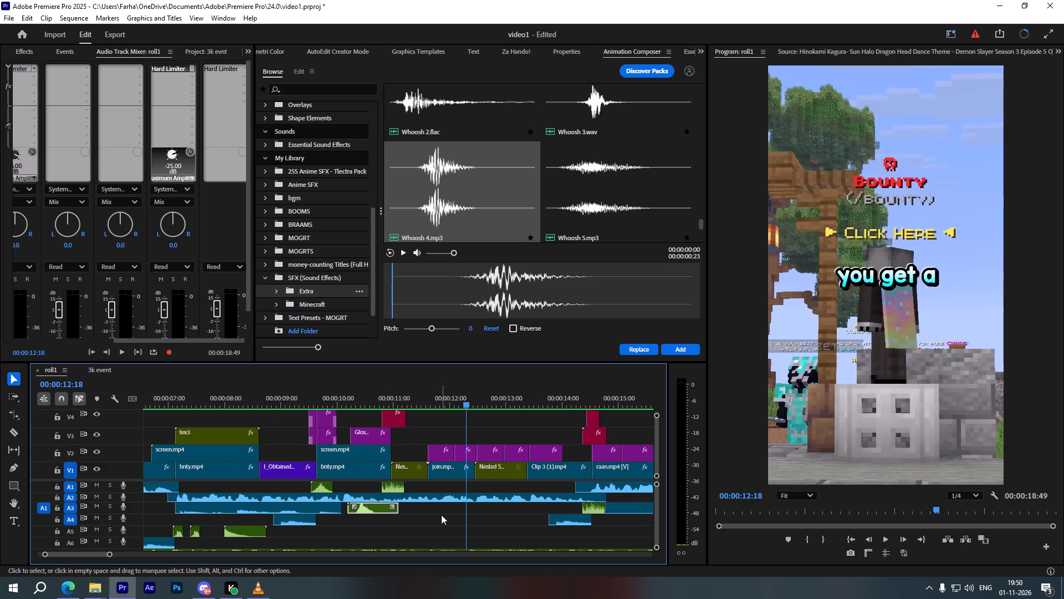
pyautogui.scroll(-2, 441, 515)
pyautogui.keyDown('alt'); pyautogui.scroll(1, 369, 525); pyautogui.keyUp('alt')
pyautogui.keyDown('alt'); pyautogui.scroll(-1, 369, 525); pyautogui.keyUp('alt')
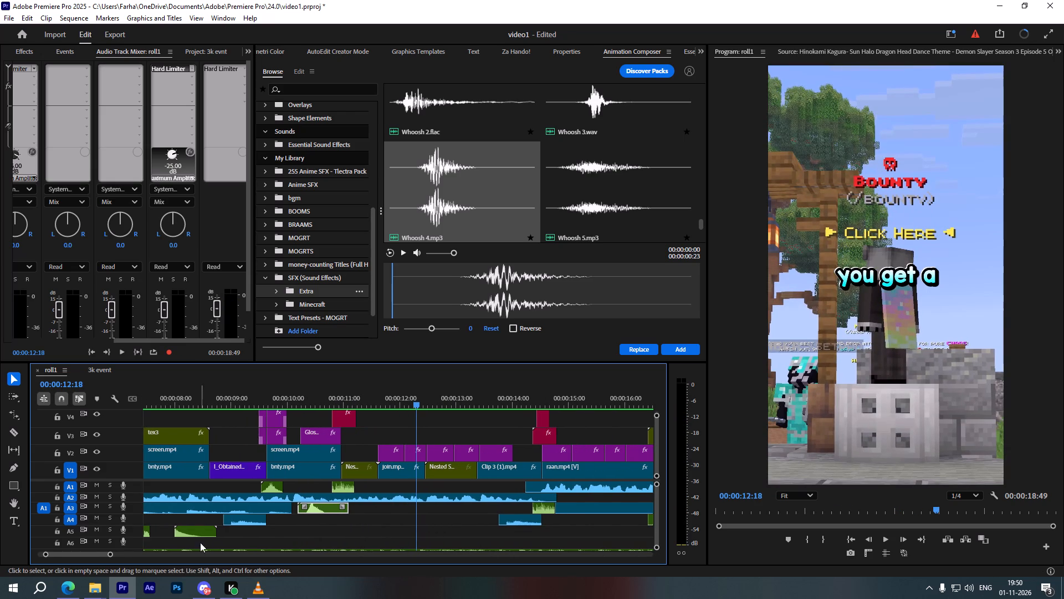
pyautogui.scroll(3, 207, 532)
pyautogui.moveTo(195, 531); pyautogui.dragTo(316, 531)
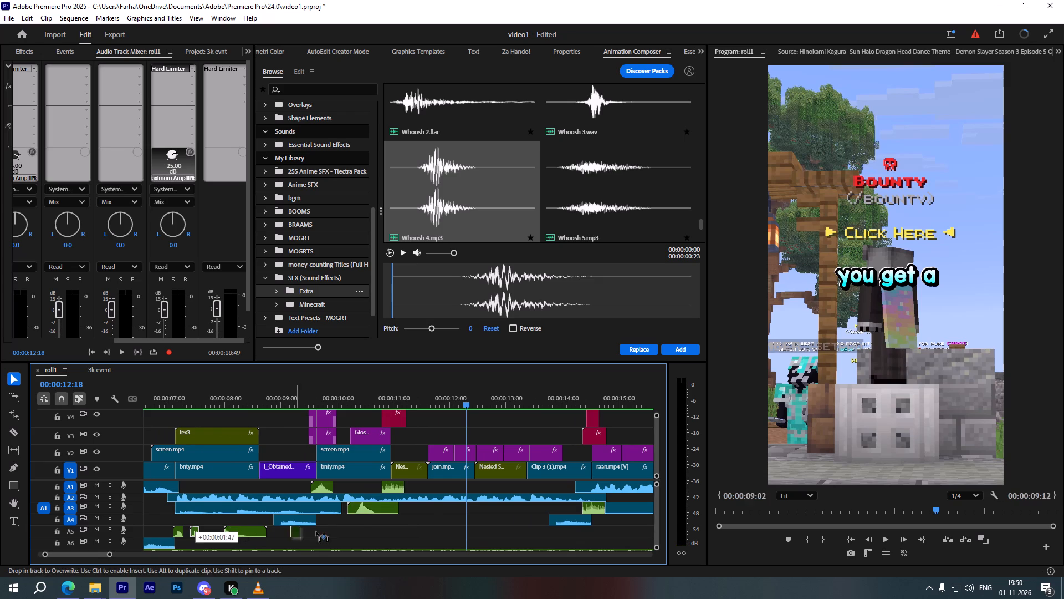
pyautogui.moveTo(316, 531); pyautogui.dragTo(431, 532)
pyautogui.keyDown('alt'); pyautogui.scroll(5, 437, 530); pyautogui.keyUp('alt')
pyautogui.moveTo(417, 400); pyautogui.dragTo(424, 402)
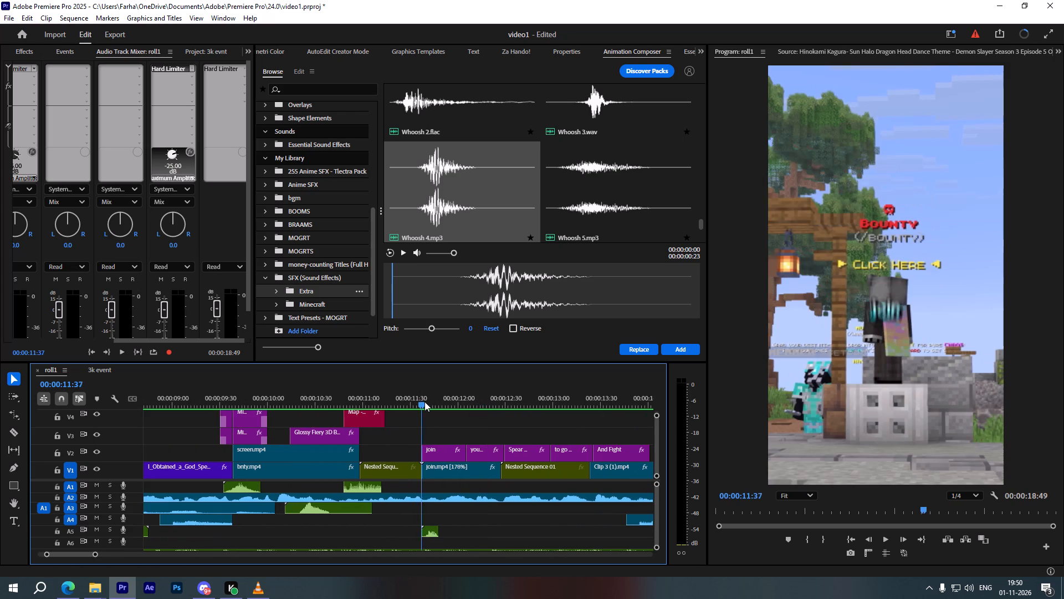
pyautogui.moveTo(424, 402); pyautogui.dragTo(417, 405)
pyautogui.press('space')
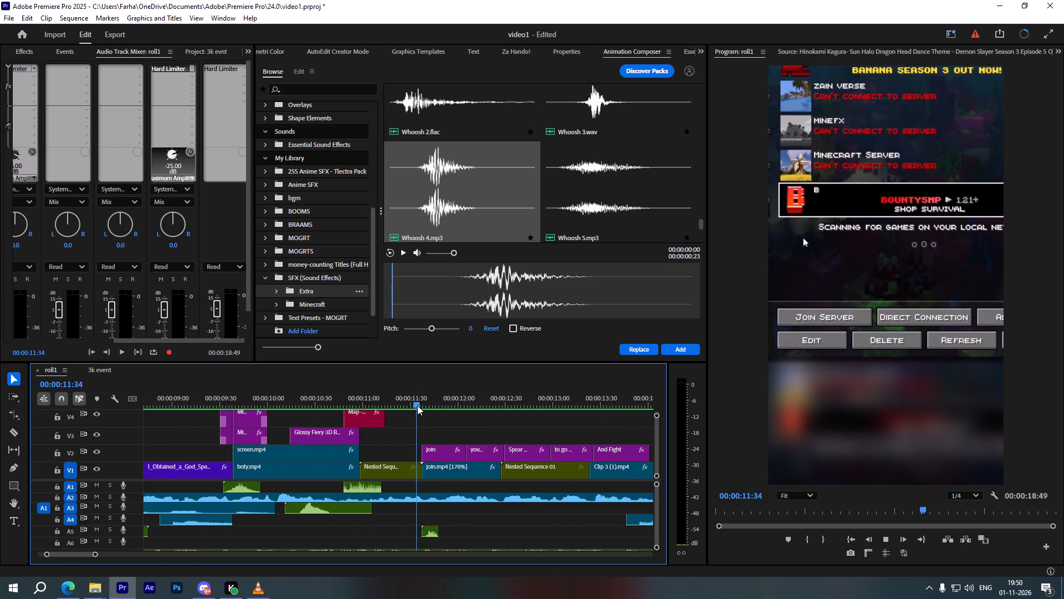
pyautogui.press('space')
# Duplicate the join text's sound clip along A5 to about 00:00:12:02, just before the you get a text.
pyautogui.keyDown('alt'); pyautogui.scroll(5, 432, 497); pyautogui.keyUp('alt')
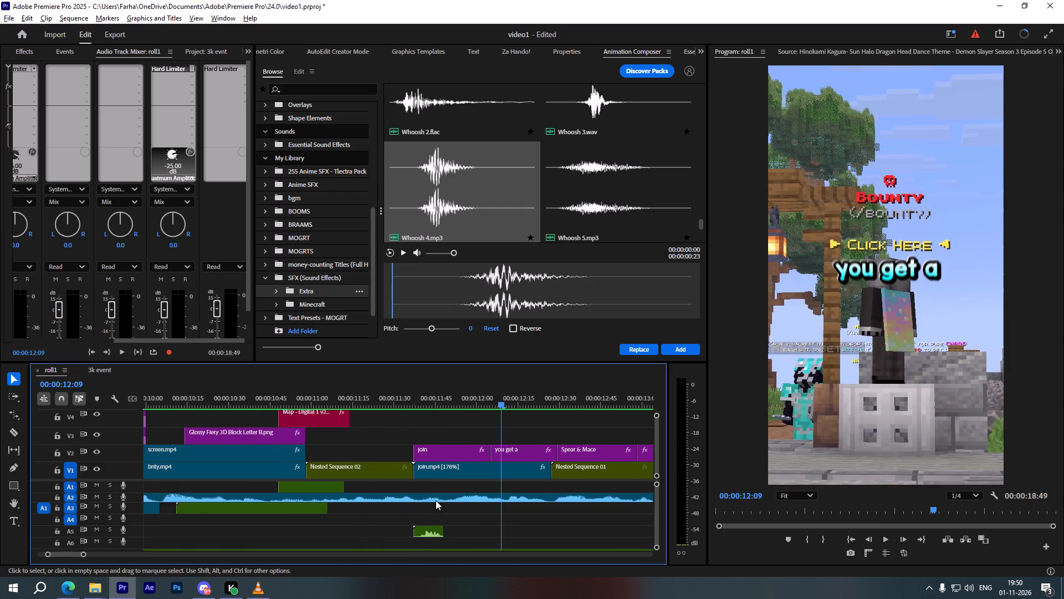
pyautogui.keyDown('alt'); pyautogui.scroll(4, 442, 505); pyautogui.keyUp('alt')
pyautogui.moveTo(426, 534); pyautogui.dragTo(545, 531)
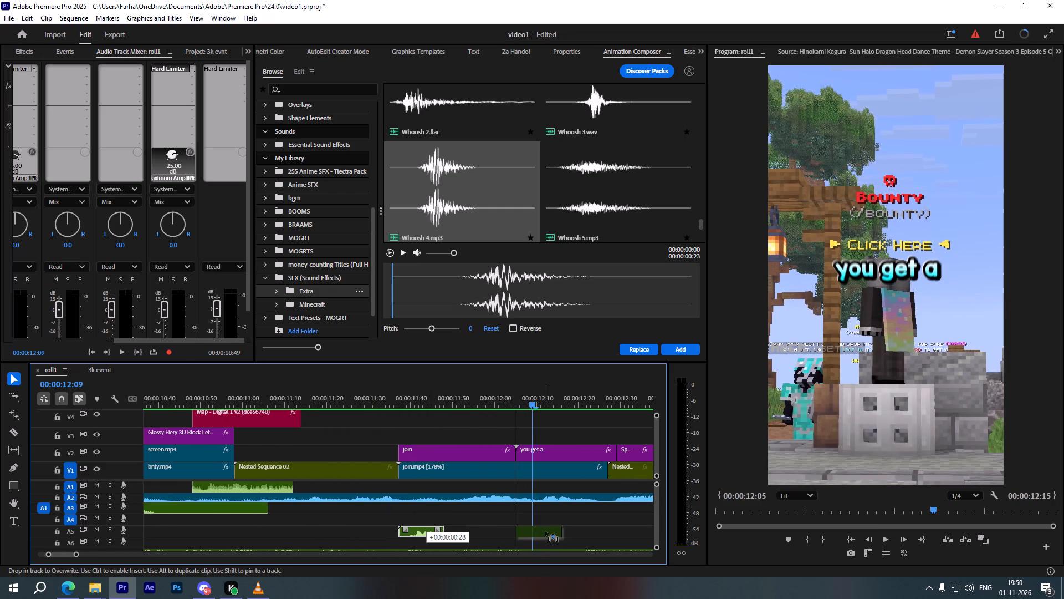
pyautogui.moveTo(545, 531); pyautogui.dragTo(545, 532)
pyautogui.scroll(-4, 545, 532)
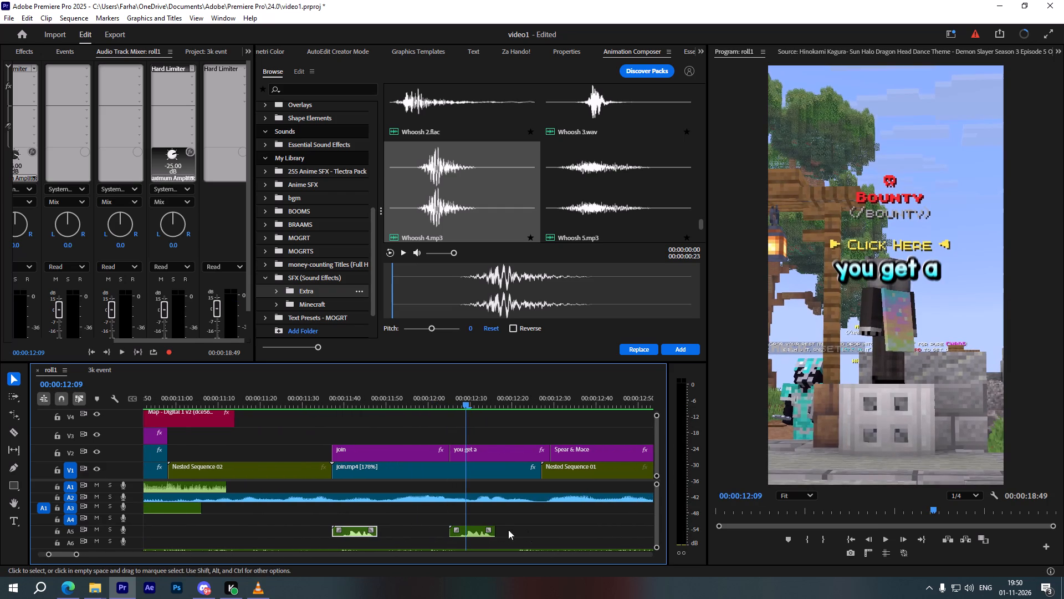
pyautogui.moveTo(474, 531); pyautogui.dragTo(462, 530)
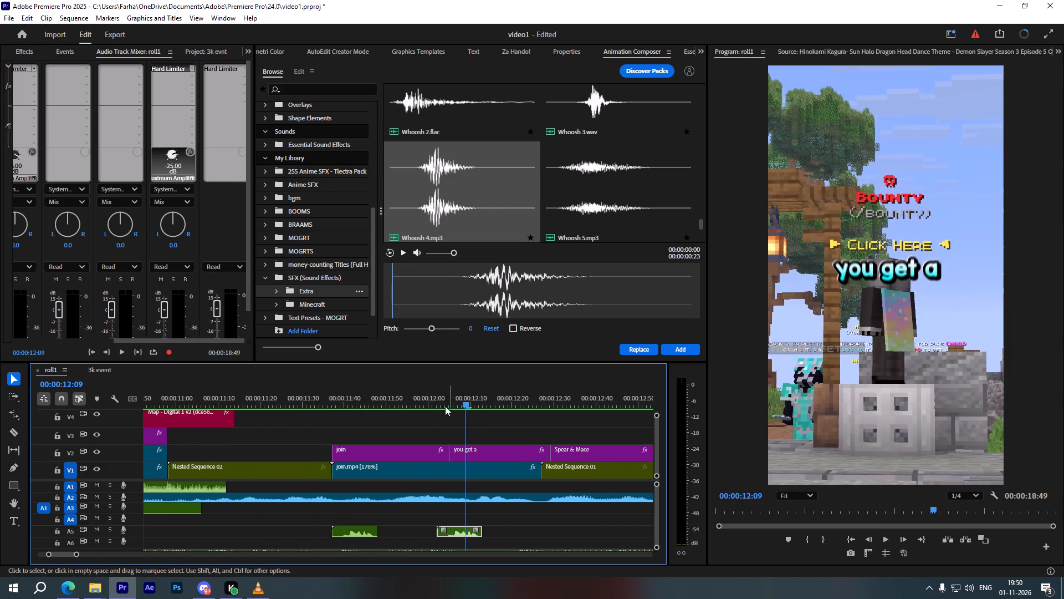
pyautogui.moveTo(444, 387); pyautogui.dragTo(448, 400)
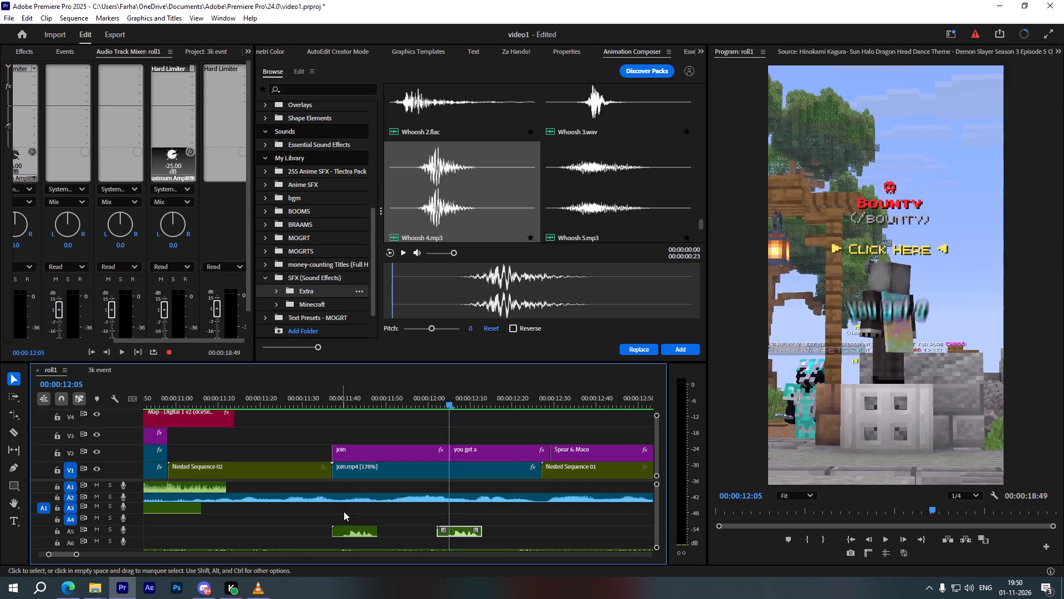
# Shift the join text's sound clip on A5 two frames earlier to 00:00:11:35 and scrub through that section.
pyautogui.moveTo(346, 534); pyautogui.dragTo(338, 532)
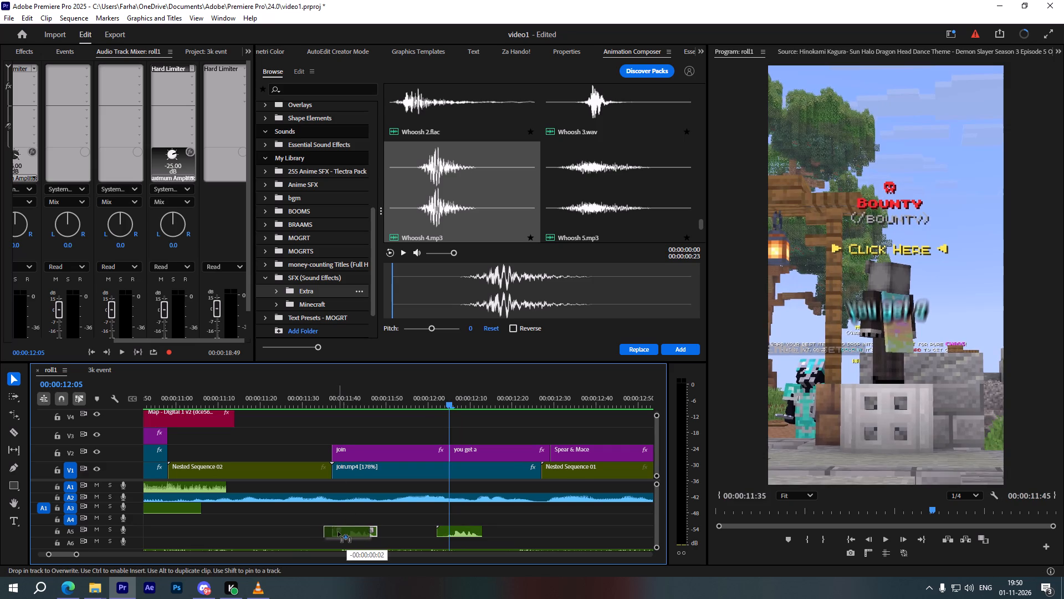
pyautogui.moveTo(338, 532); pyautogui.dragTo(340, 532)
pyautogui.moveTo(321, 397); pyautogui.dragTo(332, 398)
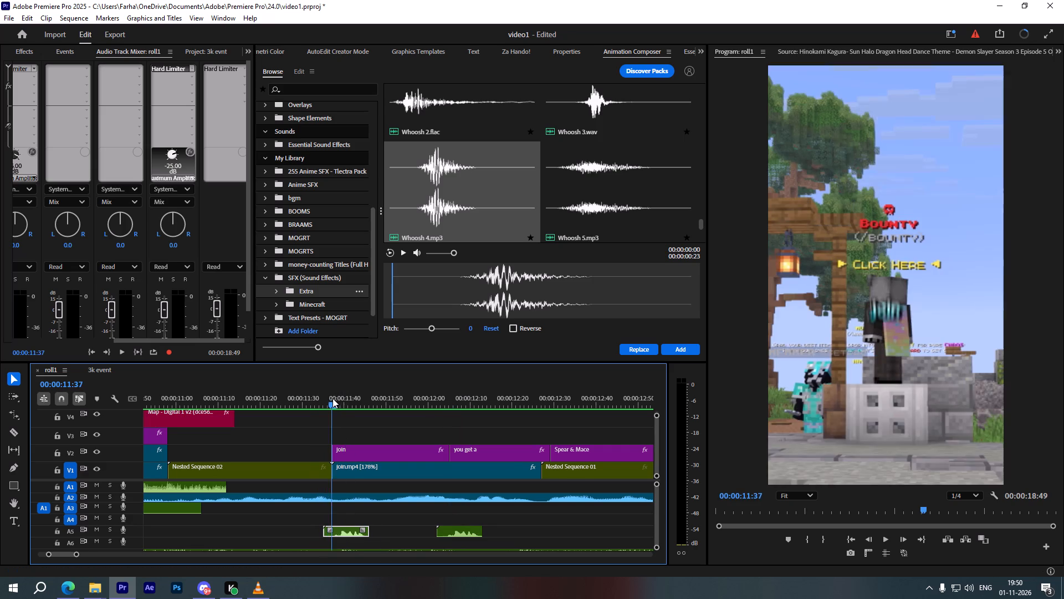
pyautogui.moveTo(332, 398); pyautogui.dragTo(470, 427)
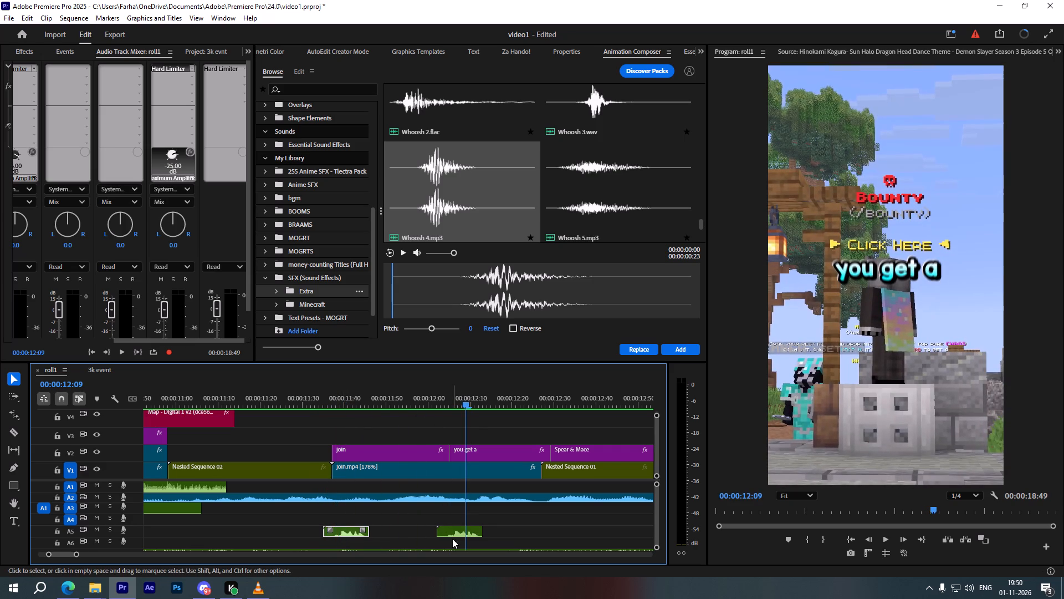
# Duplicate the you get a text's sound clip along A5 to 00:00:12:27, where Nested Sequence 01 starts, and scrub past it.
pyautogui.moveTo(454, 534); pyautogui.dragTo(555, 533)
pyautogui.moveTo(508, 398); pyautogui.dragTo(541, 410)
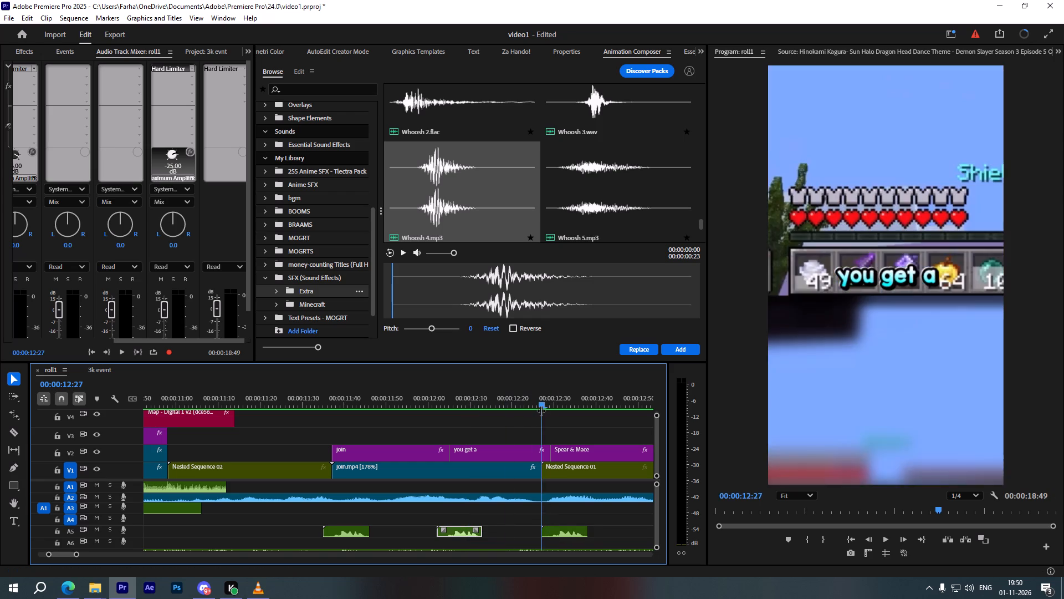
pyautogui.moveTo(541, 410); pyautogui.dragTo(577, 418)
# Duplicate the longer decaying sound clip at about 00:00:08:00 on A5 to about 00:00:12:47 on the same track.
pyautogui.scroll(-6, 529, 482)
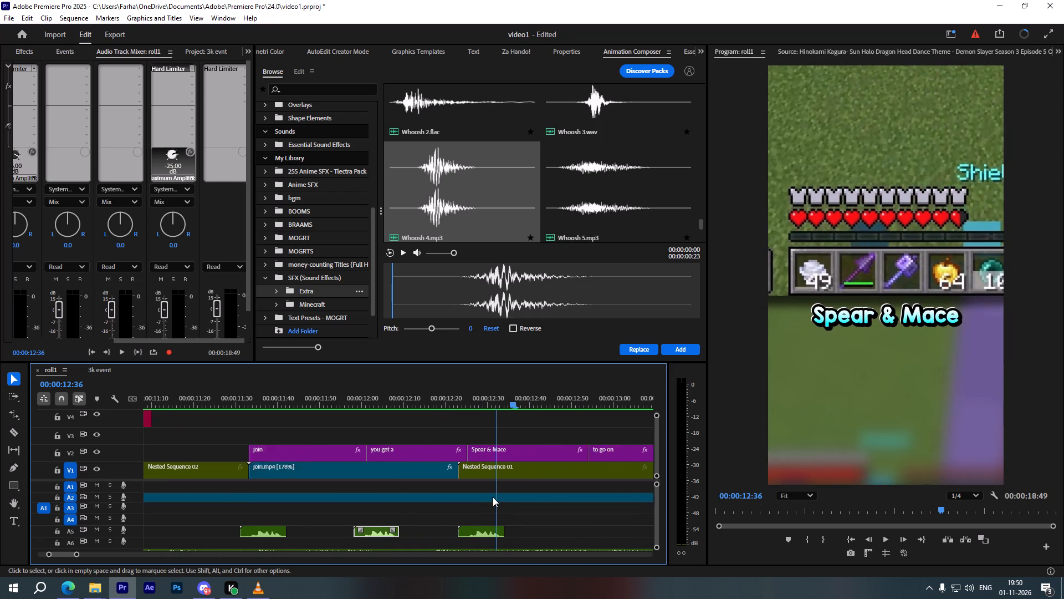
pyautogui.scroll(-8, 493, 497)
pyautogui.keyDown('alt'); pyautogui.scroll(-9, 391, 516); pyautogui.keyUp('alt')
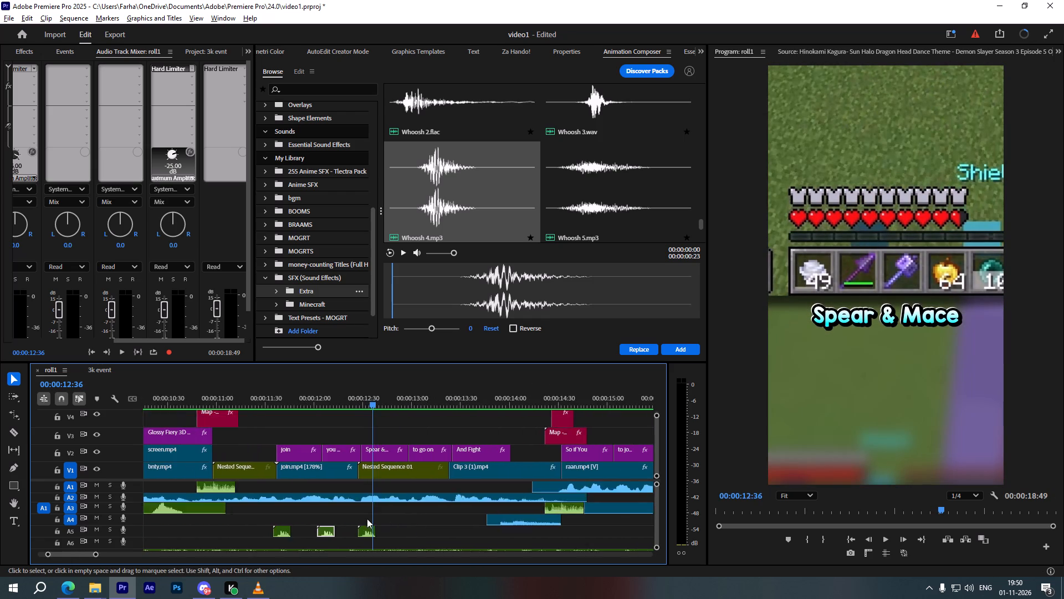
pyautogui.keyDown('alt'); pyautogui.scroll(-3, 361, 519); pyautogui.keyUp('alt')
pyautogui.scroll(4, 286, 530)
pyautogui.scroll(-3, 285, 530)
pyautogui.scroll(5, 285, 530)
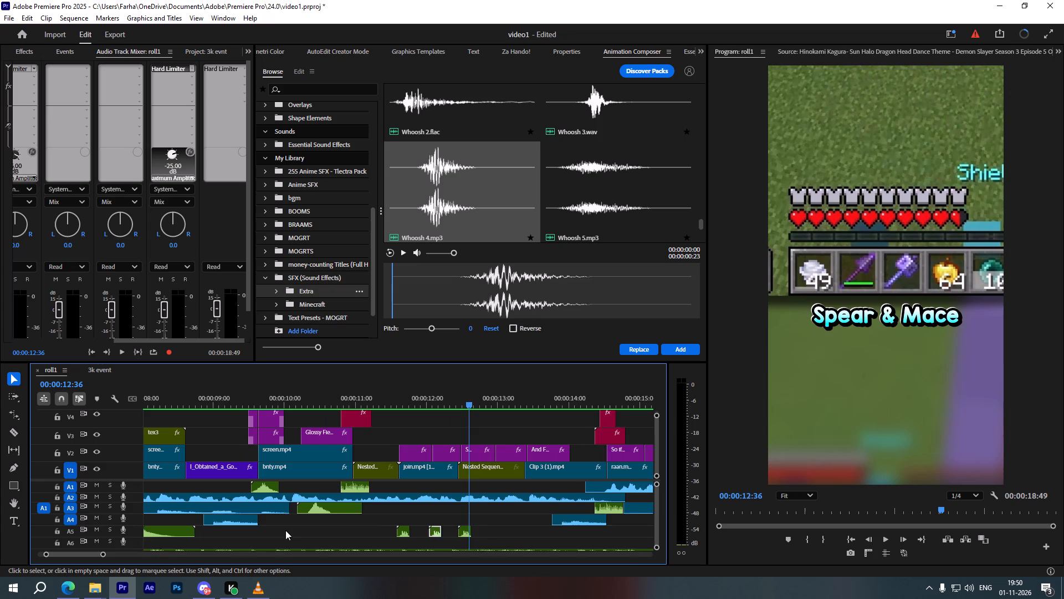
pyautogui.scroll(5, 285, 530)
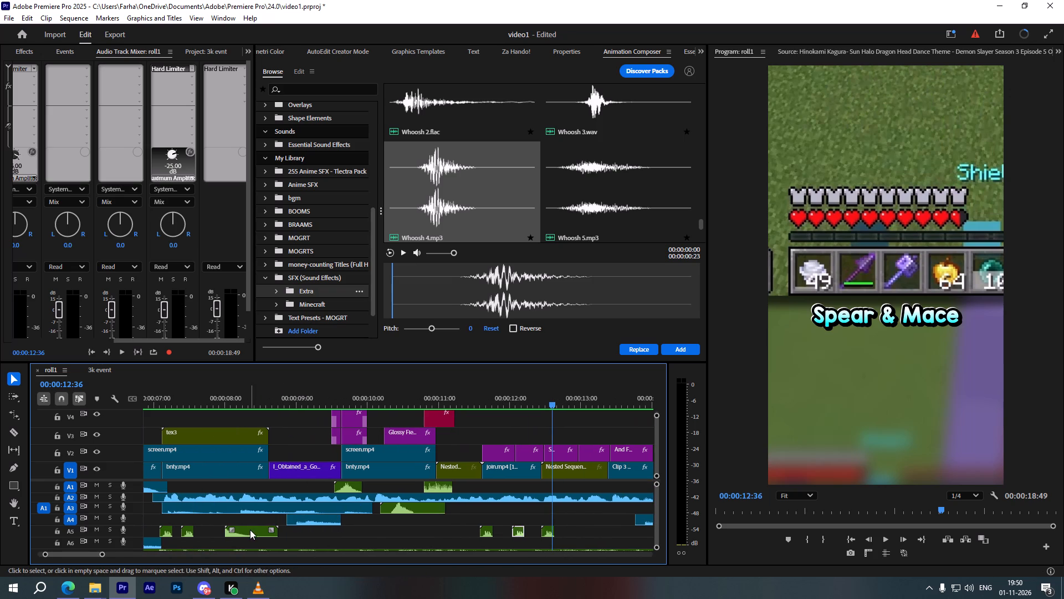
pyautogui.moveTo(250, 530); pyautogui.dragTo(590, 532)
pyautogui.keyDown('alt'); pyautogui.scroll(10, 590, 531); pyautogui.keyUp('alt')
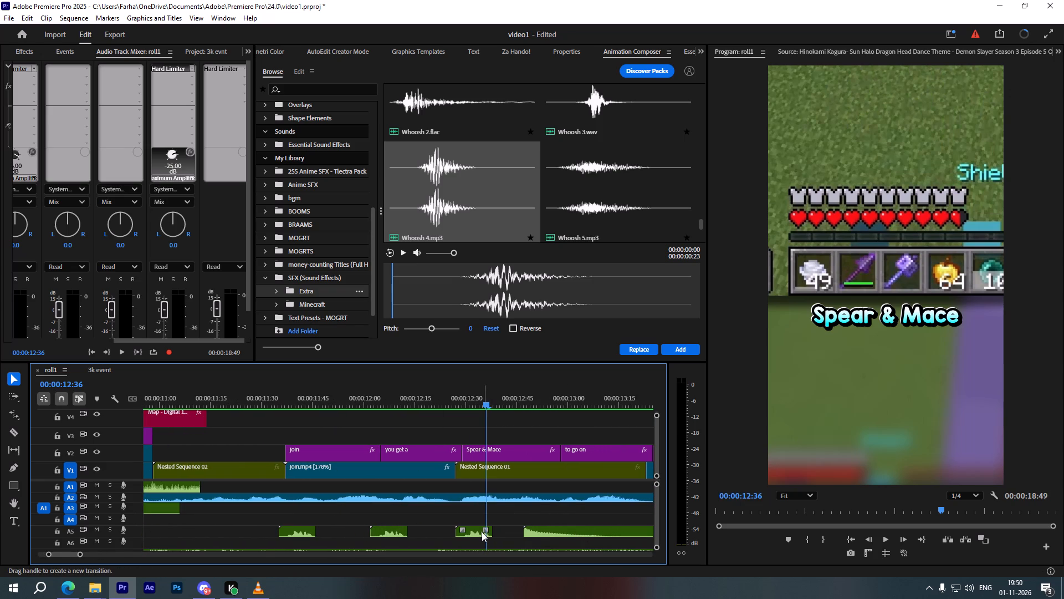
# Move the short sound clip at 00:00:12:27 to A4 at about 00:00:12:56, just before the to go on text.
pyautogui.moveTo(471, 534); pyautogui.dragTo(579, 514)
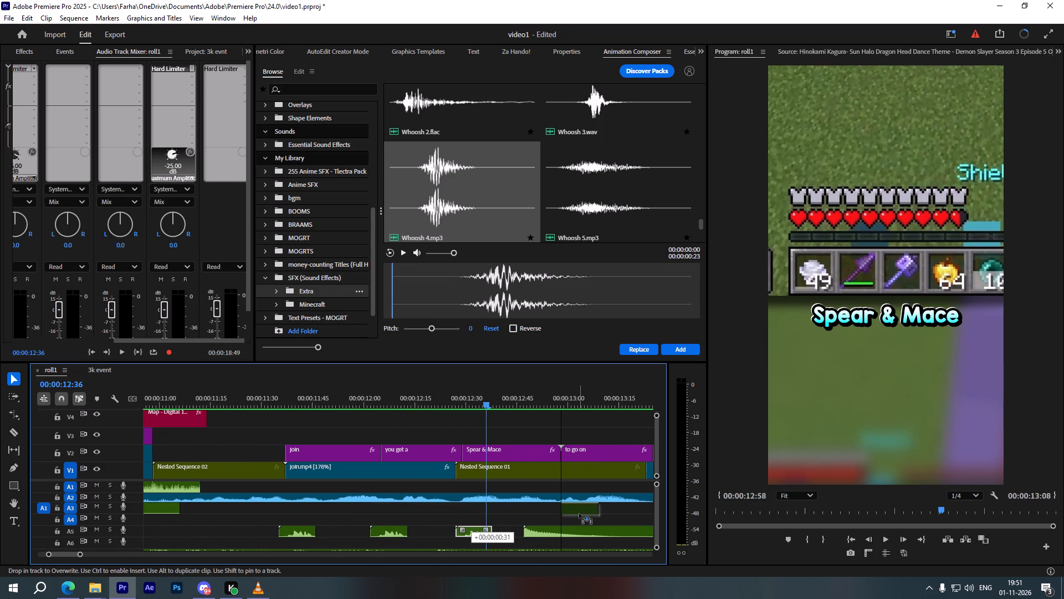
pyautogui.moveTo(579, 514); pyautogui.dragTo(569, 522)
# Move the longer sound clip on A5 to 00:00:12:29, where the Spear & Mace text starts, and play from 00:00:11:34.
pyautogui.moveTo(576, 537); pyautogui.dragTo(517, 537)
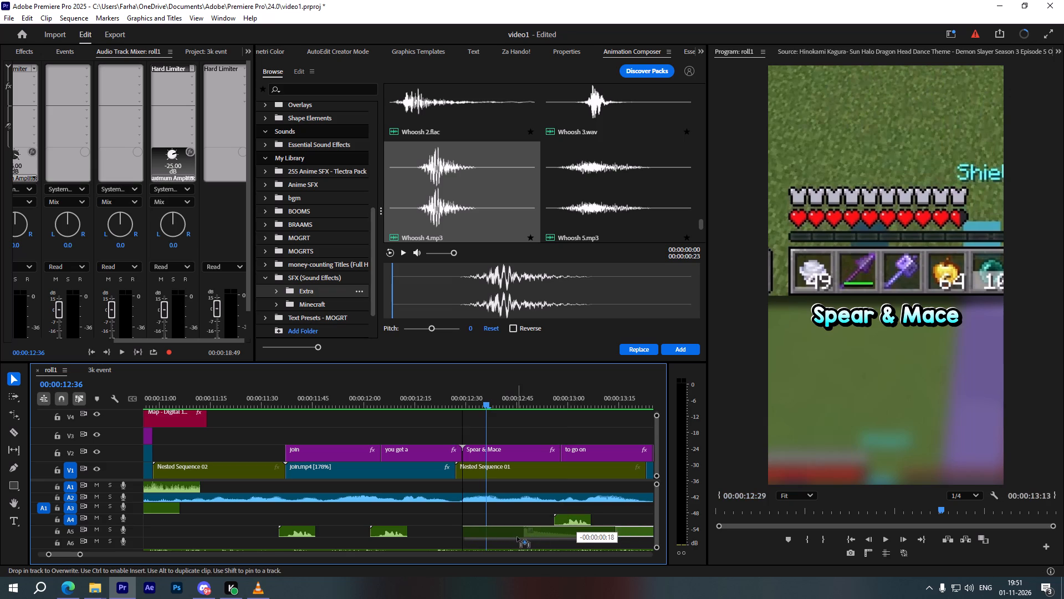
pyautogui.moveTo(517, 537); pyautogui.dragTo(518, 537)
pyautogui.moveTo(438, 392); pyautogui.dragTo(478, 408)
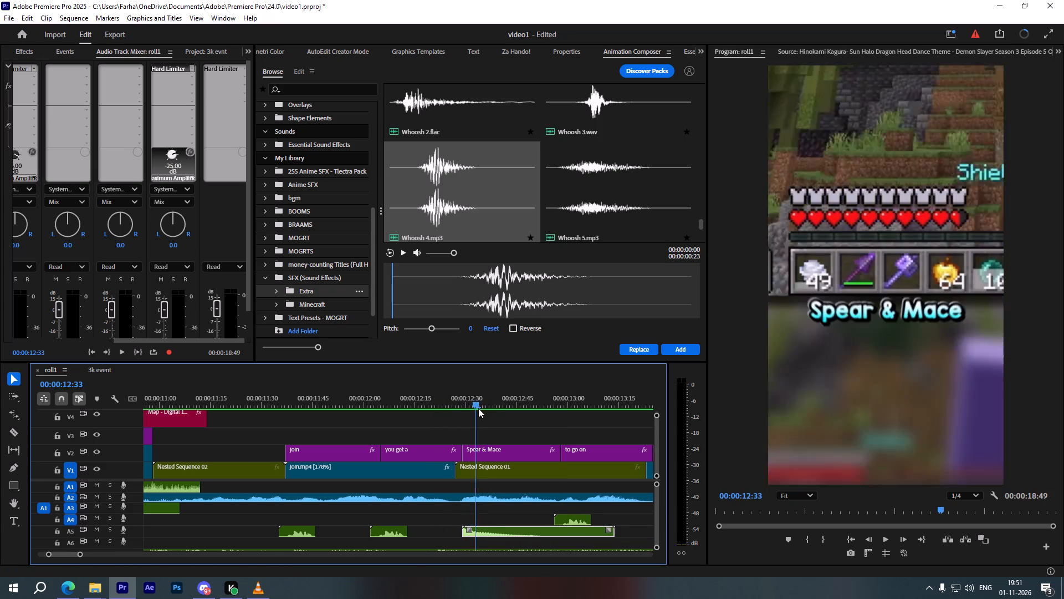
pyautogui.moveTo(478, 408); pyautogui.dragTo(275, 435)
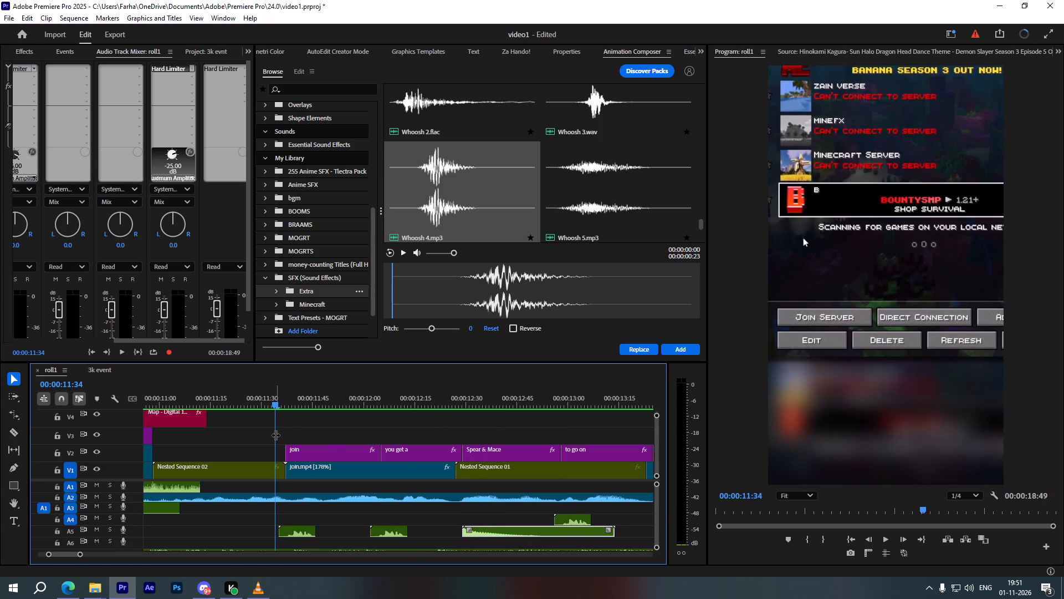
pyautogui.press('space')
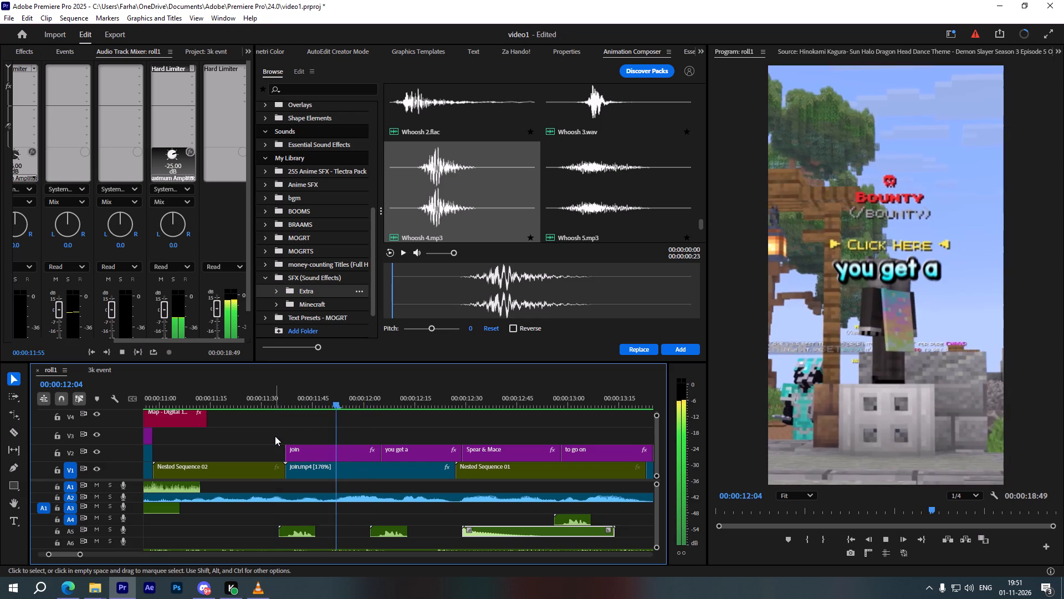
pyautogui.scroll(-4, 279, 444)
pyautogui.press('space')
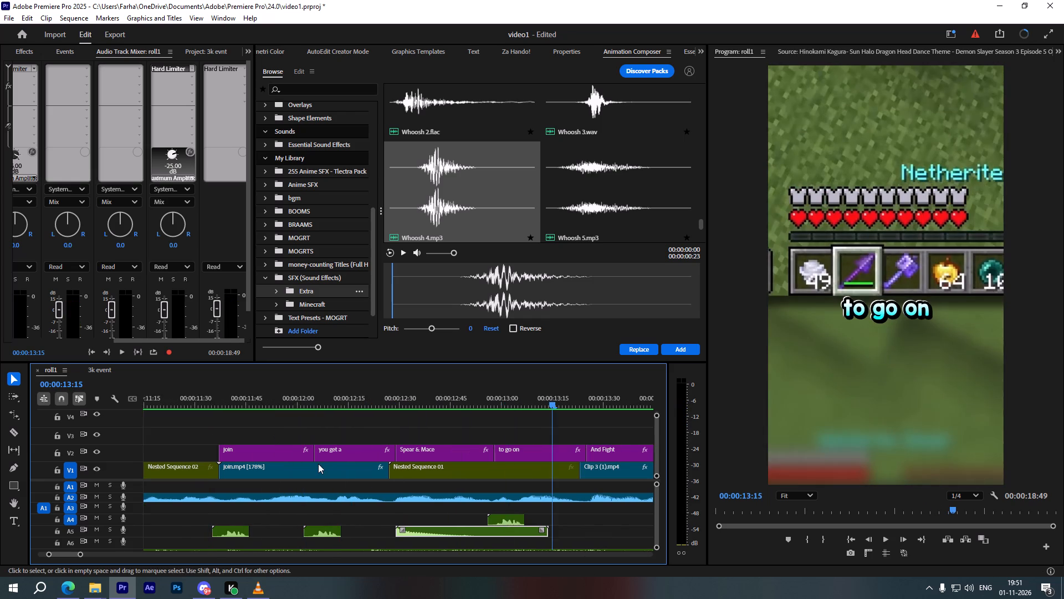
# Duplicate the to go on text's sound clip along A4 to about 00:00:13:23, where Clip 3 (1).mp4 starts, and play it.
pyautogui.scroll(-7, 318, 464)
pyautogui.moveTo(390, 521); pyautogui.dragTo(436, 523)
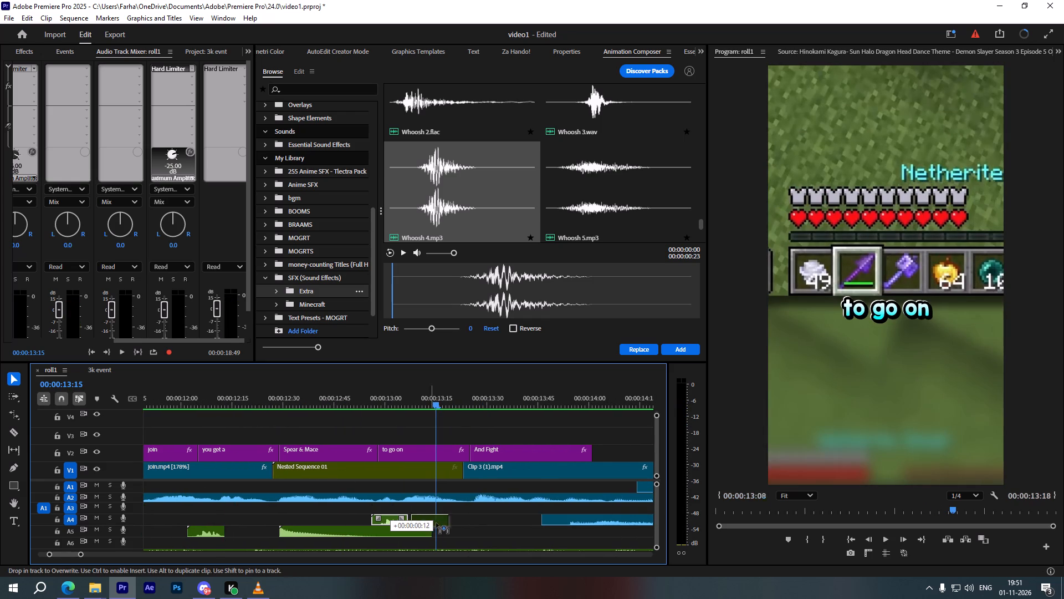
pyautogui.moveTo(436, 523); pyautogui.dragTo(480, 521)
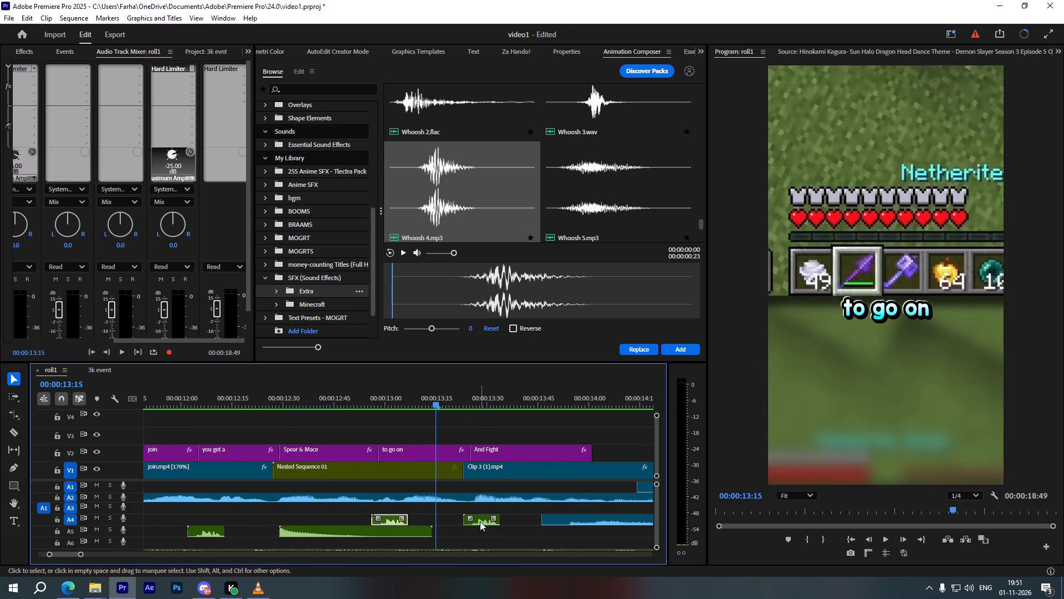
pyautogui.press('space')
pyautogui.press('space')
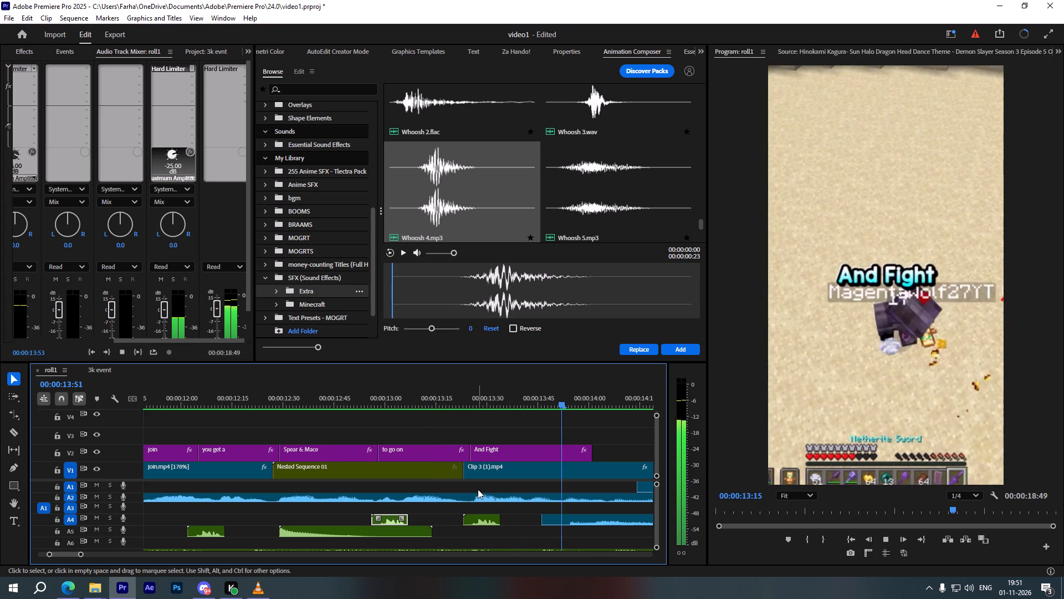
# Play the sequence from 00:00:11:32 through to the Information text to check the sound effects' timing.
pyautogui.scroll(-5, 454, 514)
pyautogui.keyDown('alt'); pyautogui.scroll(-8, 440, 520); pyautogui.keyUp('alt')
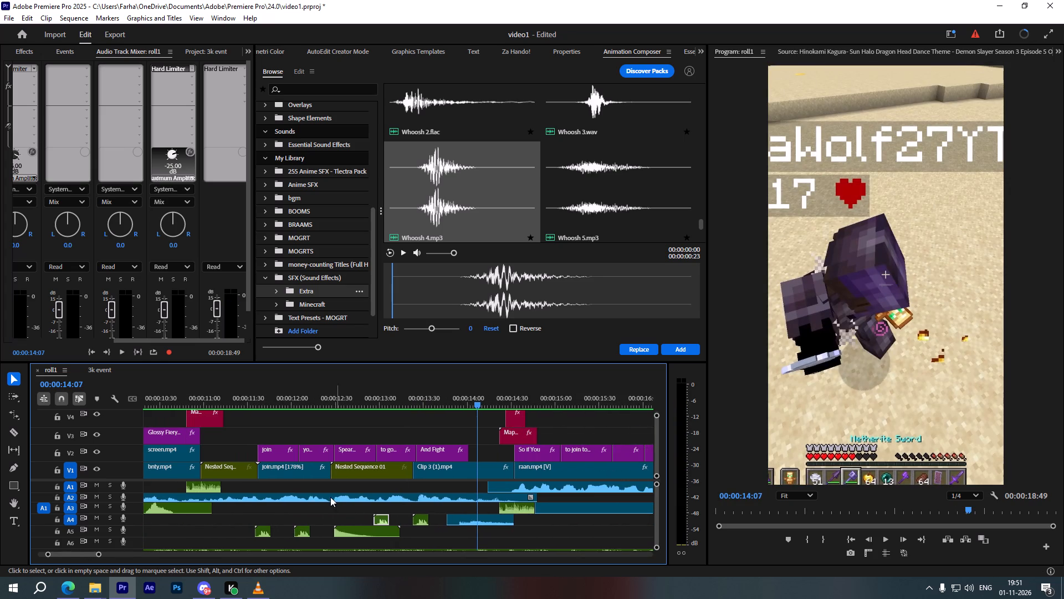
pyautogui.scroll(3, 325, 499)
pyautogui.click(302, 395)
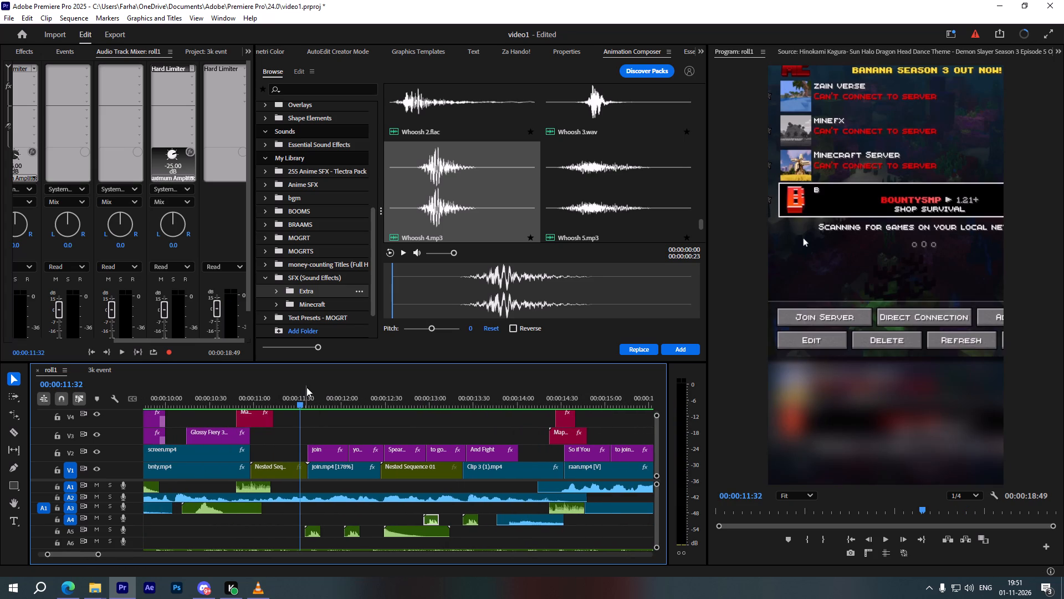
pyautogui.press('space')
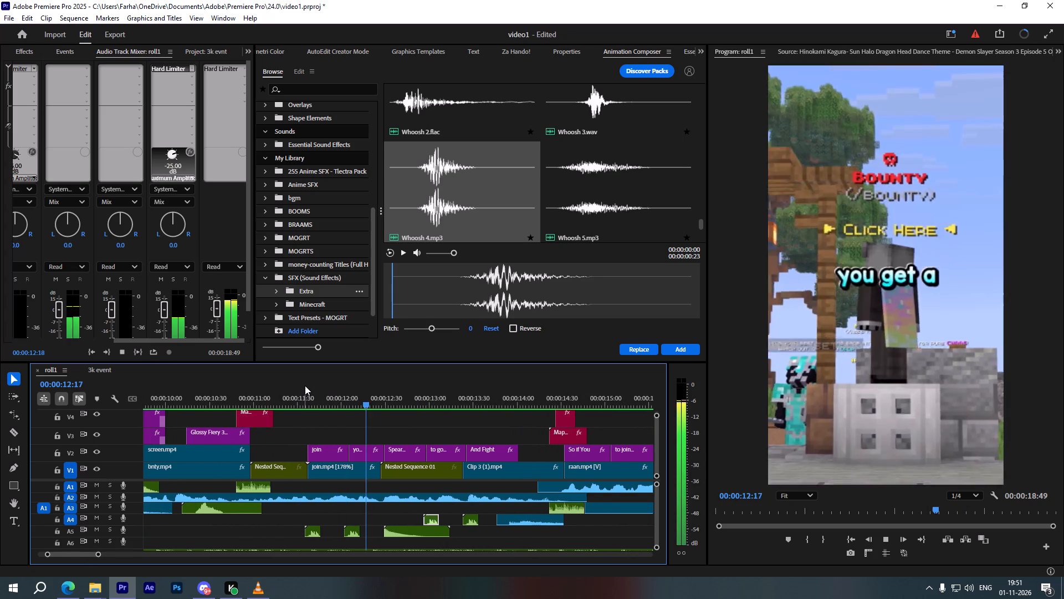
pyautogui.press('space')
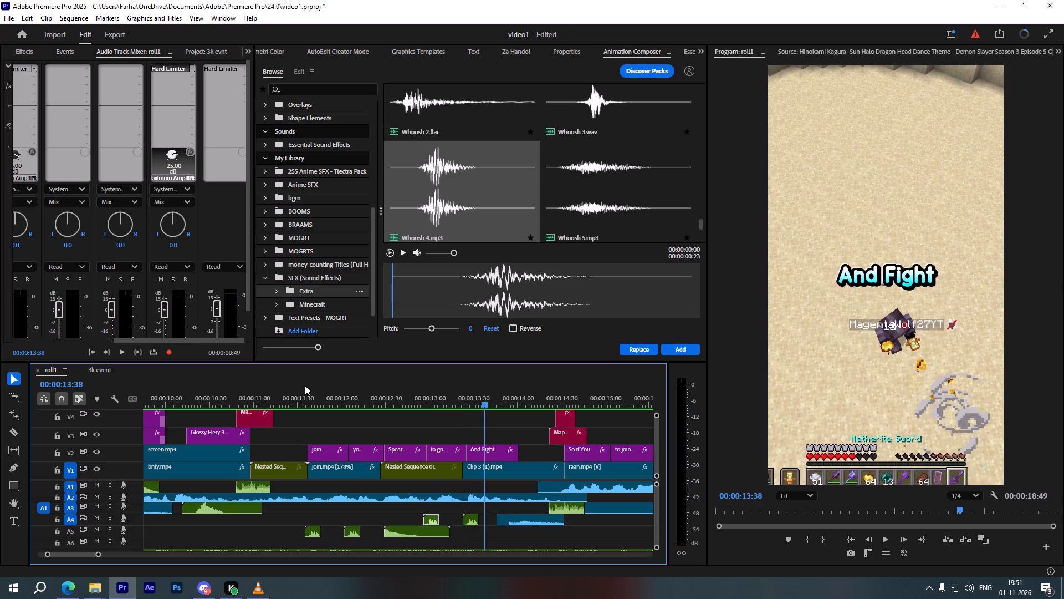
pyautogui.scroll(-4, 335, 425)
pyautogui.press('space')
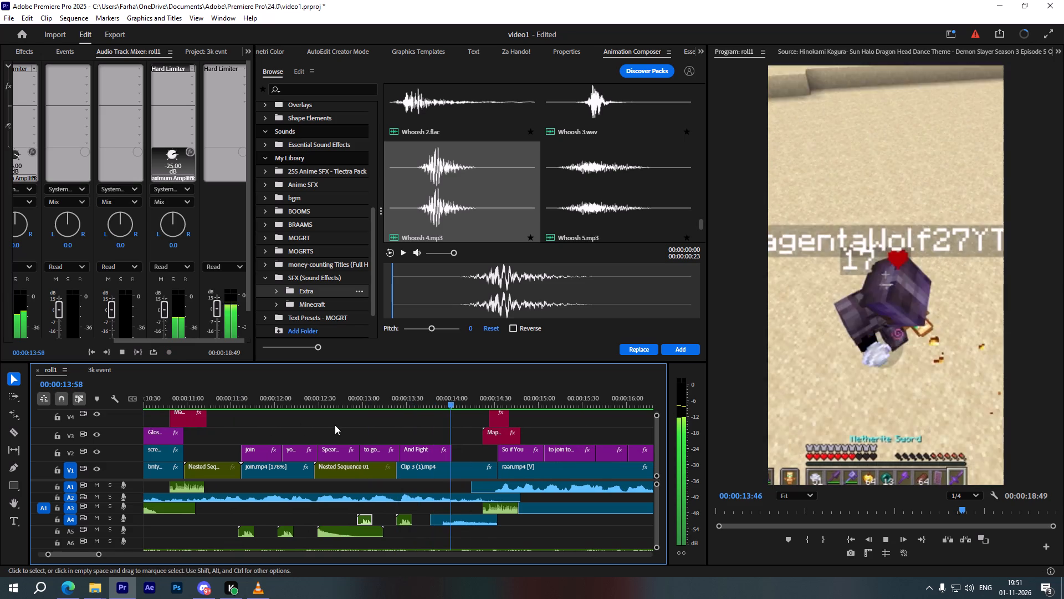
pyautogui.press('space')
pyautogui.scroll(-4, 346, 470)
pyautogui.press('space')
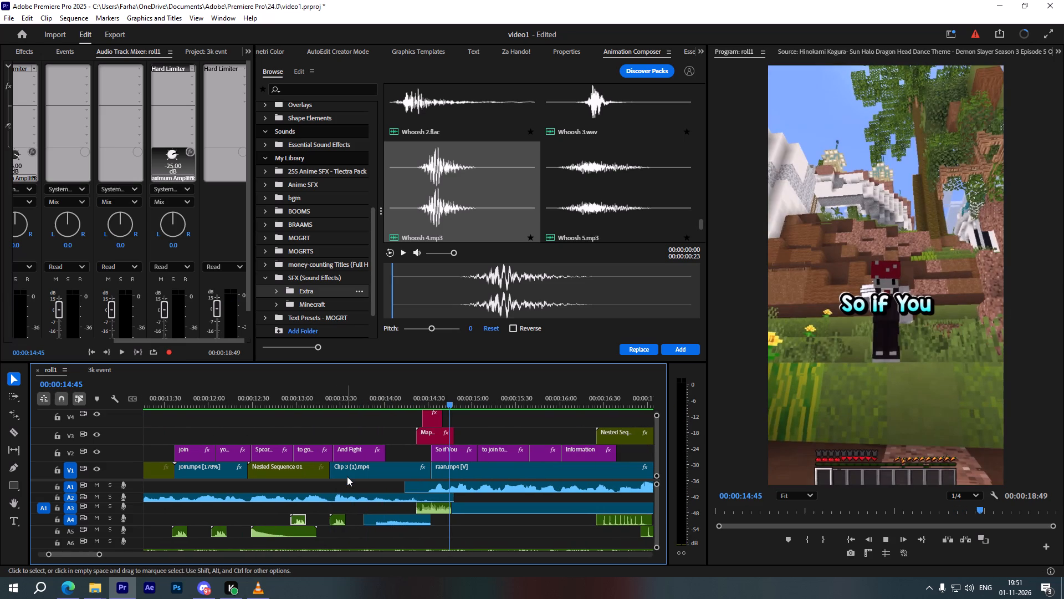
pyautogui.scroll(-3, 347, 476)
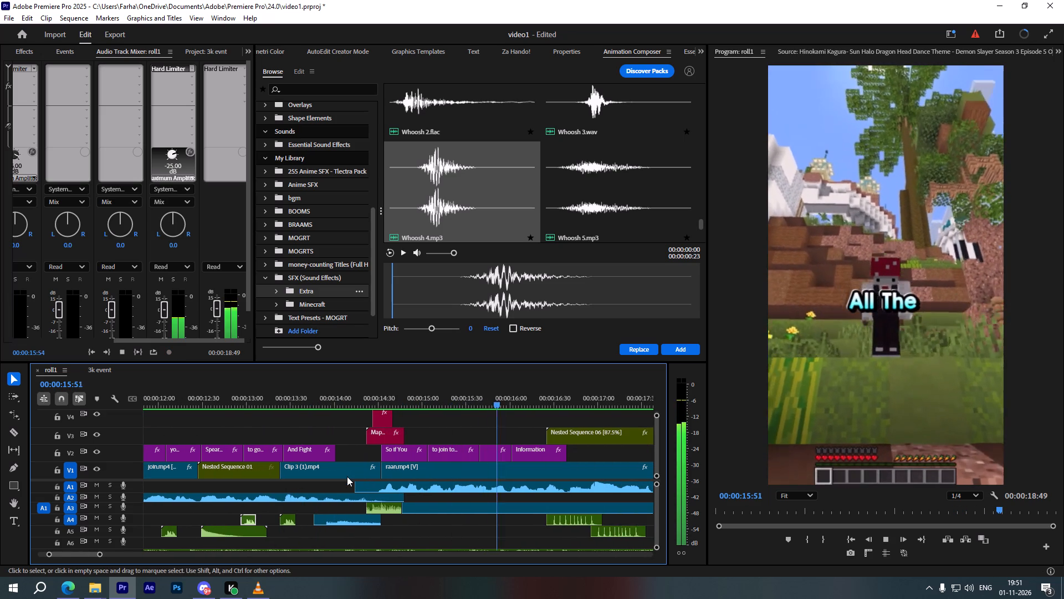
pyautogui.scroll(-3, 347, 476)
pyautogui.press('space')
# Add Pop.mp3 from the Extra sounds to A5 at 00:00:14:31, where the So if You text starts, and play it.
pyautogui.scroll(4, 420, 510)
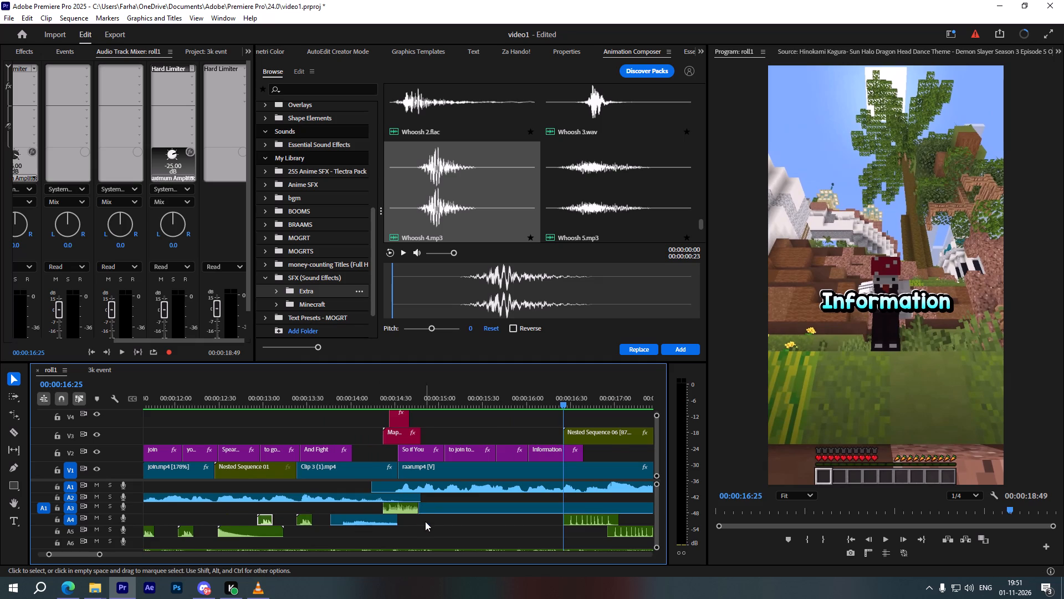
pyautogui.keyDown('alt'); pyautogui.scroll(2, 424, 522); pyautogui.keyUp('alt')
pyautogui.click(392, 402)
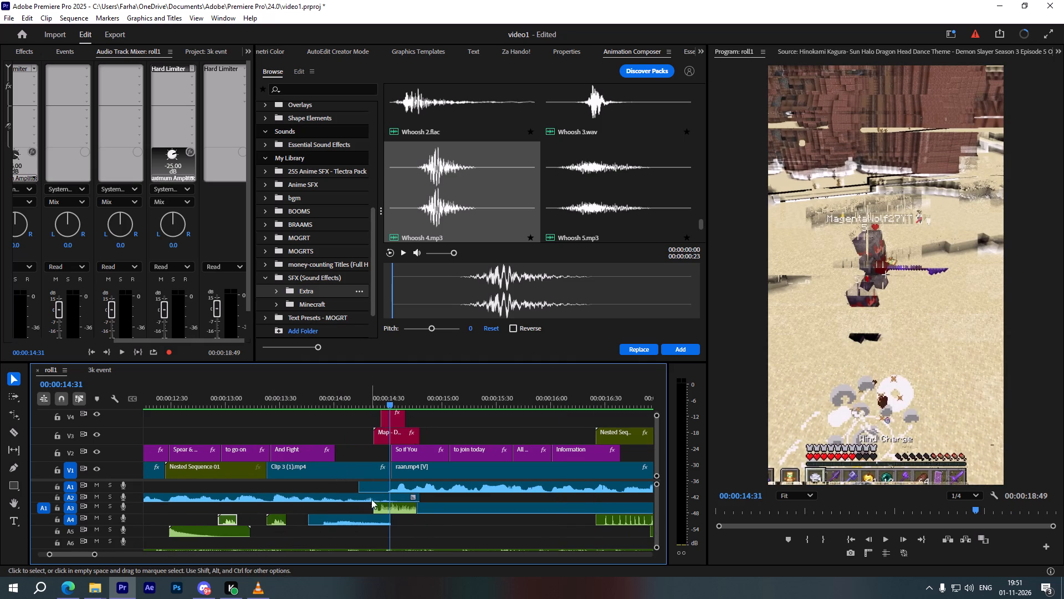
pyautogui.scroll(7, 341, 545)
pyautogui.scroll(-4, 335, 536)
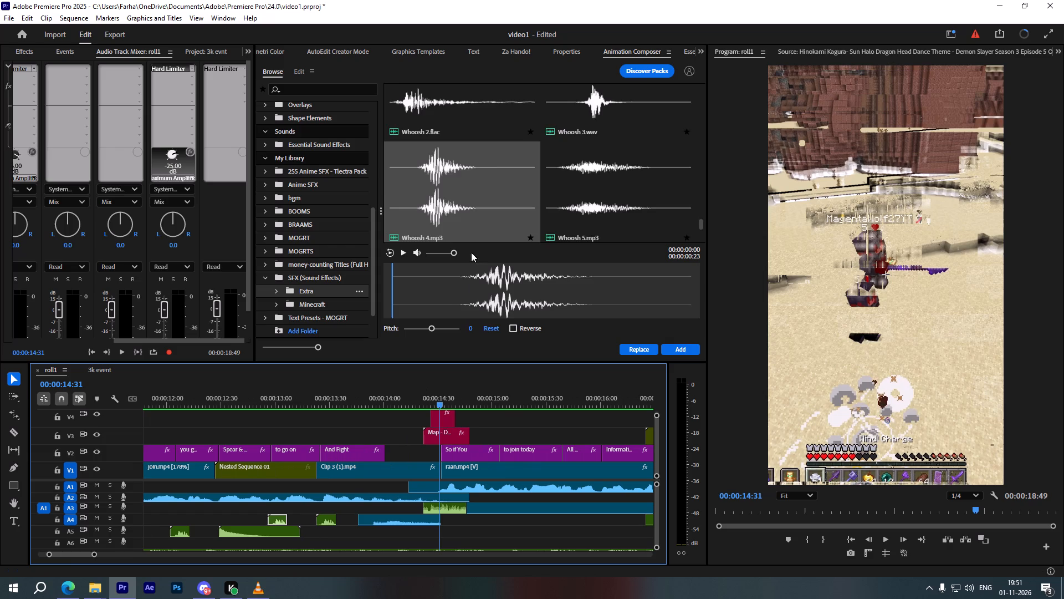
pyautogui.scroll(10, 484, 182)
pyautogui.click(481, 198)
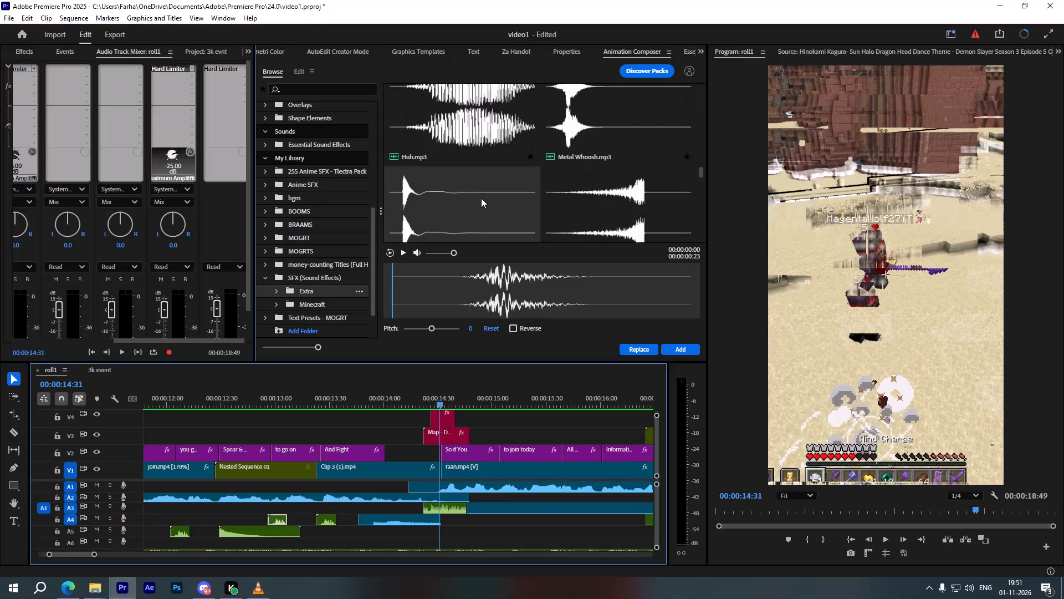
pyautogui.click(592, 204)
pyautogui.click(505, 207)
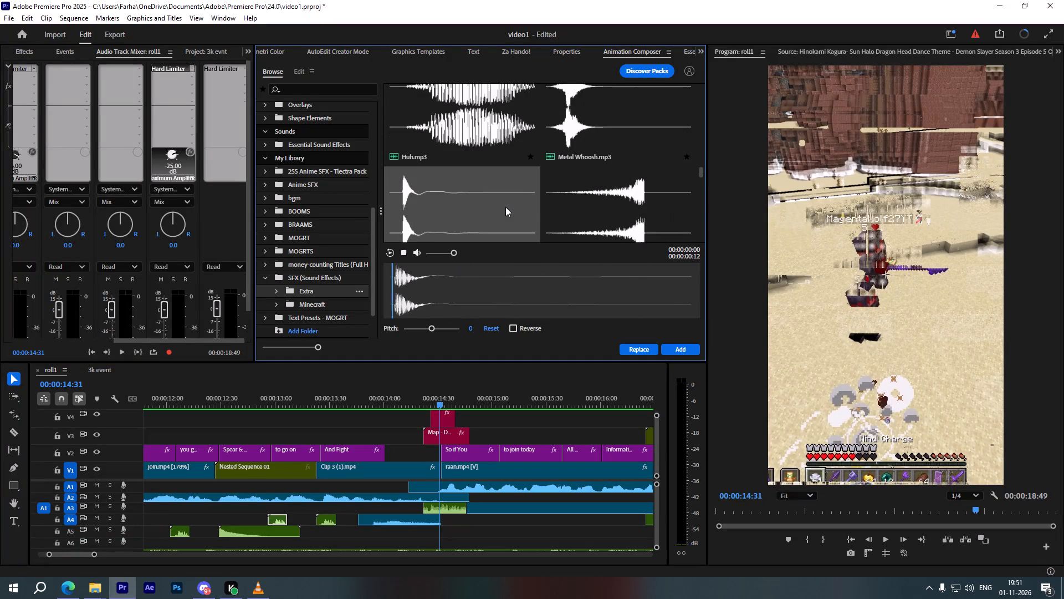
pyautogui.click(677, 352)
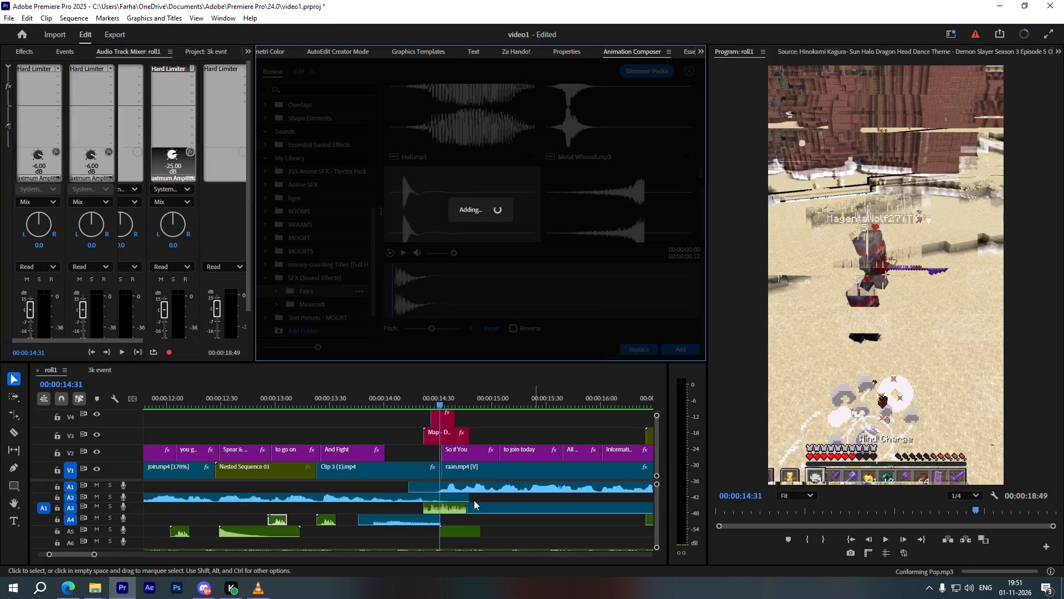
pyautogui.press('space')
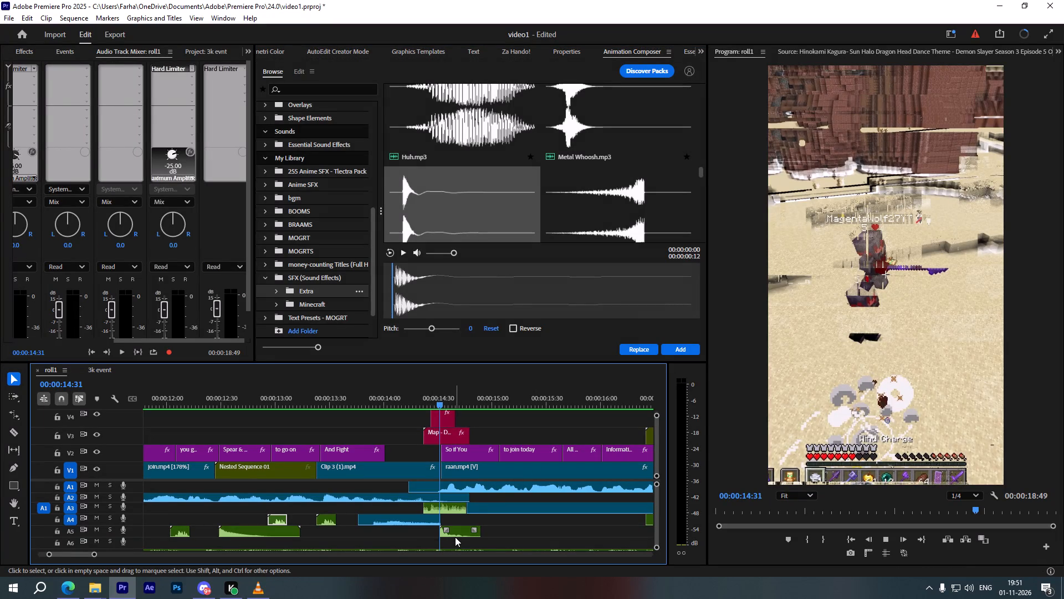
pyautogui.press('space')
# Duplicate the Pop.mp3 clip along A5 to about 00:00:15:03, where the to join today text starts, and play it.
pyautogui.moveTo(460, 532); pyautogui.dragTo(462, 531)
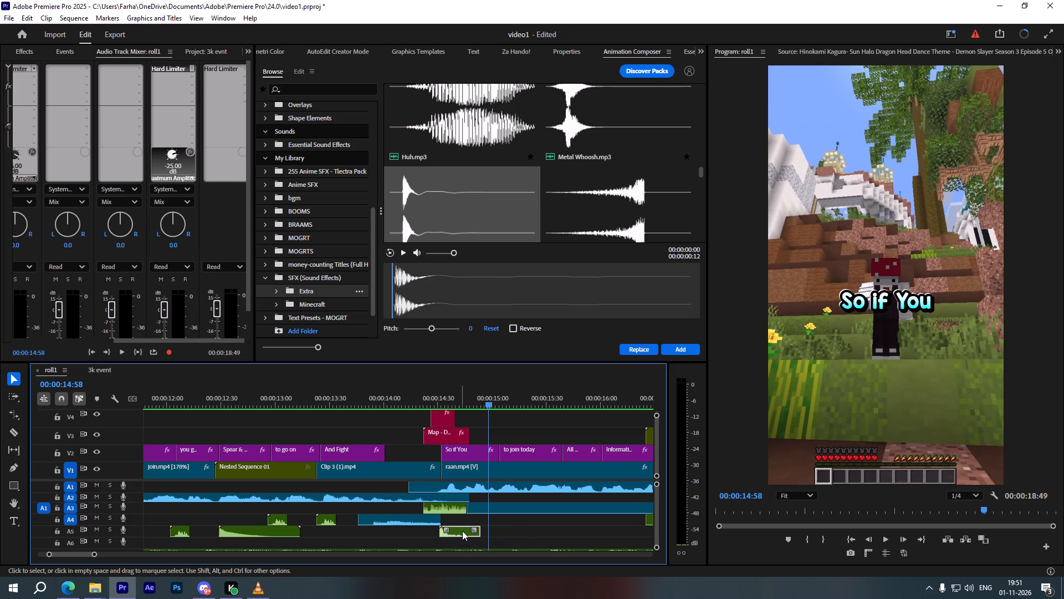
pyautogui.moveTo(462, 531); pyautogui.dragTo(524, 530)
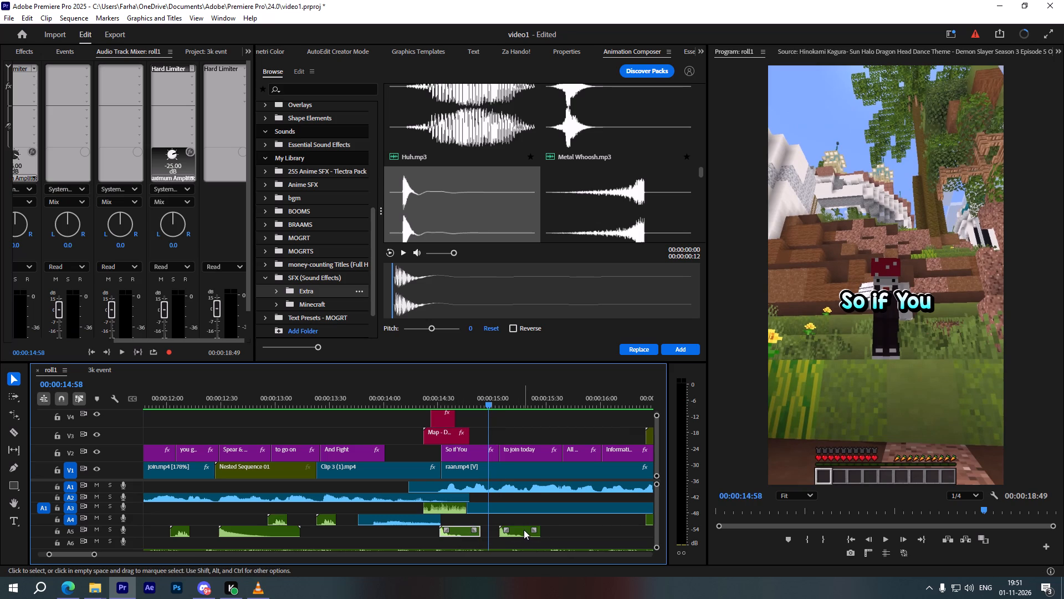
pyautogui.press('space')
pyautogui.press('space')
pyautogui.scroll(-4, 519, 530)
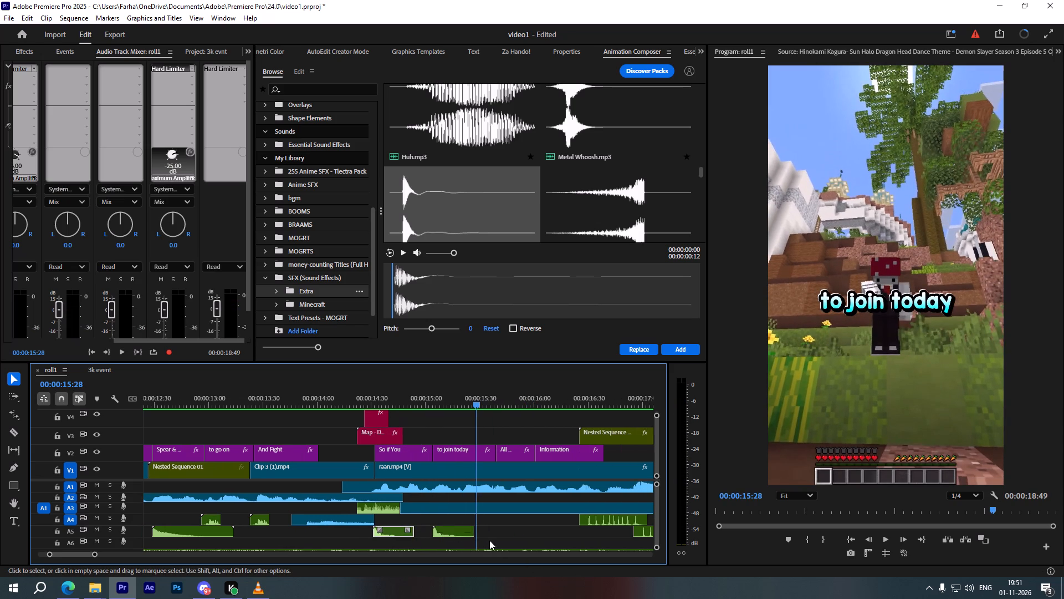
# Duplicate the Pop.mp3 clip along A5 to the start of the All The text and to 00:00:16:01, where the Information text starts.
pyautogui.moveTo(454, 530); pyautogui.dragTo(506, 531)
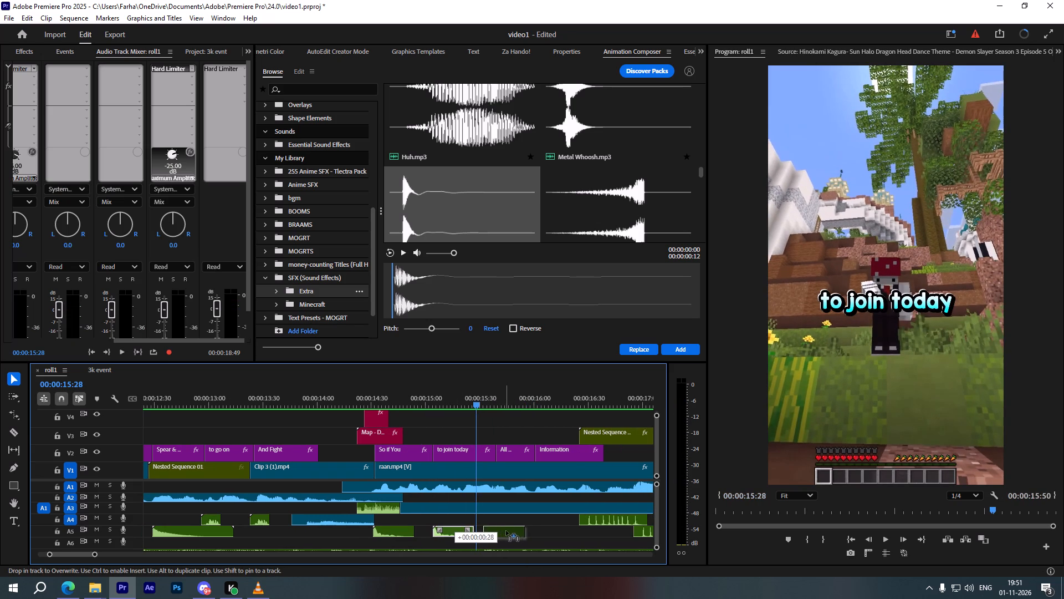
pyautogui.moveTo(506, 531); pyautogui.dragTo(519, 533)
pyautogui.moveTo(513, 532); pyautogui.dragTo(551, 532)
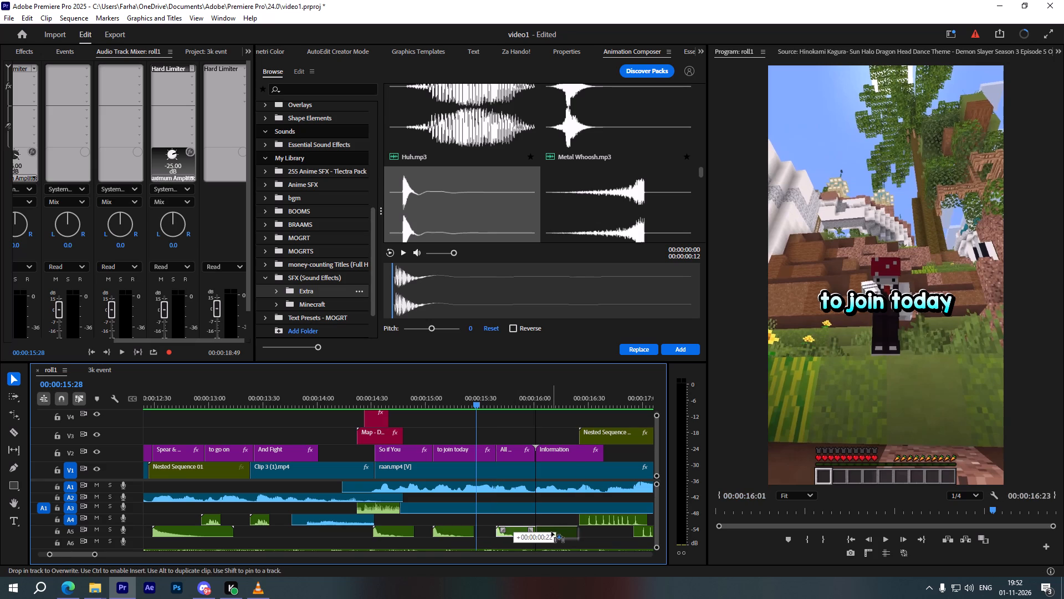
pyautogui.moveTo(551, 532); pyautogui.dragTo(549, 533)
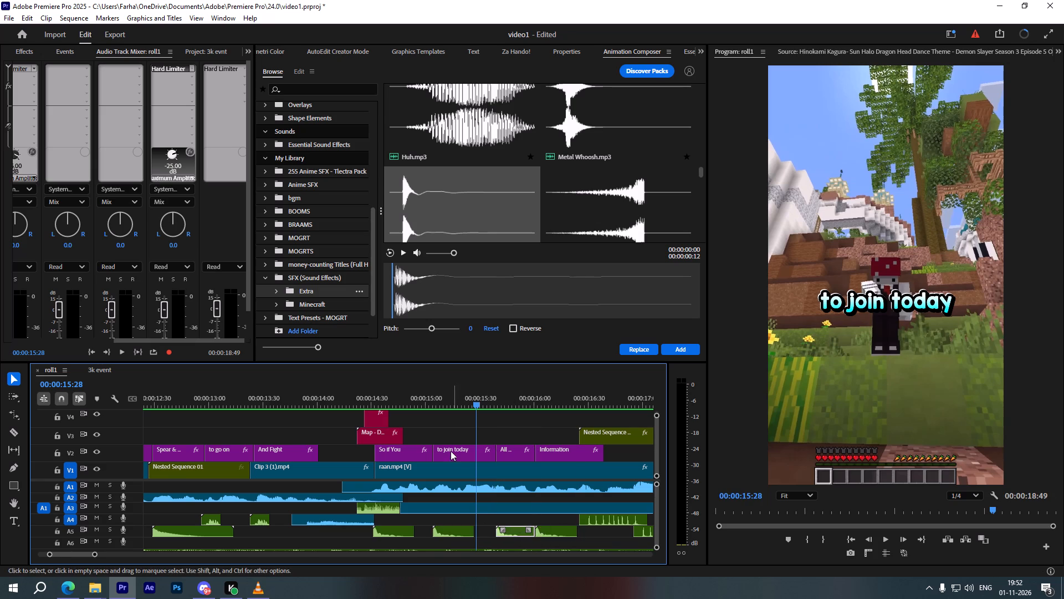
# Play the sequence from 00:00:14:30 into the server IP text at about 00:00:17:41 to check the pop sounds' timing.
pyautogui.moveTo(429, 400); pyautogui.dragTo(372, 409)
pyautogui.press('space')
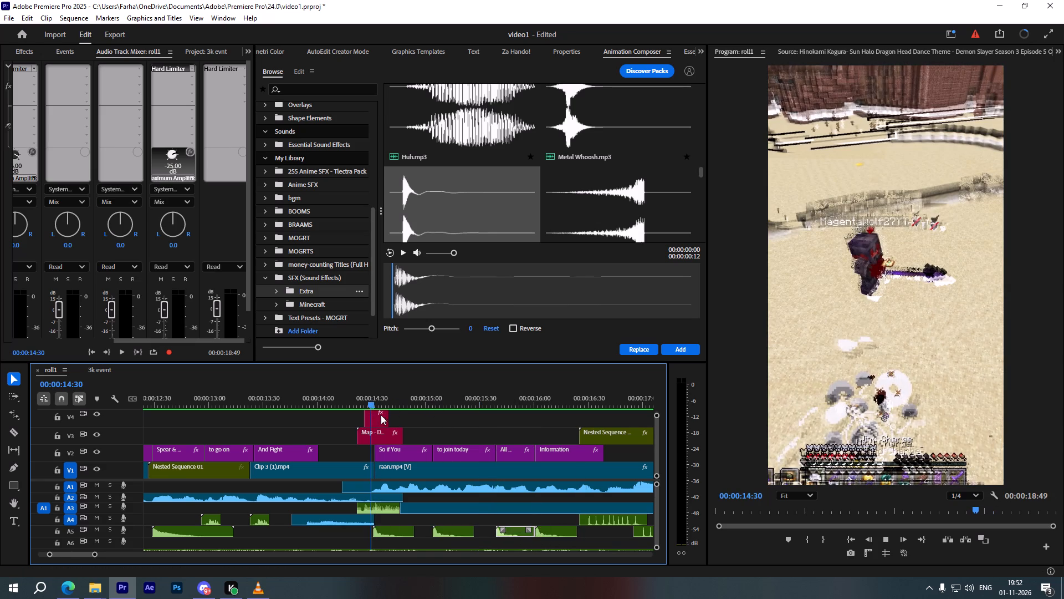
pyautogui.scroll(-2, 395, 420)
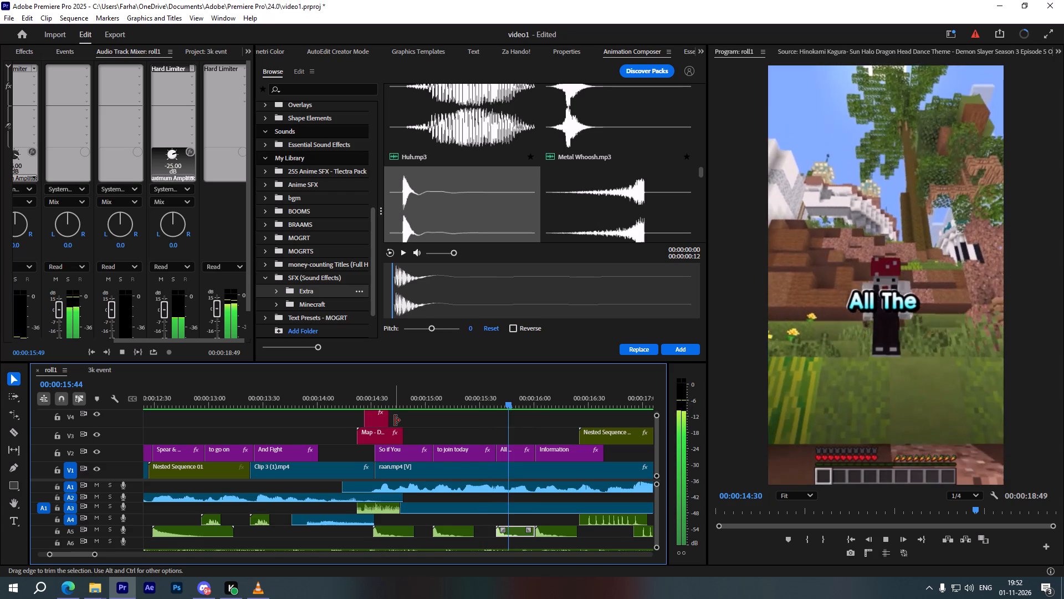
pyautogui.scroll(-1, 395, 420)
pyautogui.press('space')
pyautogui.scroll(-6, 392, 423)
pyautogui.press('space')
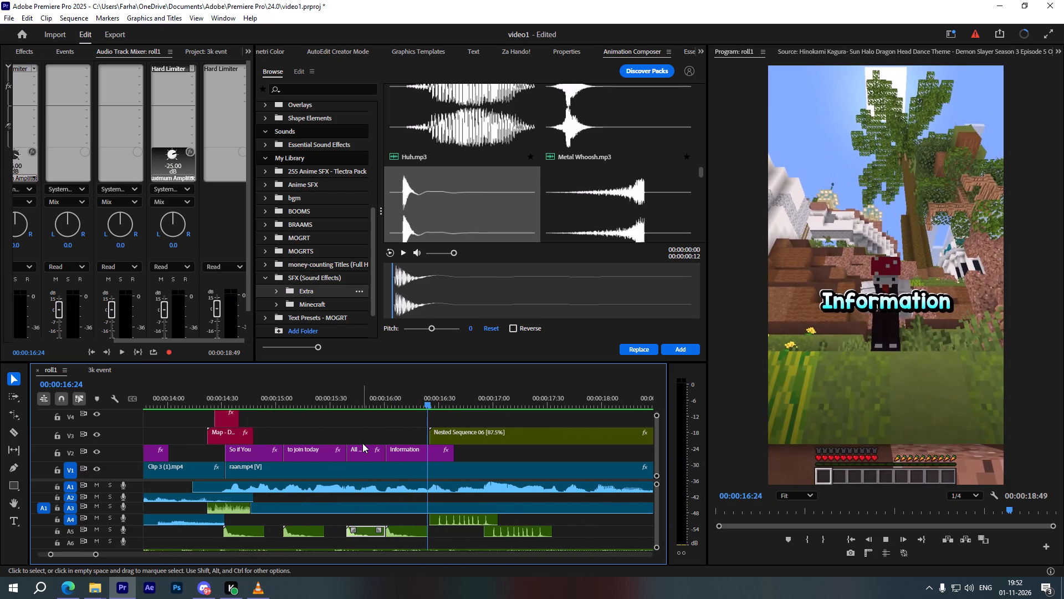
pyautogui.keyDown('alt'); pyautogui.scroll(-3, 362, 443); pyautogui.keyUp('alt')
pyautogui.press('space')
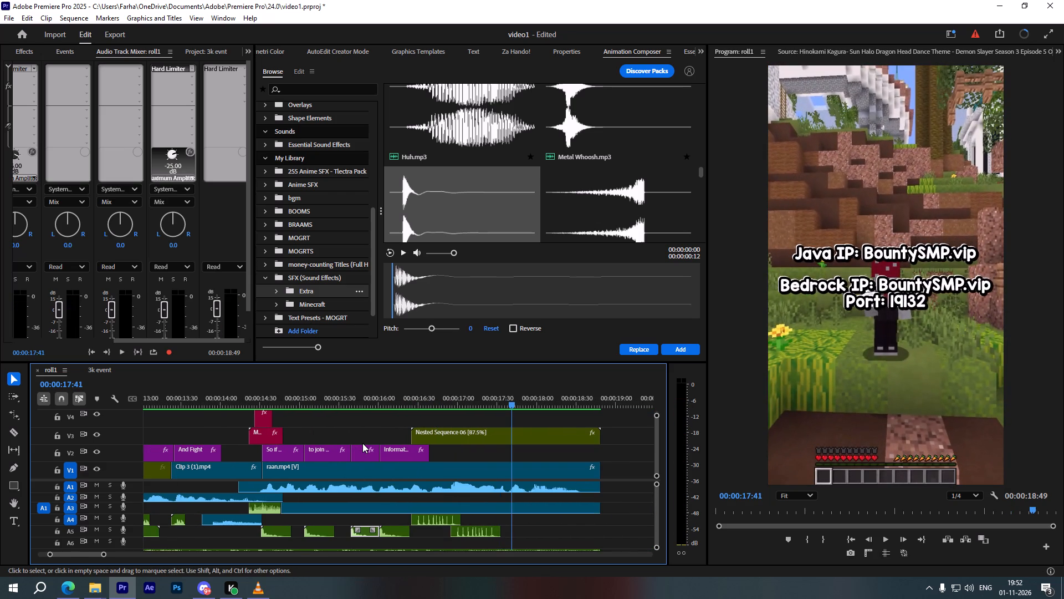
# Play the rest of the sequence from 00:00:17:41 to its end at 00:00:18:49 to check the closing audio.
pyautogui.keyDown('alt'); pyautogui.scroll(-6, 362, 443); pyautogui.keyUp('alt')
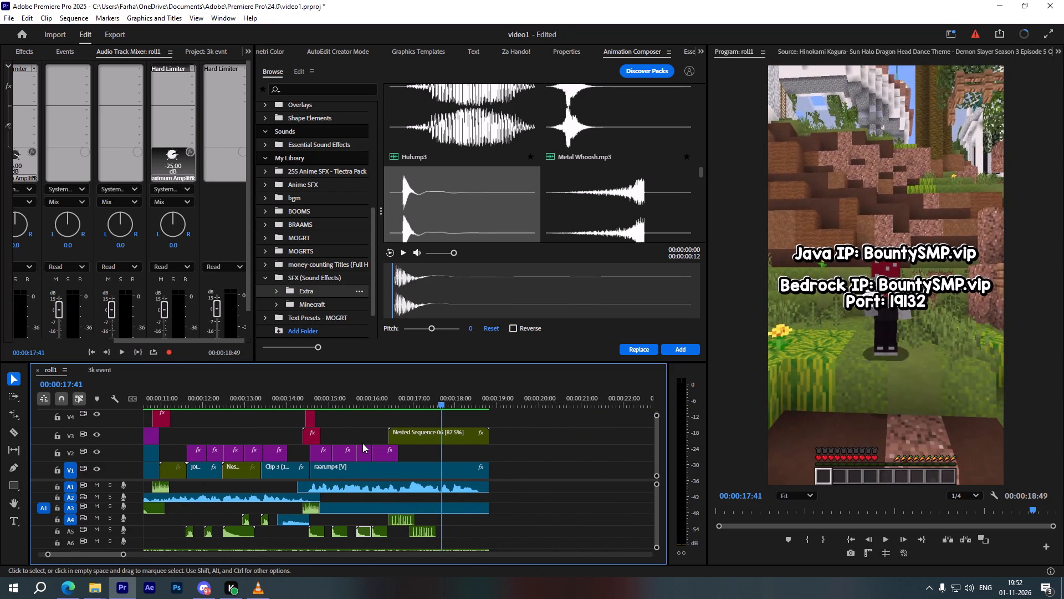
pyautogui.keyDown('alt'); pyautogui.scroll(-3, 362, 443); pyautogui.keyUp('alt')
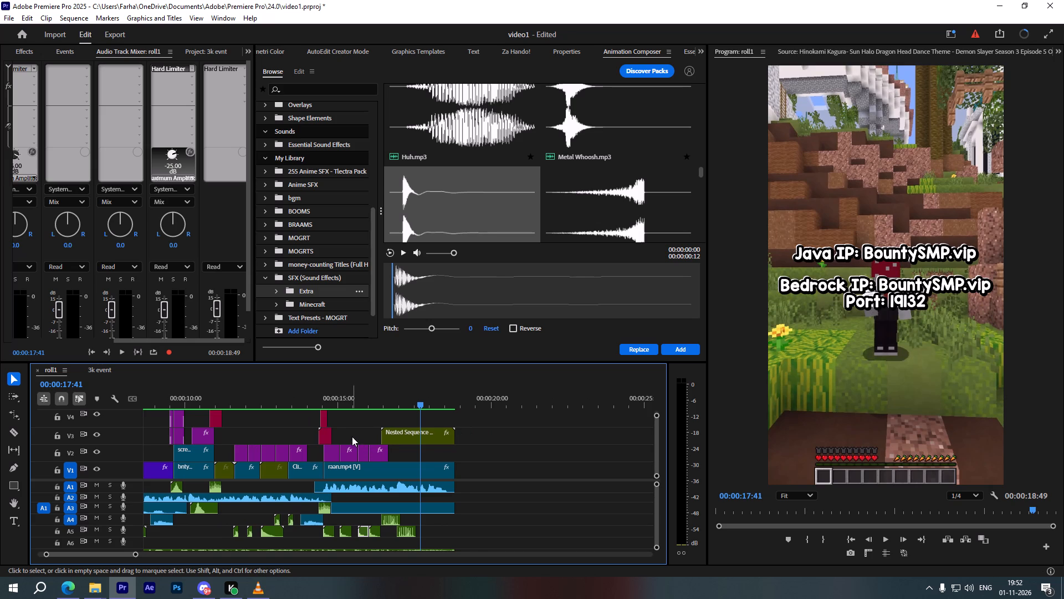
pyautogui.keyDown('alt'); pyautogui.scroll(-10, 349, 435); pyautogui.keyUp('alt')
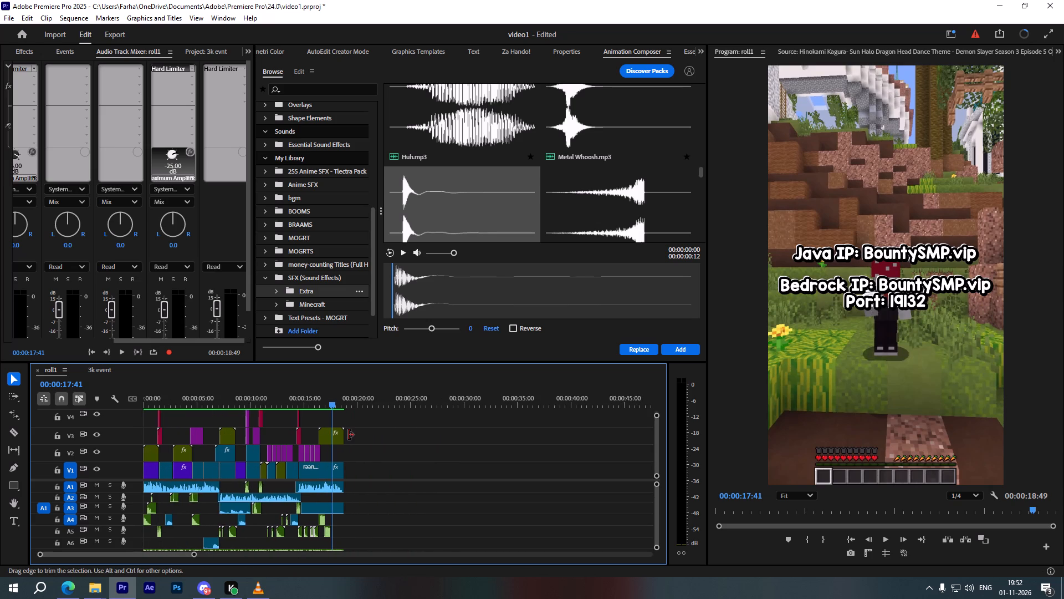
pyautogui.press('space')
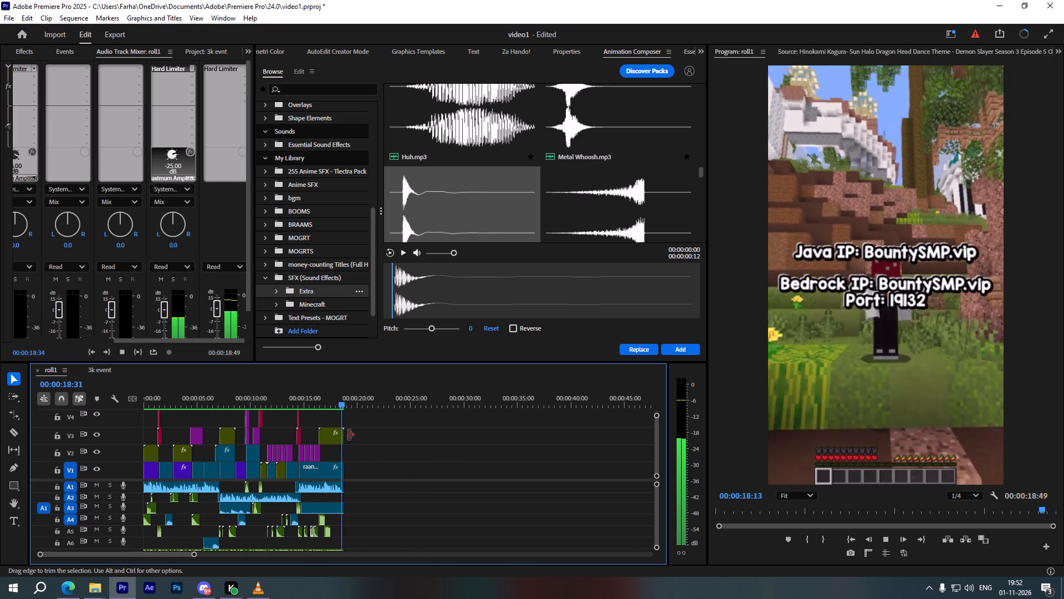
pyautogui.keyDown('alt'); pyautogui.scroll(-3, 347, 436); pyautogui.keyUp('alt')
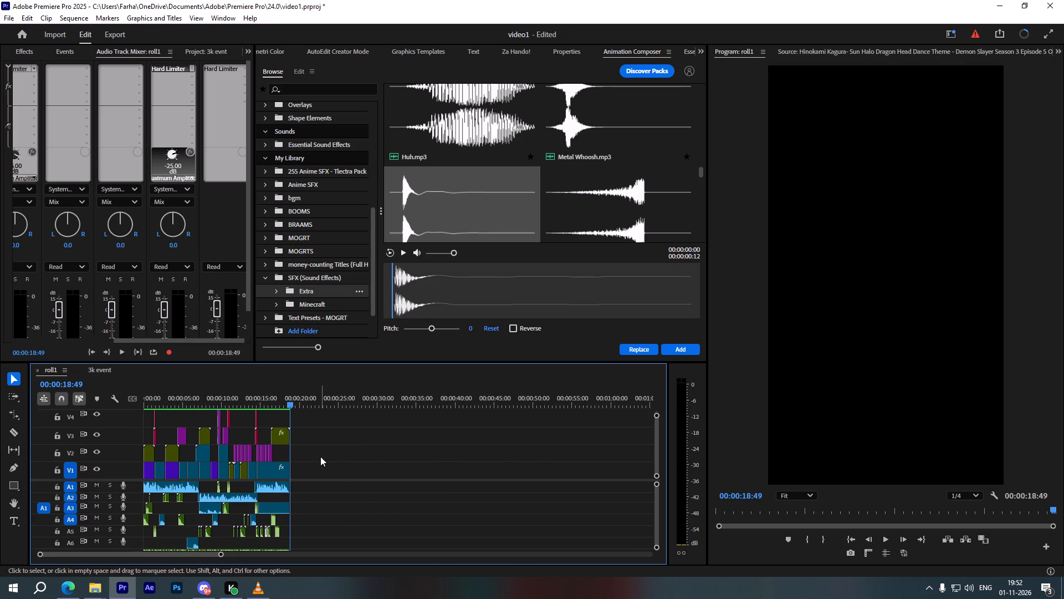
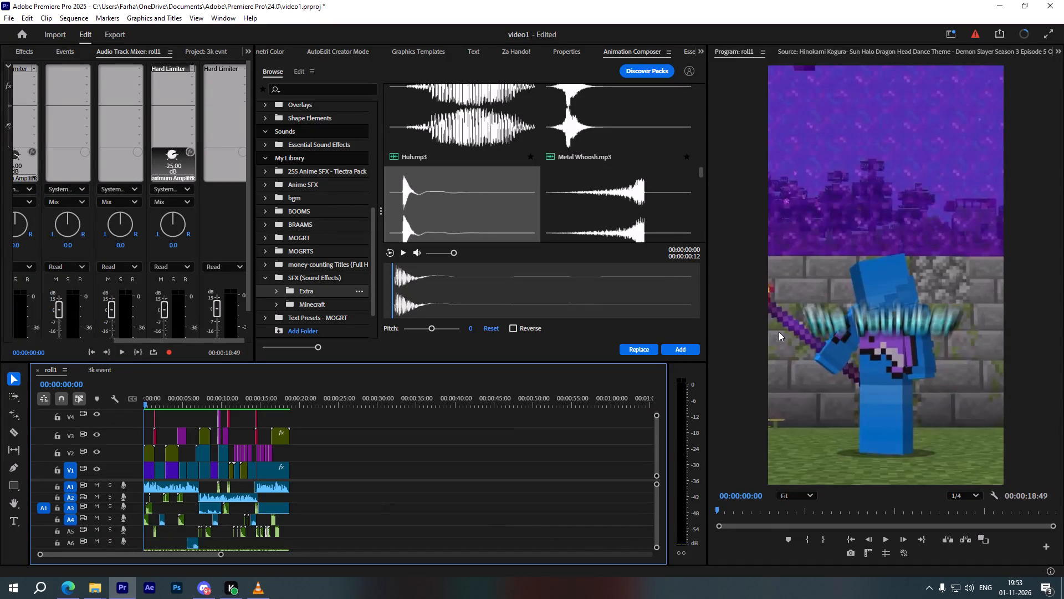
# Play the roll1 sequence from the start through to its end to review it.
pyautogui.click(891, 536)
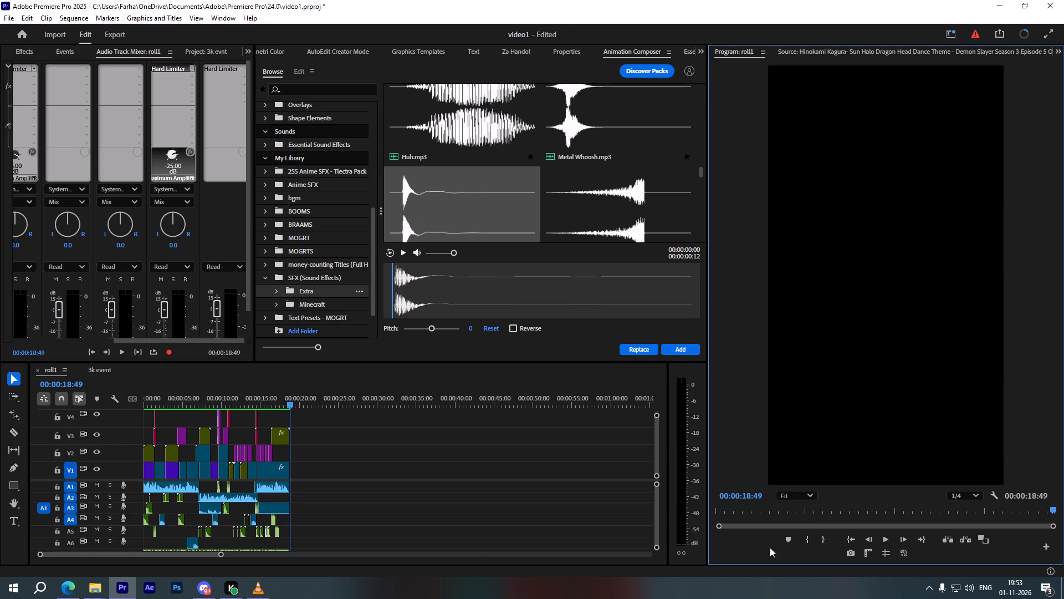
# Select the four A5 sound clips beneath the "So if You" to "Information" captions and audition sounds in the Extra library folder.
pyautogui.keyDown('alt'); pyautogui.scroll(17, 271, 524); pyautogui.keyUp('alt')
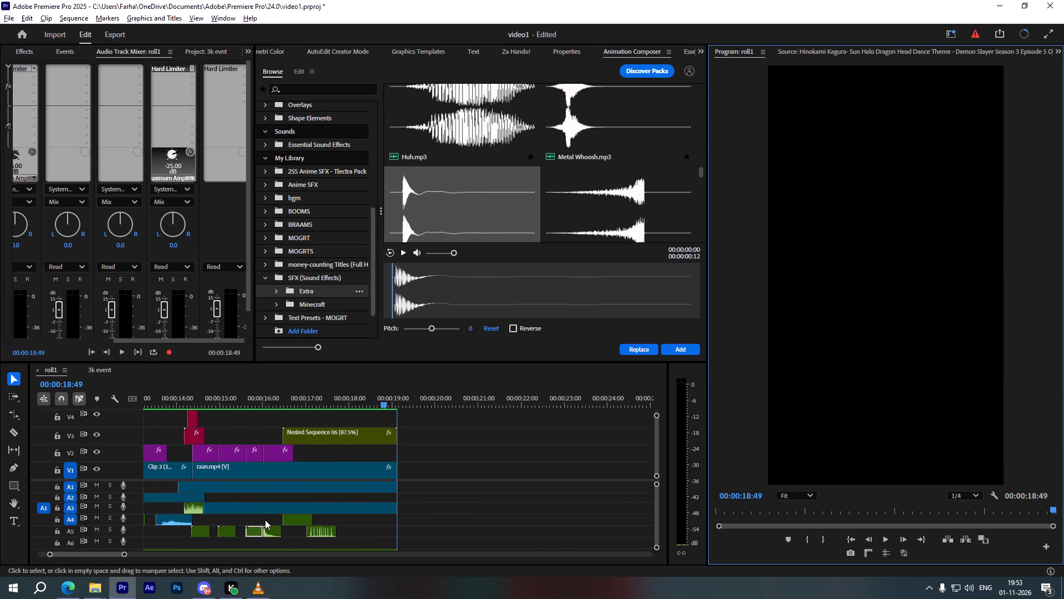
pyautogui.keyDown('alt'); pyautogui.scroll(18, 265, 520); pyautogui.keyUp('alt')
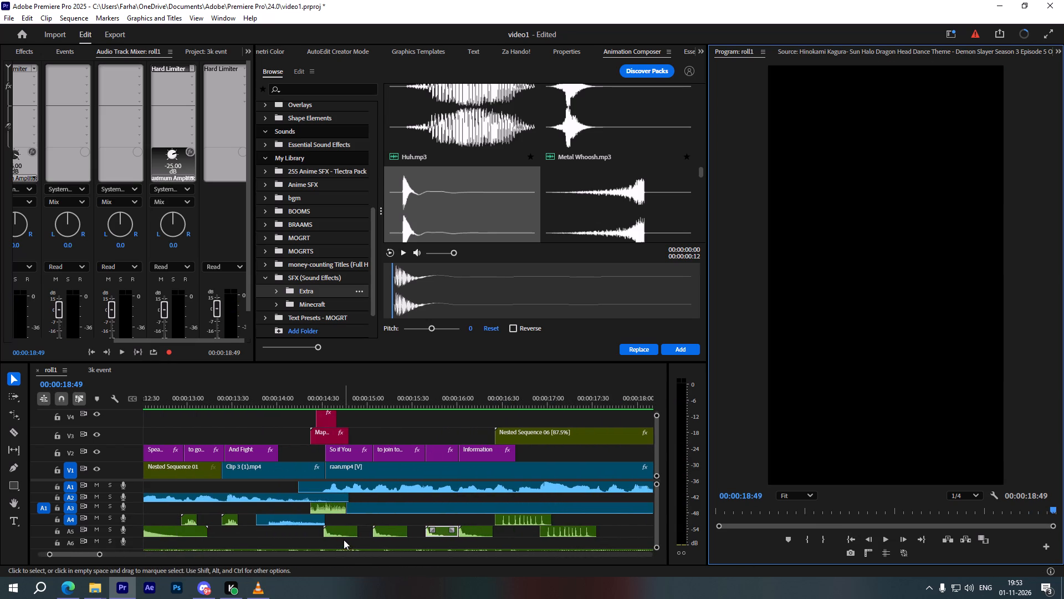
pyautogui.moveTo(344, 540); pyautogui.dragTo(469, 531)
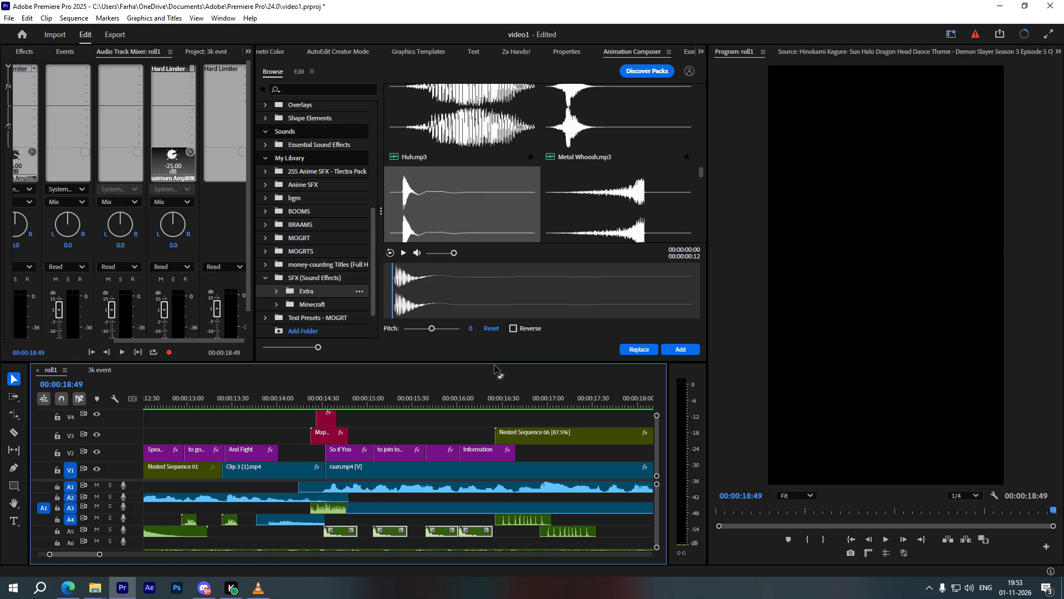
pyautogui.scroll(6, 498, 219)
pyautogui.click(478, 135)
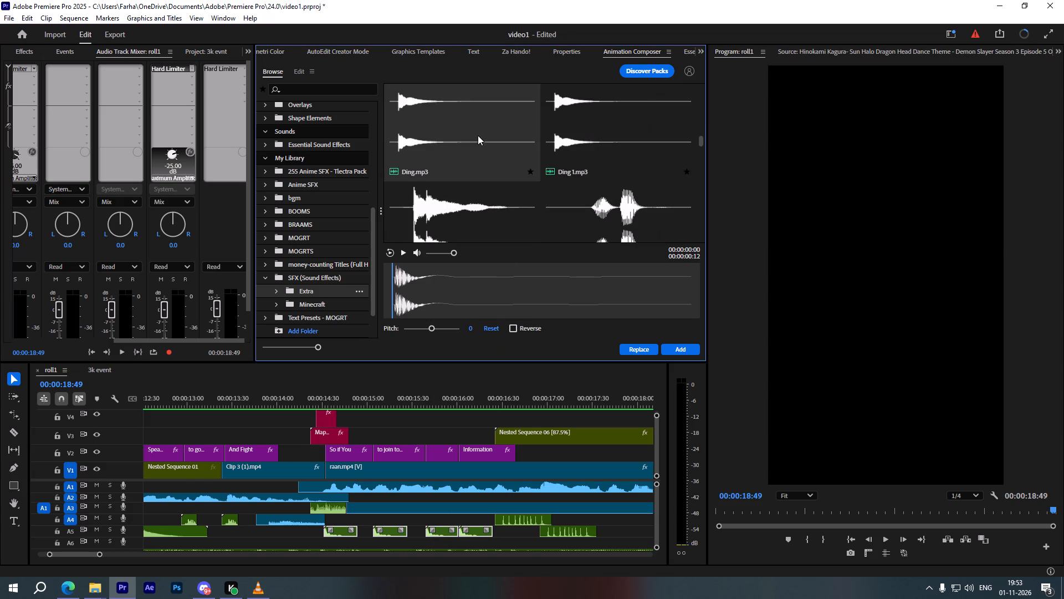
pyautogui.scroll(3, 484, 142)
pyautogui.click(482, 175)
pyautogui.scroll(3, 484, 175)
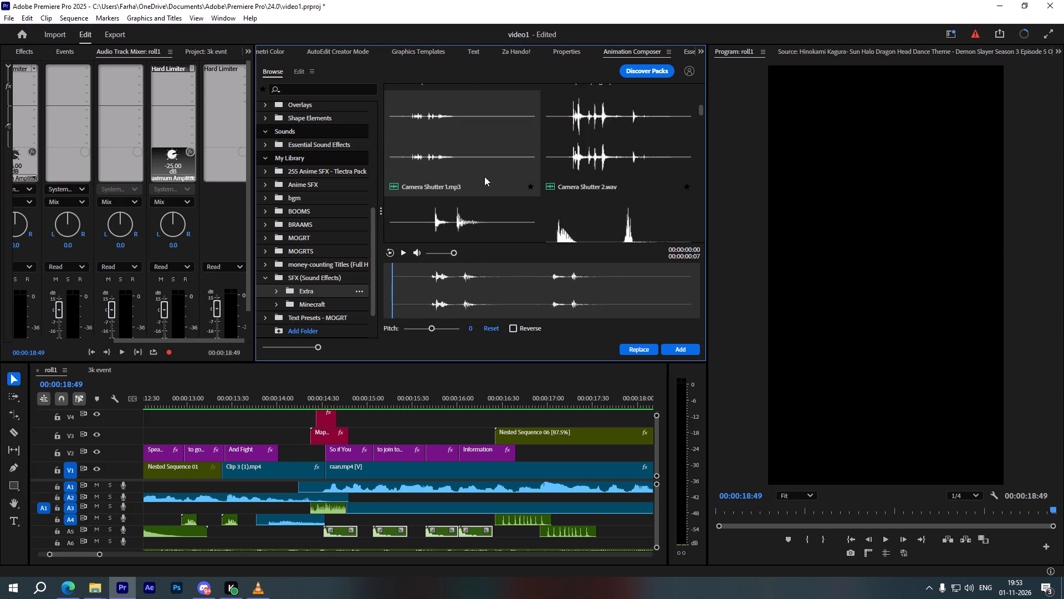
pyautogui.scroll(9, 488, 206)
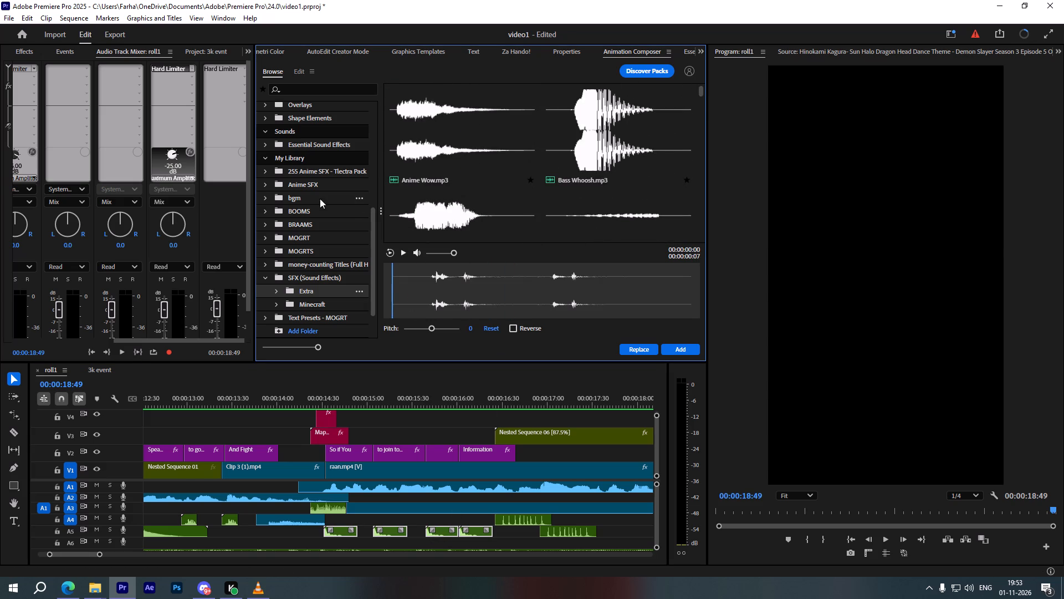
# Audition sounds in the Anime SFX library folder for a replacement caption sound effect.
pyautogui.click(315, 185)
pyautogui.click(586, 244)
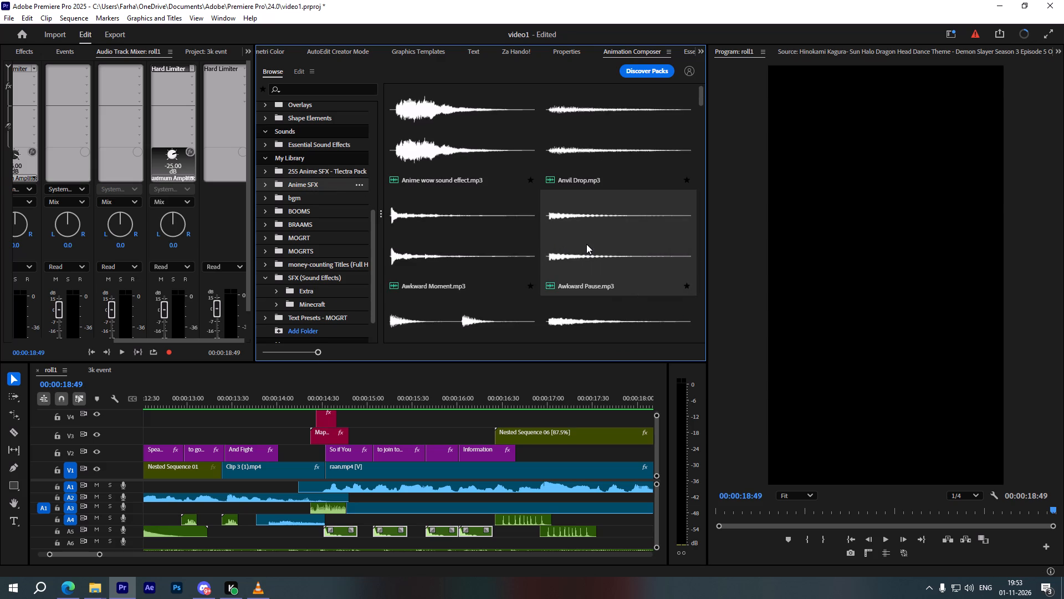
pyautogui.scroll(-3, 587, 229)
pyautogui.click(591, 180)
pyautogui.scroll(-2, 590, 180)
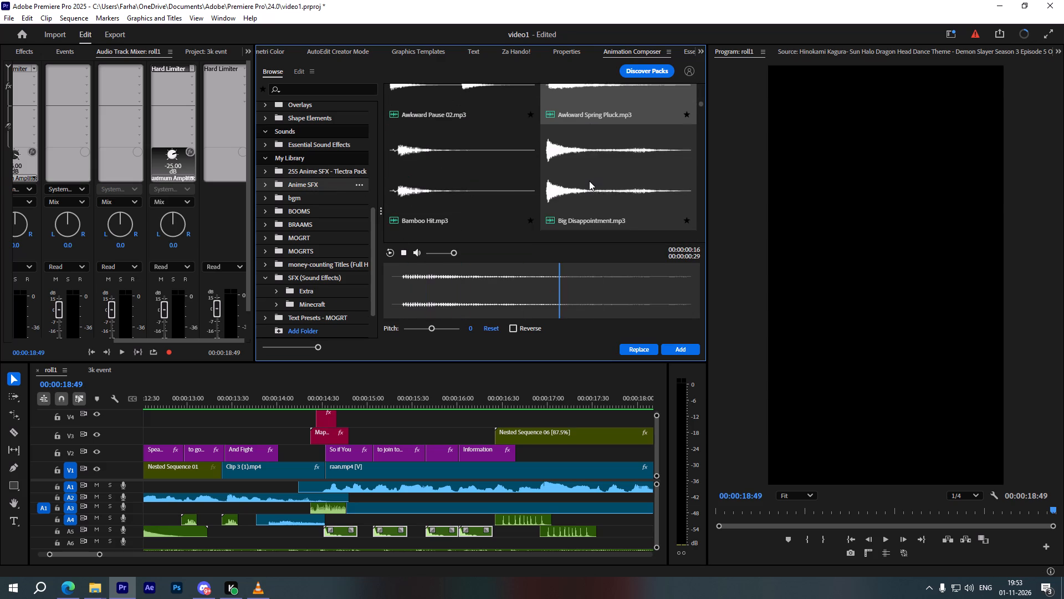
pyautogui.click(589, 181)
pyautogui.scroll(-3, 589, 181)
pyautogui.click(589, 114)
pyautogui.scroll(-7, 590, 167)
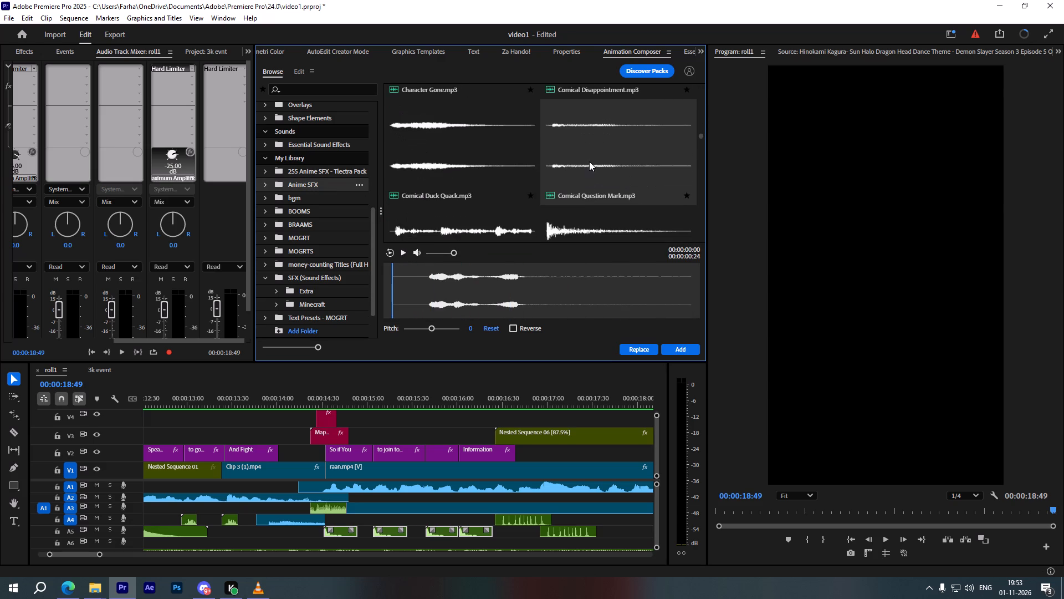
pyautogui.click(589, 161)
pyautogui.scroll(-2, 589, 161)
pyautogui.click(582, 212)
pyautogui.scroll(-1, 582, 212)
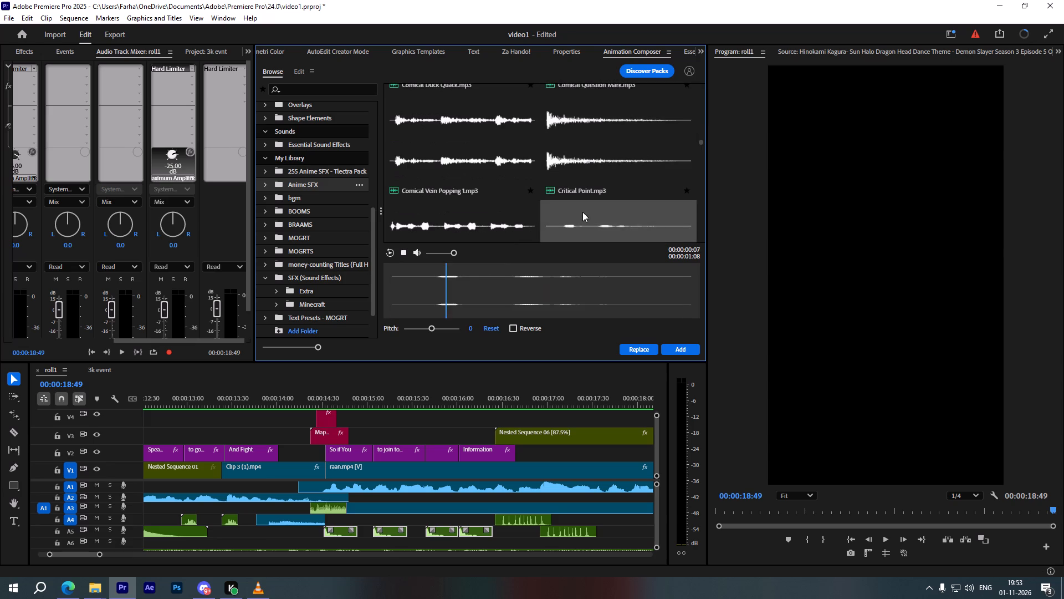
pyautogui.scroll(-7, 582, 212)
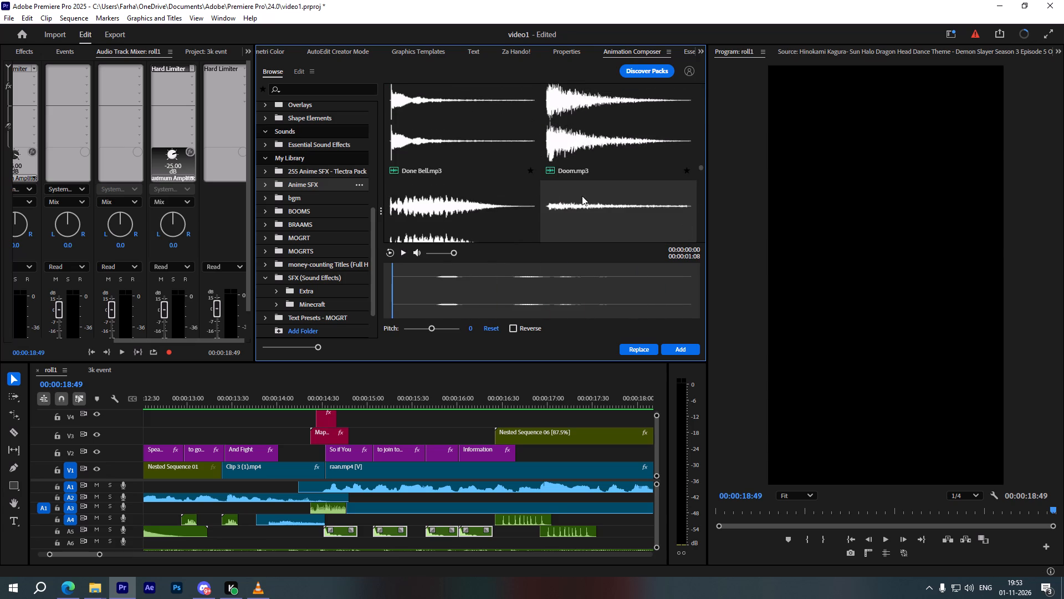
pyautogui.click(582, 196)
pyautogui.scroll(-4, 582, 196)
# Replace the selected A5 sound clips with EVO GAAAAAA.mp3 from the Anime SFX folder.
pyautogui.click(591, 204)
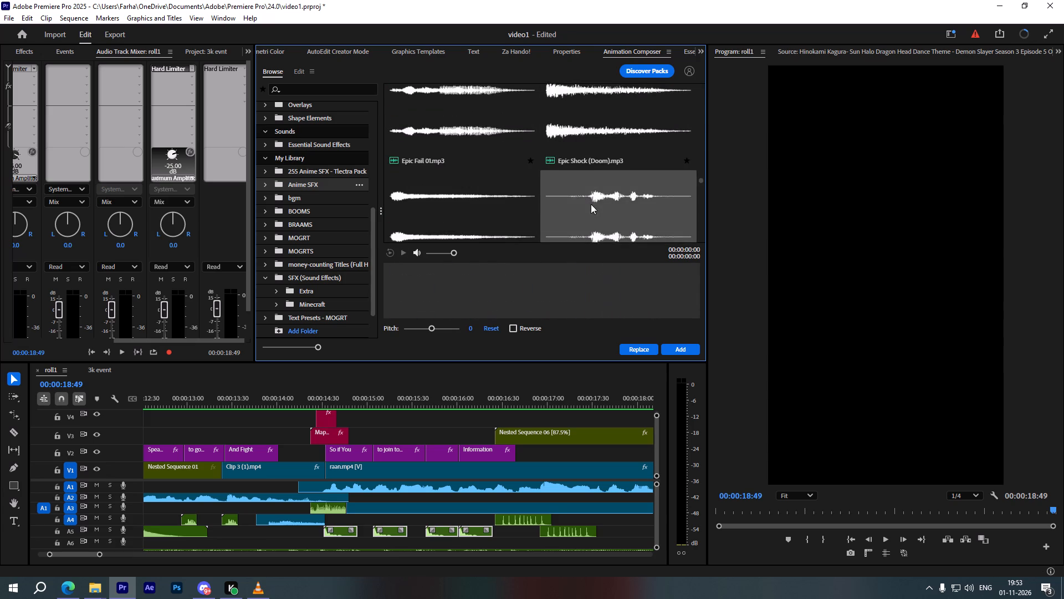
pyautogui.scroll(-3, 591, 204)
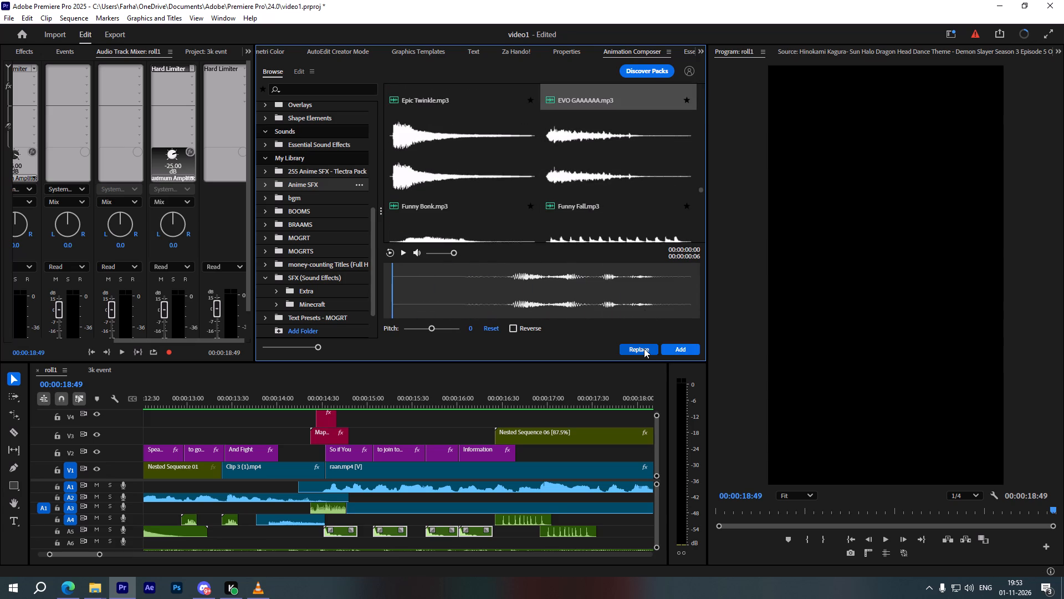
pyautogui.click(643, 347)
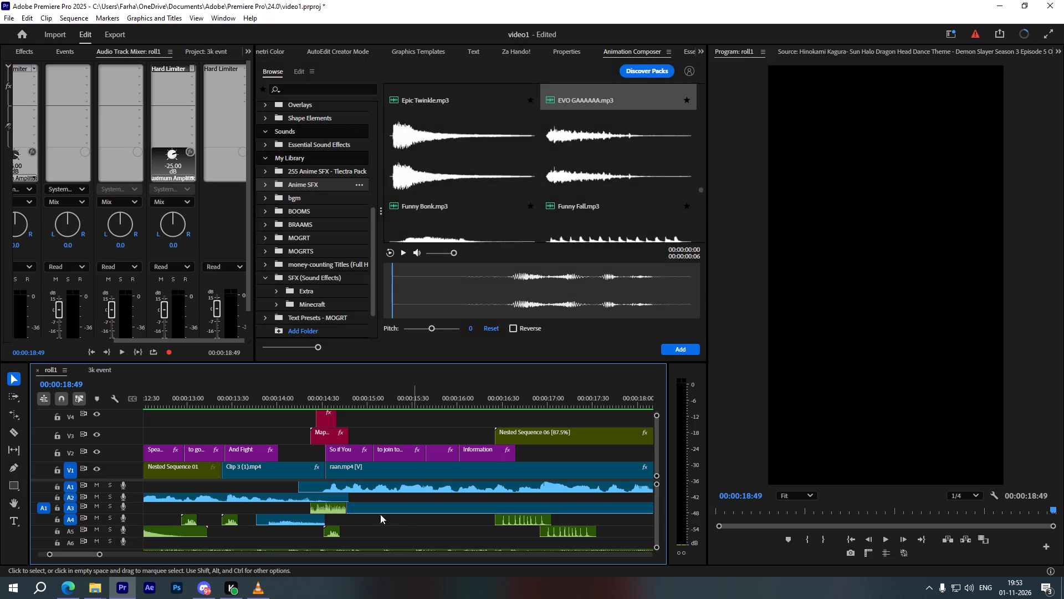
# Play back from just before the "So if You" caption to check the new sound effect.
pyautogui.keyDown('alt'); pyautogui.scroll(10, 325, 531); pyautogui.keyUp('alt')
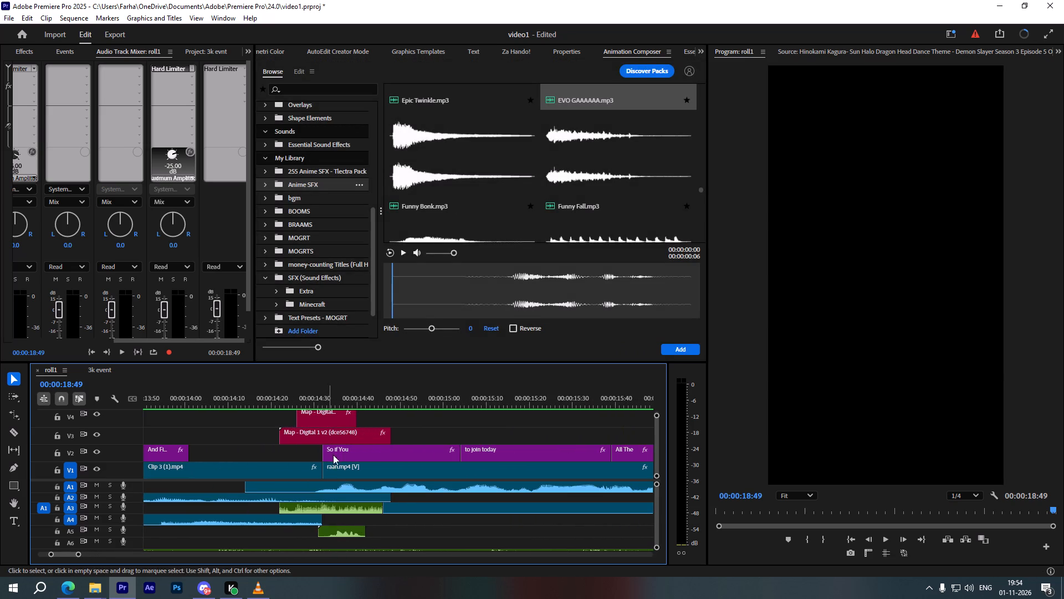
pyautogui.click(317, 398)
pyautogui.press('space')
pyautogui.press('space')
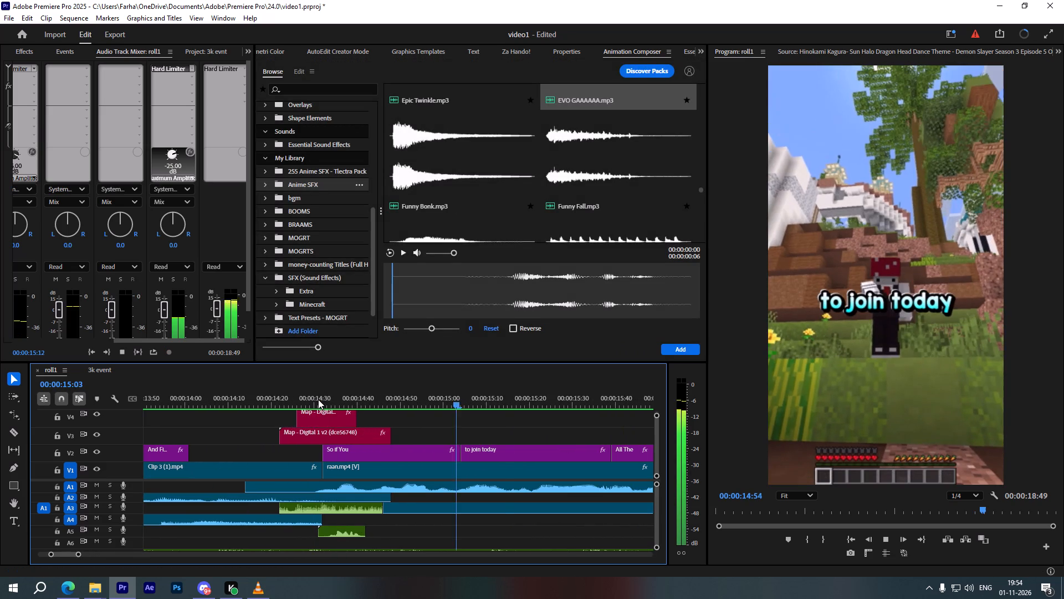
# Duplicate the new A5 sound clip, trim the copy's start, align it with the start of the "to join today" caption, and play it back.
pyautogui.moveTo(347, 535); pyautogui.dragTo(476, 525)
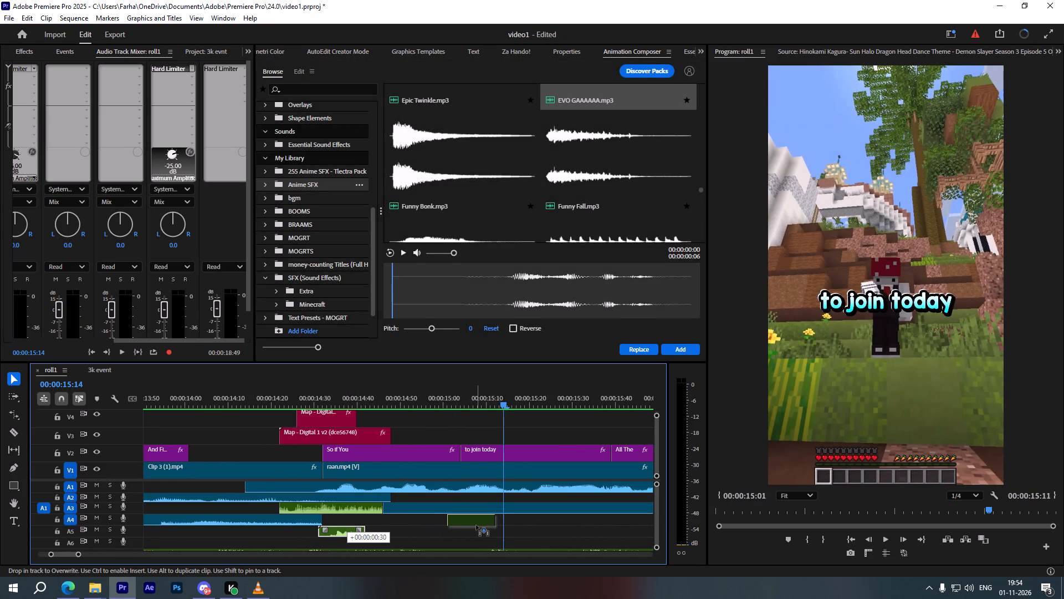
pyautogui.moveTo(476, 525); pyautogui.dragTo(481, 529)
pyautogui.keyDown('alt'); pyautogui.scroll(5, 470, 534); pyautogui.keyUp('alt')
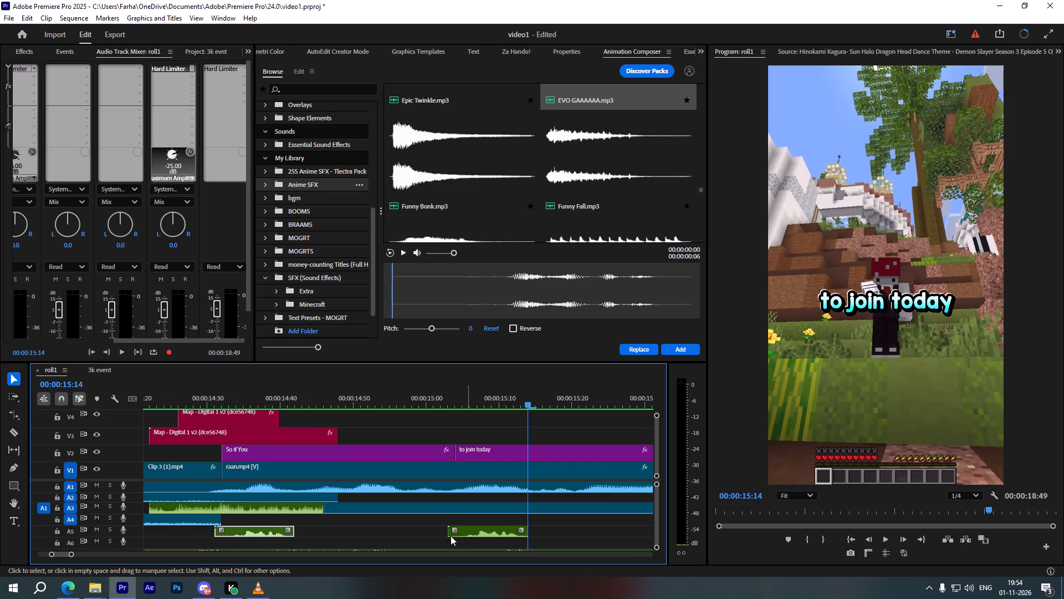
pyautogui.moveTo(449, 534); pyautogui.dragTo(466, 539)
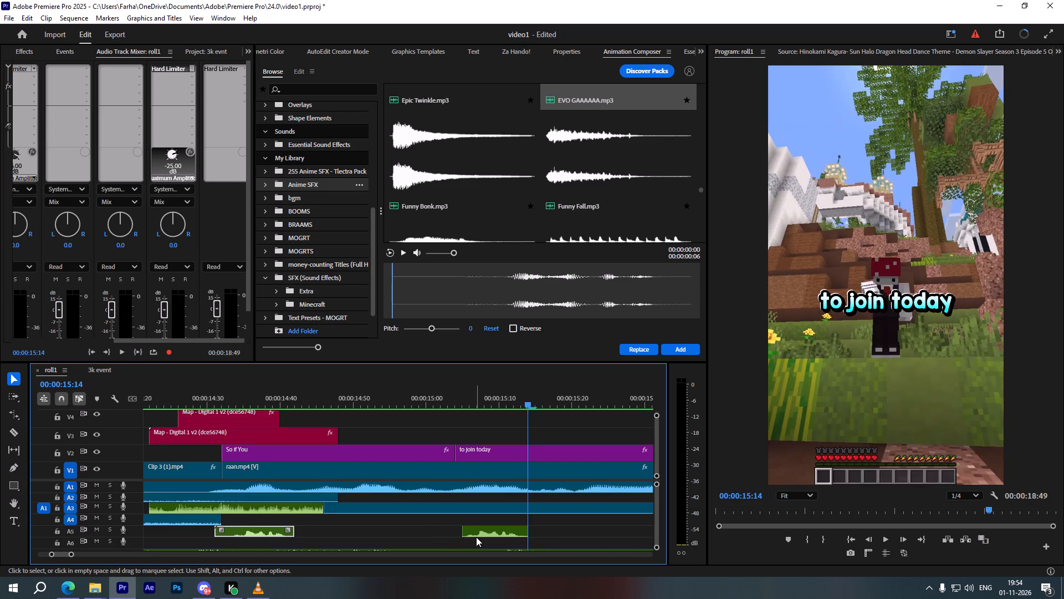
pyautogui.moveTo(485, 531); pyautogui.dragTo(478, 531)
pyautogui.moveTo(448, 405); pyautogui.dragTo(458, 409)
pyautogui.press('space')
pyautogui.scroll(-3, 457, 509)
pyautogui.press('space')
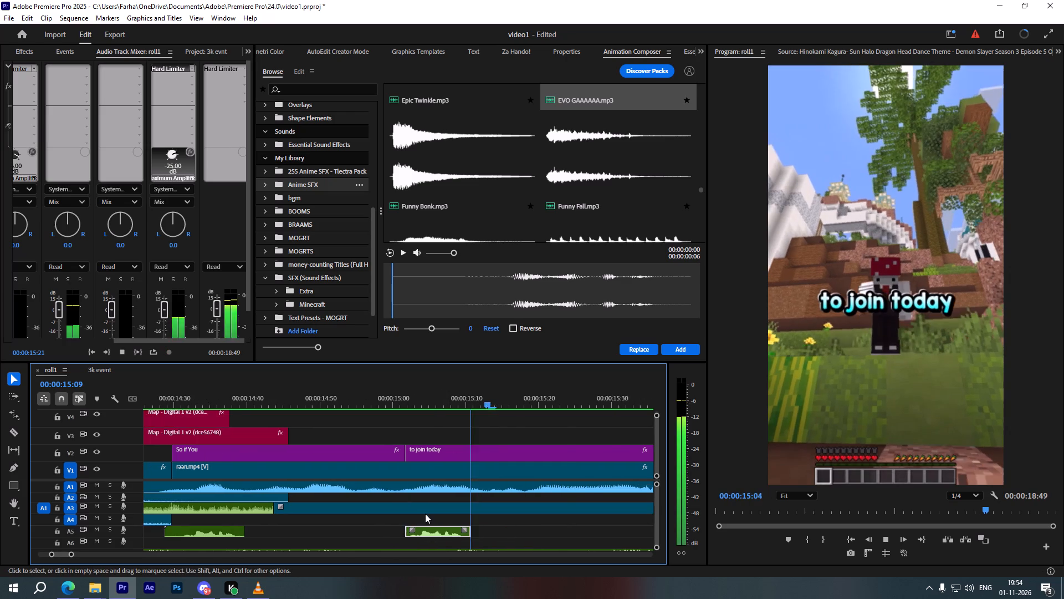
# Duplicate the trimmed A5 sound clip to the starts of the "All The" and "Information" captions and play the result.
pyautogui.scroll(-8, 420, 520)
pyautogui.keyDown('alt'); pyautogui.scroll(-3, 412, 522); pyautogui.keyUp('alt')
pyautogui.moveTo(340, 531); pyautogui.dragTo(342, 531)
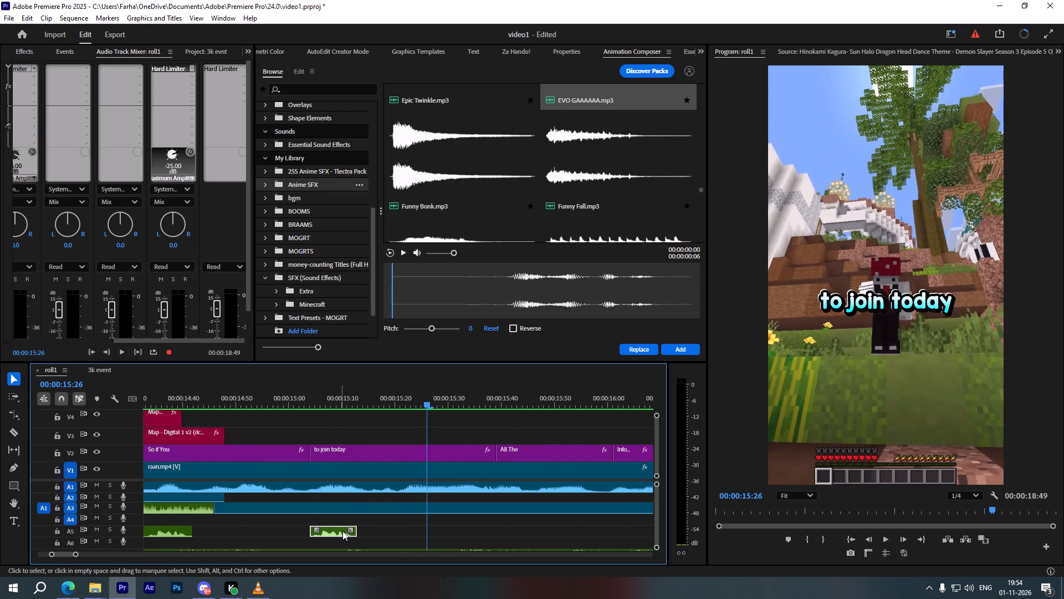
pyautogui.moveTo(342, 531); pyautogui.dragTo(524, 527)
pyautogui.scroll(-4, 518, 527)
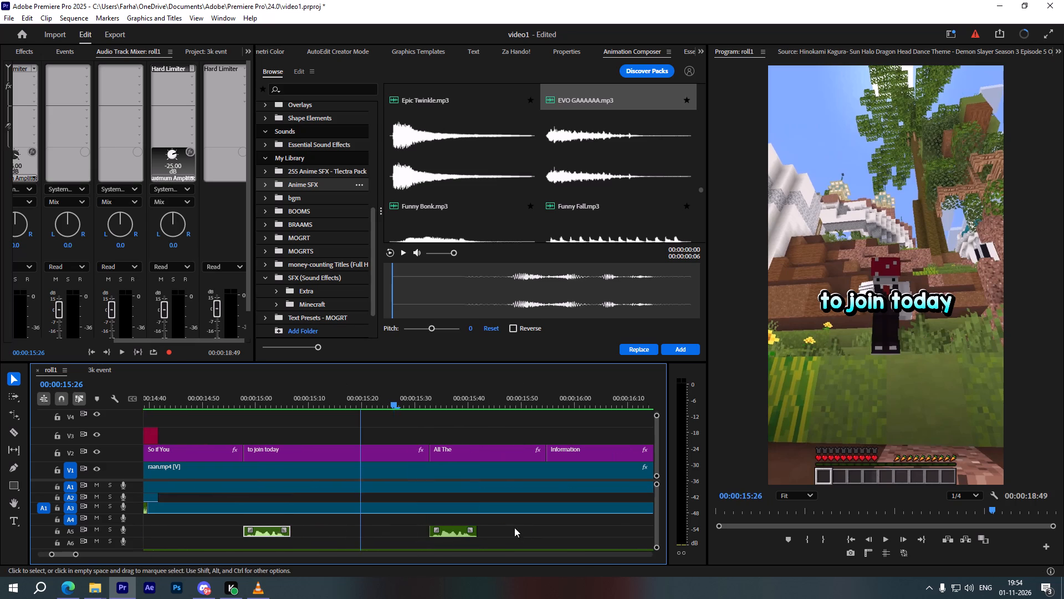
pyautogui.moveTo(447, 532); pyautogui.dragTo(572, 534)
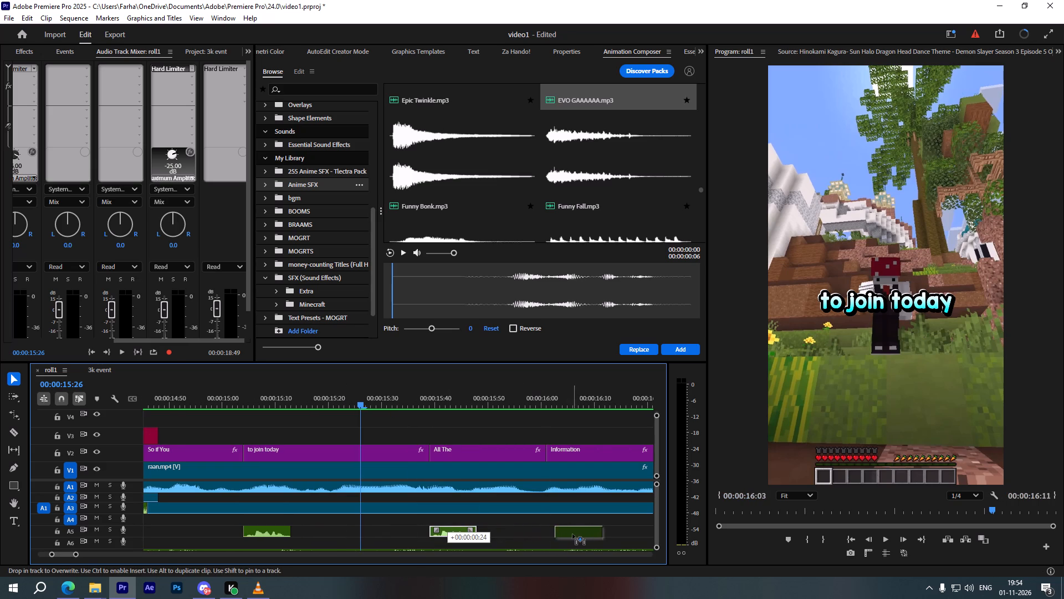
pyautogui.moveTo(572, 534); pyautogui.dragTo(566, 535)
pyautogui.keyDown('alt'); pyautogui.scroll(-8, 468, 531); pyautogui.keyUp('alt')
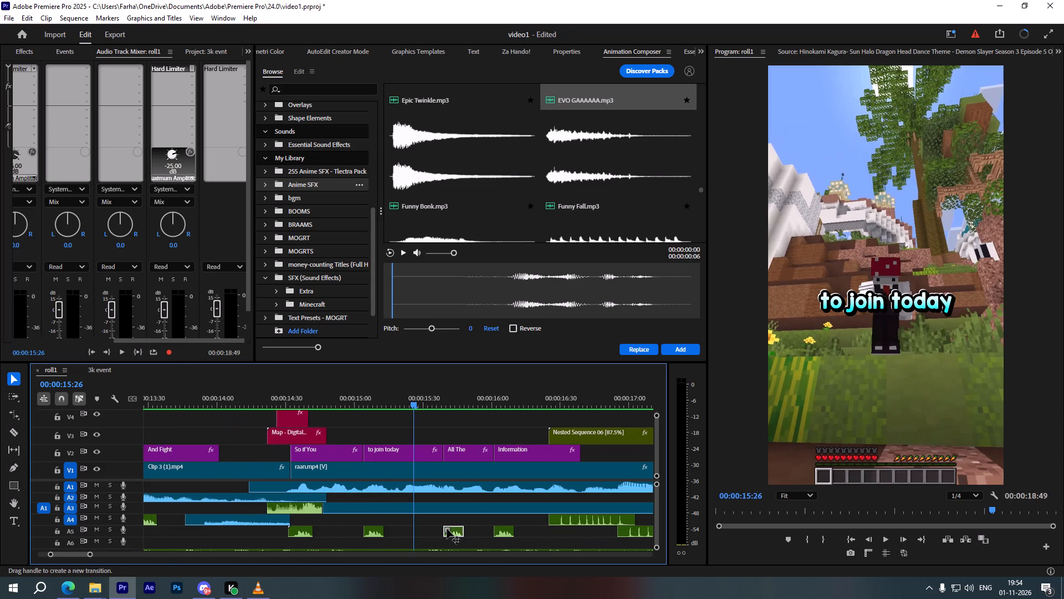
pyautogui.press('space')
pyautogui.press('space')
# Select the A5 sound clip under the "Information" caption and look for an alternative in the library, auditioning Ding.mp3 in the Extra folder.
pyautogui.scroll(-4, 447, 529)
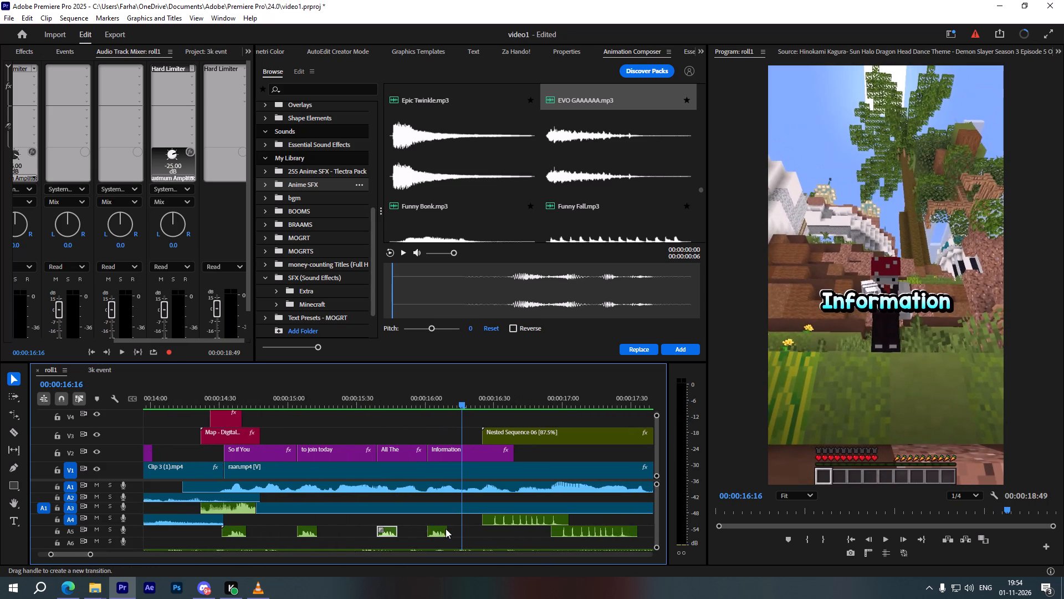
pyautogui.keyDown('alt'); pyautogui.scroll(-3, 446, 529); pyautogui.keyUp('alt')
pyautogui.click(440, 536)
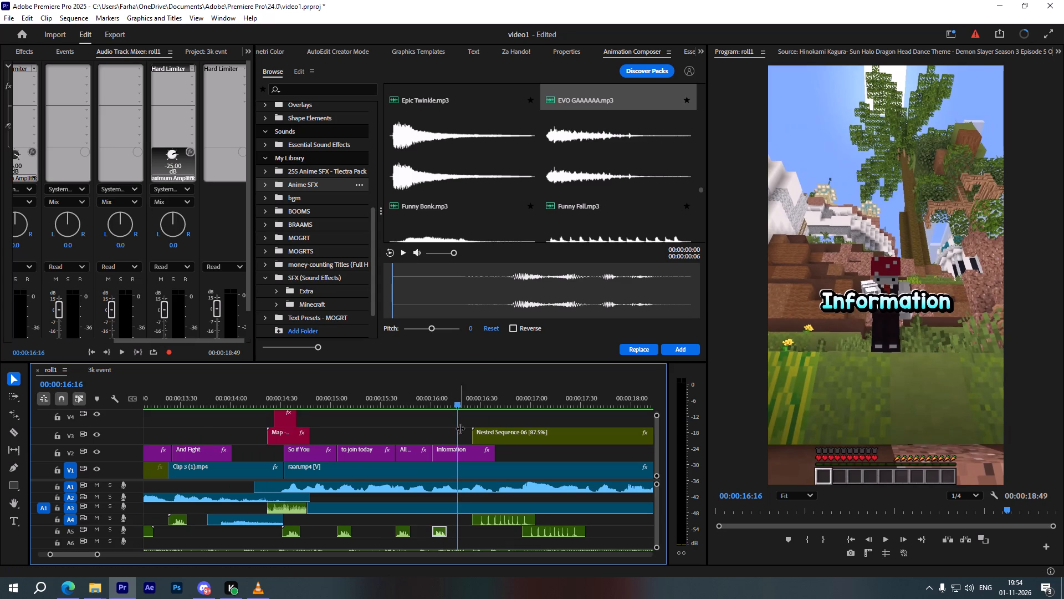
pyautogui.scroll(-8, 469, 202)
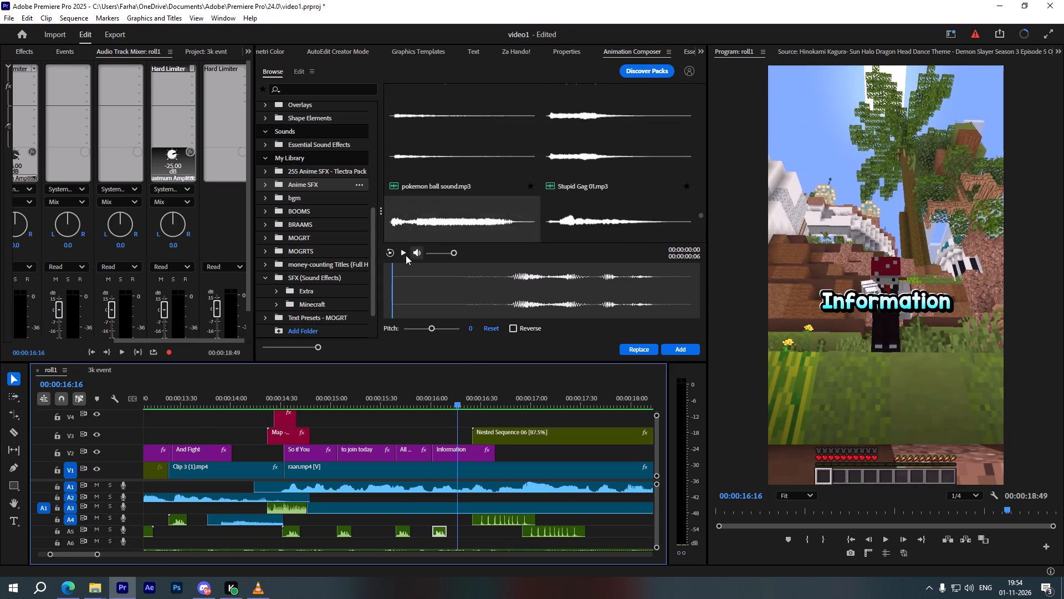
pyautogui.click(320, 293)
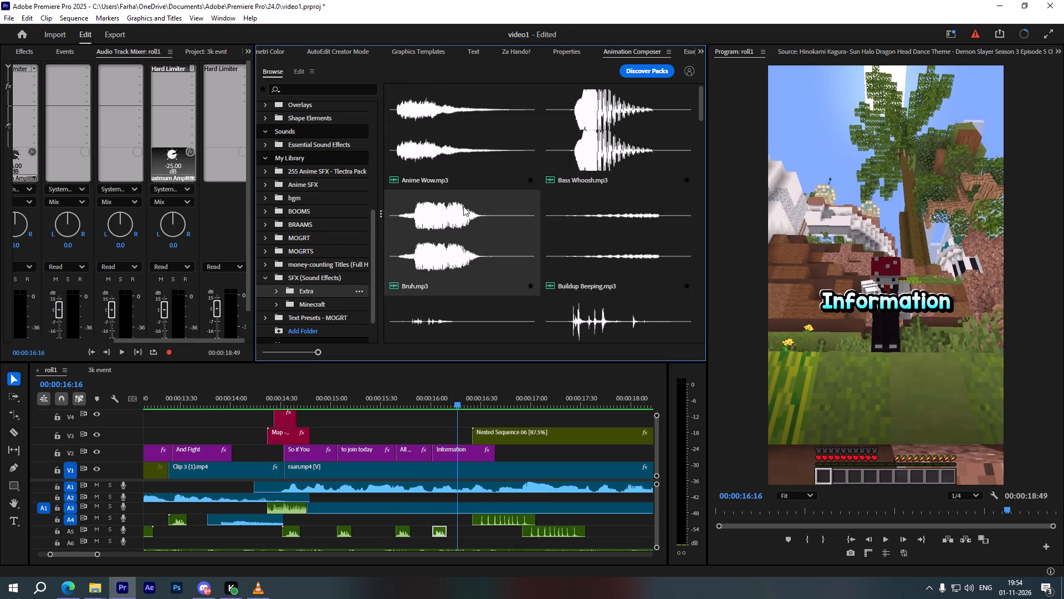
pyautogui.scroll(-9, 463, 211)
pyautogui.click(454, 175)
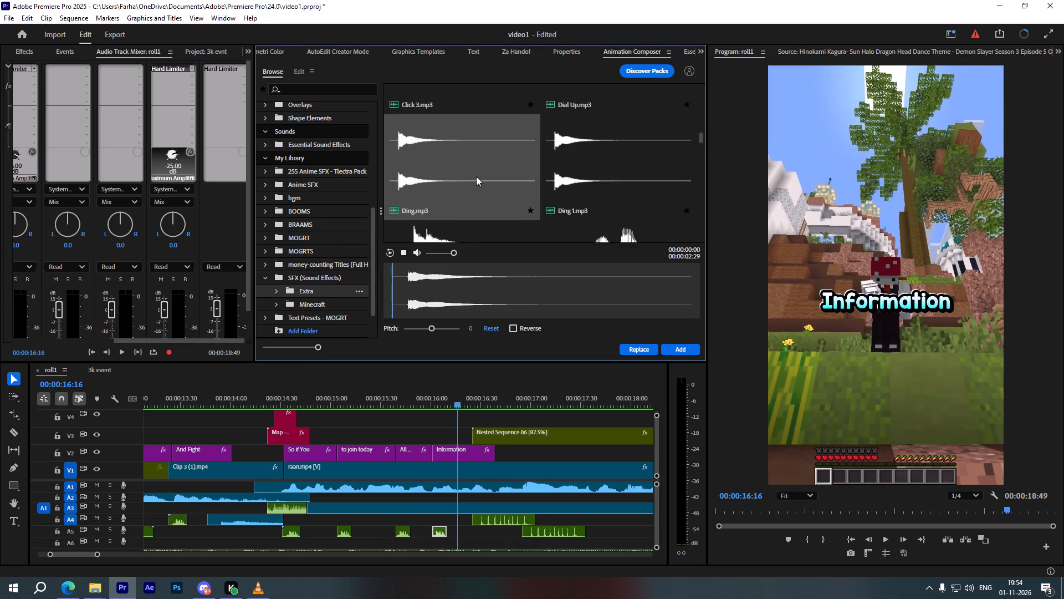
# Browse the Minecraft sound folder for an alternative, auditioning Hurt.mp3, Minecraft Click 1.mp3, Minecraft Click 3.mp3, Piglin.mp3 and Sword Swing.mp3.
pyautogui.click(339, 306)
pyautogui.scroll(-4, 433, 232)
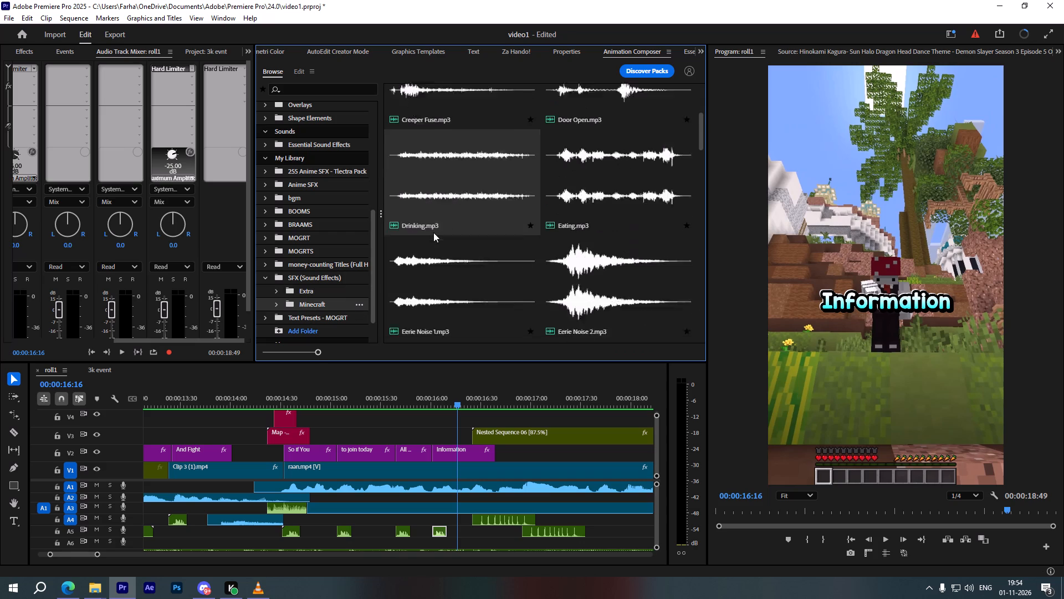
pyautogui.scroll(-8, 433, 232)
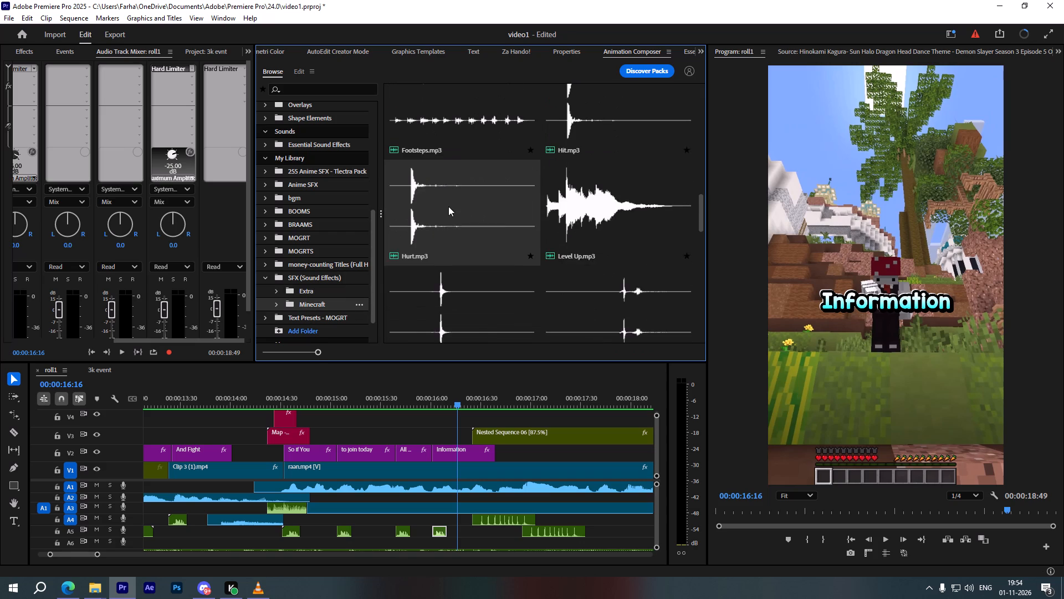
pyautogui.click(448, 206)
pyautogui.scroll(-3, 454, 216)
pyautogui.click(449, 170)
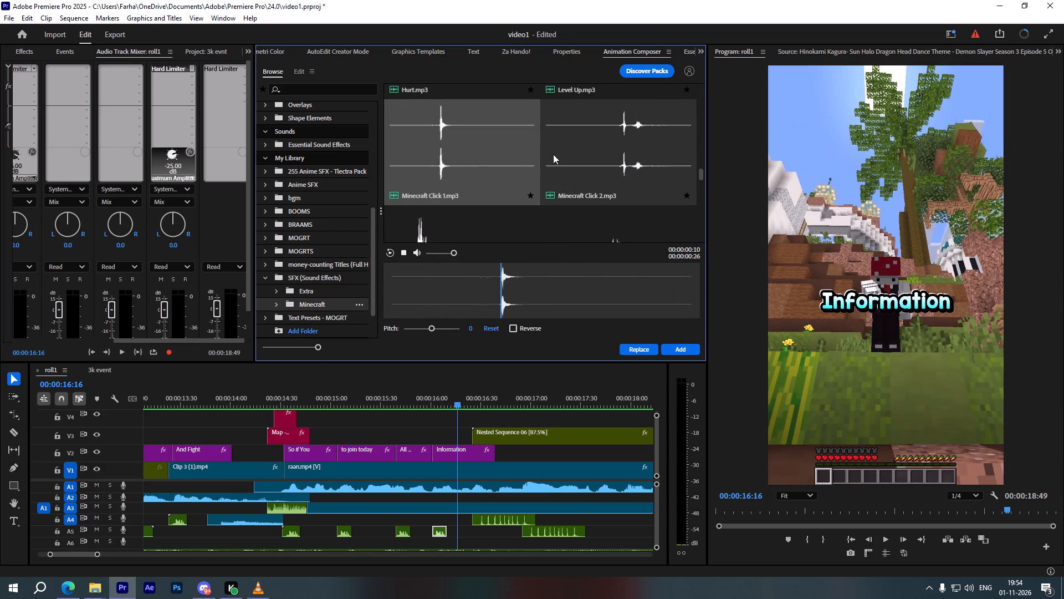
pyautogui.scroll(-3, 571, 151)
pyautogui.click(471, 97)
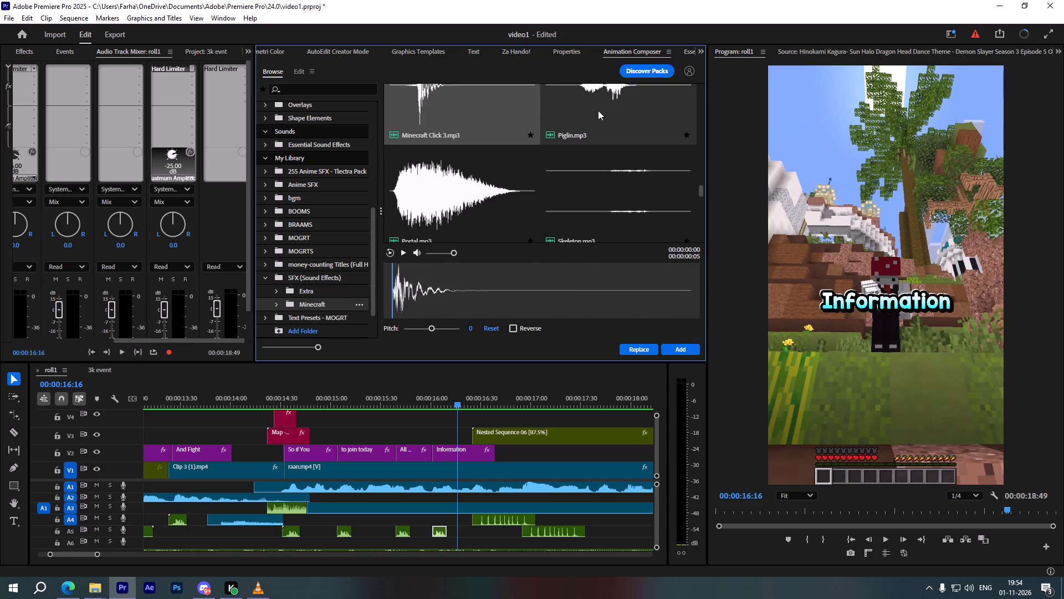
pyautogui.click(606, 108)
pyautogui.scroll(-3, 617, 181)
pyautogui.click(473, 141)
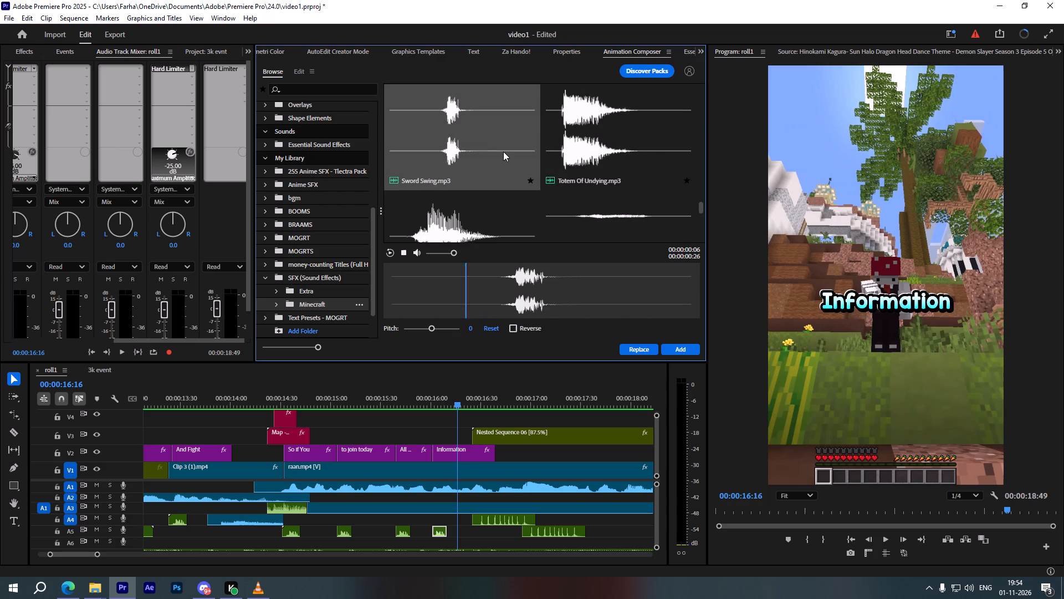
pyautogui.scroll(-3, 503, 151)
pyautogui.click(492, 172)
# Replace the selected A5 sound clip under the "Information" caption with XP Orb.mp3 from the Minecraft folder.
pyautogui.scroll(-3, 599, 180)
pyautogui.click(493, 185)
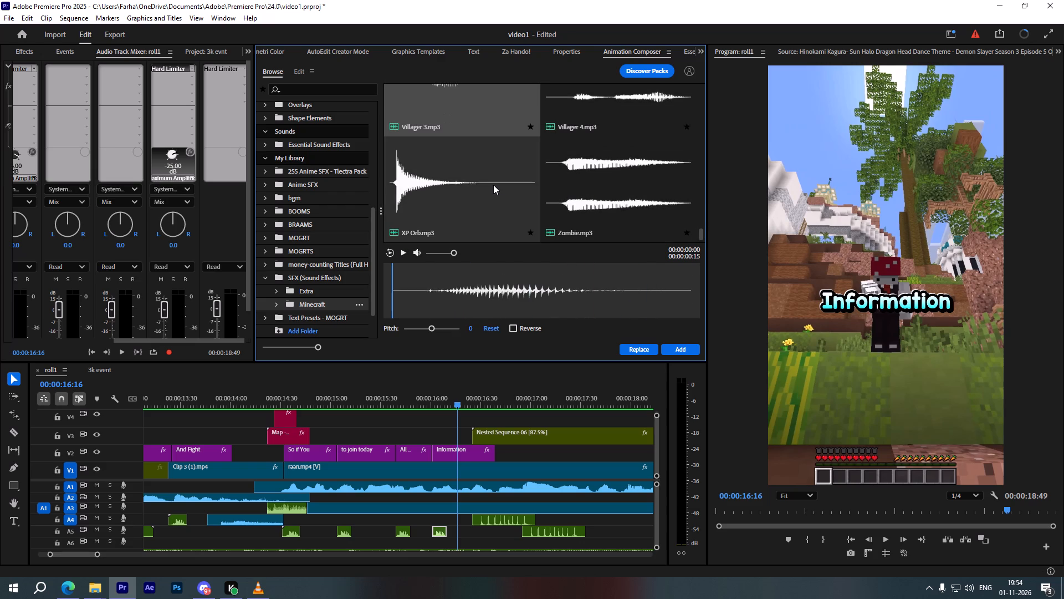
pyautogui.click(640, 349)
# Play back from just before the "Information" caption to the end of the sequence to check the replaced sound effect.
pyautogui.moveTo(437, 404); pyautogui.dragTo(436, 404)
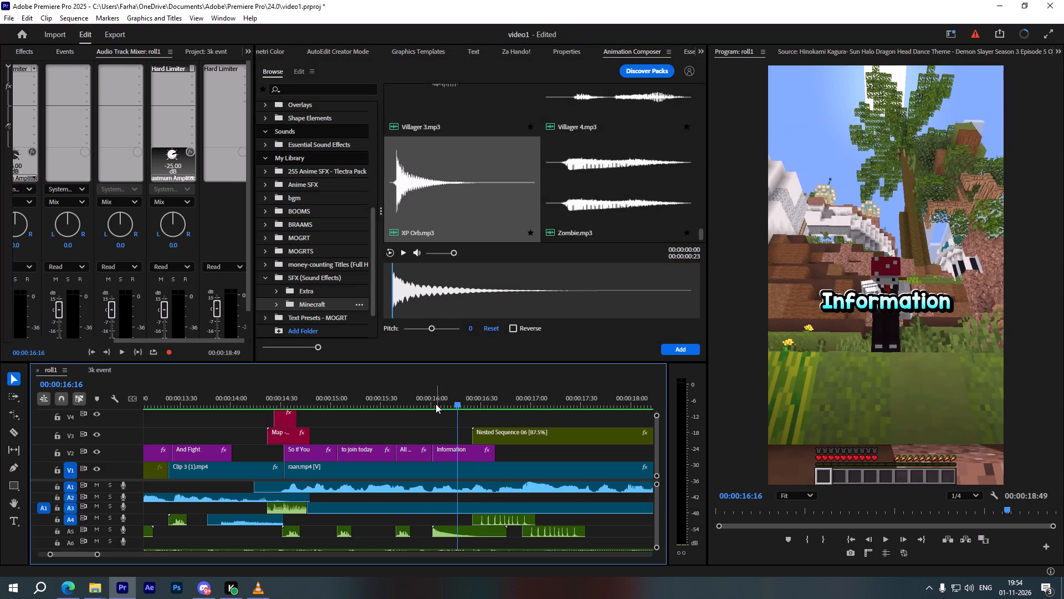
pyautogui.moveTo(436, 404); pyautogui.dragTo(426, 404)
pyautogui.press('space')
pyautogui.scroll(-4, 410, 443)
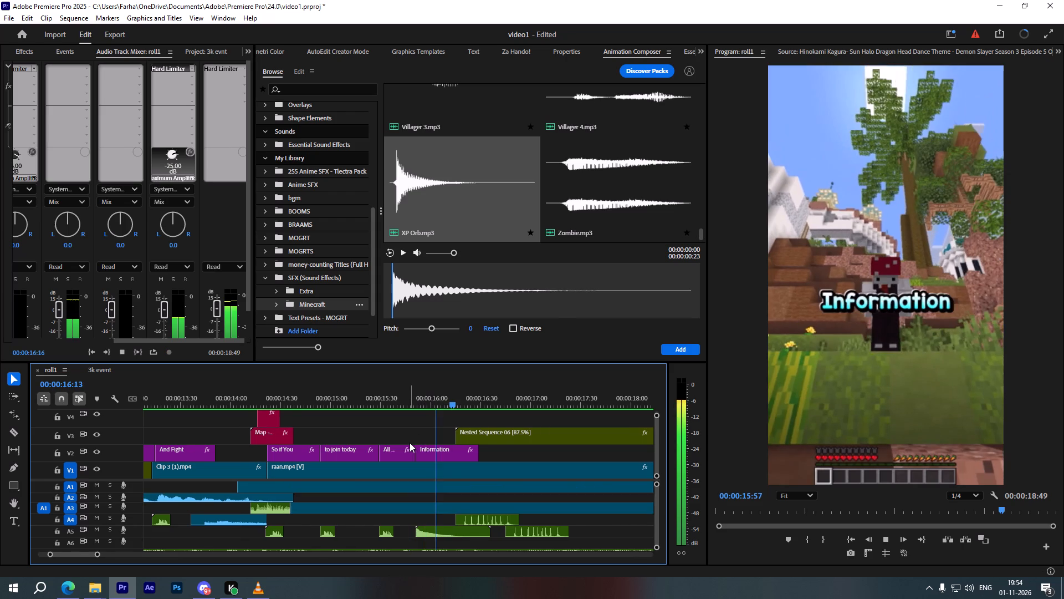
pyautogui.keyDown('alt'); pyautogui.scroll(-13, 405, 444); pyautogui.keyUp('alt')
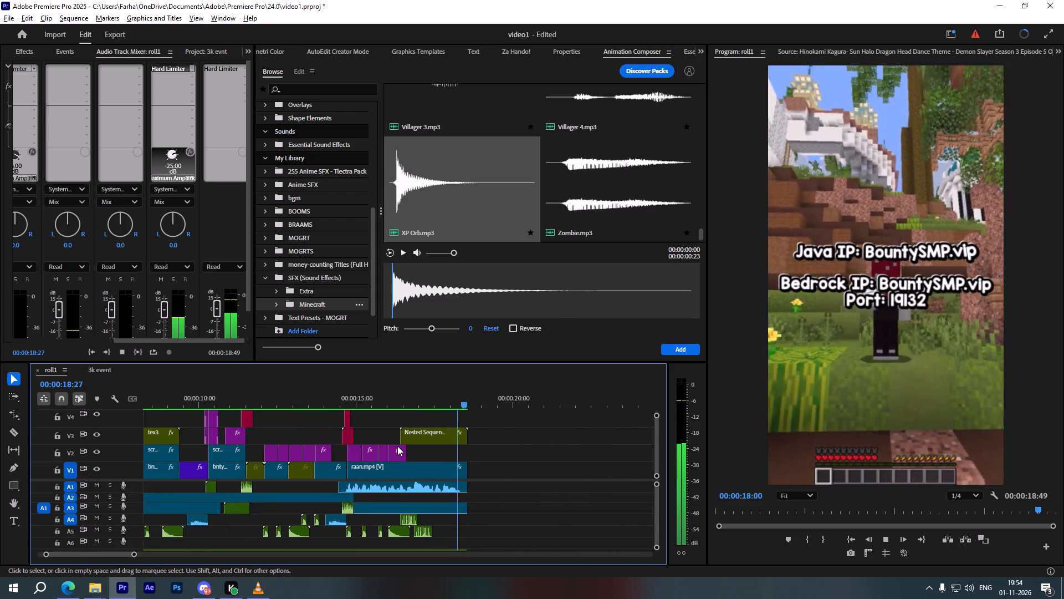
pyautogui.keyDown('alt'); pyautogui.scroll(-1, 397, 446); pyautogui.keyUp('alt')
# Play the sequence from its start to about 00:00:05:30, checking the opening and the long audio clip on A7.
pyautogui.press('space')
pyautogui.scroll(-4, 400, 457)
pyautogui.keyDown('alt'); pyautogui.scroll(-6, 400, 457); pyautogui.keyUp('alt')
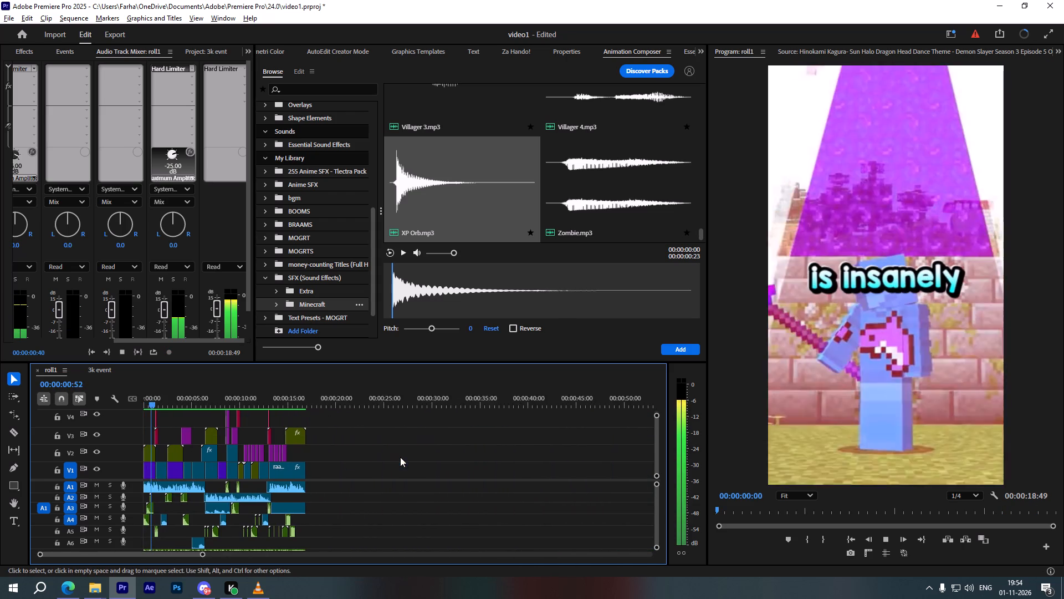
pyautogui.keyDown('alt'); pyautogui.scroll(-3, 410, 458); pyautogui.keyUp('alt')
pyautogui.press('space')
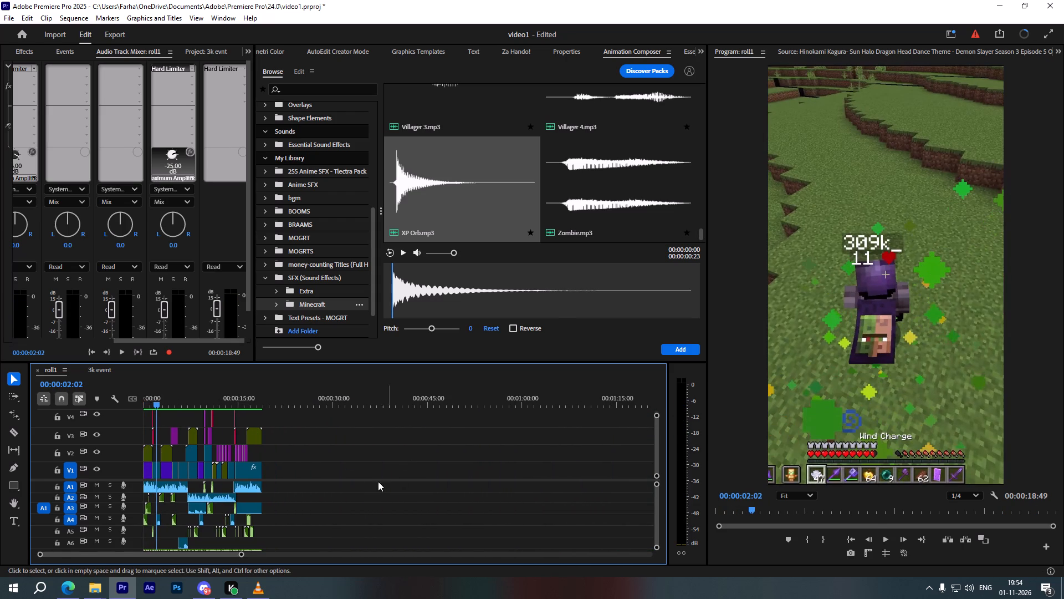
pyautogui.keyDown('ctrl'); pyautogui.scroll(-4, 278, 504); pyautogui.keyUp('ctrl')
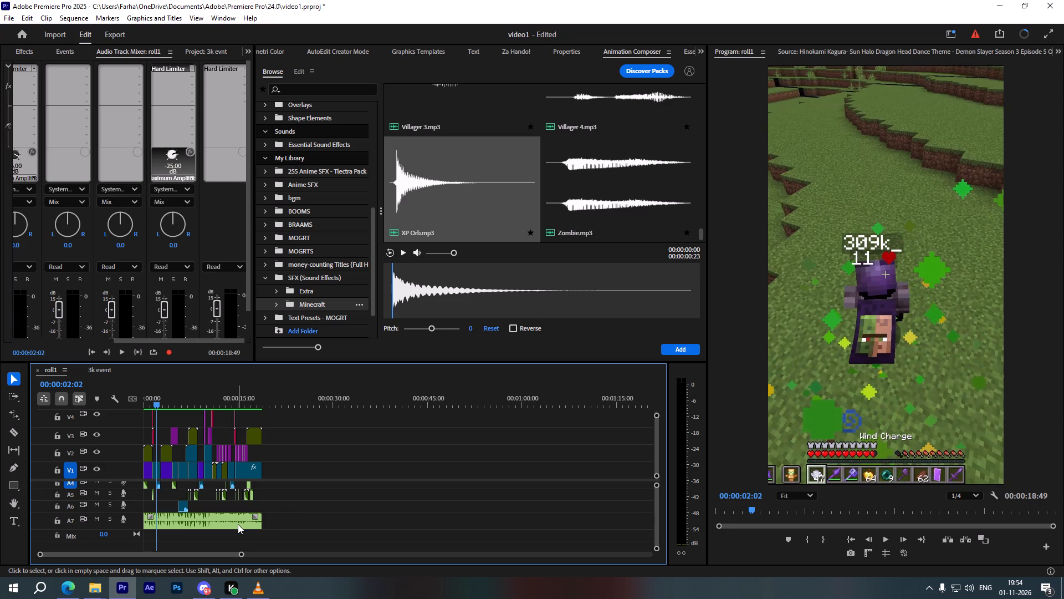
pyautogui.click(238, 524)
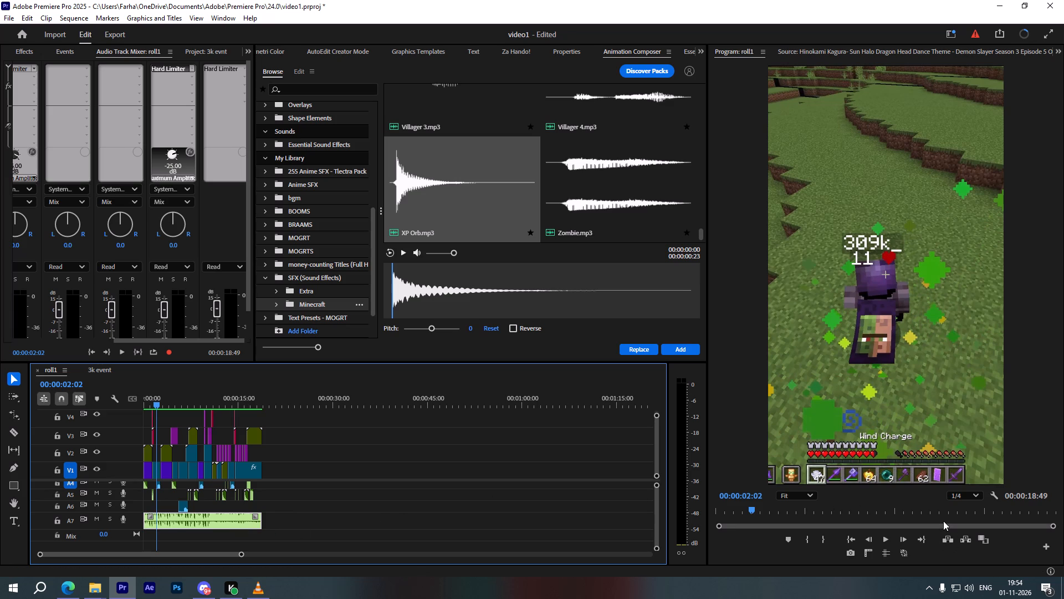
pyautogui.press('space')
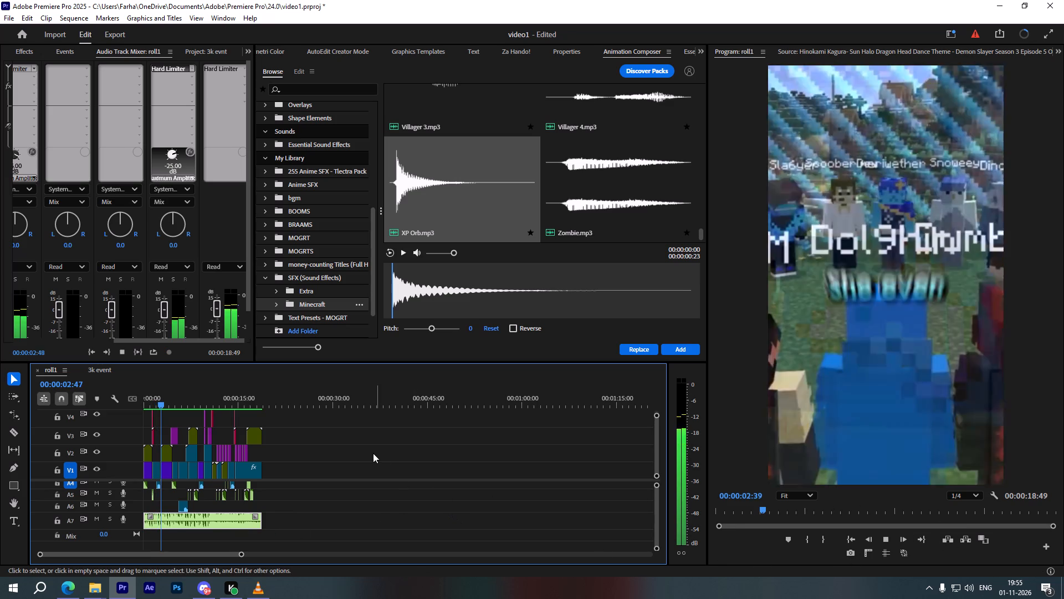
pyautogui.click(372, 450)
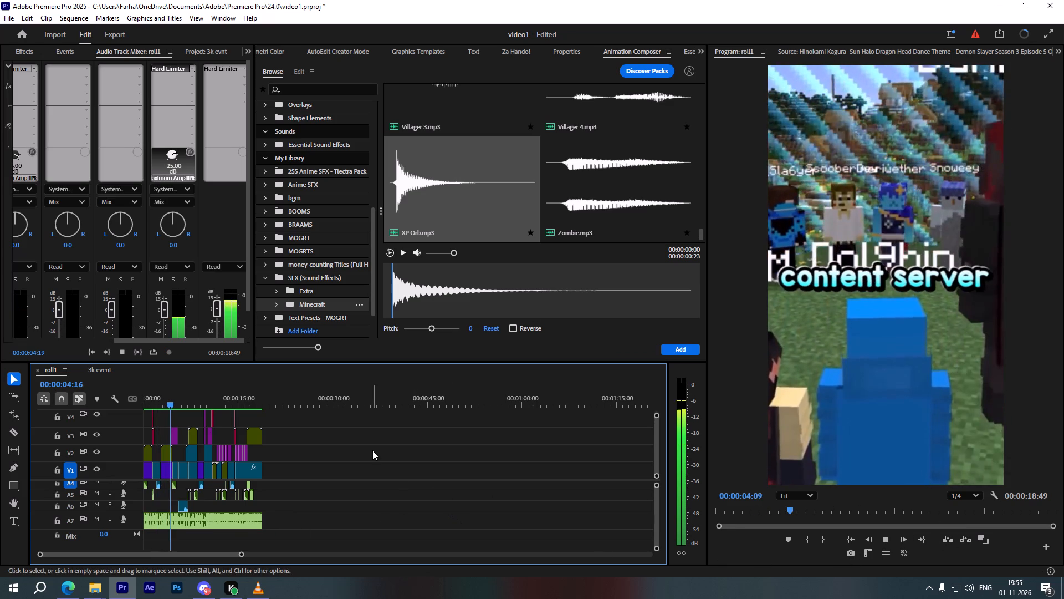
pyautogui.press('space')
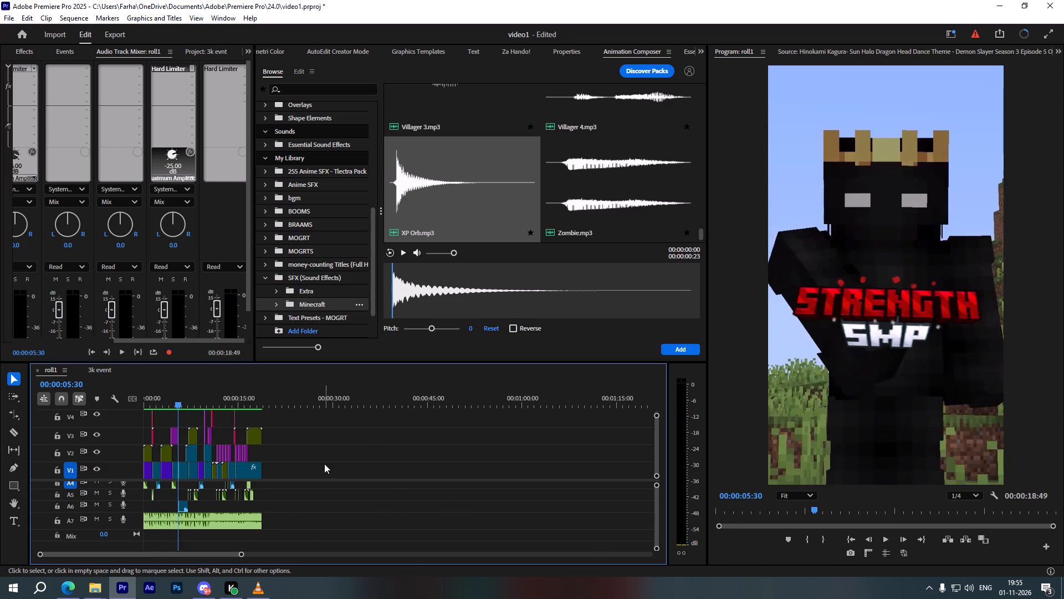
# Play the rest of the sequence from about 00:00:05:30 through to the end to review the full edit.
pyautogui.keyDown('alt'); pyautogui.scroll(7, 173, 460); pyautogui.keyUp('alt')
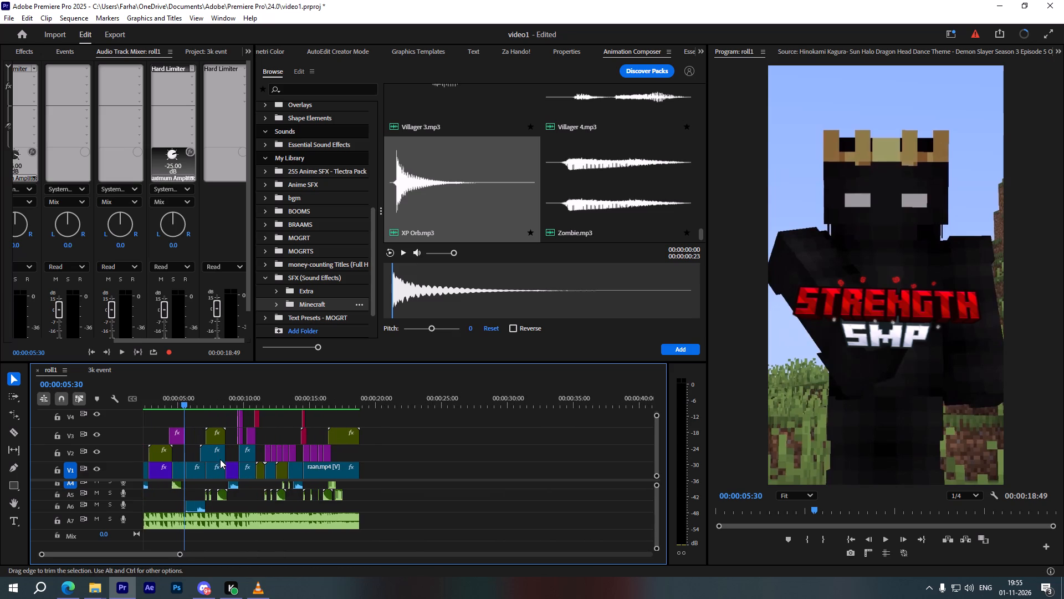
pyautogui.scroll(8, 220, 459)
pyautogui.keyDown('alt'); pyautogui.scroll(3, 232, 463); pyautogui.keyUp('alt')
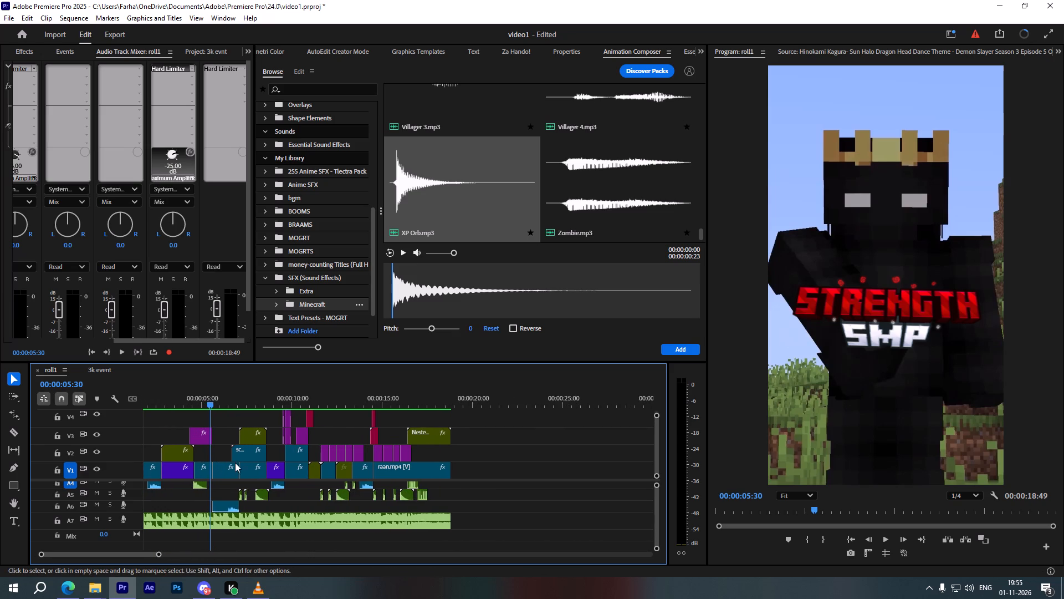
pyautogui.click(521, 457)
pyautogui.press('space')
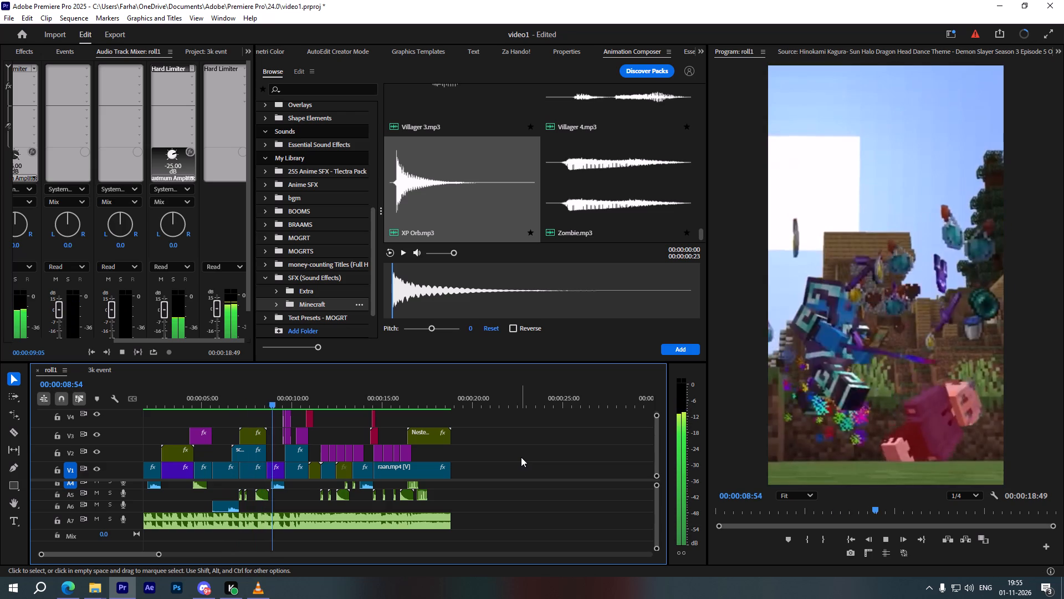
pyautogui.keyDown('alt'); pyautogui.scroll(-3, 515, 459); pyautogui.keyUp('alt')
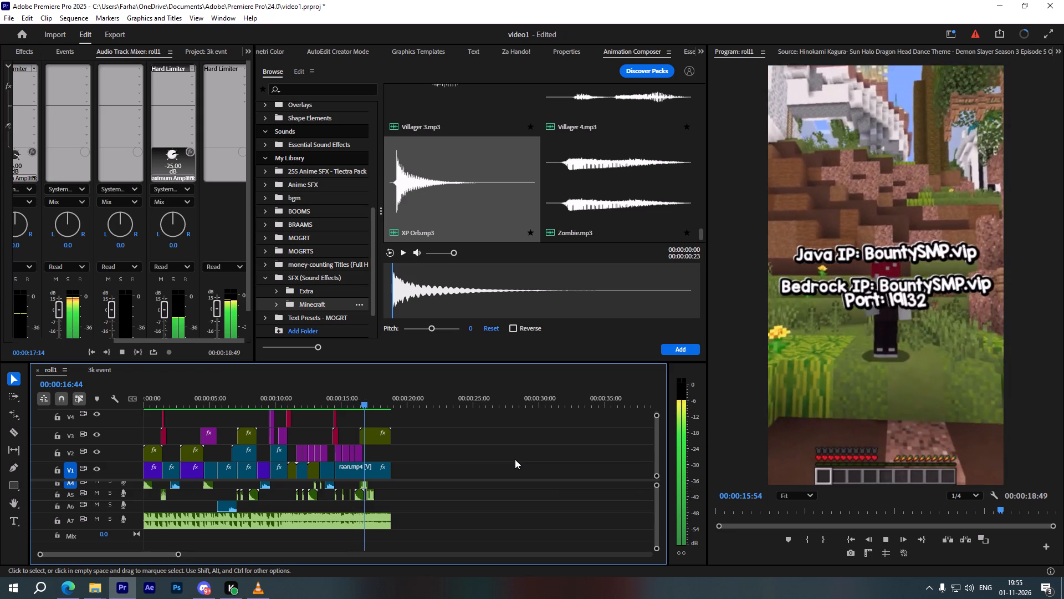
pyautogui.keyDown('alt'); pyautogui.scroll(-4, 515, 459); pyautogui.keyUp('alt')
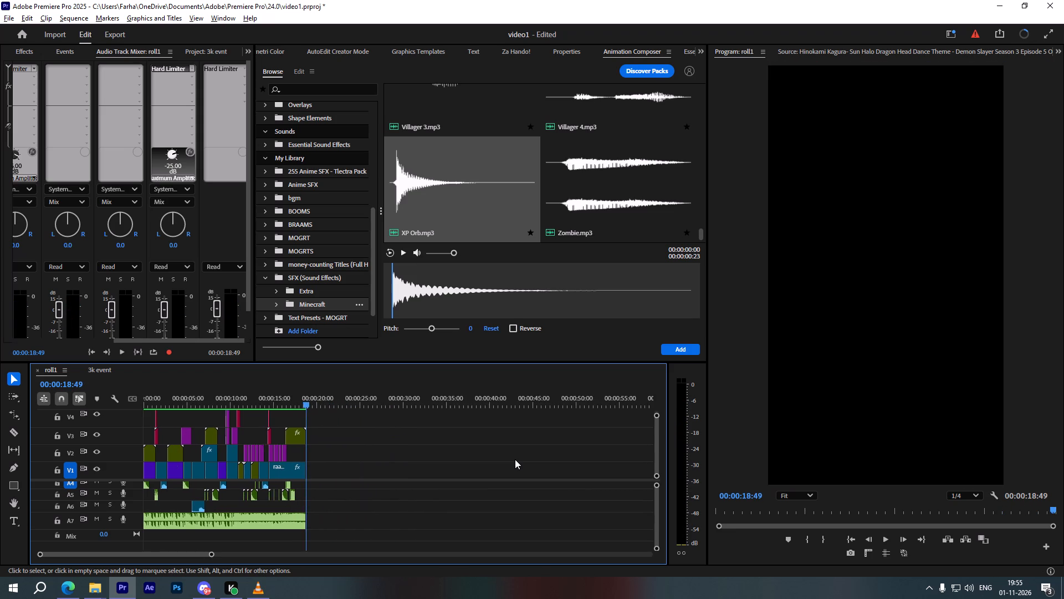
pyautogui.keyDown('alt'); pyautogui.scroll(-3, 515, 459); pyautogui.keyUp('alt')
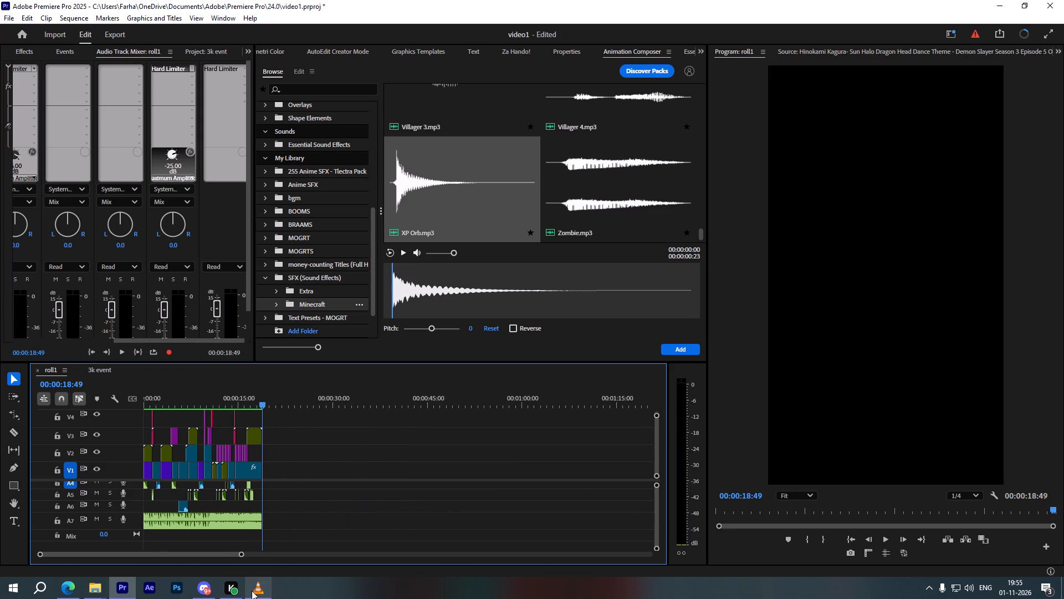
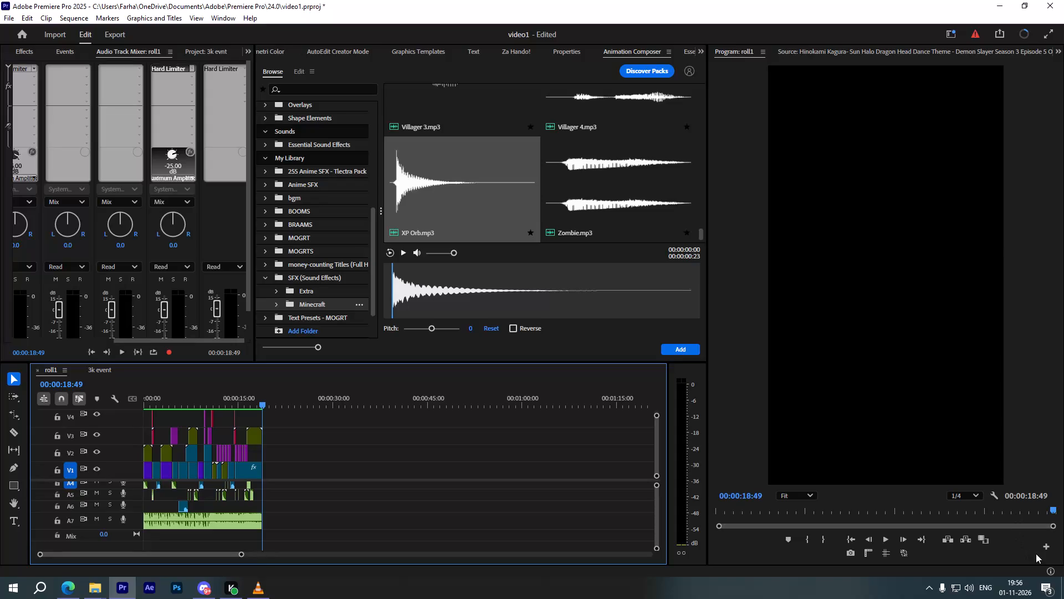
# Switch the system audio playback device to 2D HD LG TV (Intel(R) Display Audio).
pyautogui.click(967, 585)
pyautogui.click(968, 537)
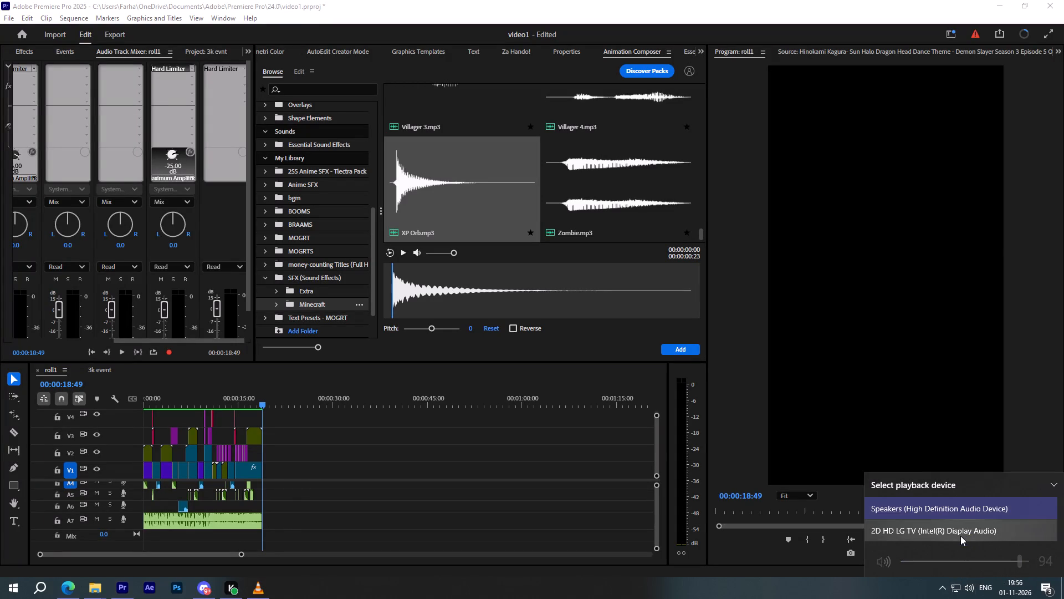
pyautogui.click(960, 536)
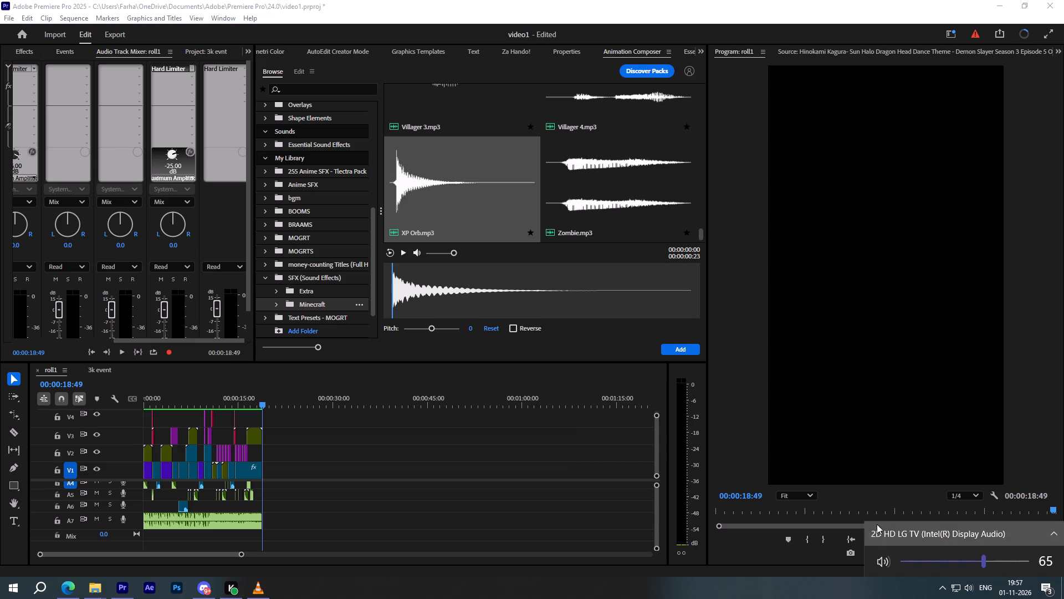
pyautogui.click(877, 505)
# Play the roll1 sequence from its start through to the end, pausing at about 00:00:08:06, to check the mix.
pyautogui.moveTo(874, 509); pyautogui.dragTo(685, 533)
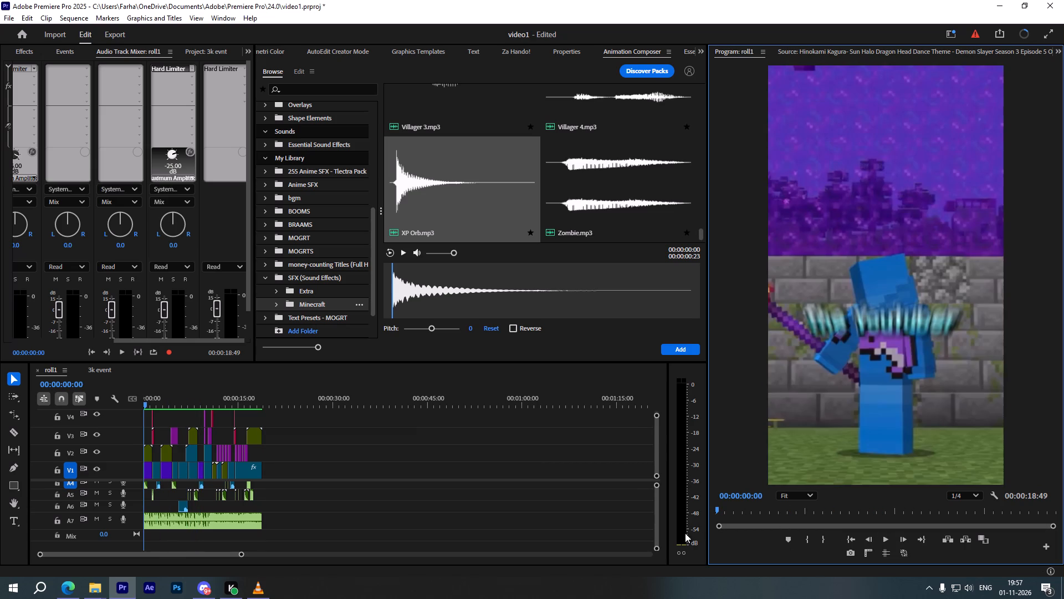
pyautogui.moveTo(685, 533); pyautogui.dragTo(668, 536)
pyautogui.press('space')
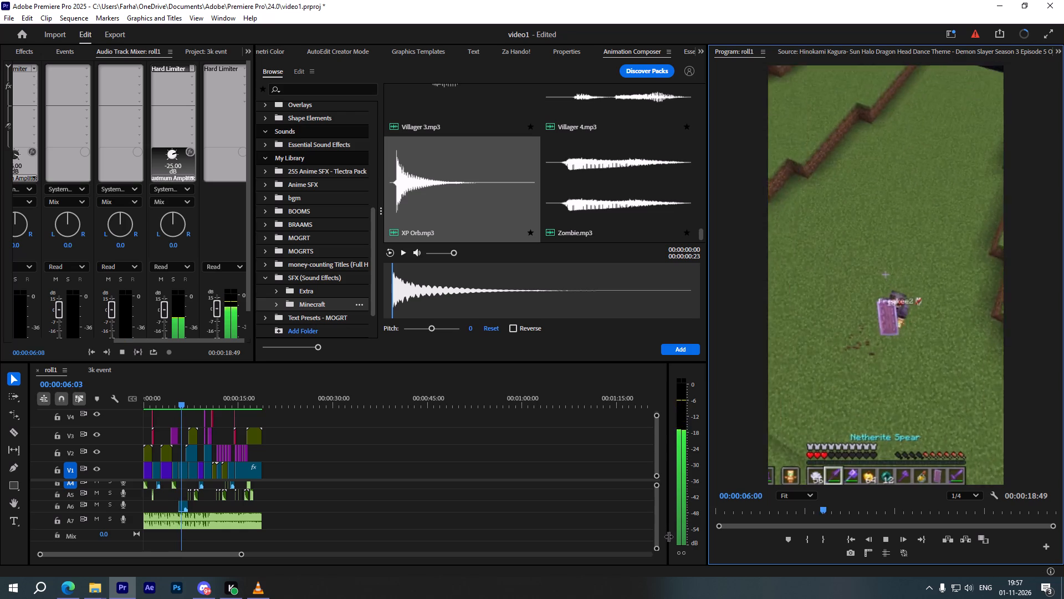
pyautogui.press('space')
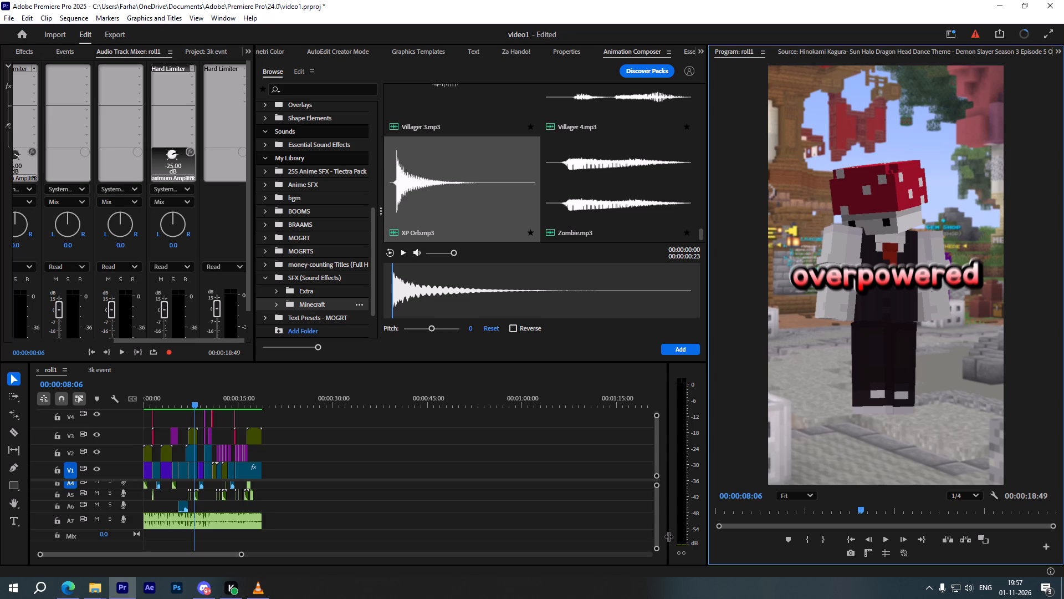
pyautogui.press('space')
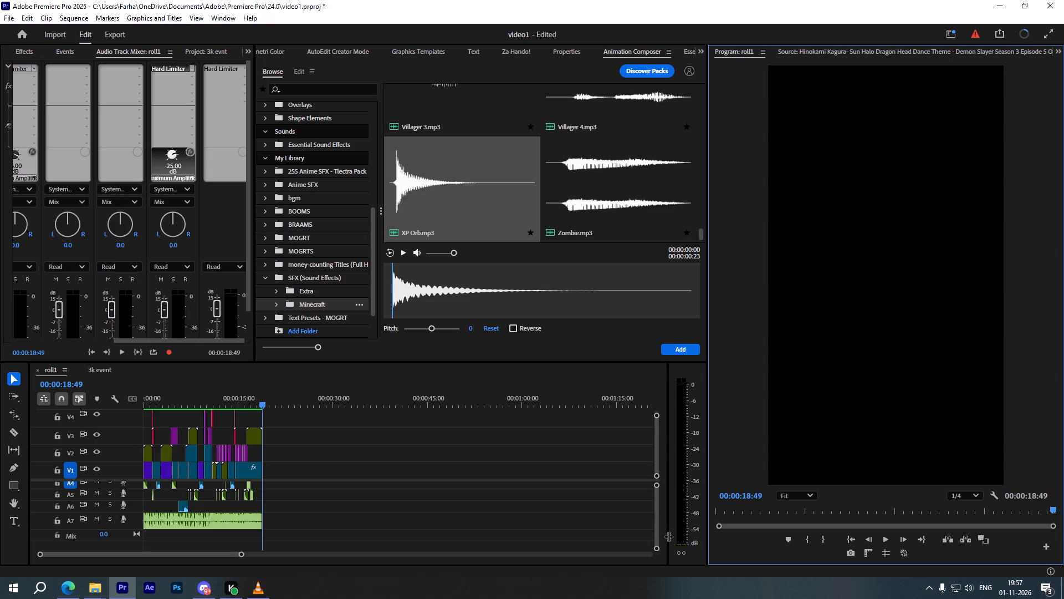
# Open ssstik.io_1793512402254.mp4 from the Downloads folder in VLC and play it from the beginning as a reference.
pyautogui.click(76, 587)
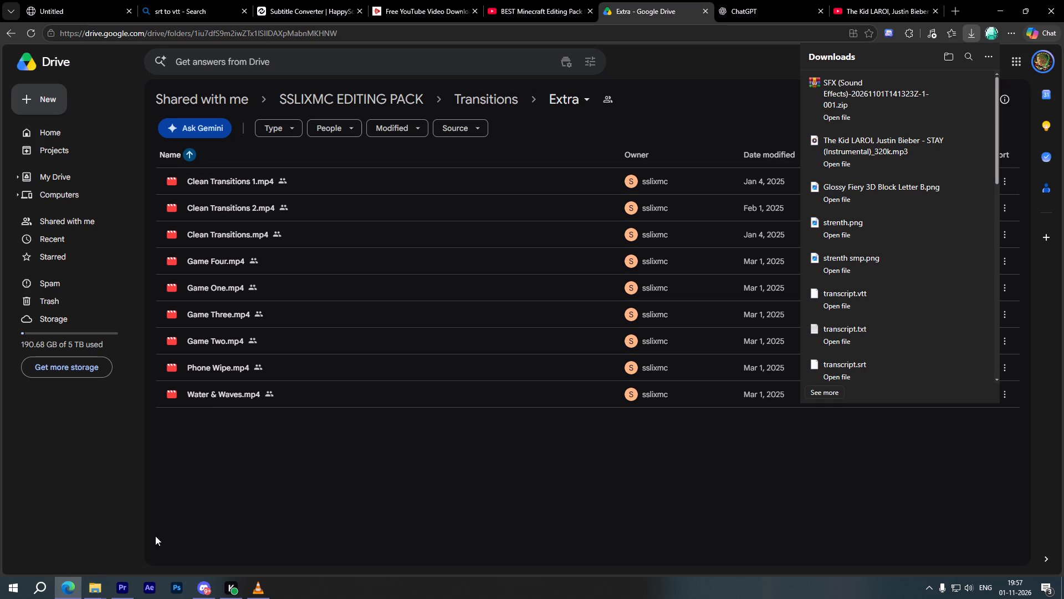
pyautogui.click(104, 594)
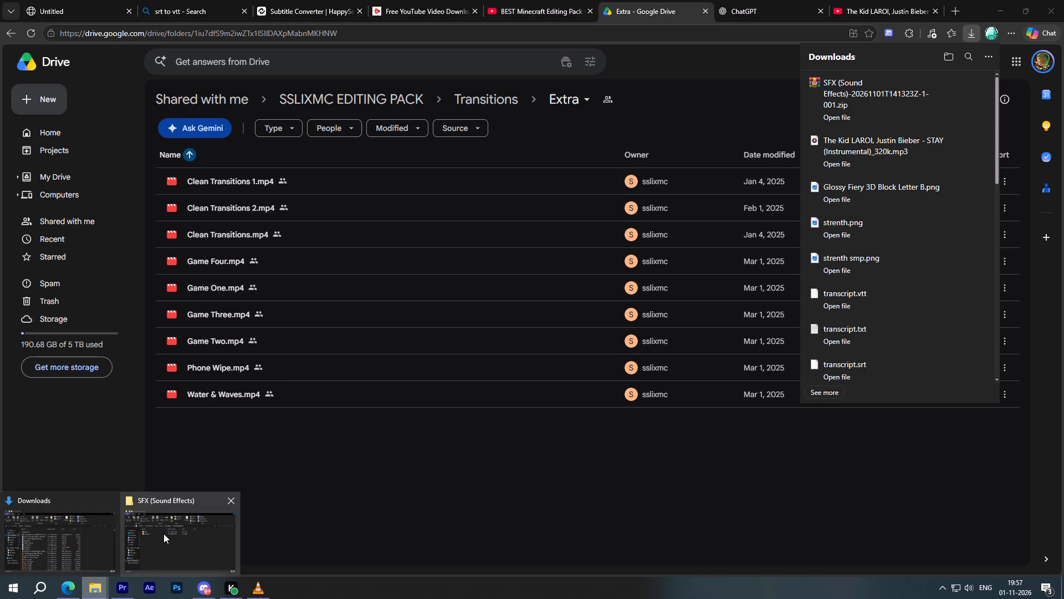
pyautogui.click(79, 539)
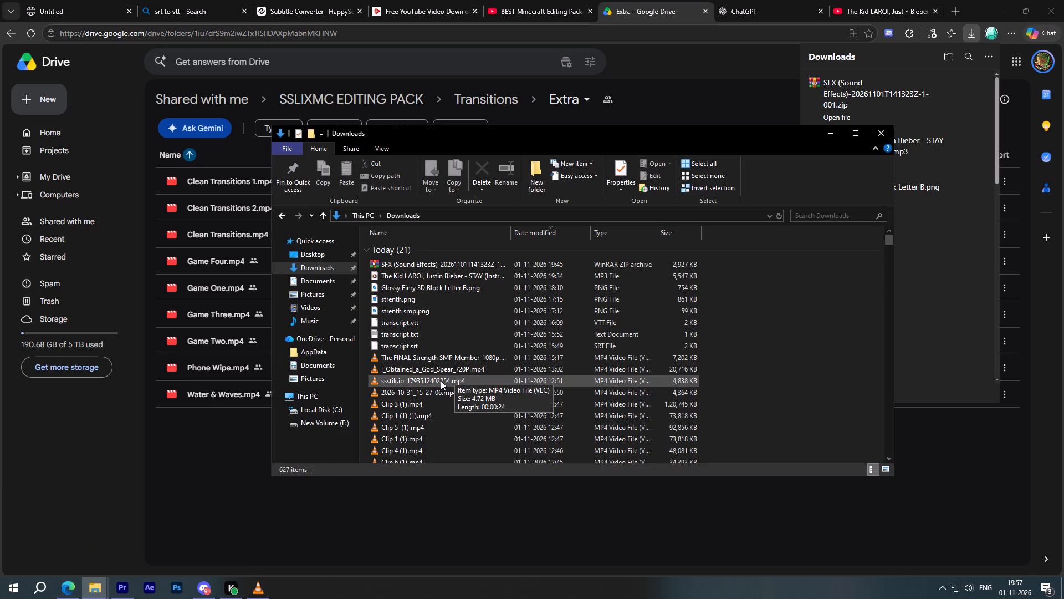
pyautogui.doubleClick(441, 380)
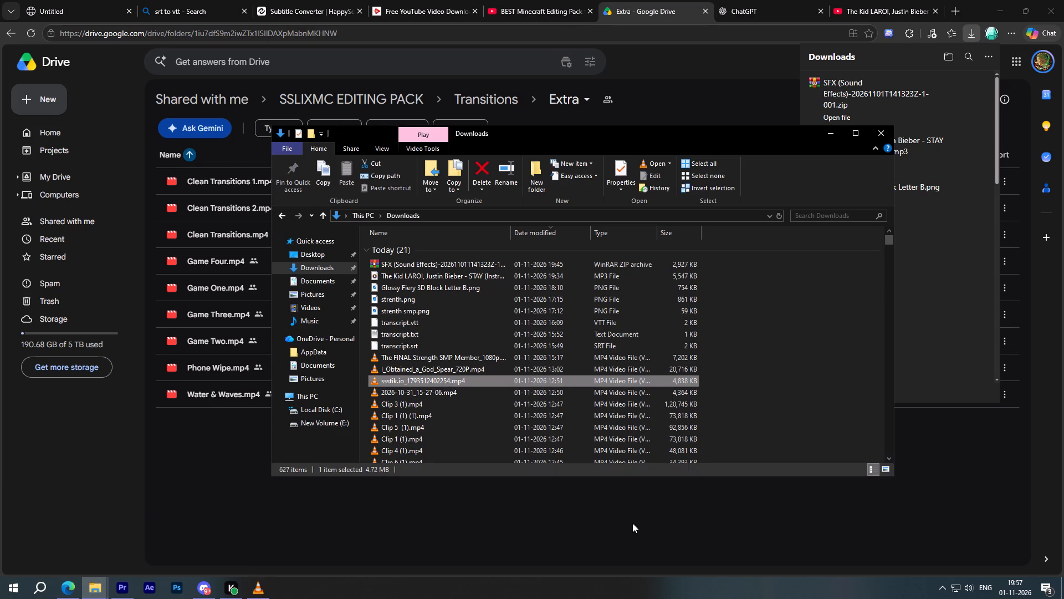
pyautogui.click(258, 592)
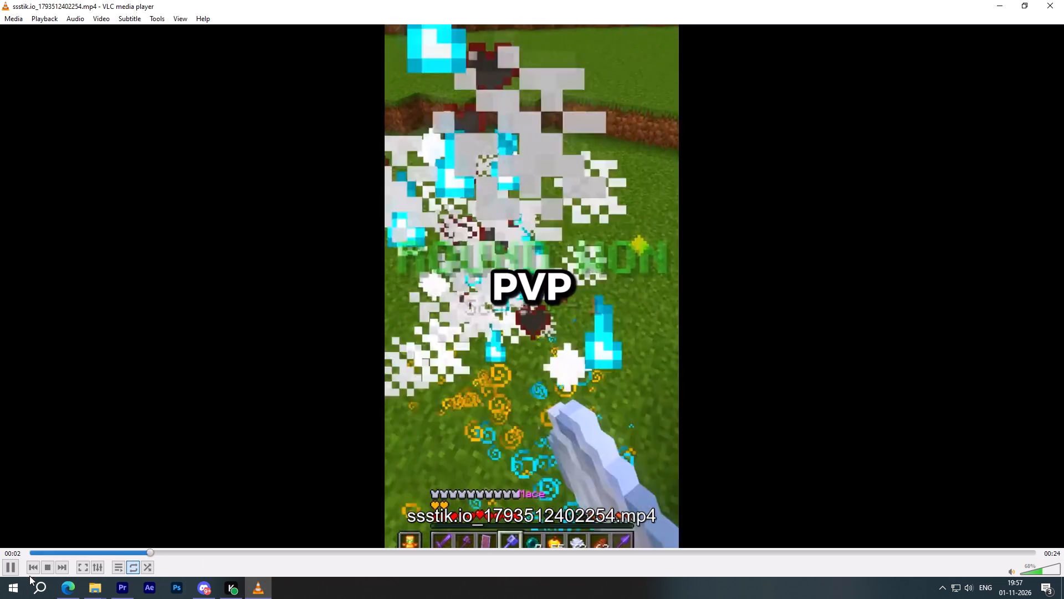
pyautogui.click(13, 570)
pyautogui.moveTo(48, 554); pyautogui.dragTo(7, 556)
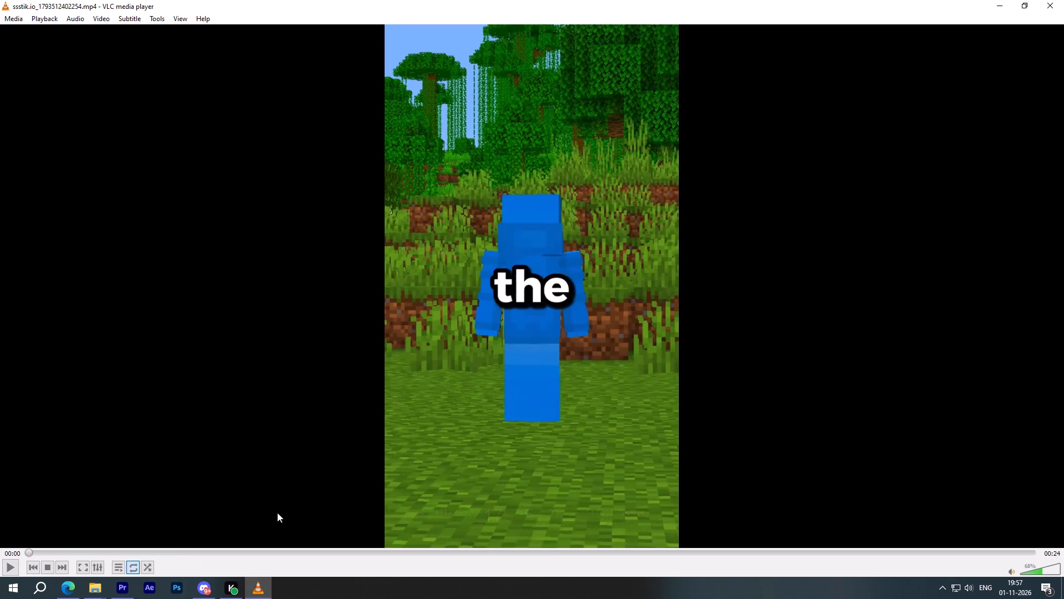
pyautogui.click(484, 366)
pyautogui.press('space')
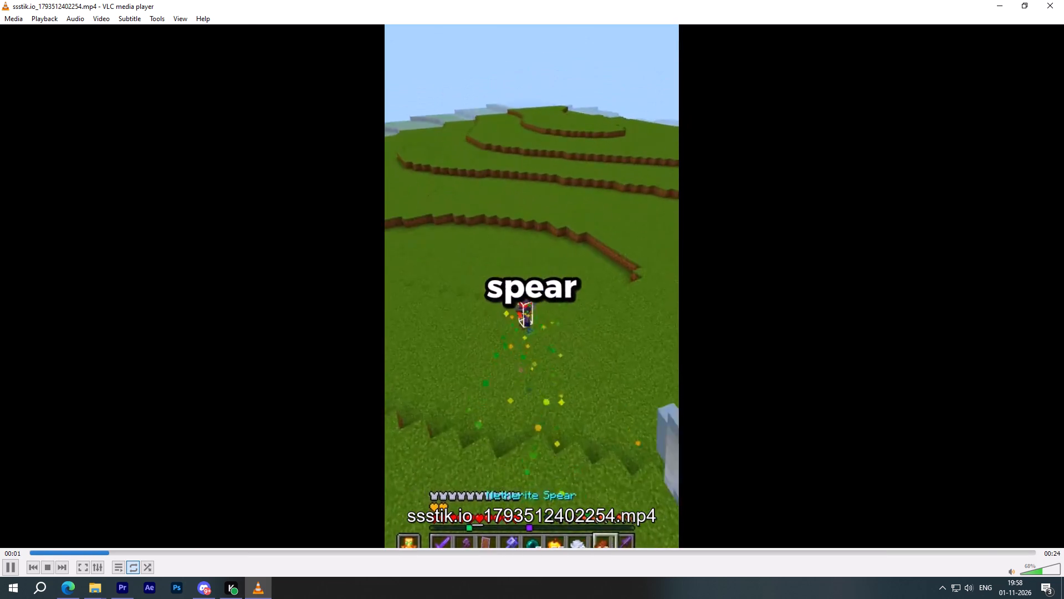
pyautogui.press('space')
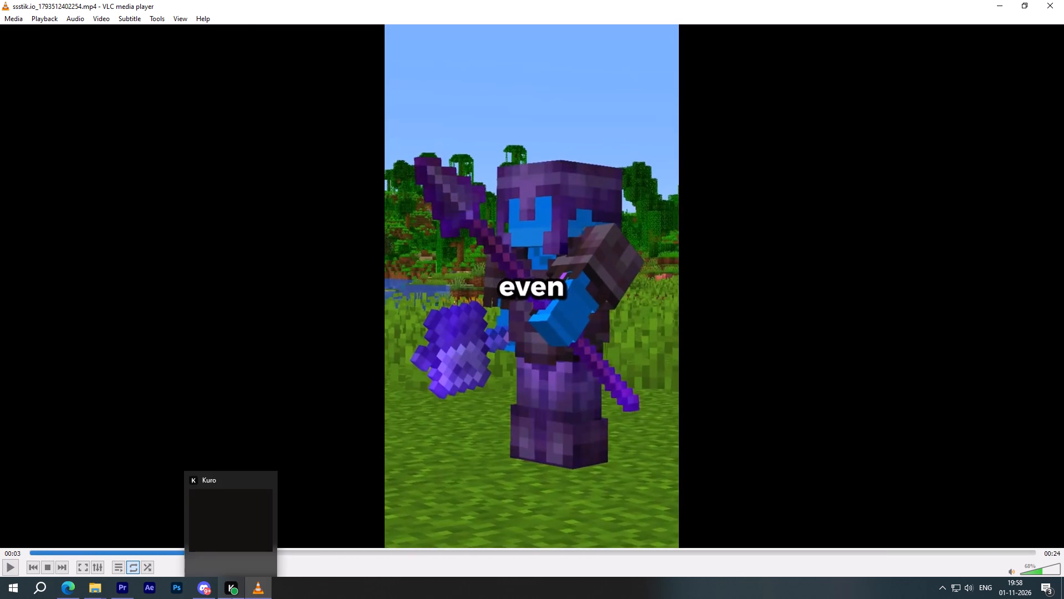
# Switch back to Premiere Pro and replay the whole roll1 sequence to compare it with the reference video.
pyautogui.click(114, 587)
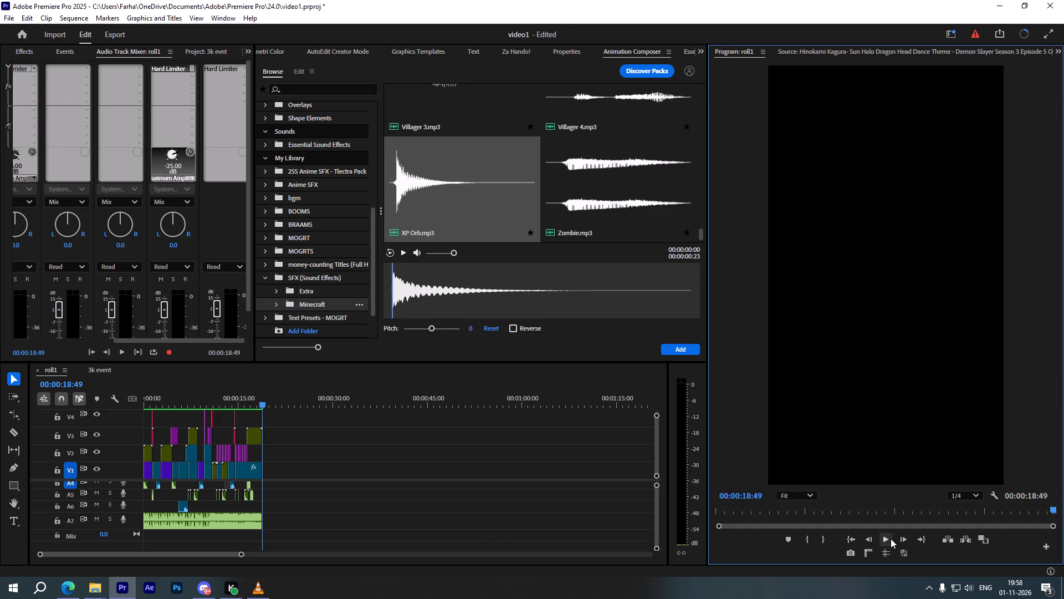
pyautogui.click(891, 539)
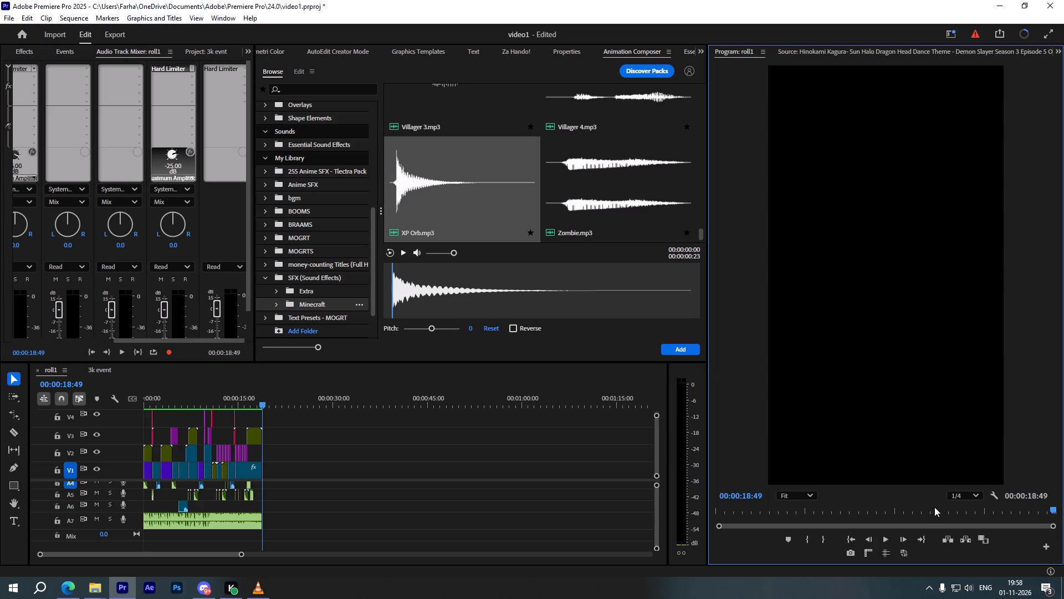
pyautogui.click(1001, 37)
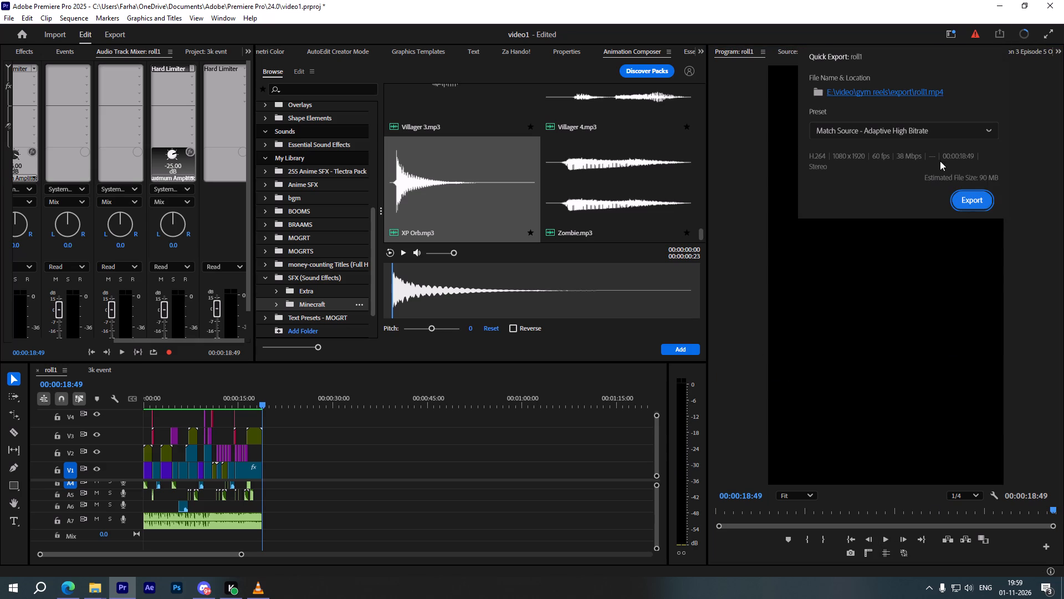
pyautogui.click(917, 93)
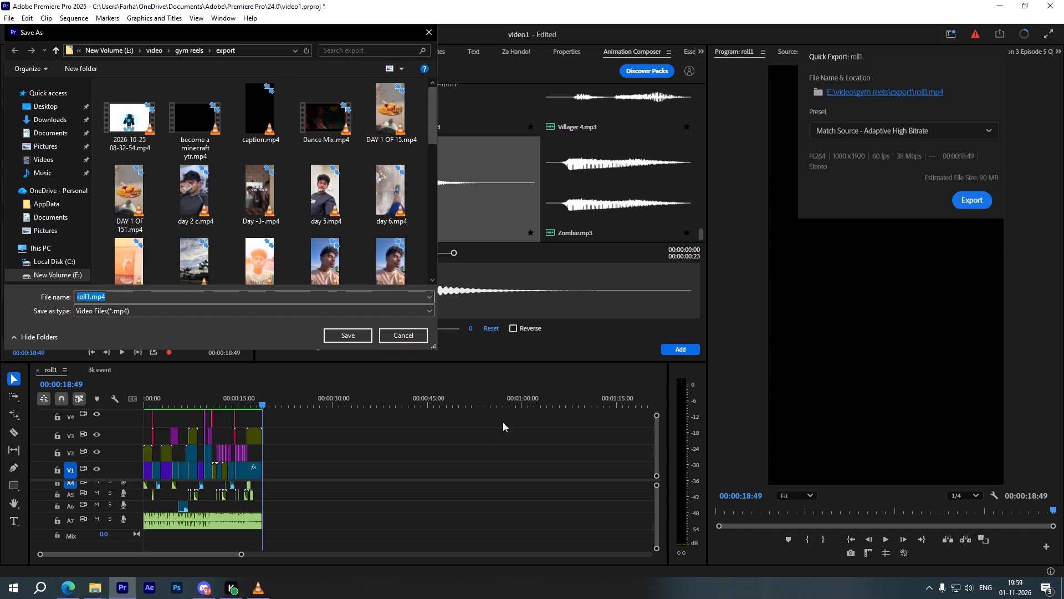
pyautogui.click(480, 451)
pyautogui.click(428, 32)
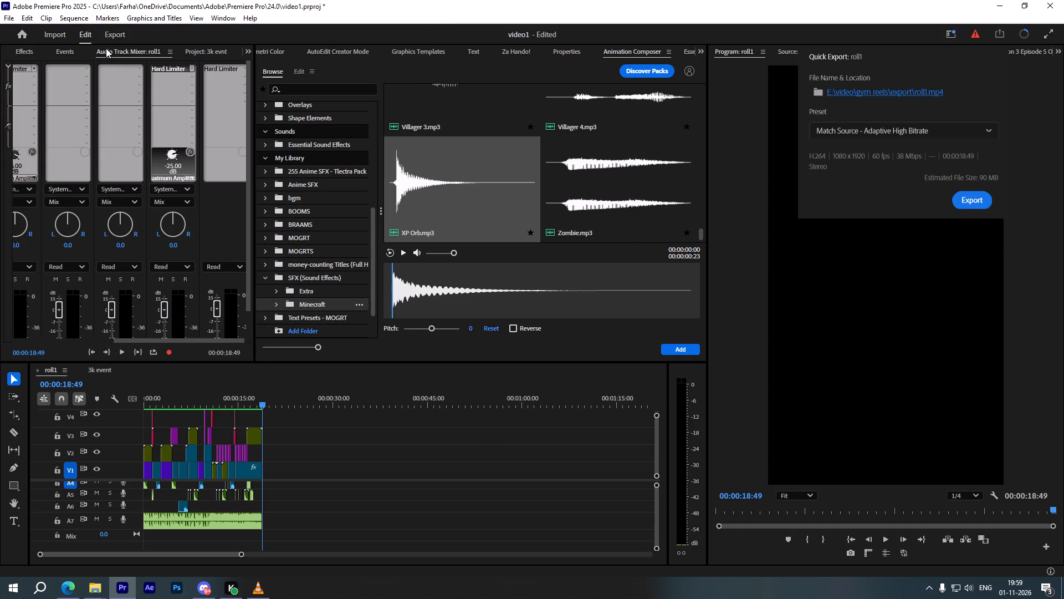
# Rename the roll1 sequence in the video1 project to "Bonty Smp".
pyautogui.scroll(8, 106, 48)
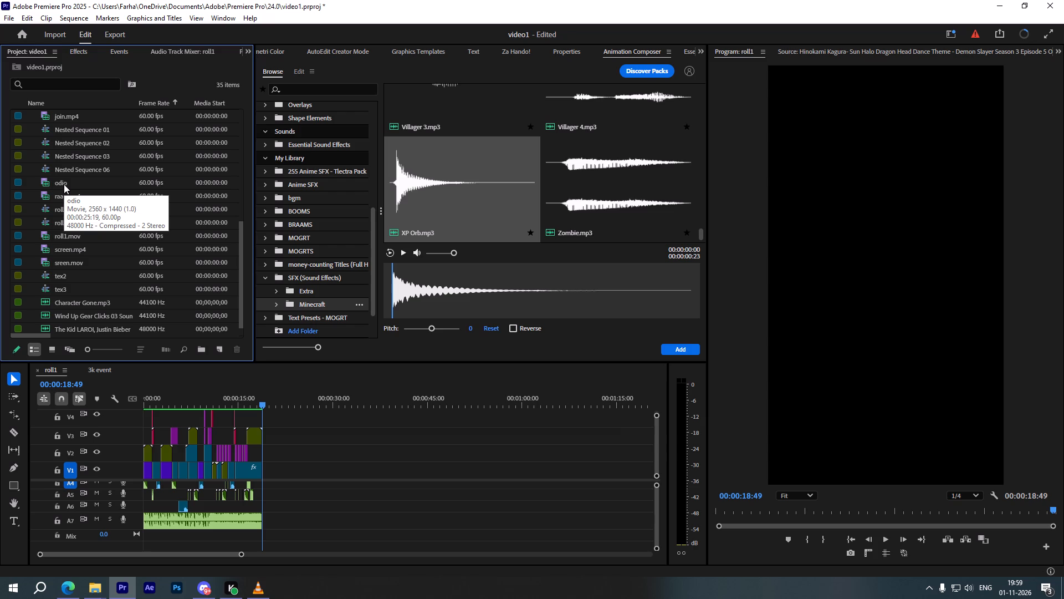
pyautogui.scroll(14, 69, 209)
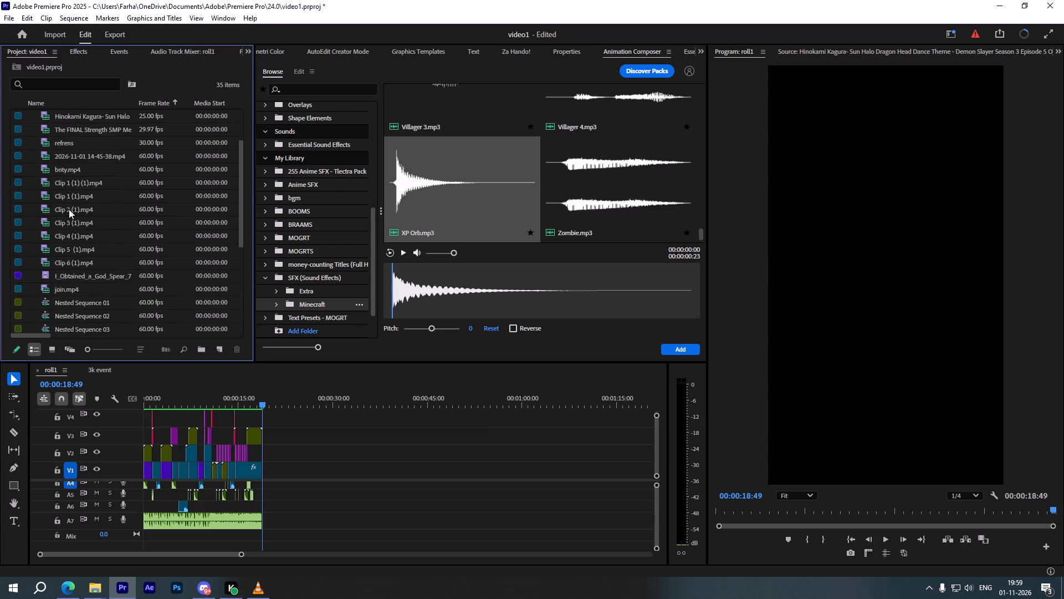
pyautogui.scroll(14, 69, 209)
pyautogui.scroll(-15, 68, 210)
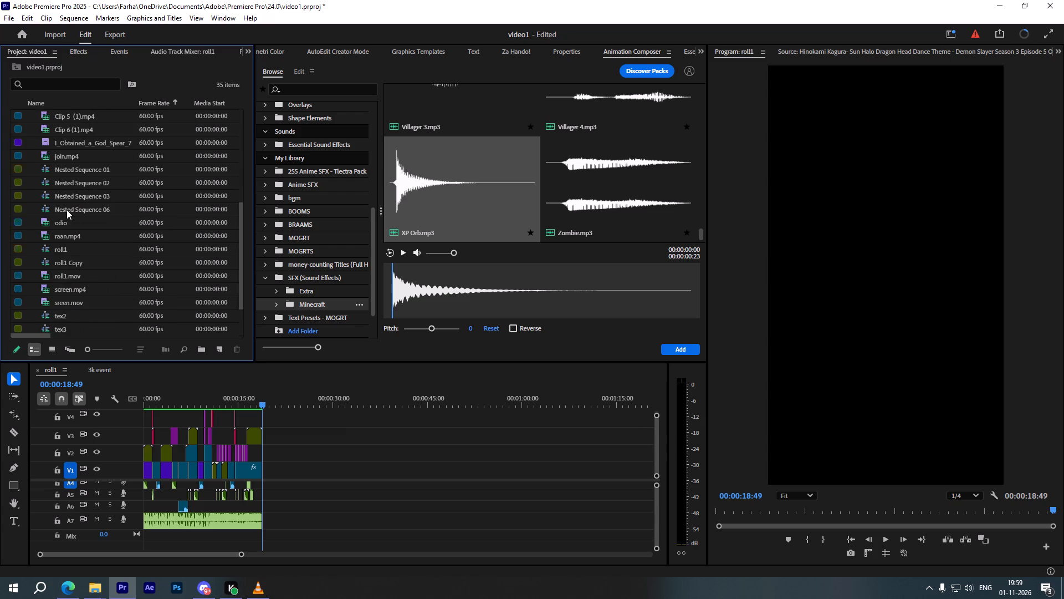
pyautogui.scroll(-3, 64, 225)
pyautogui.scroll(2, 64, 225)
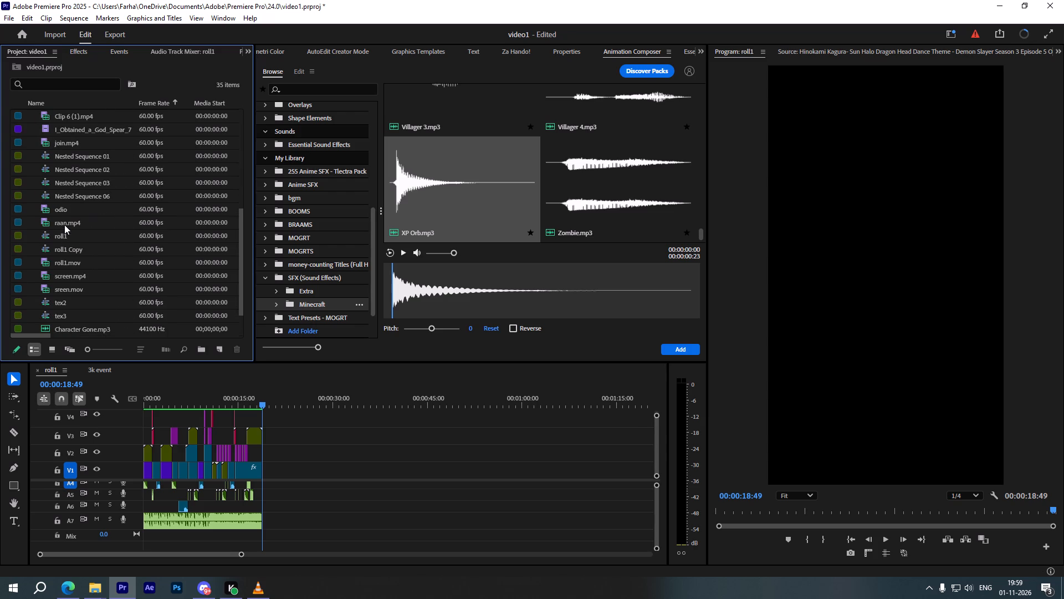
pyautogui.scroll(-13, 62, 193)
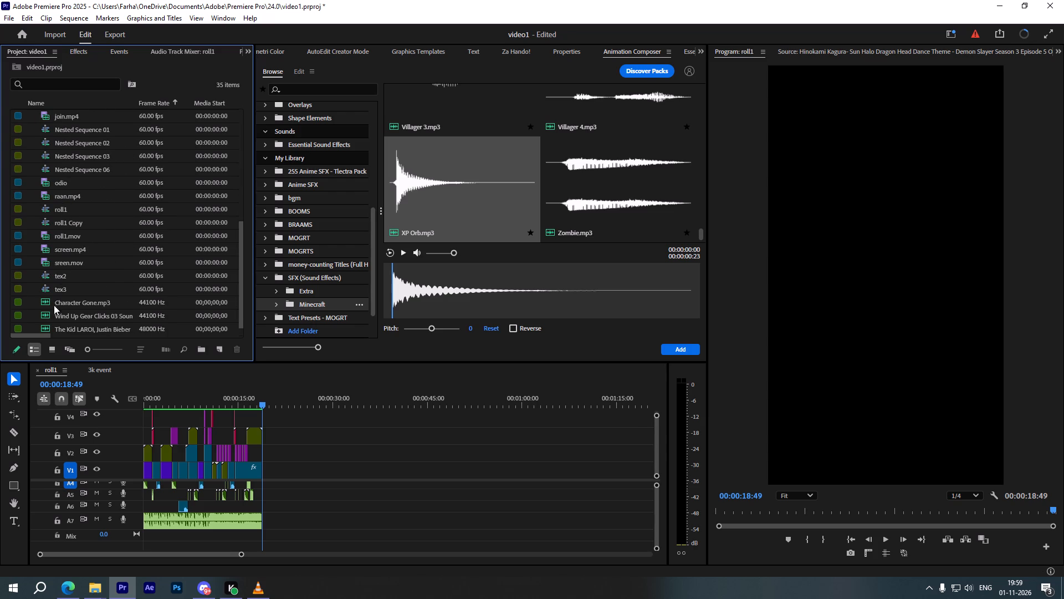
pyautogui.click(46, 369)
pyautogui.scroll(2, 67, 262)
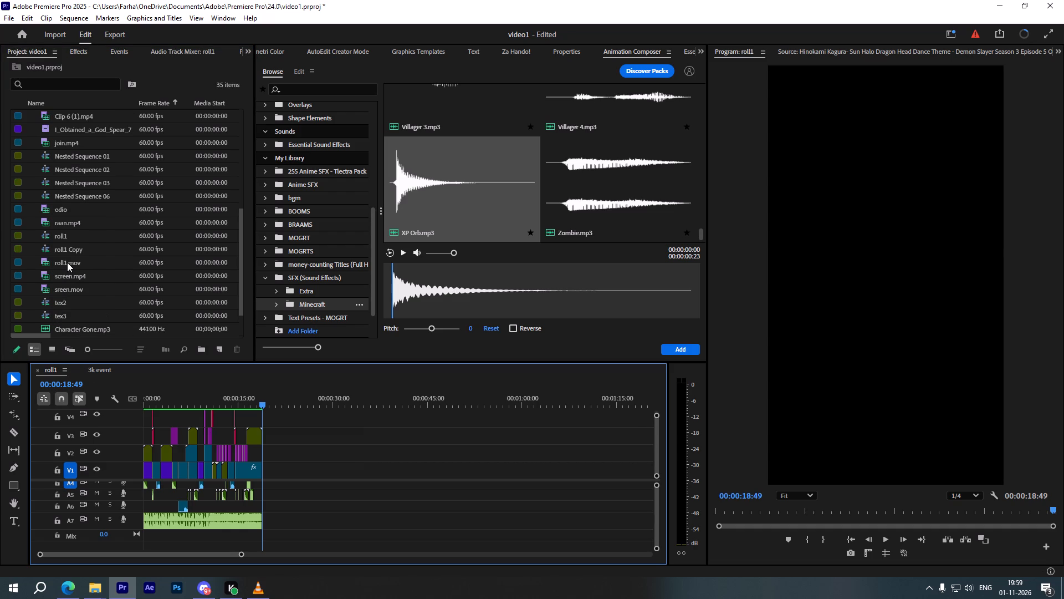
pyautogui.click(60, 237)
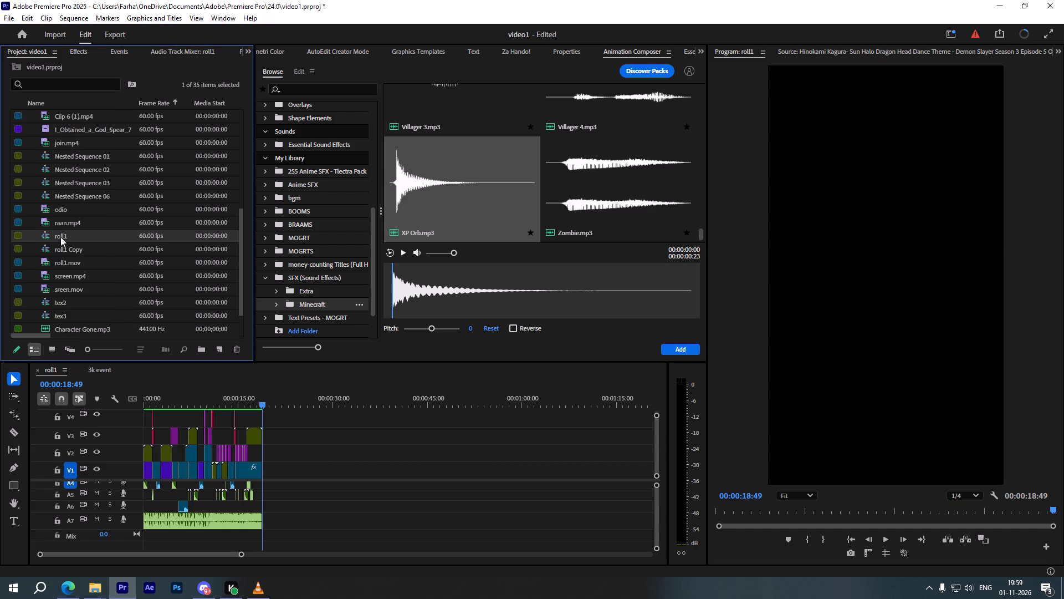
pyautogui.click(60, 237)
pyautogui.write('Bonty')
pyautogui.press('space')
pyautogui.hotkey('shift', 's')
pyautogui.write('mp')
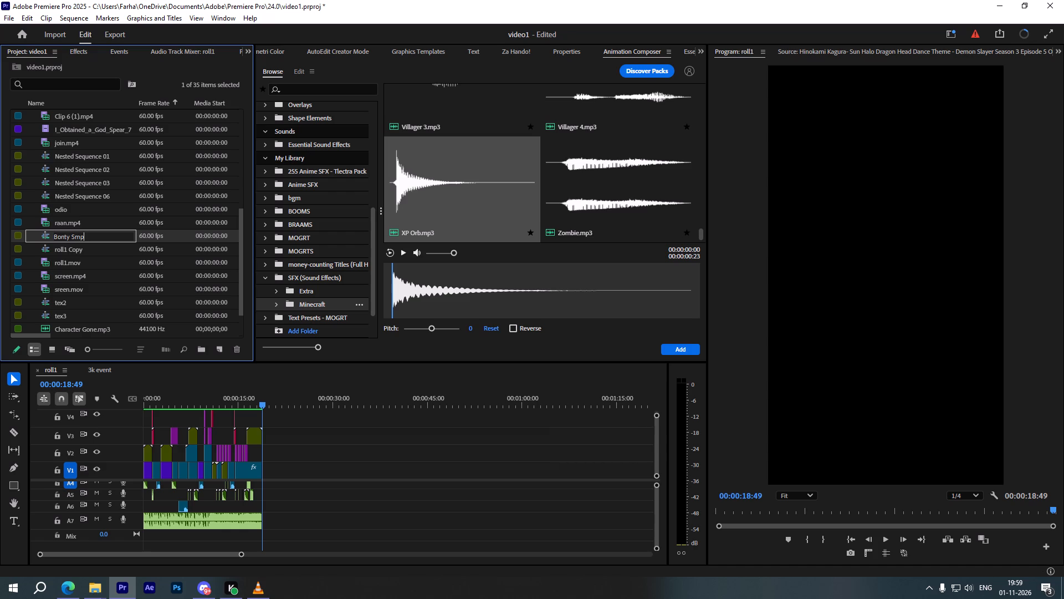
pyautogui.click(301, 440)
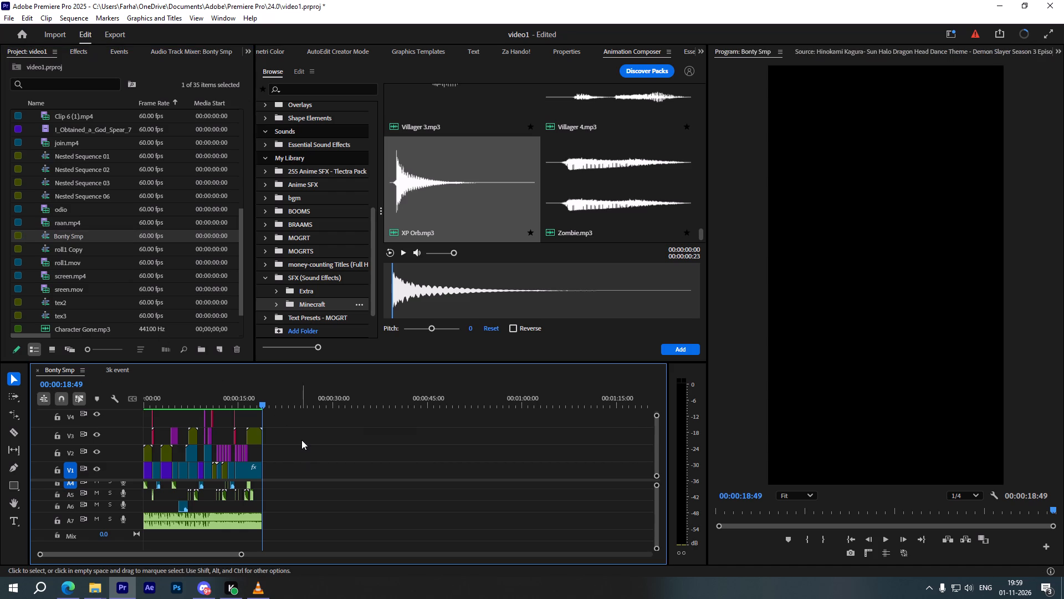
# Quick-export the sequence as Bonty Smp.mp4 to E:\video\gym reels\export with the Match Source - Adaptive High Bitrate preset.
pyautogui.click(995, 33)
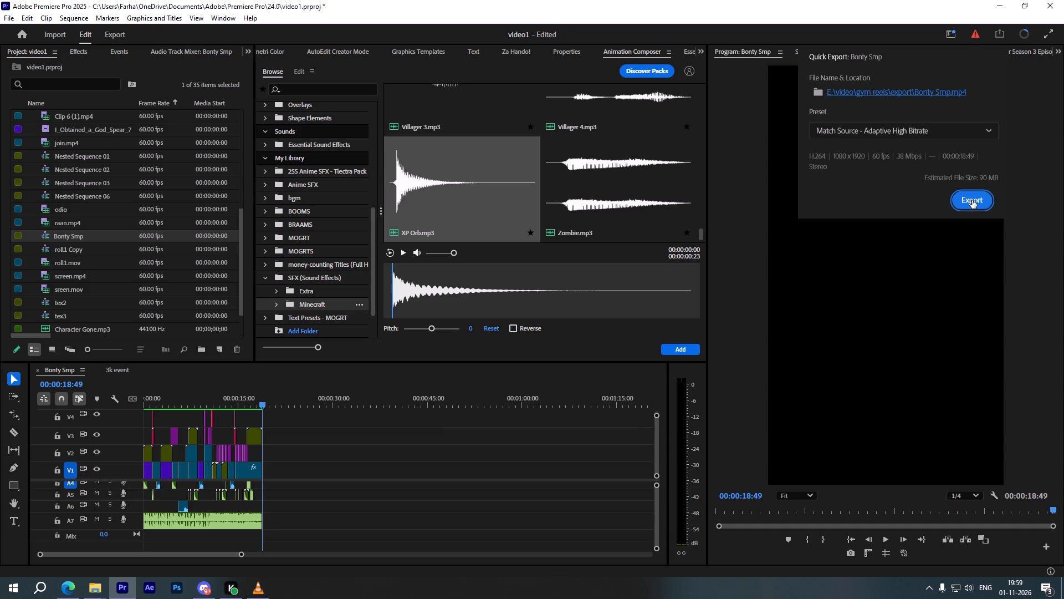
pyautogui.click(972, 200)
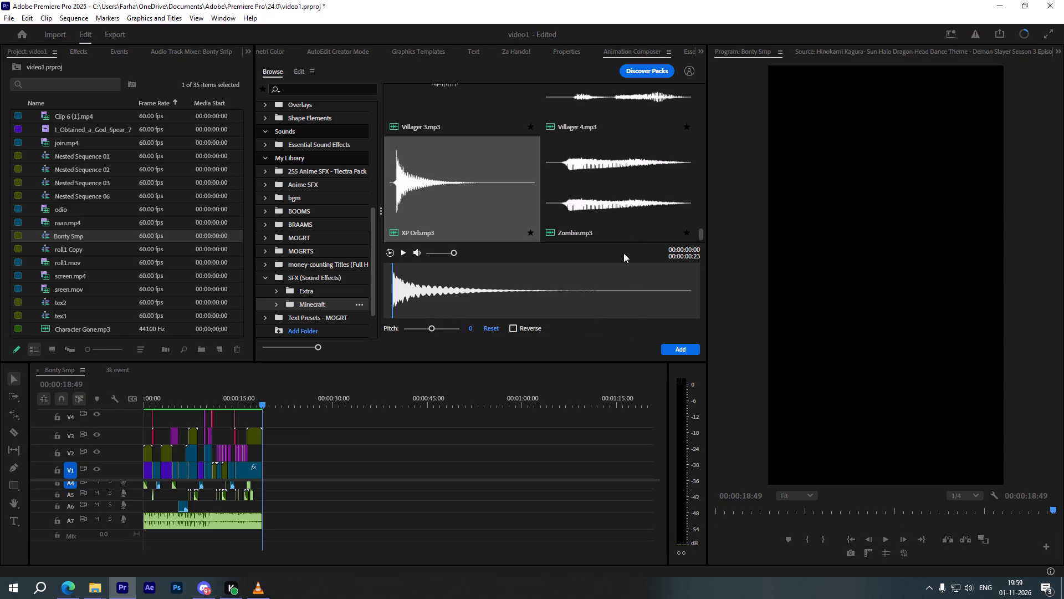
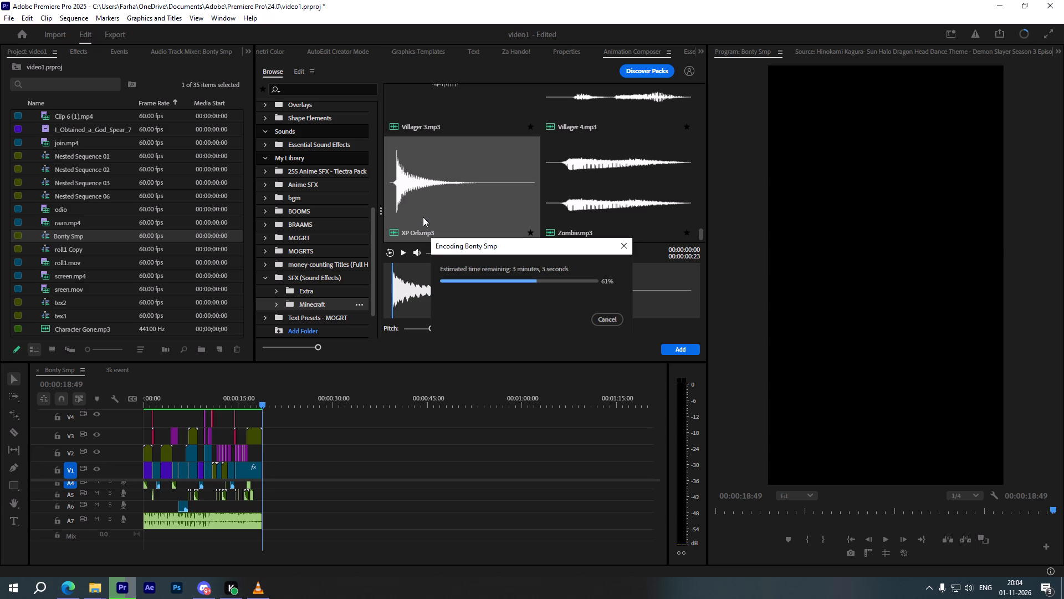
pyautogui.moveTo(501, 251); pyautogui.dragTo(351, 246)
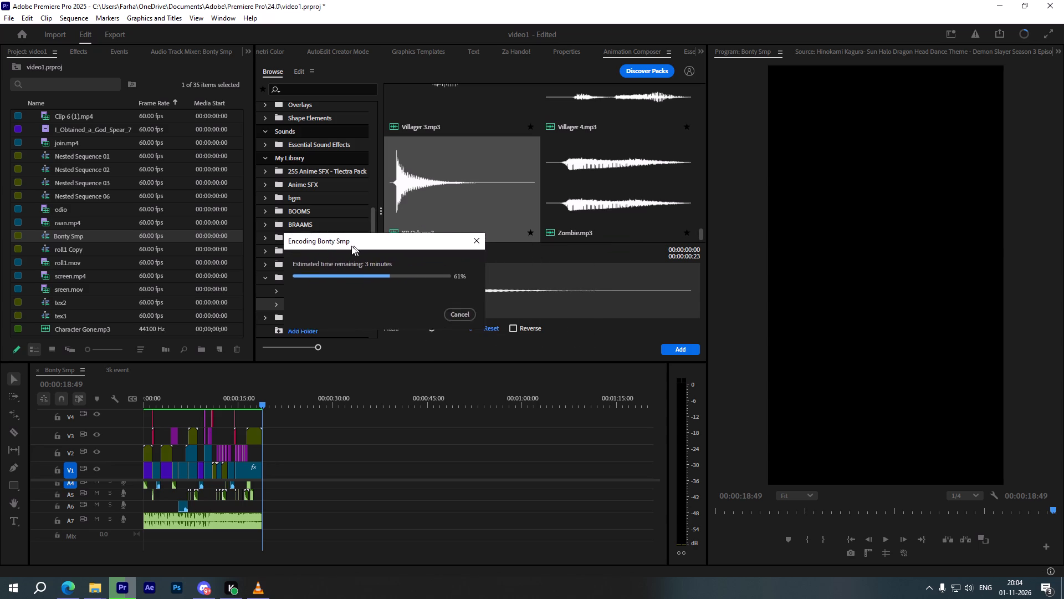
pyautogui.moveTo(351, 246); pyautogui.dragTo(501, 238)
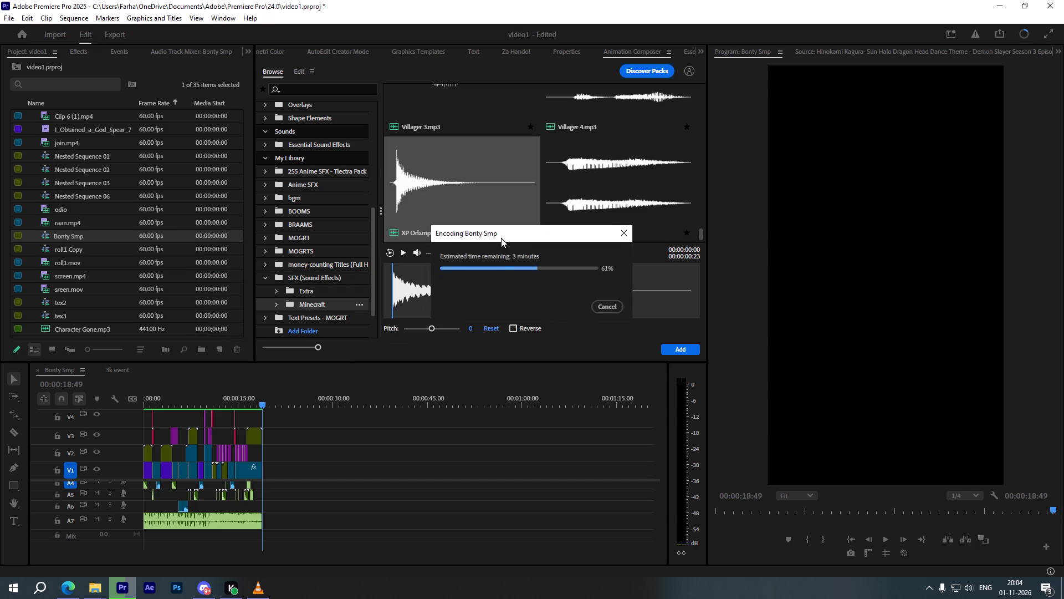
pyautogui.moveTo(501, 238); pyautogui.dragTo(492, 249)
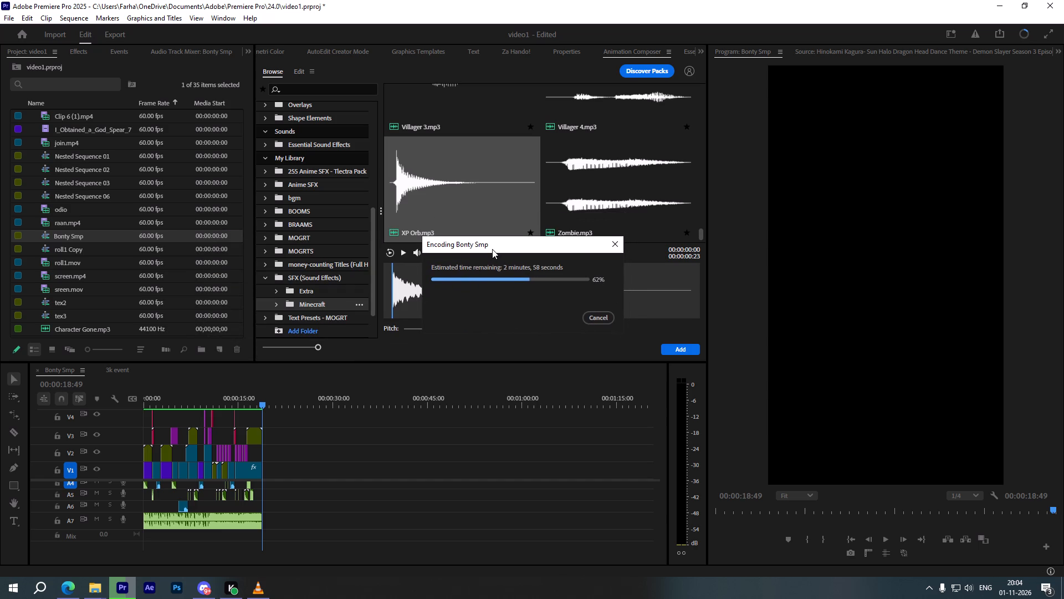
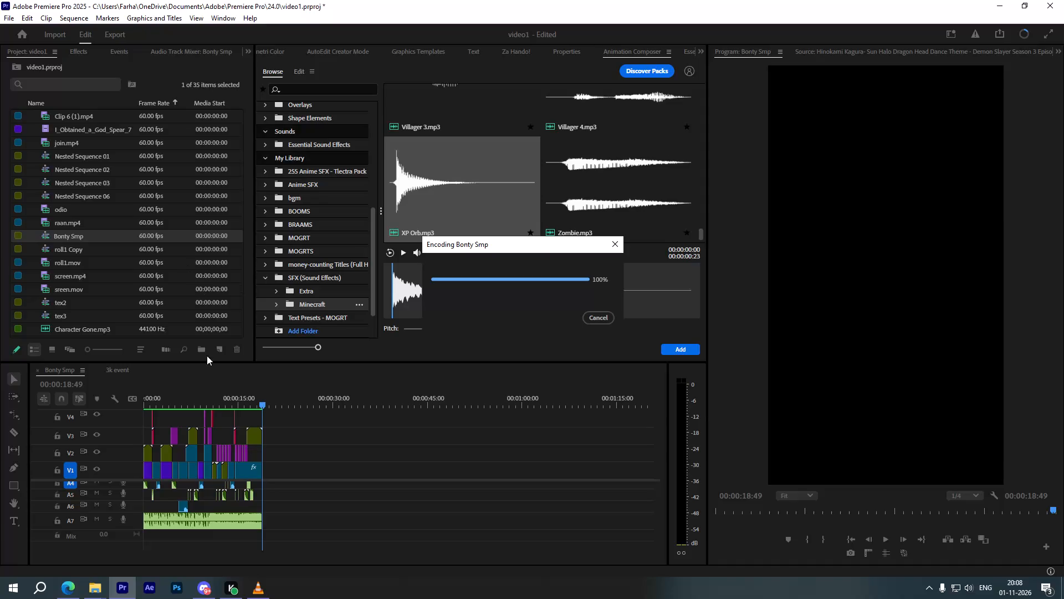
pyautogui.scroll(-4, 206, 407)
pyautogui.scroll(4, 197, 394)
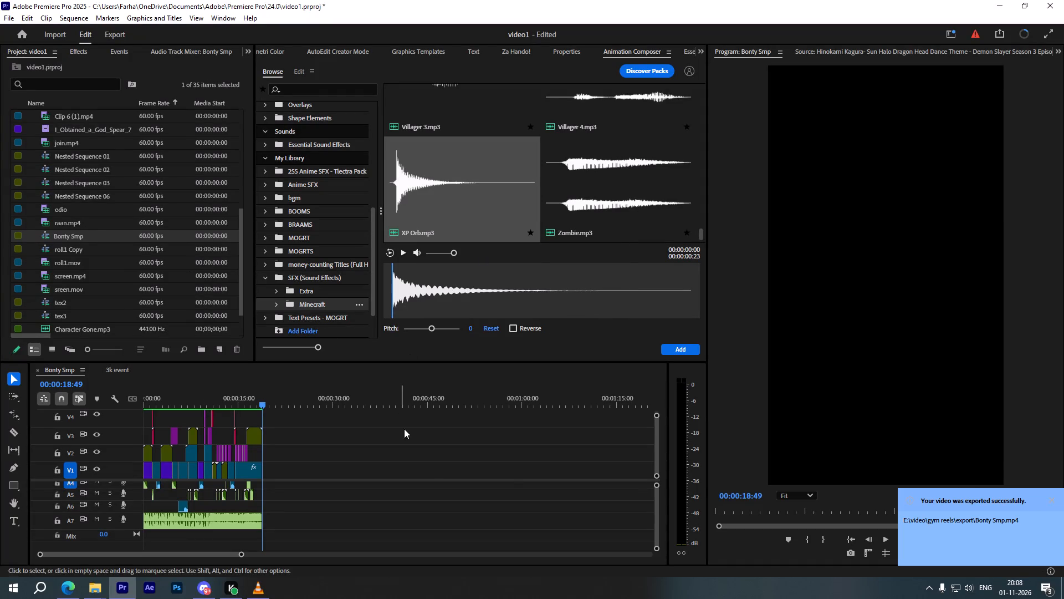
# Check the export notification, switch to File Explorer, and open the video folder on New Volume (E:).
pyautogui.click(922, 525)
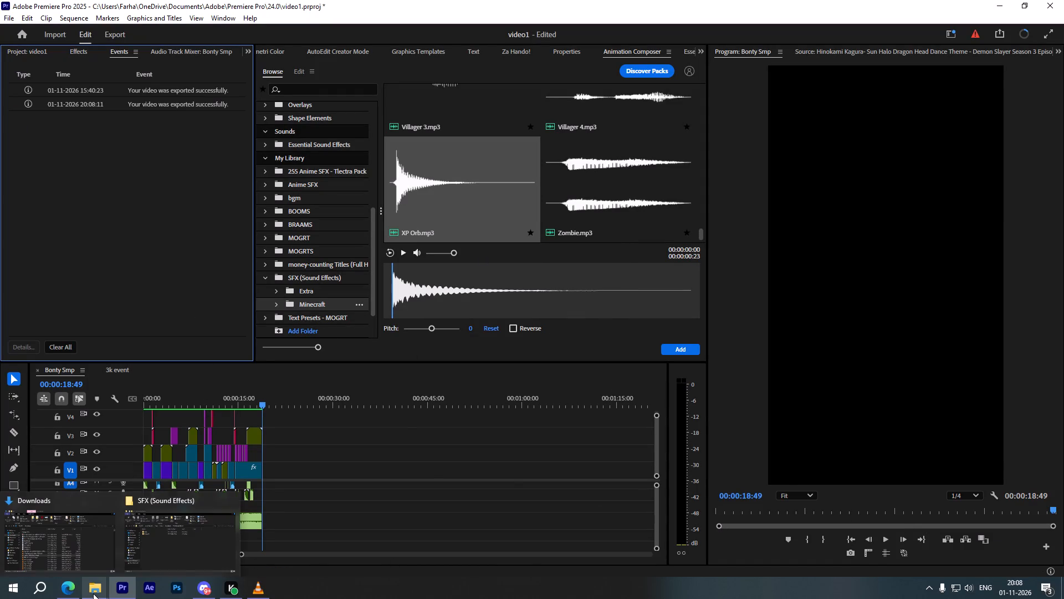
pyautogui.click(79, 529)
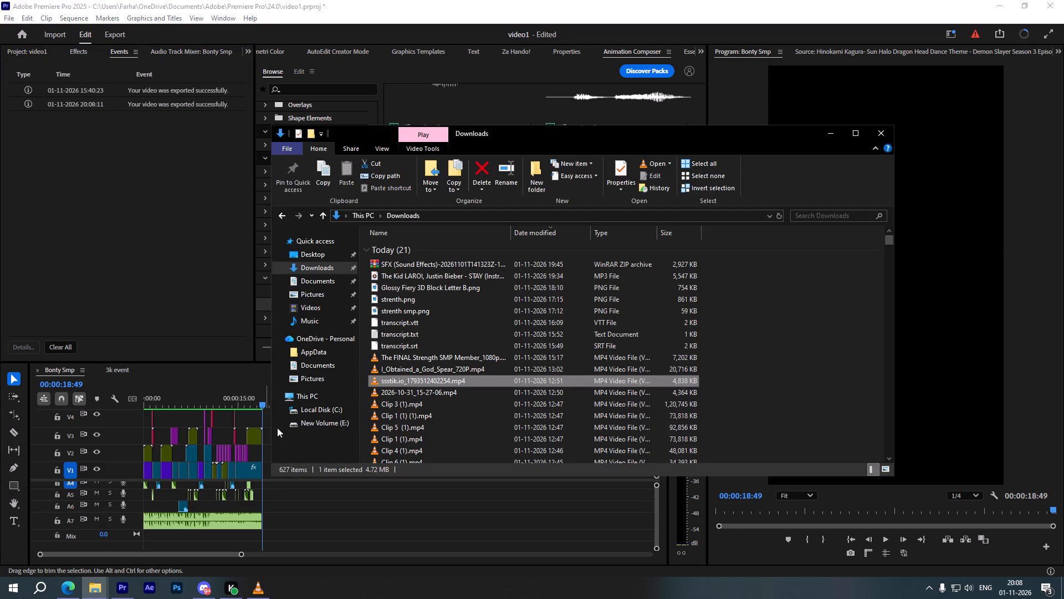
pyautogui.click(340, 410)
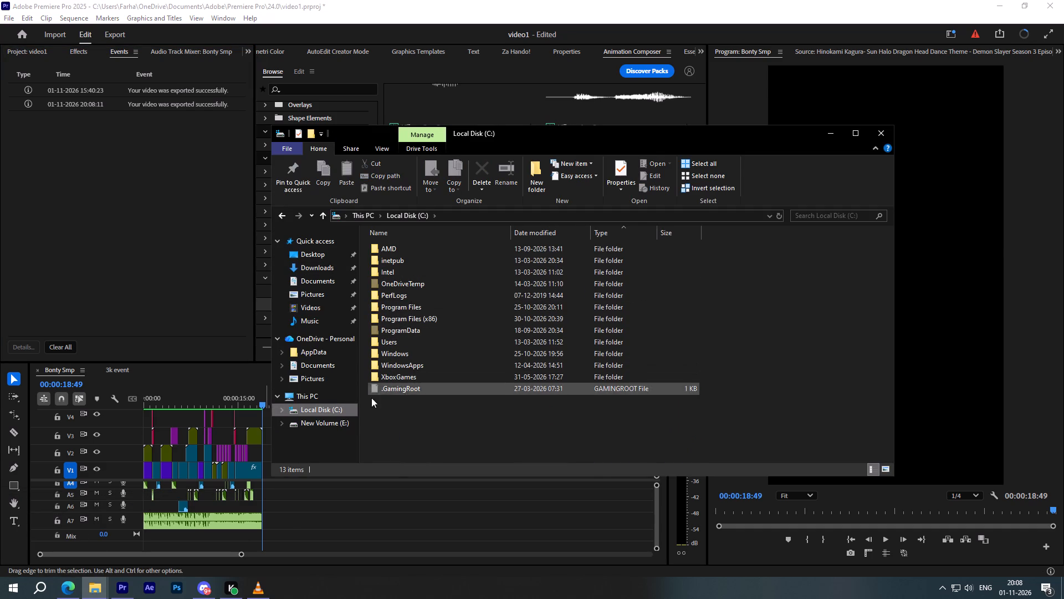
pyautogui.click(330, 429)
pyautogui.doubleClick(418, 371)
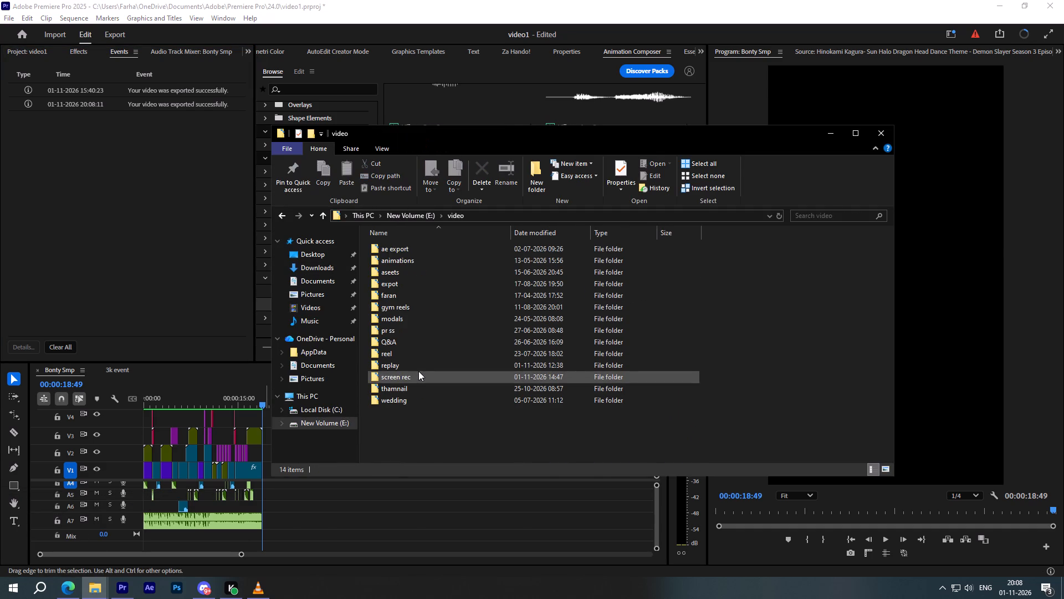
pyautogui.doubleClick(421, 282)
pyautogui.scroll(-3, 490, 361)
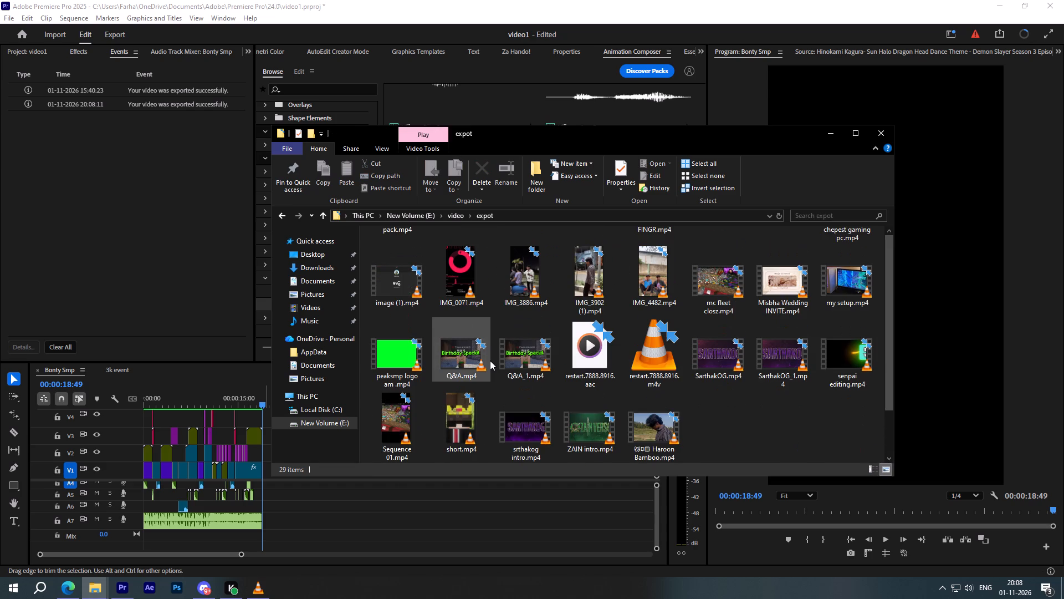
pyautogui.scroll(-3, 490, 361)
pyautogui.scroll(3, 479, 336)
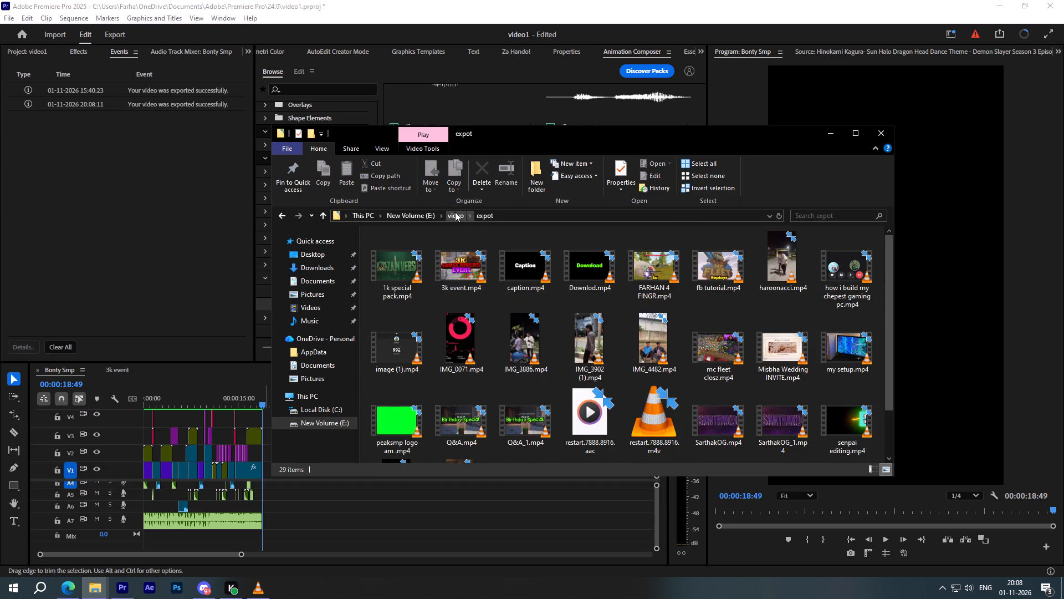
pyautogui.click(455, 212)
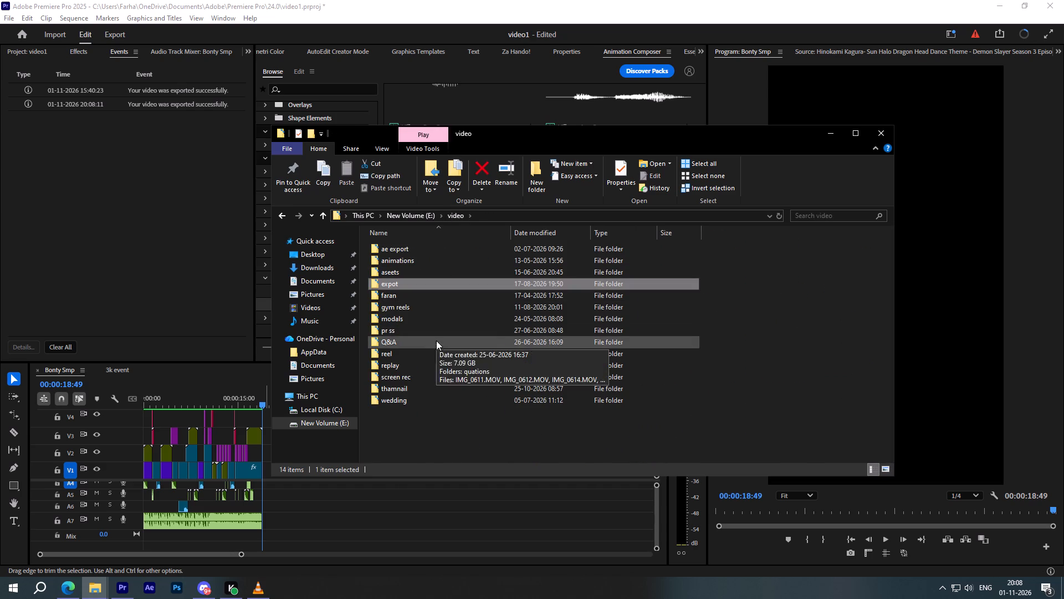
# Open the export folder inside gym reels to locate the exported Bonty Smp.mp4.
pyautogui.doubleClick(434, 308)
pyautogui.doubleClick(453, 268)
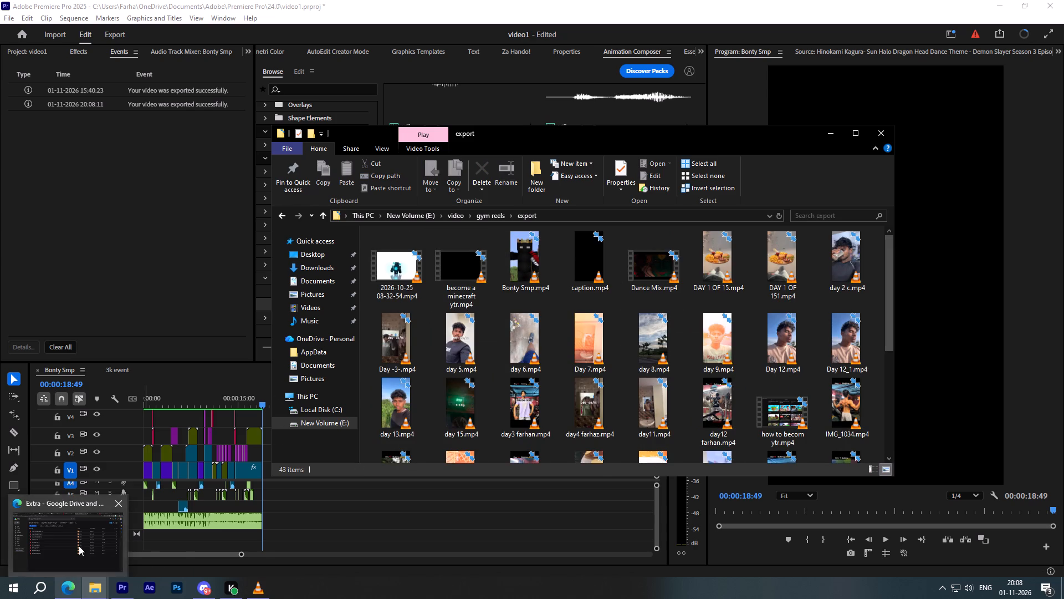
# Switch to Microsoft Edge, go to the "srt to vtt" search results page, and select the whole search query for replacement.
pyautogui.click(79, 546)
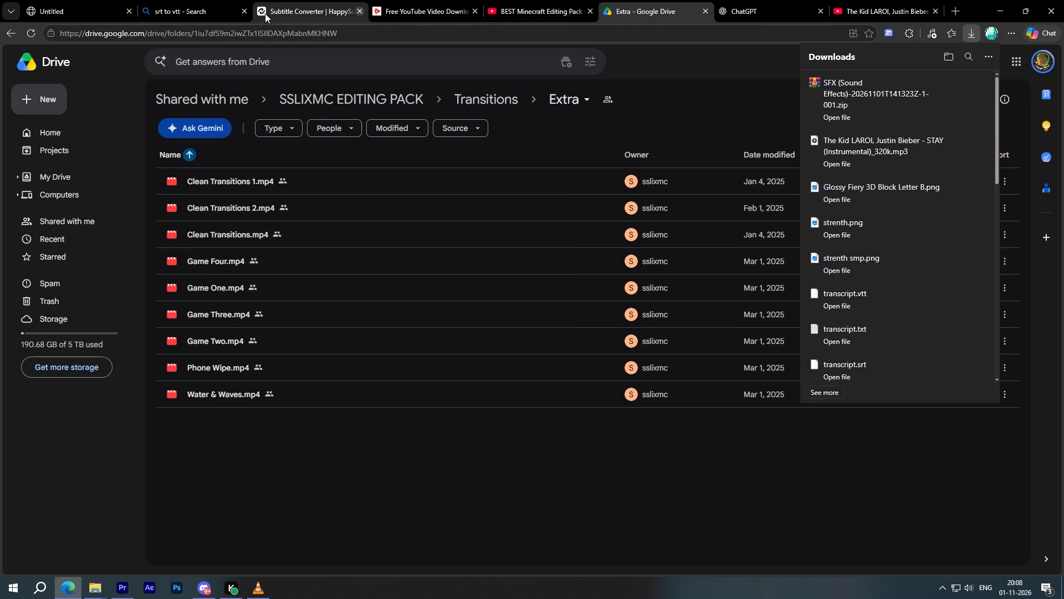
pyautogui.click(195, 9)
pyautogui.moveTo(173, 64); pyautogui.dragTo(58, 77)
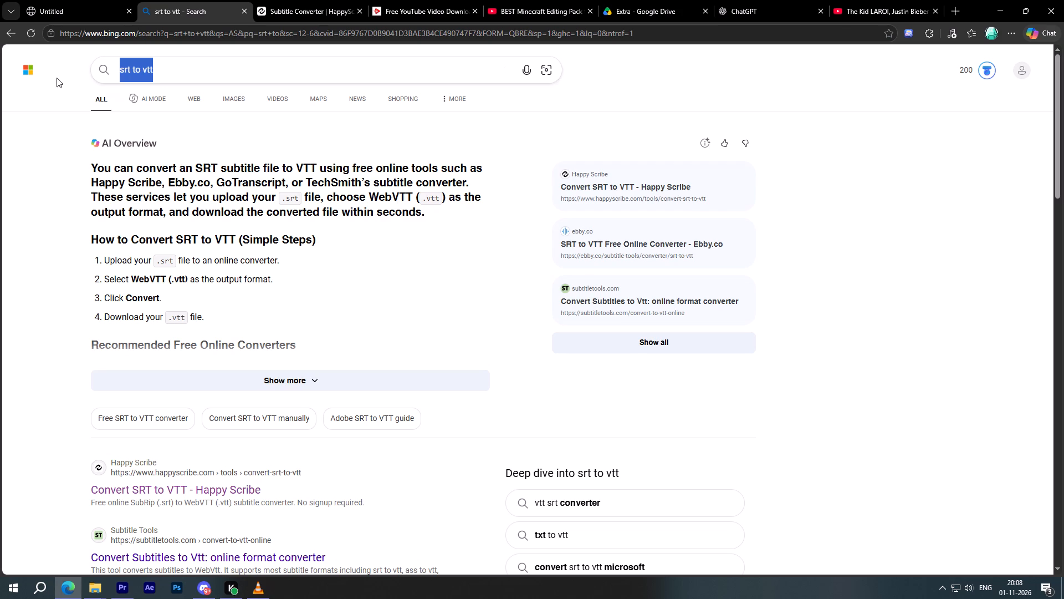
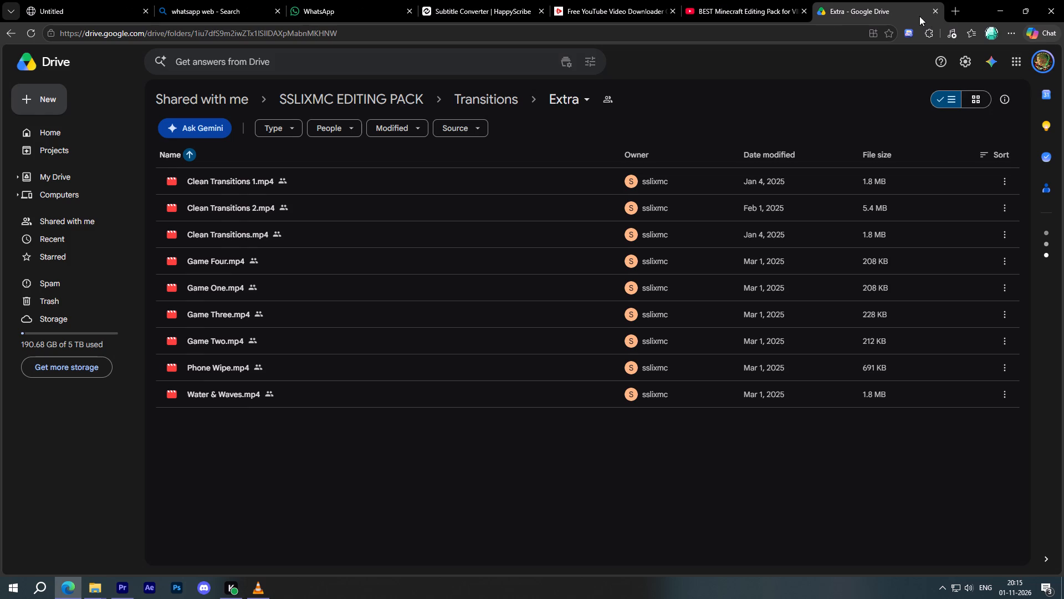
# Close the Google Drive tab showing the Extra transitions folder and the YouTube tab with the Minecraft editing pack video.
pyautogui.click(931, 9)
pyautogui.click(805, 15)
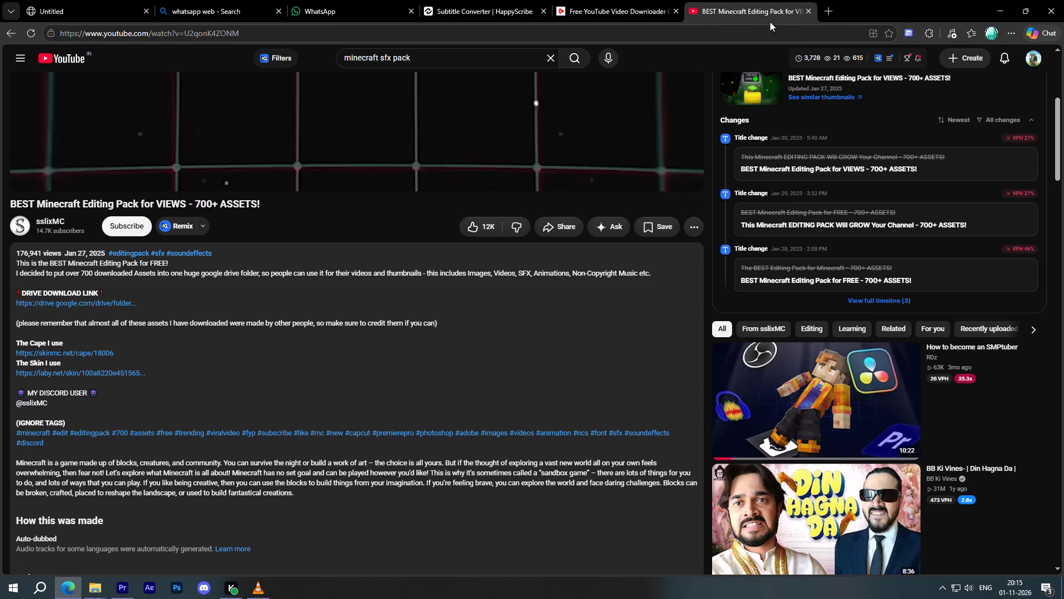
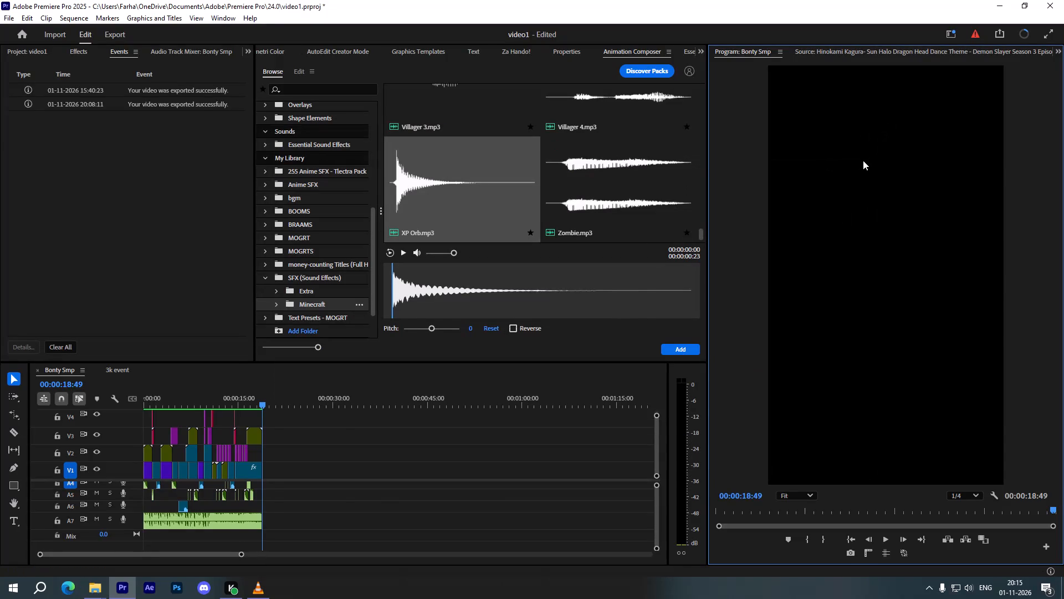
# Close the video editor, saving the changes to the 3k evnt.prproj project.
pyautogui.click(1055, 0)
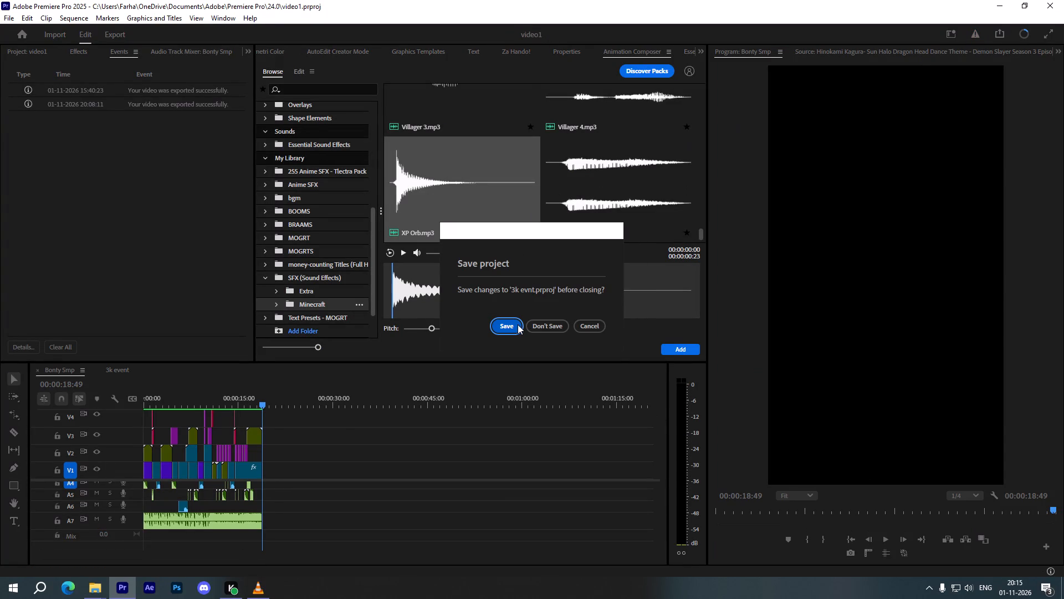
pyautogui.click(515, 324)
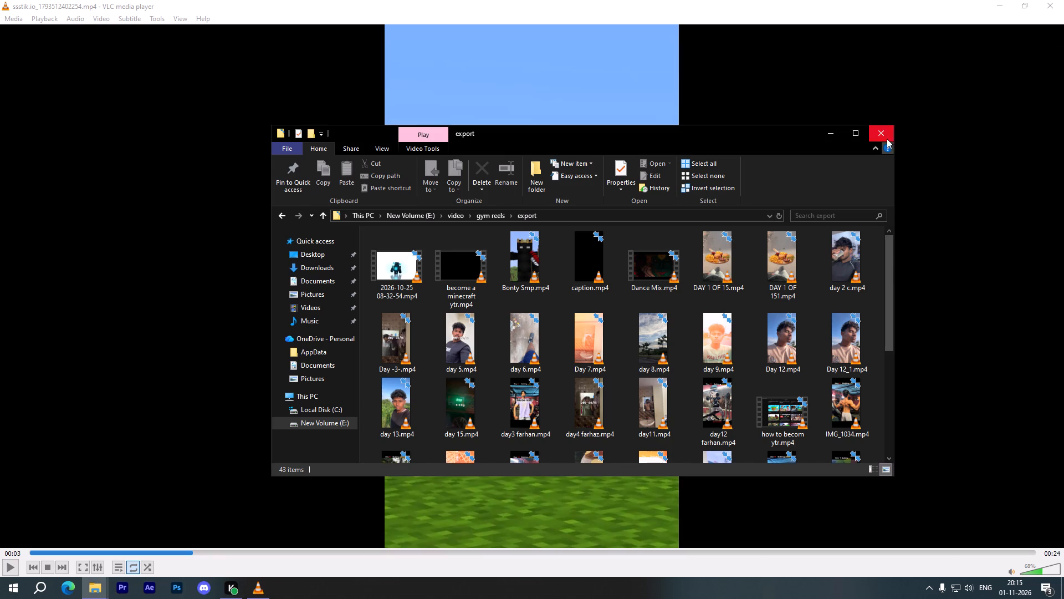
# Close the File Explorer window showing the export folder.
pyautogui.click(884, 136)
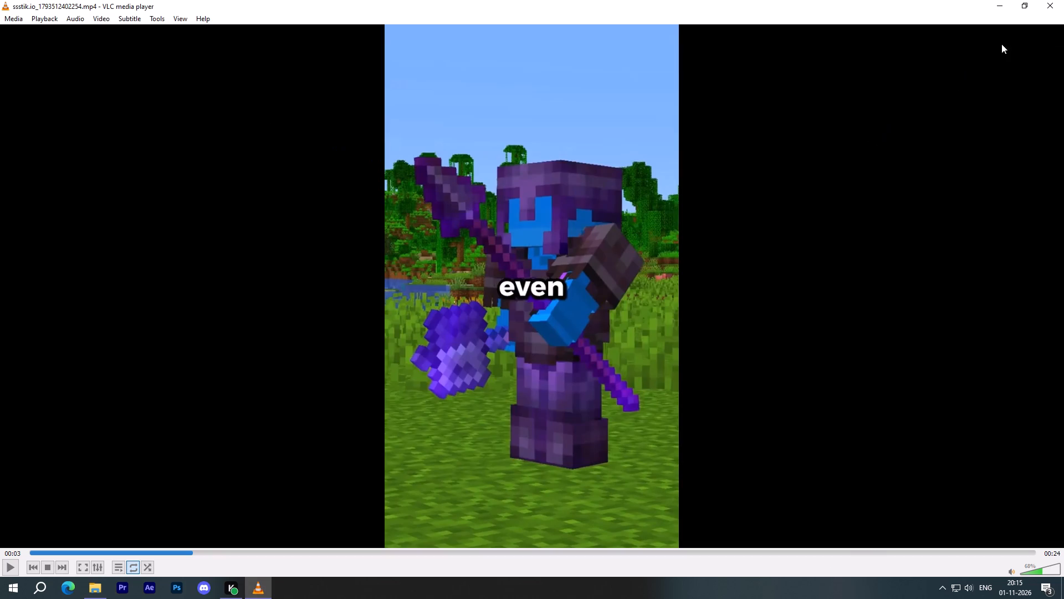